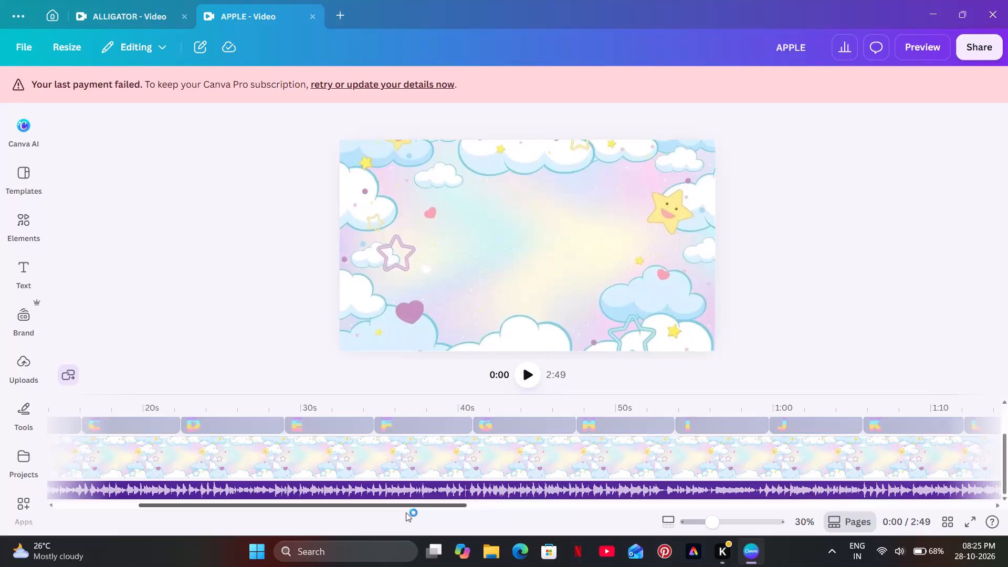
Find where the word and picture clips end on the timeline and set the playhead near the end of HOUSE, about 0:52.
left_click_drag(407, 505, 628, 519)
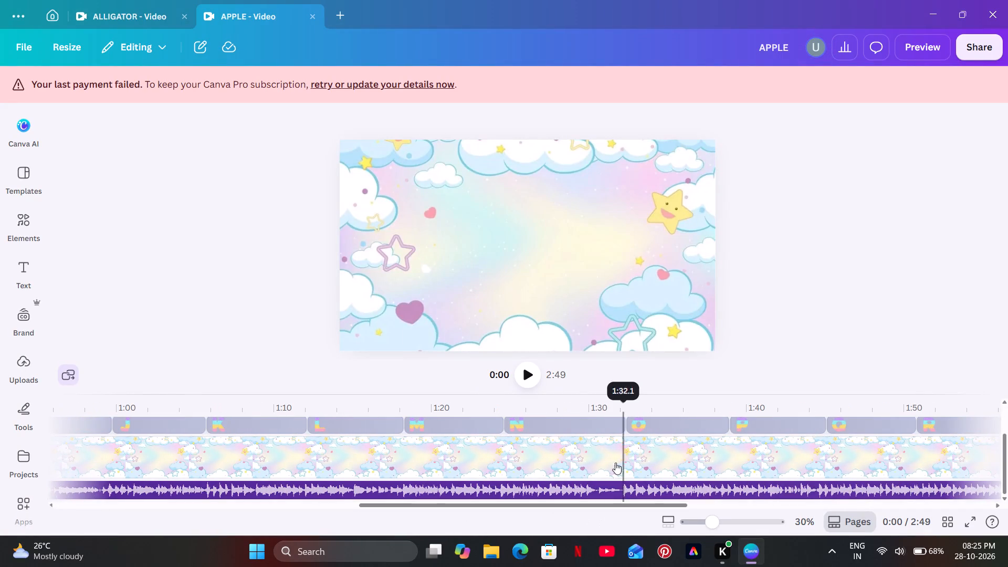
scroll(608, 438, "up", 2)
scroll(608, 438, "down", 1)
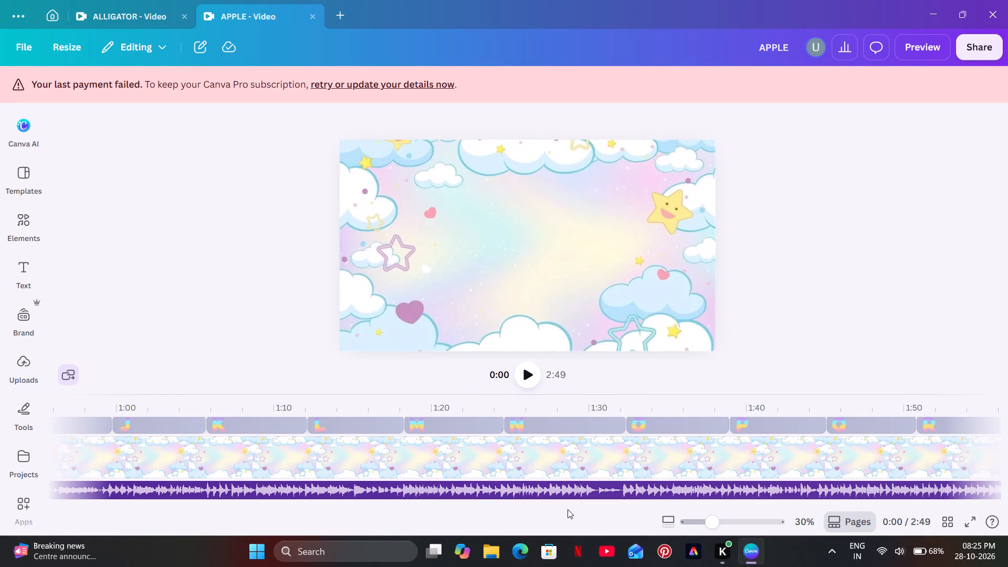
left_click_drag(568, 505, 394, 508)
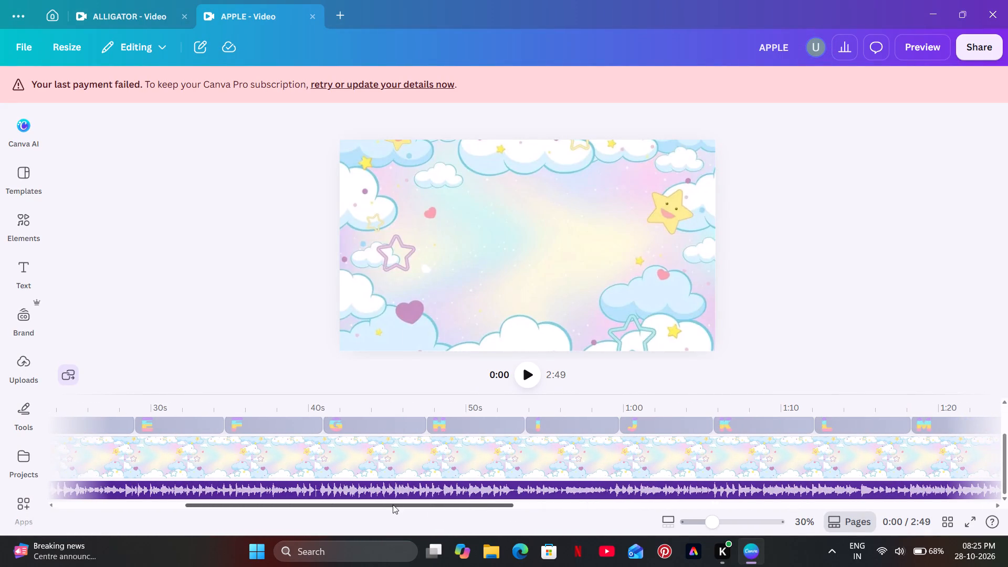
scroll(393, 465, "up", 1)
left_click_drag(388, 505, 438, 498)
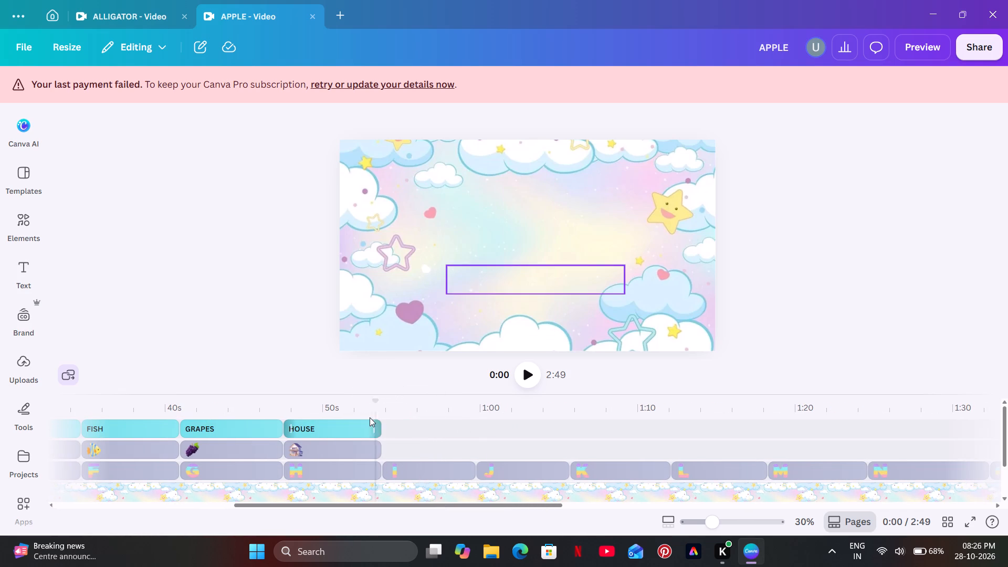
left_click(368, 415)
Adjust the computer's speaker volume.
left_click(931, 561)
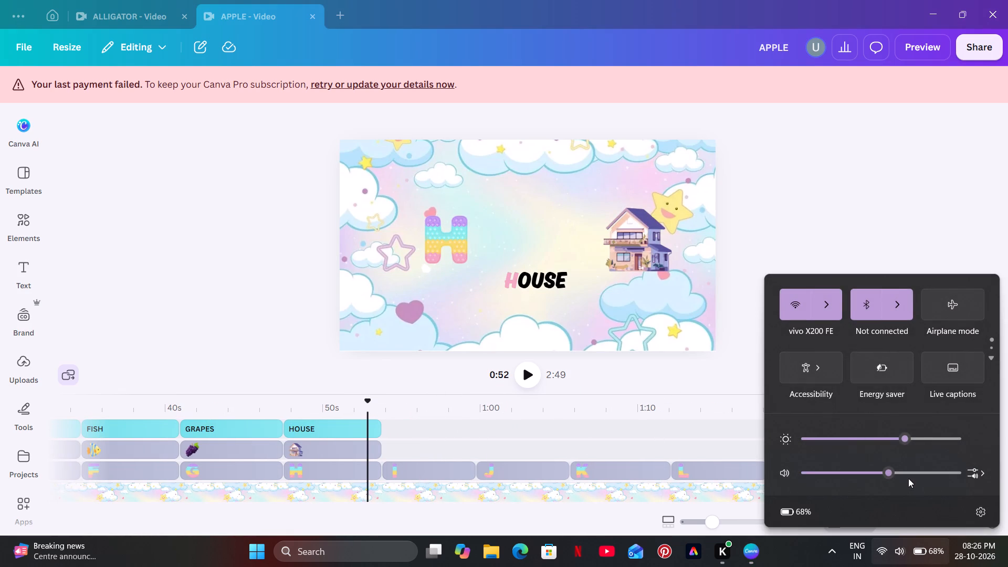
left_click(908, 478)
left_click(894, 476)
left_click(905, 149)
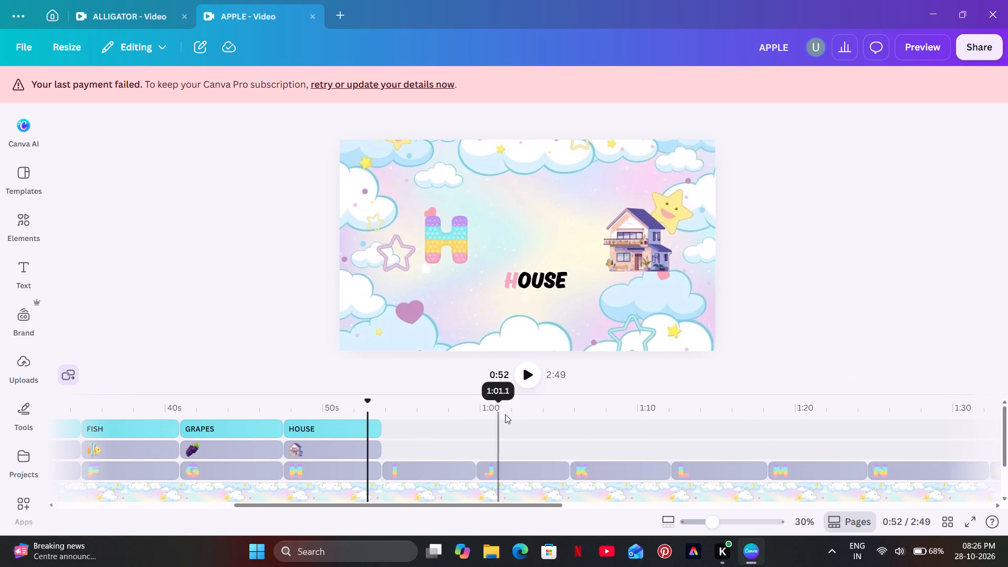
Search the elements for "ice cream" and add the pink sprinkled cone graphic at about 0:55, placing it right of the letter I.
left_click(534, 369)
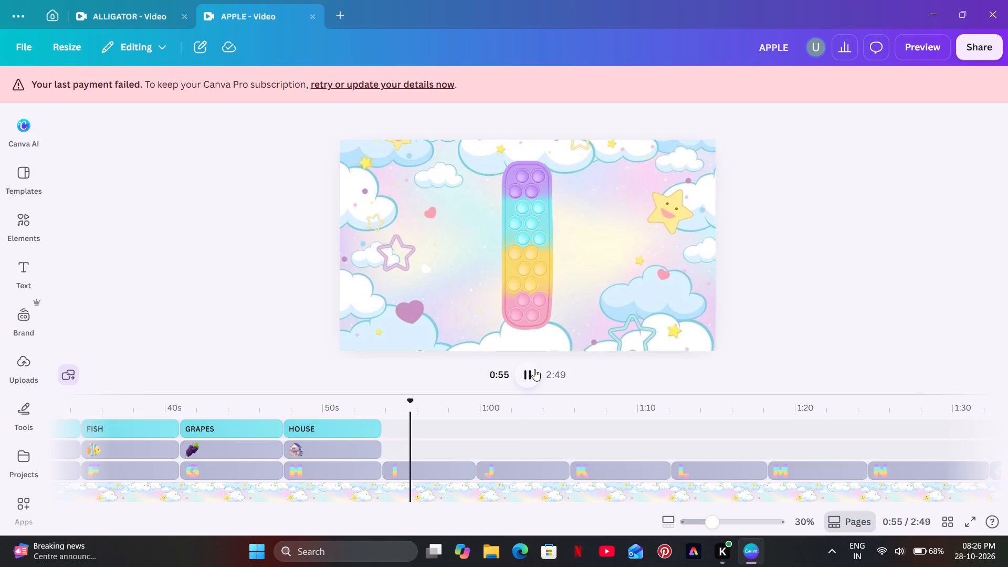
left_click(534, 369)
left_click(36, 215)
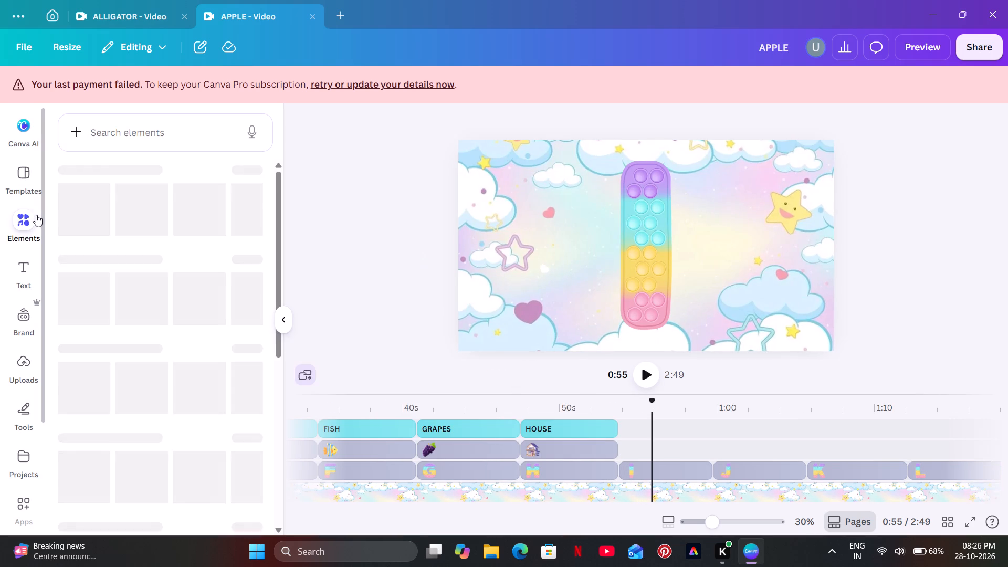
left_click(111, 129)
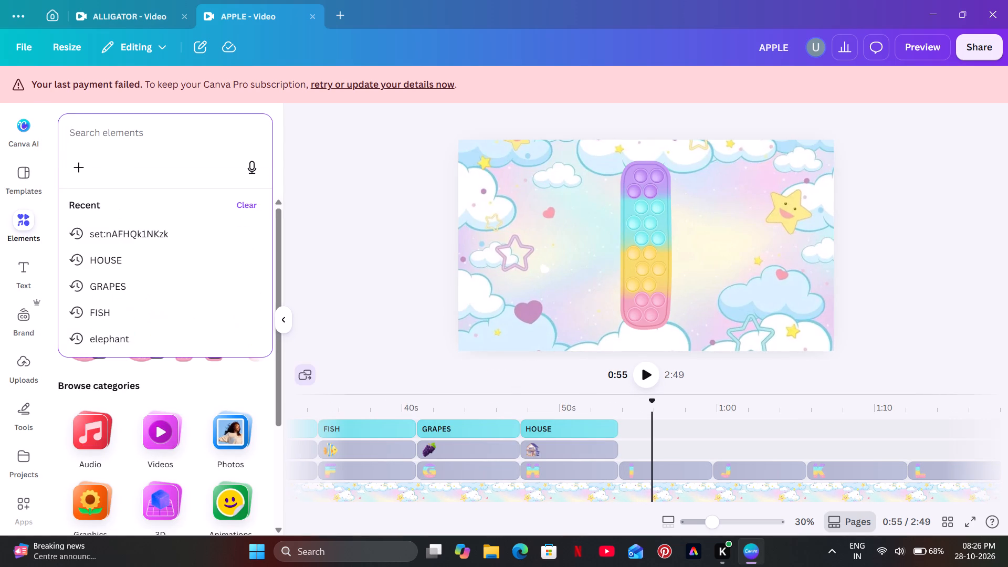
type("ice cream")
key("Return")
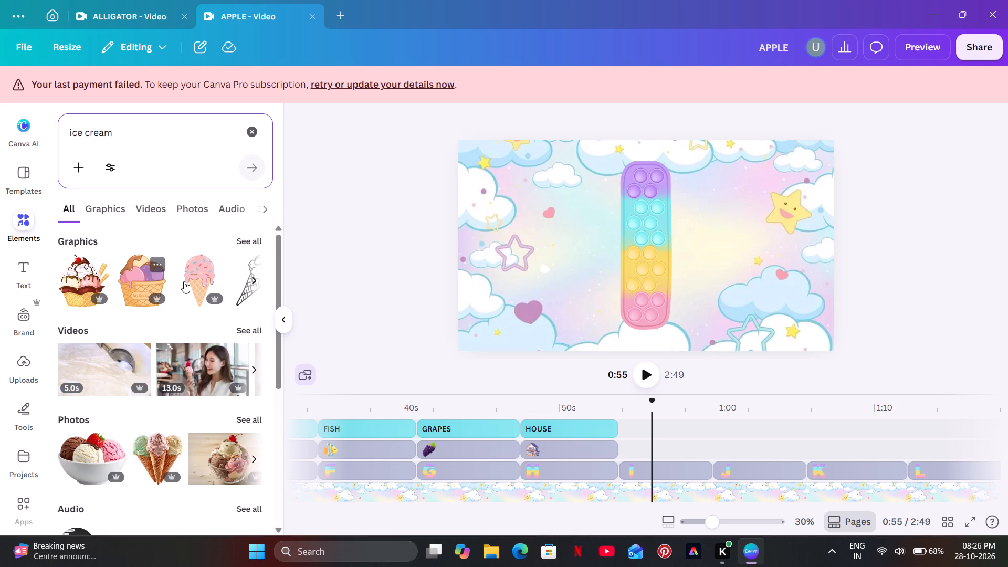
left_click(201, 282)
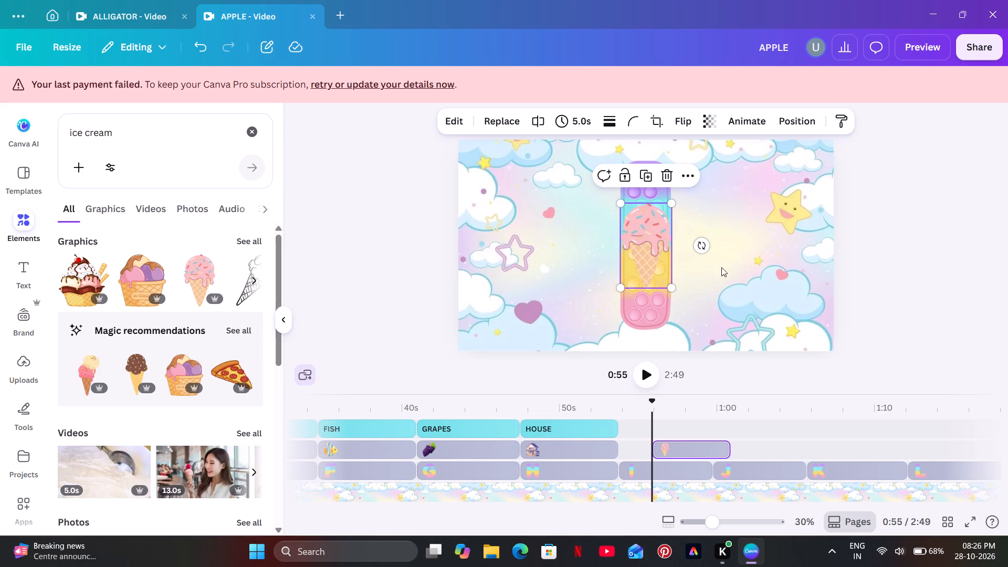
left_click_drag(633, 260, 751, 245)
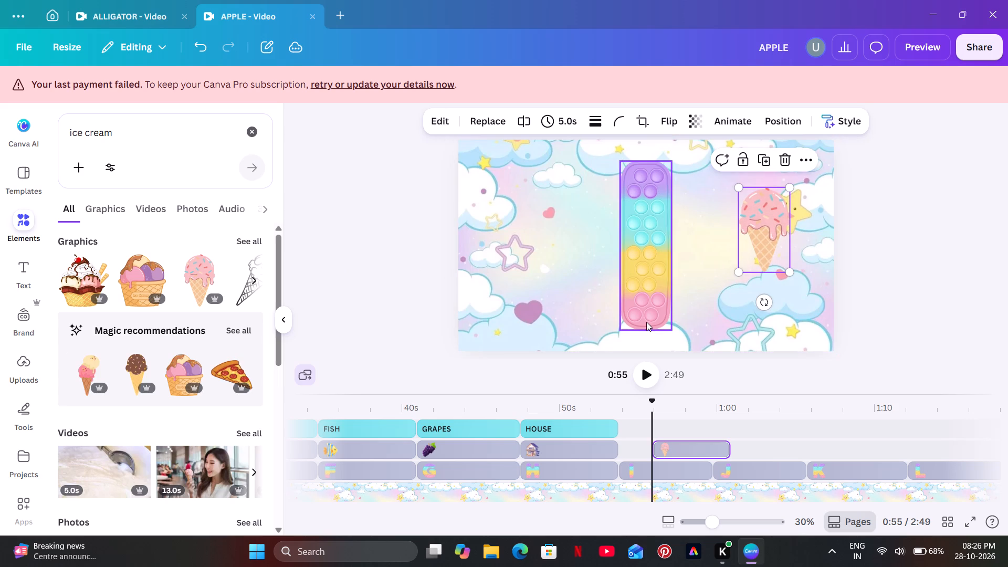
Shrink the letter I to a small size and place it on the left side of the scene, beside the outlined star.
left_click(646, 322)
left_click(671, 330)
left_click_drag(666, 327, 640, 283)
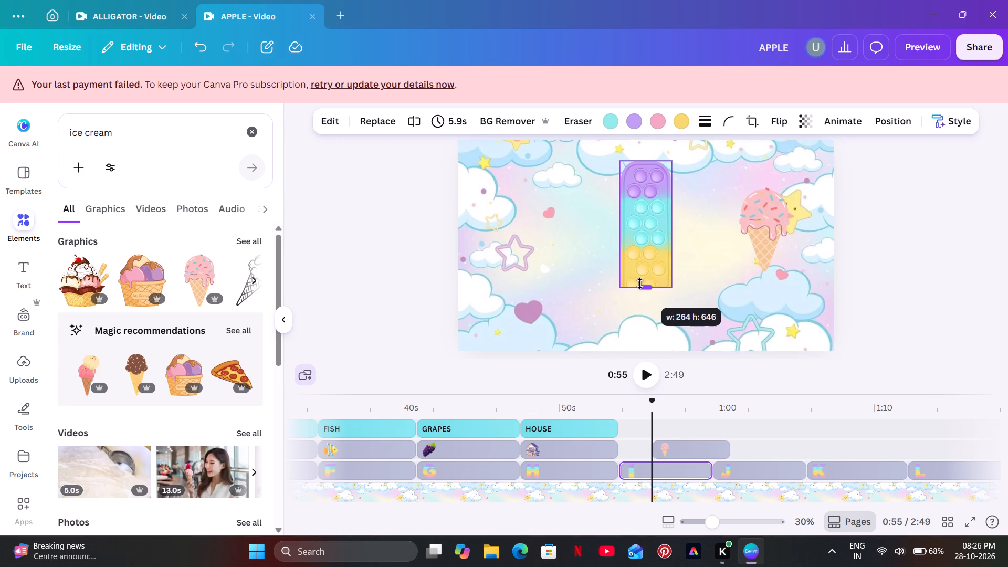
left_click_drag(640, 283, 647, 340)
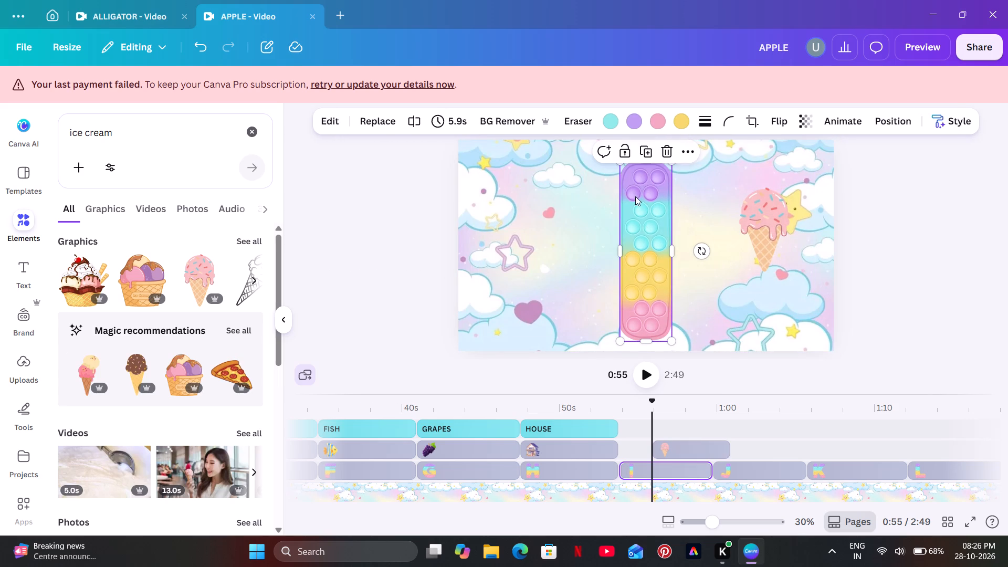
left_click_drag(678, 329, 679, 342)
left_click(662, 298)
left_click_drag(673, 341, 621, 243)
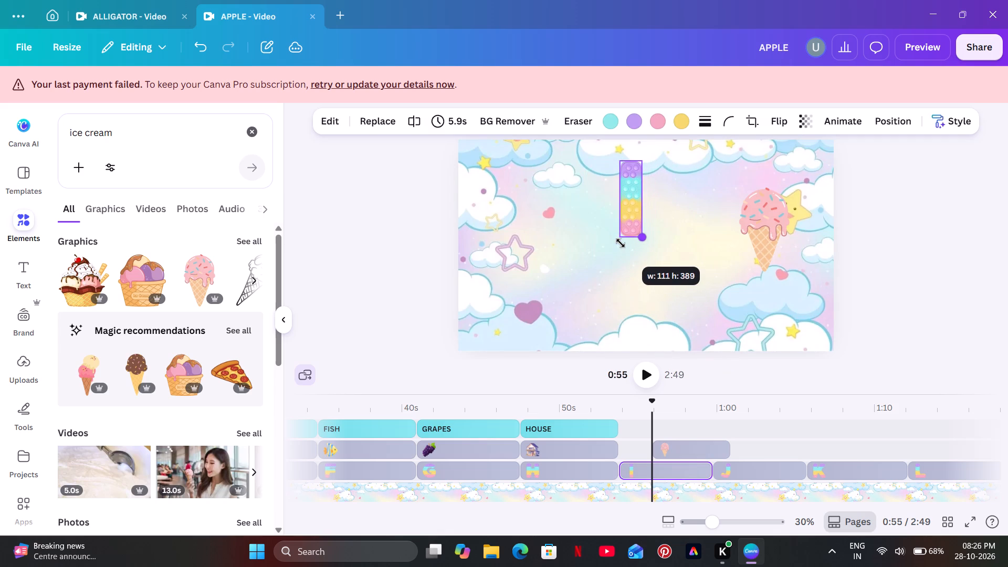
left_click_drag(621, 243, 617, 234)
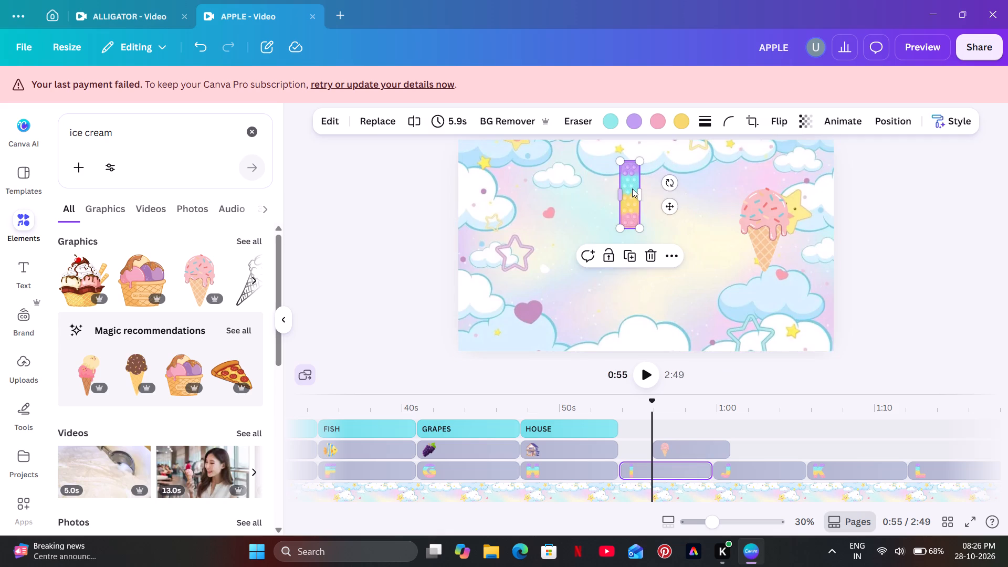
left_click_drag(632, 188, 548, 232)
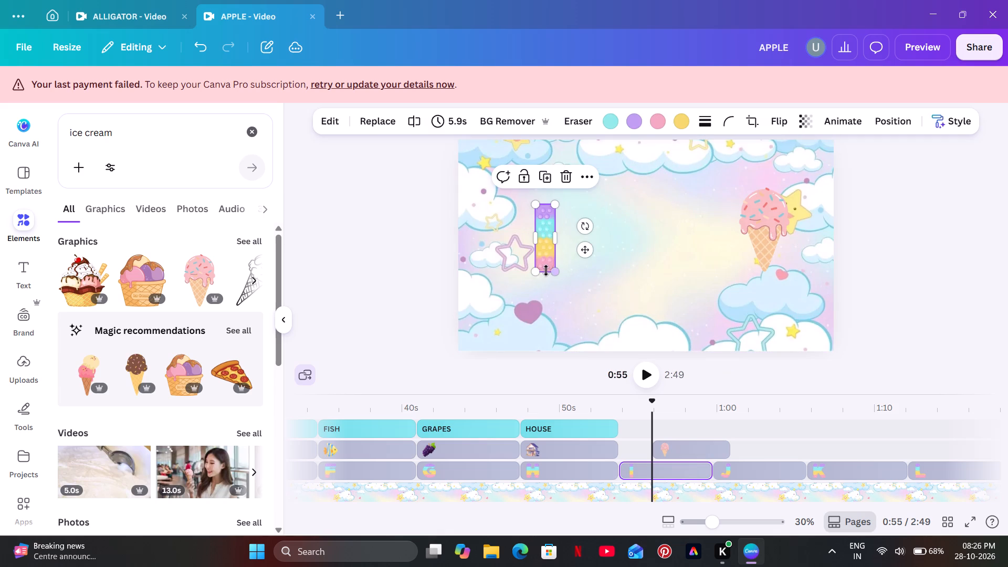
left_click_drag(552, 271, 542, 259)
left_click_drag(542, 231, 545, 243)
Shrink the ice cream cone and position it on the right side of the scene, just left of the smiling star.
left_click(771, 222)
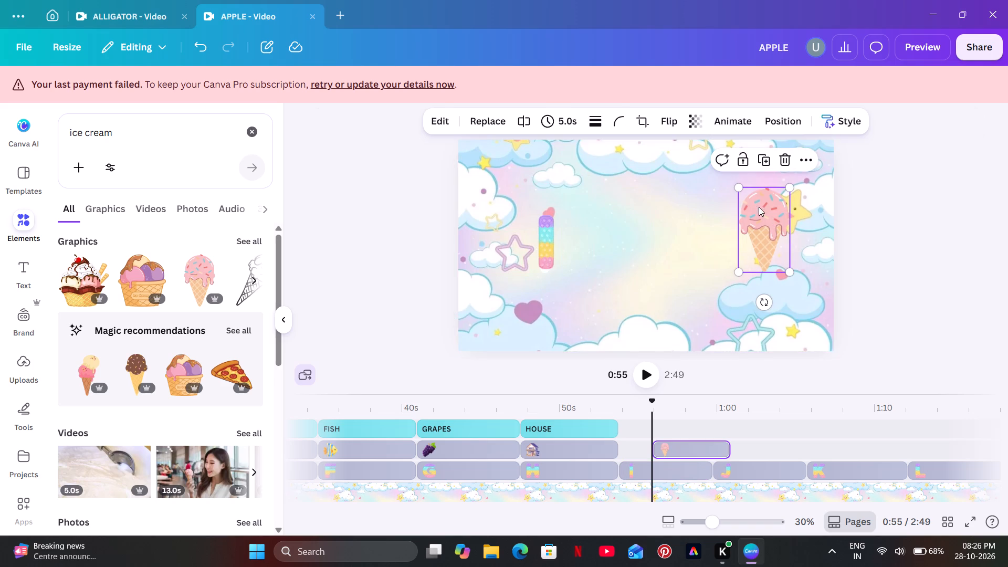
left_click(734, 184)
left_click_drag(737, 185, 765, 222)
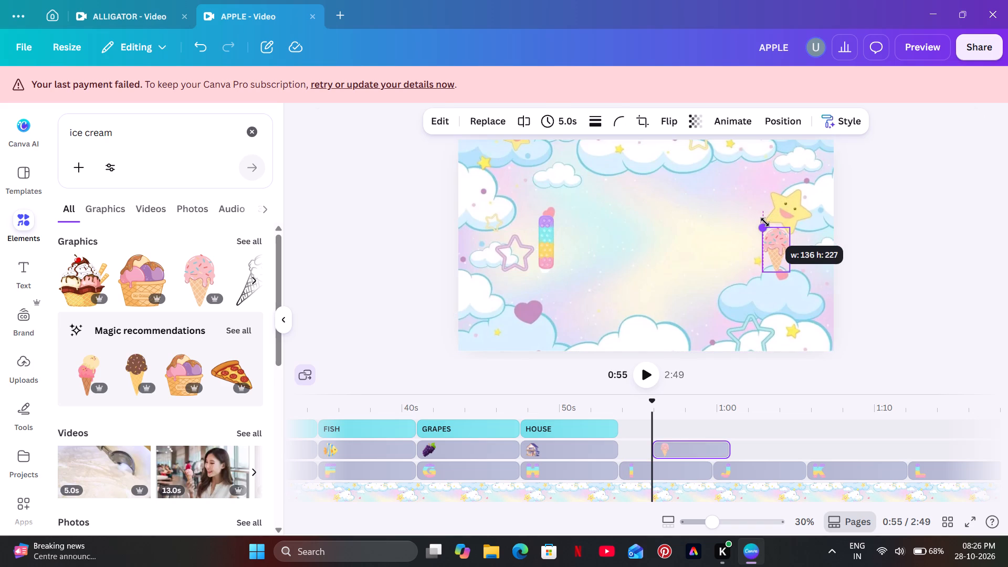
left_click_drag(765, 222, 755, 215)
left_click(773, 245)
left_click_drag(768, 244, 765, 239)
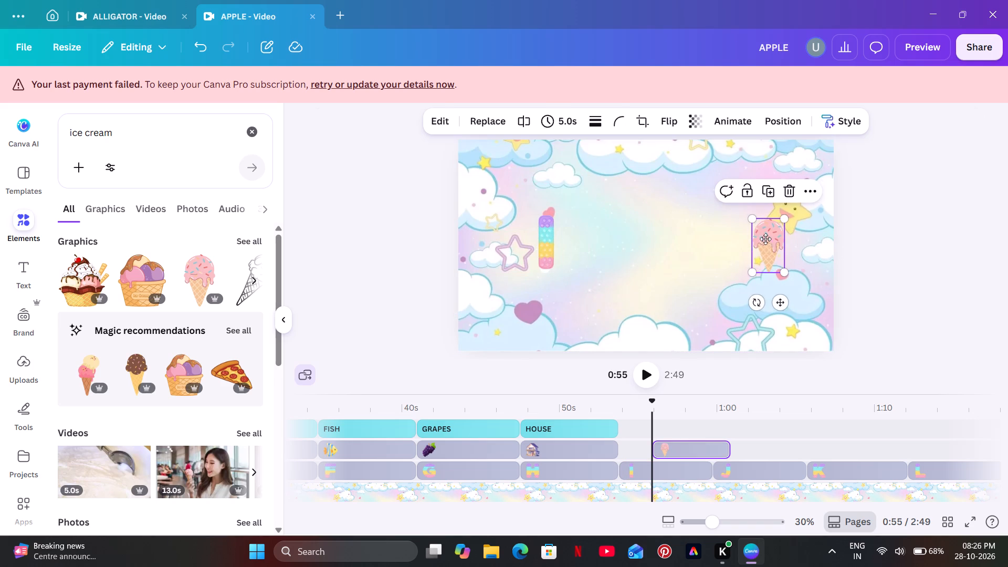
left_click_drag(765, 239, 765, 237)
left_click(693, 253)
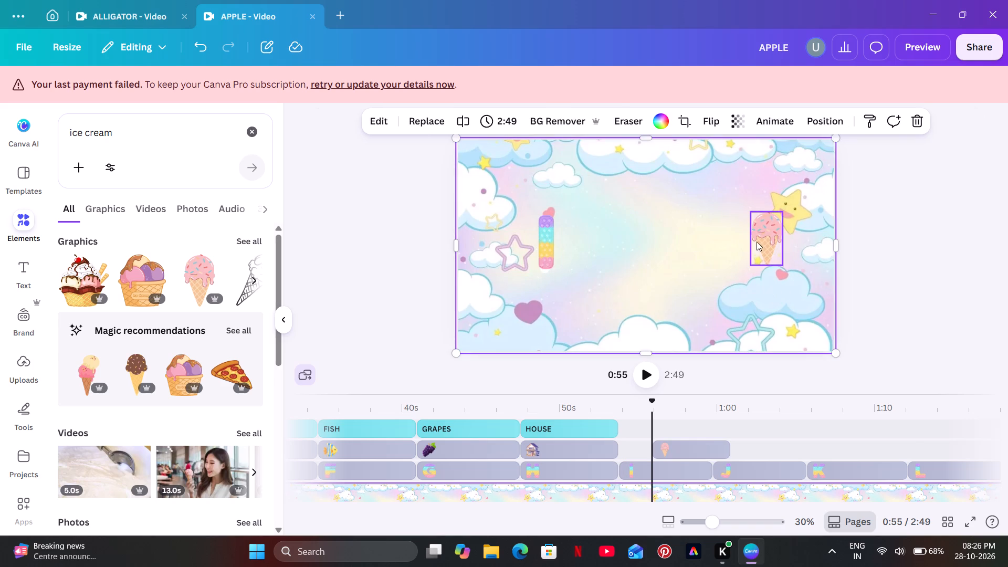
left_click_drag(758, 241, 737, 240)
left_click(659, 250)
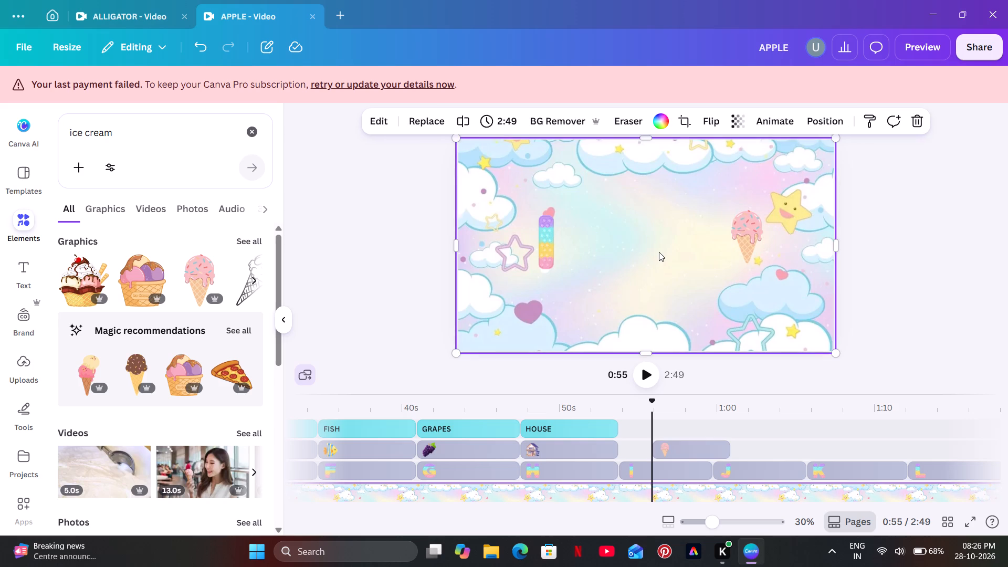
Move and extend the ice cream clip on the timeline so it spans the same time as the letter I clip.
left_click_drag(688, 442, 664, 439)
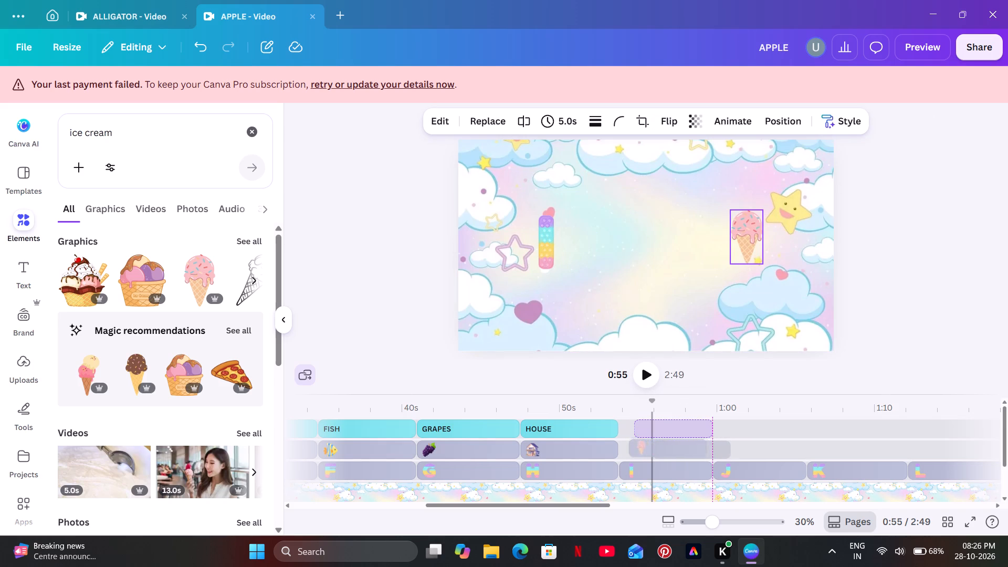
left_click_drag(664, 439, 659, 440)
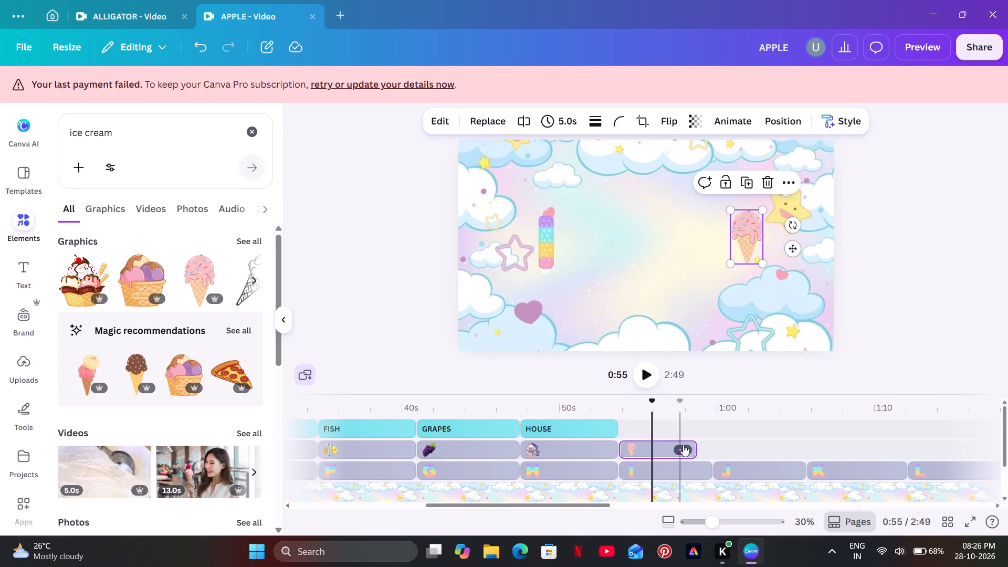
left_click_drag(692, 446, 714, 447)
Play on into the letter J section to about 1:01, shrink the J and place it on the left beside the outlined star.
left_click(732, 439)
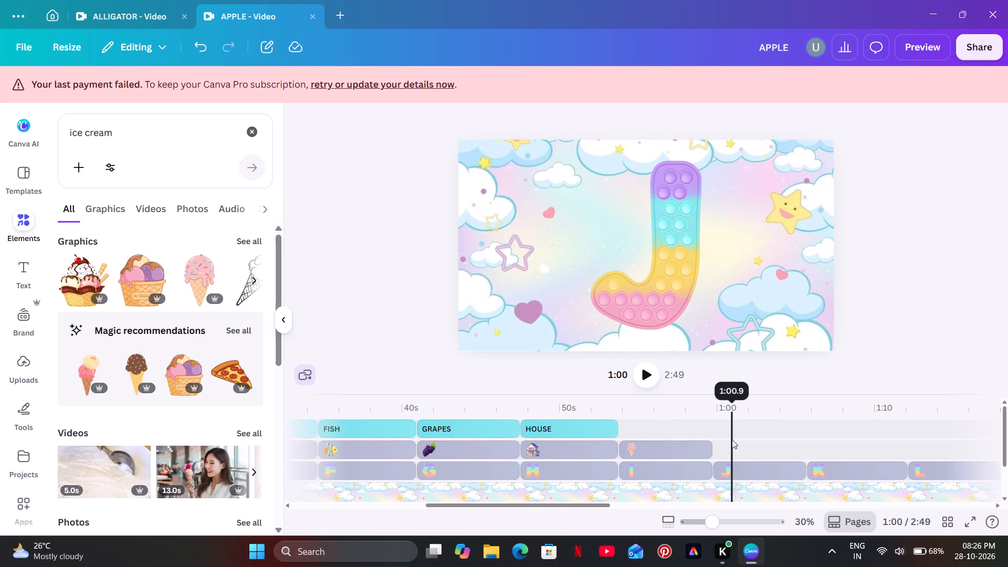
left_click(663, 302)
left_click(705, 424)
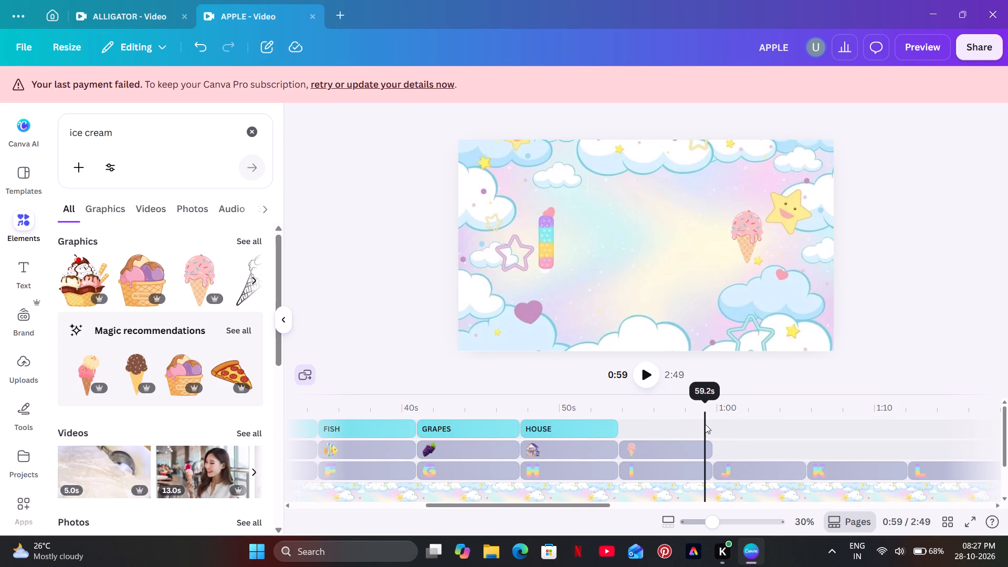
left_click(642, 379)
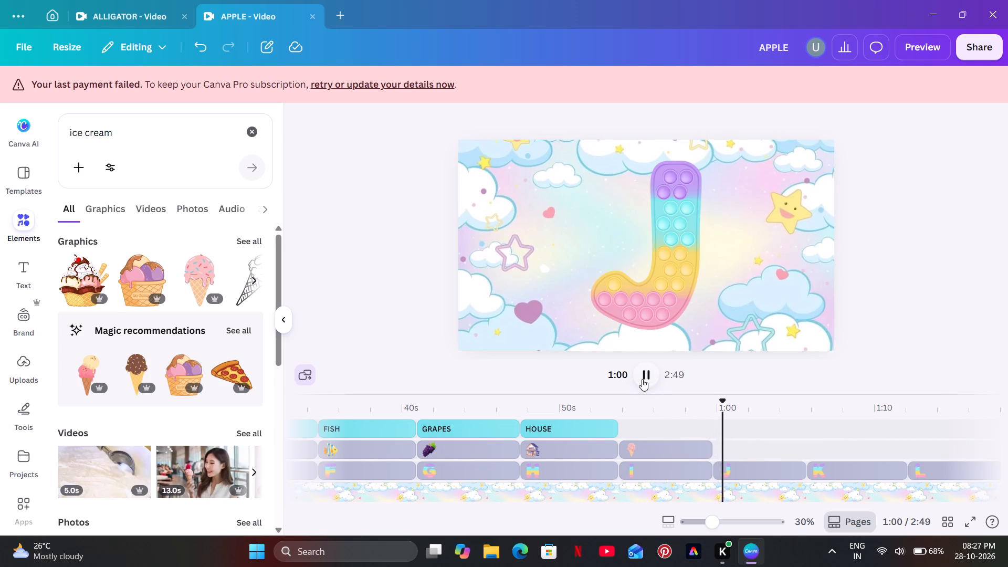
left_click(642, 379)
left_click(658, 202)
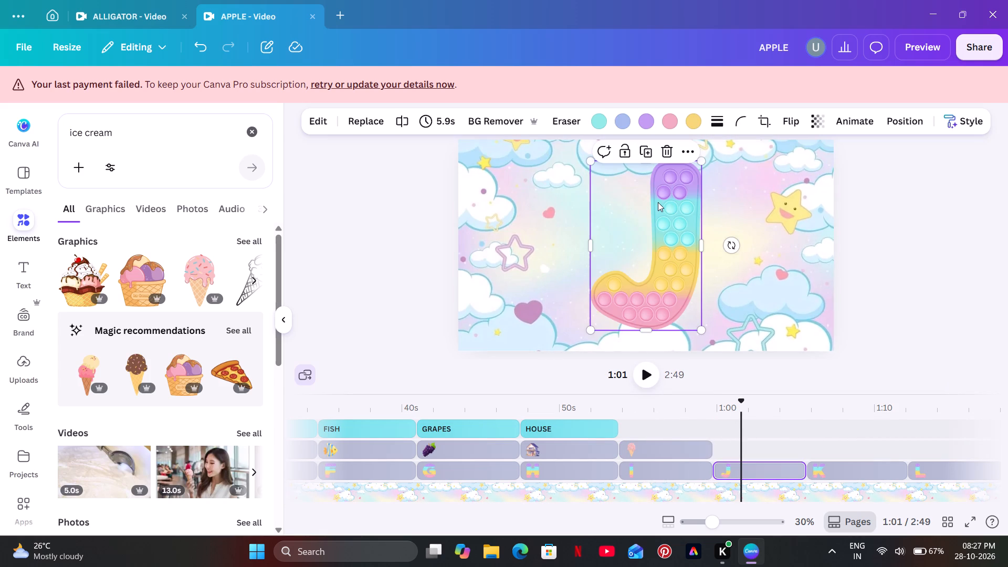
left_click_drag(592, 164, 654, 240)
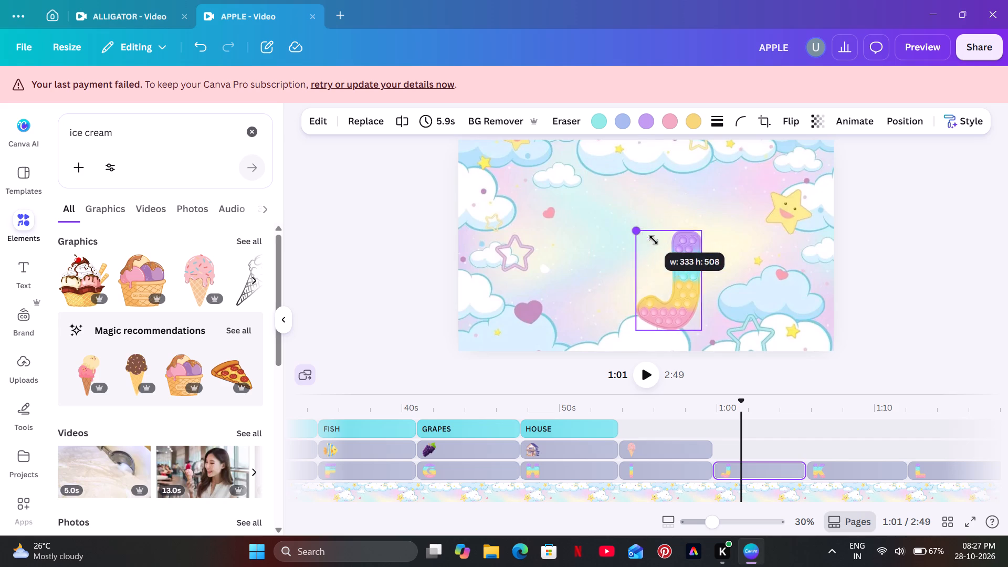
left_click_drag(654, 240, 677, 281)
left_click_drag(694, 306, 579, 248)
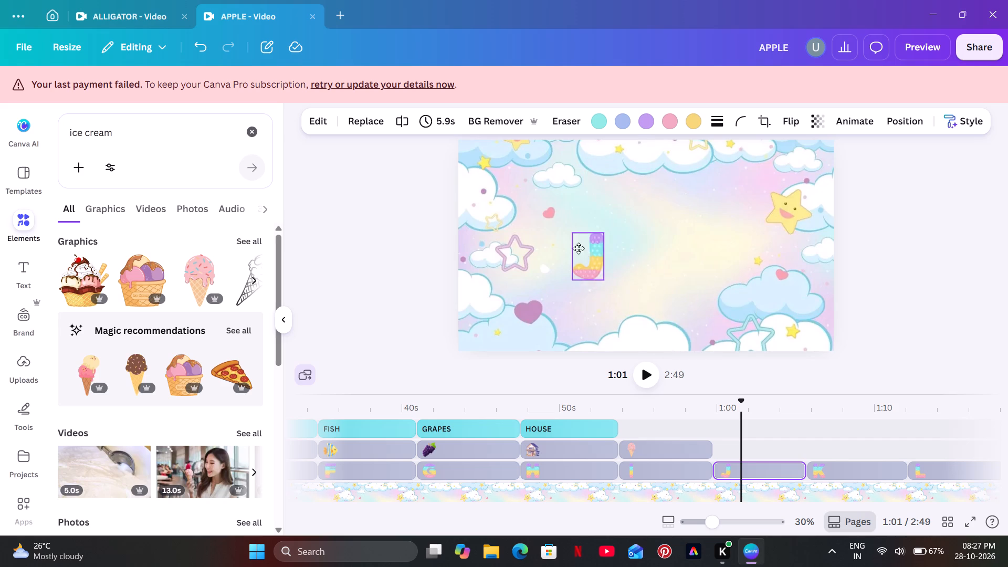
left_click_drag(579, 248, 561, 242)
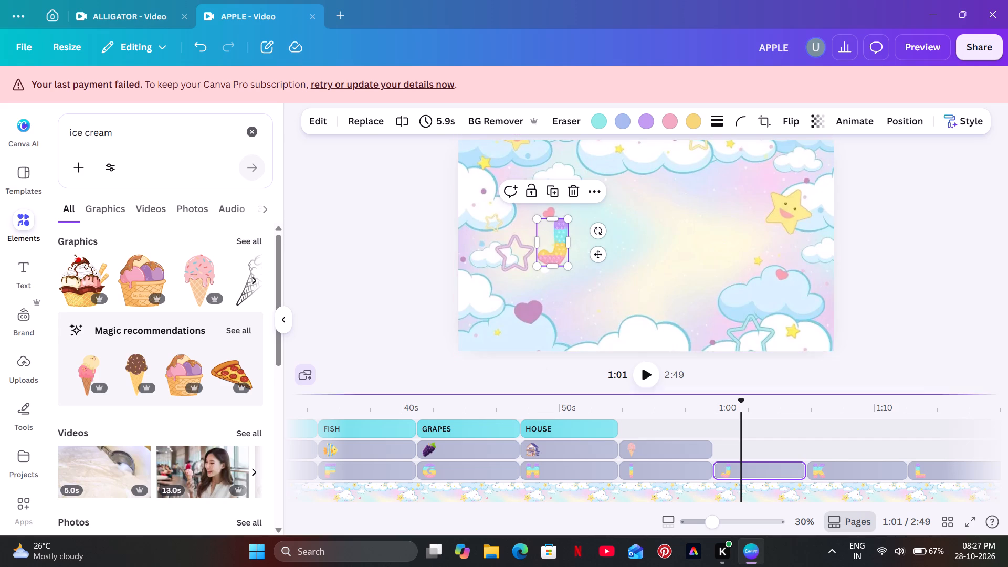
Check the letter I section at 0:55 for comparison, then enlarge the small J slightly at 1:02.
left_click(536, 411)
left_click(640, 408)
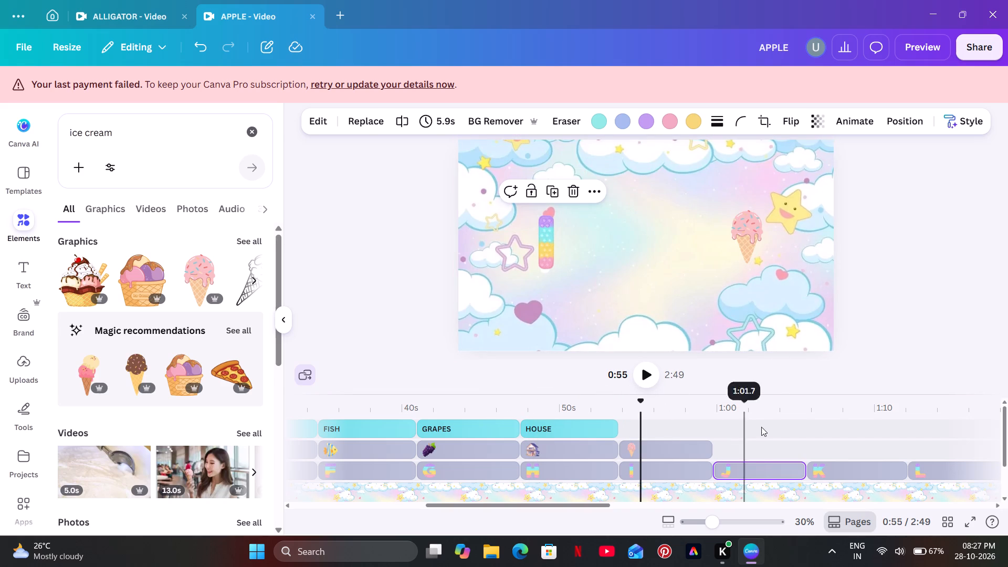
left_click(763, 428)
left_click(554, 264)
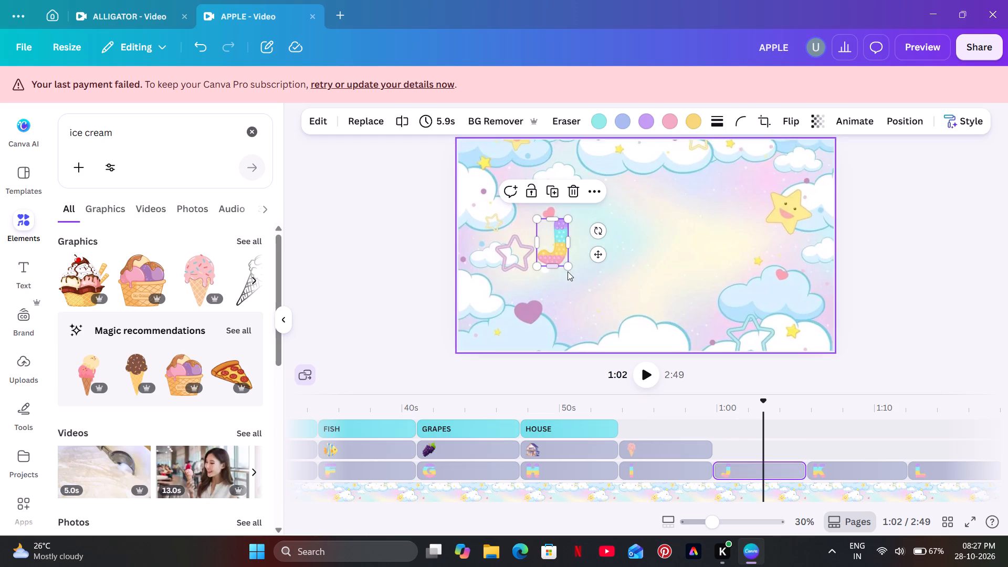
left_click_drag(568, 268, 573, 271)
left_click_drag(568, 262, 561, 262)
left_click(567, 262)
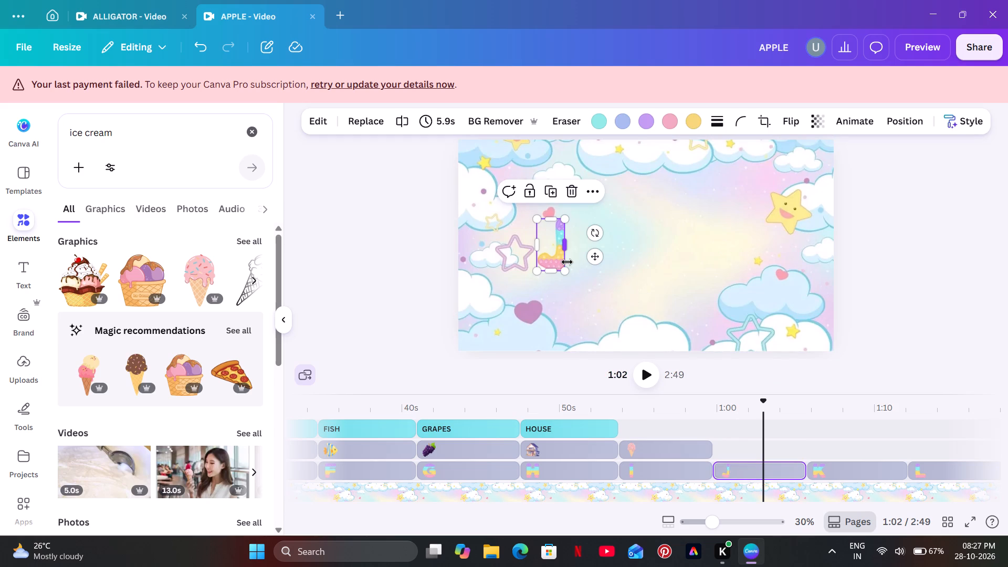
left_click_drag(565, 253, 572, 253)
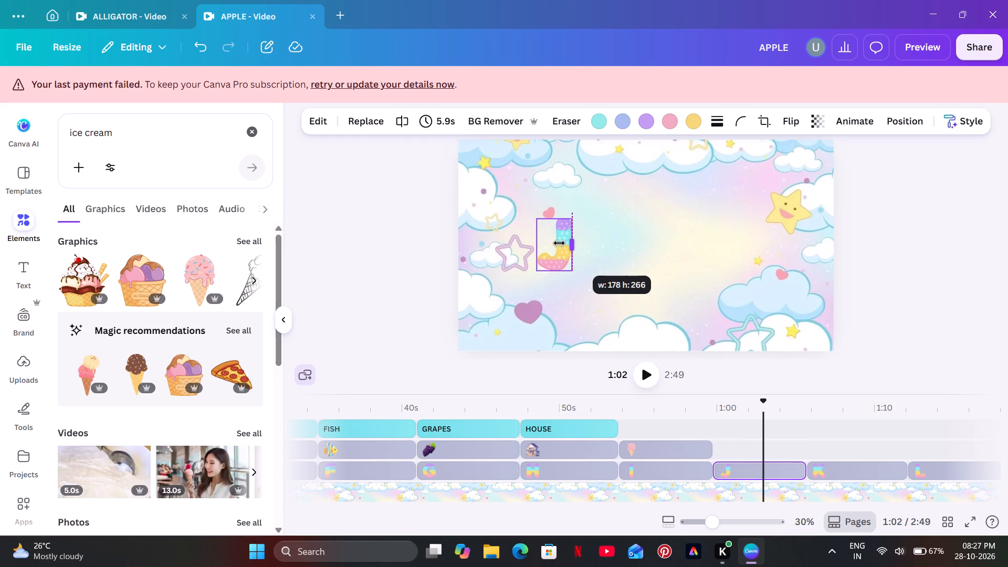
left_click(535, 222)
left_click(650, 259)
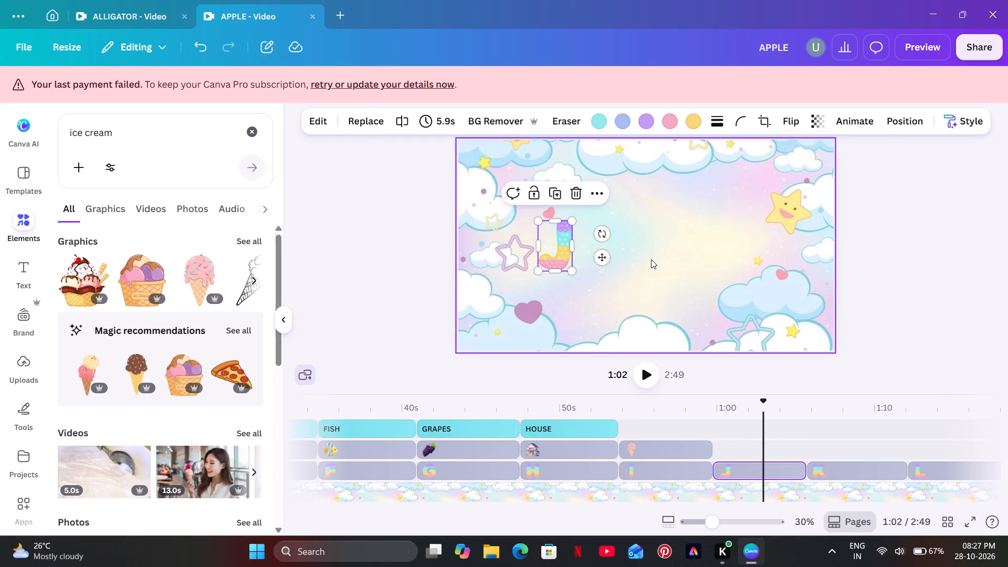
Move the J a little left and down so it sits right against the outlined star.
left_click_drag(559, 249, 547, 250)
left_click(605, 274)
left_click(532, 252)
left_click(561, 272)
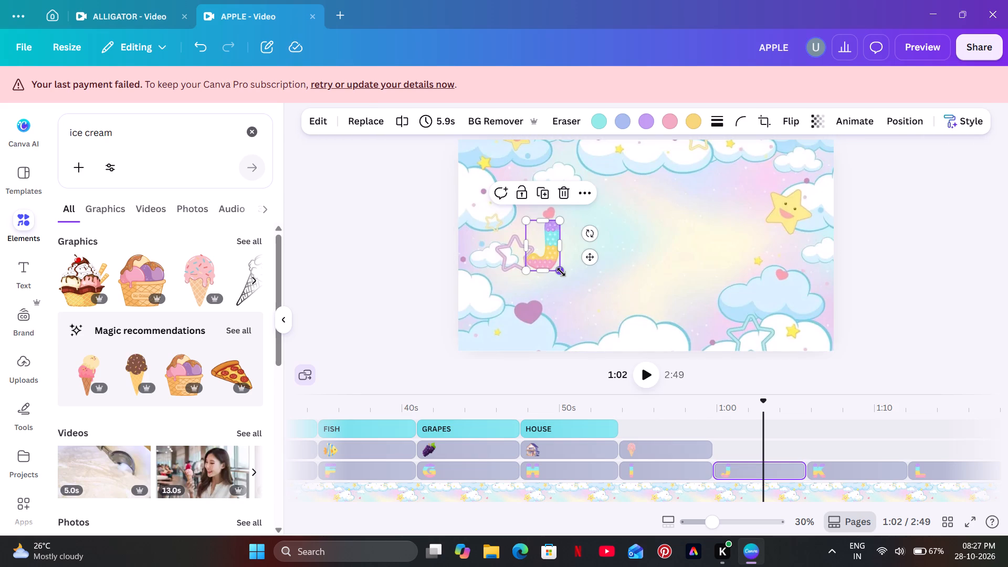
left_click_drag(545, 251, 546, 257)
left_click(551, 304)
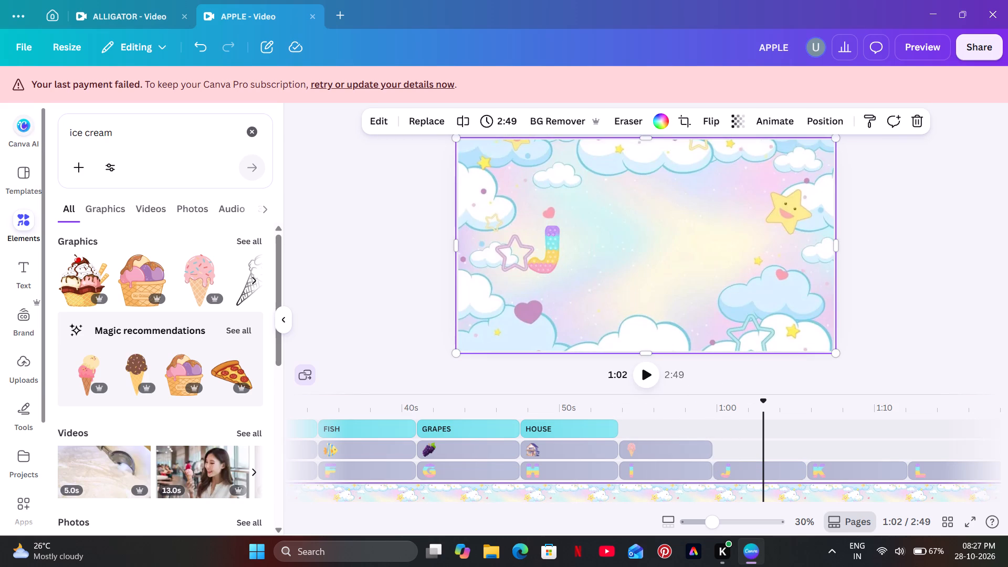
Search the elements for jellyfish and add the smiling blue jellyfish graphic to the scene.
left_click(251, 131)
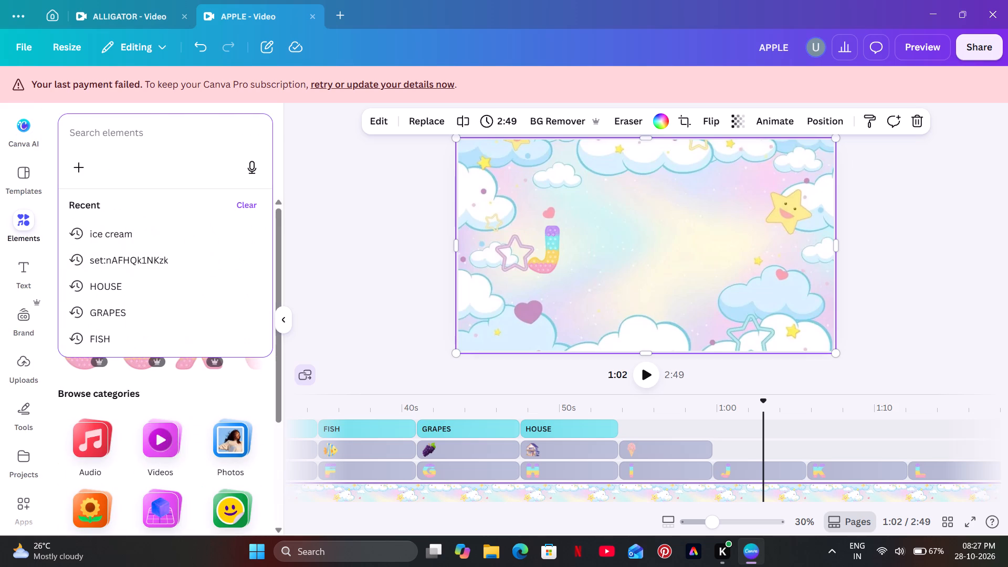
type("jellyfish")
key("Return")
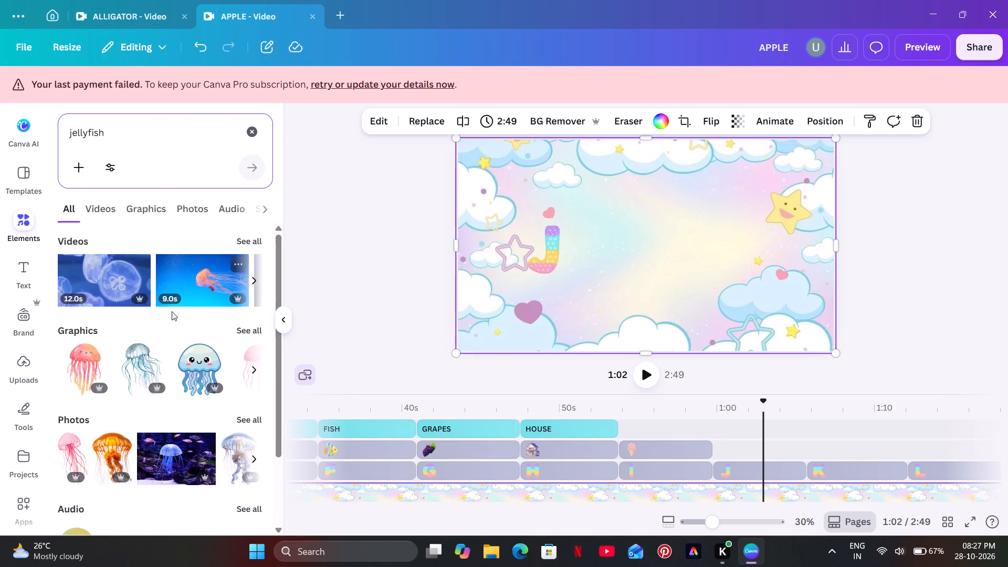
left_click(189, 360)
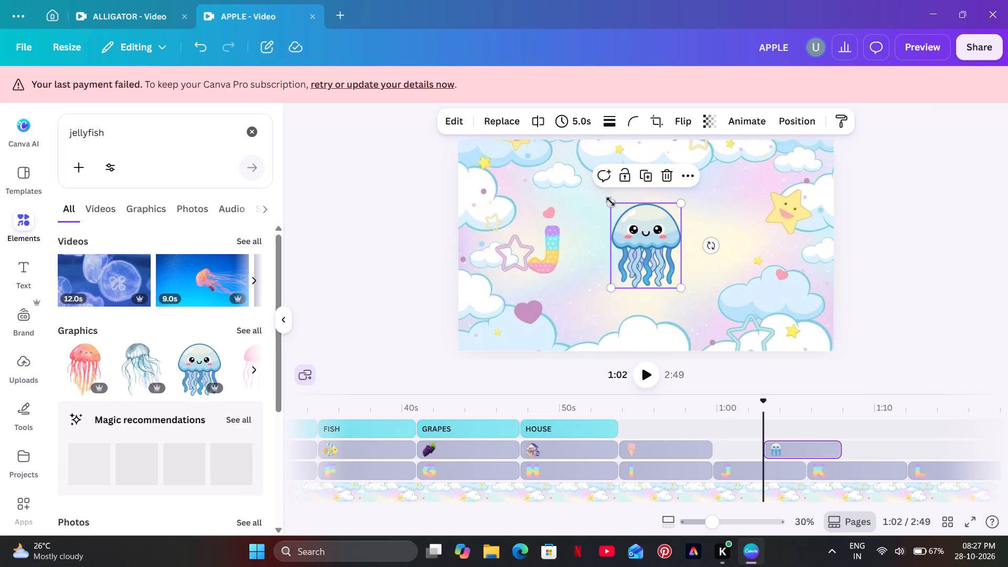
Shrink the jellyfish and place it on the right side of the scene, just below and left of the smiling star.
left_click_drag(612, 198, 646, 237)
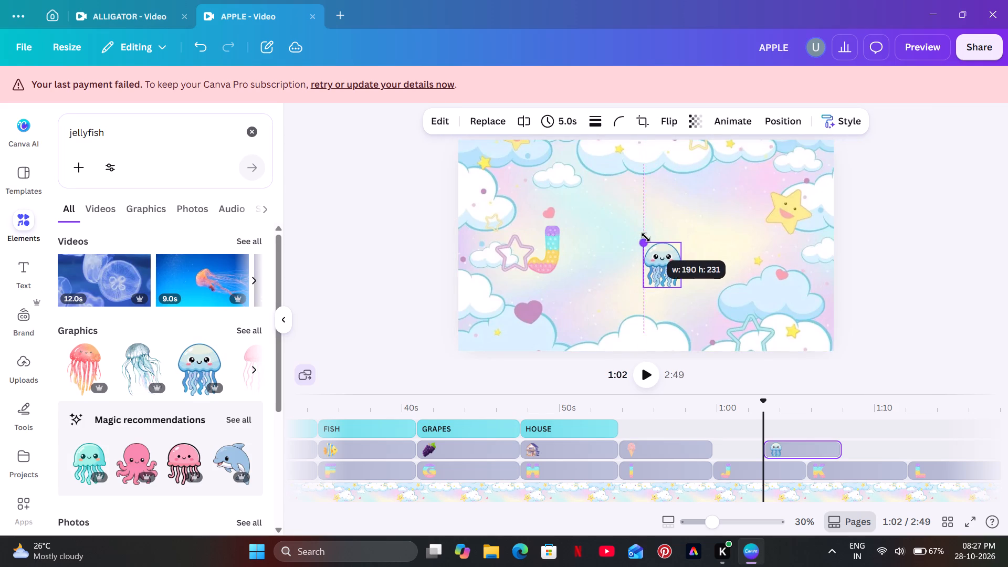
left_click_drag(646, 237, 648, 240)
left_click_drag(664, 266, 755, 240)
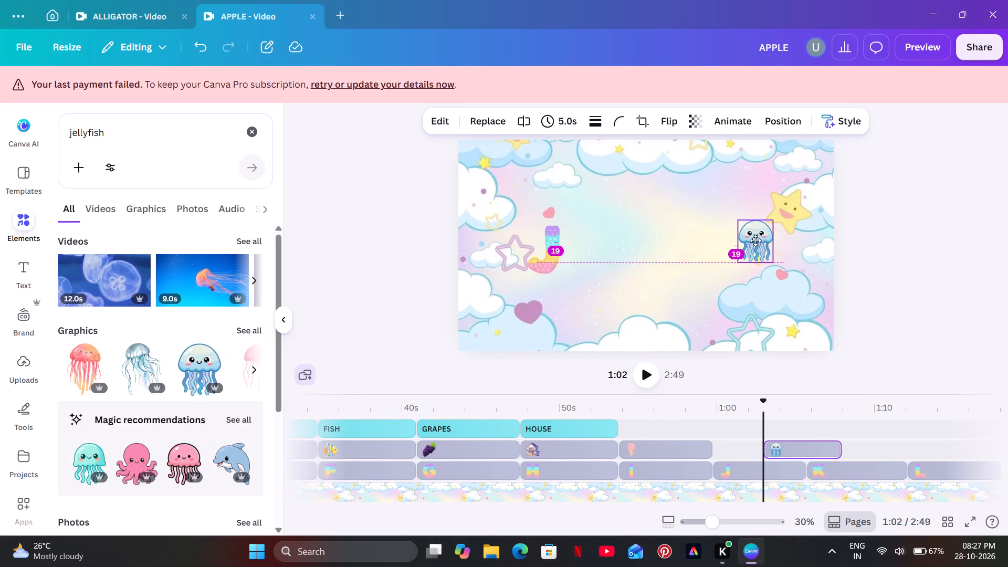
left_click_drag(755, 240, 757, 241)
left_click_drag(773, 263, 780, 269)
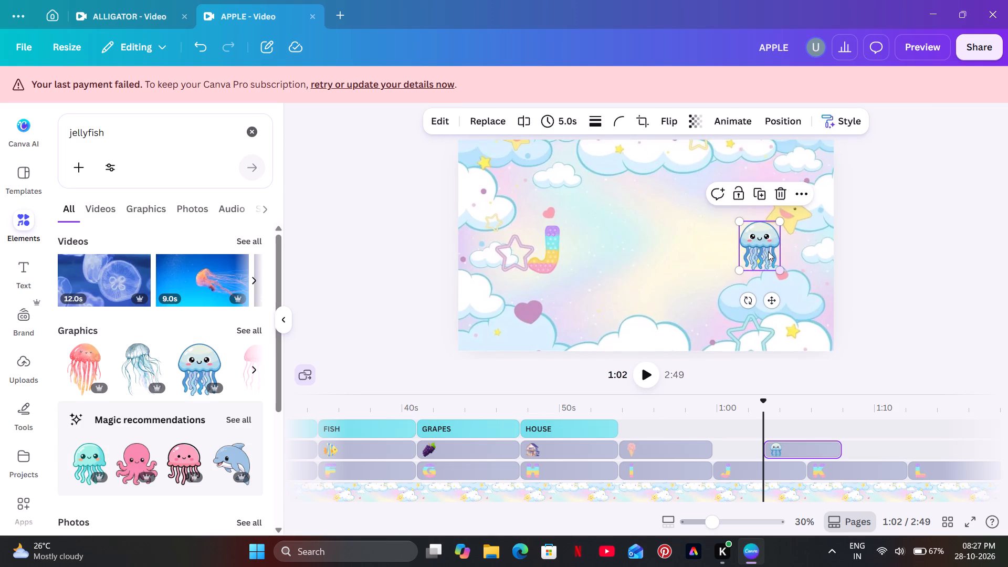
left_click(767, 251)
left_click(686, 266)
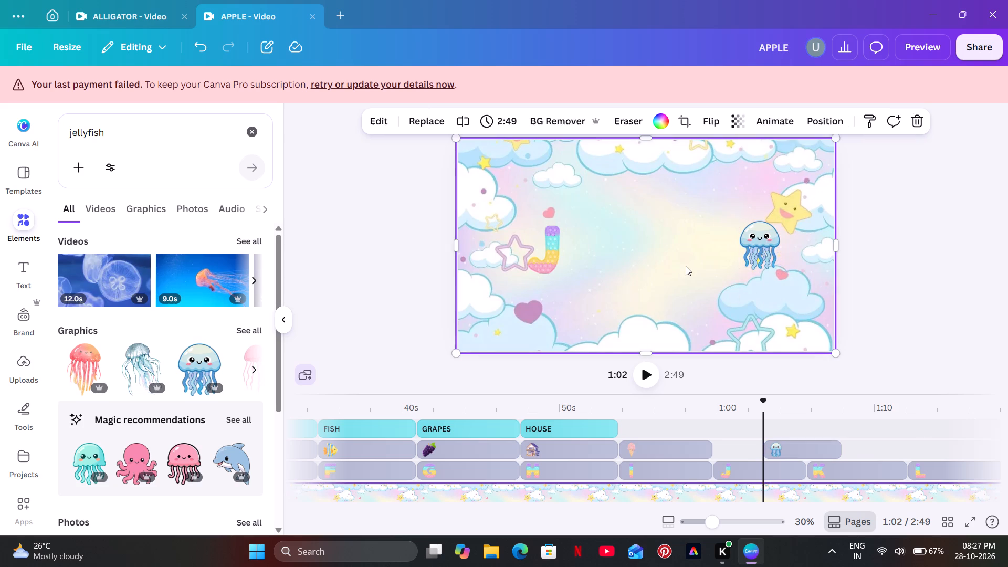
Move the jellyfish clip to the start of the letter J clip and extend it to 5.9 s so both span the same time.
left_click_drag(793, 444, 778, 447)
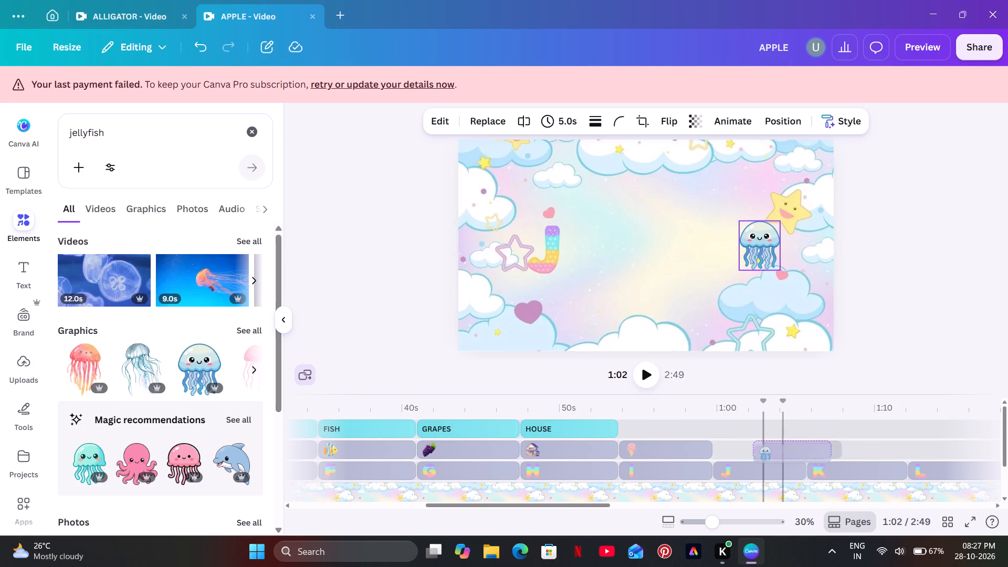
left_click_drag(778, 447, 745, 447)
left_click(799, 445)
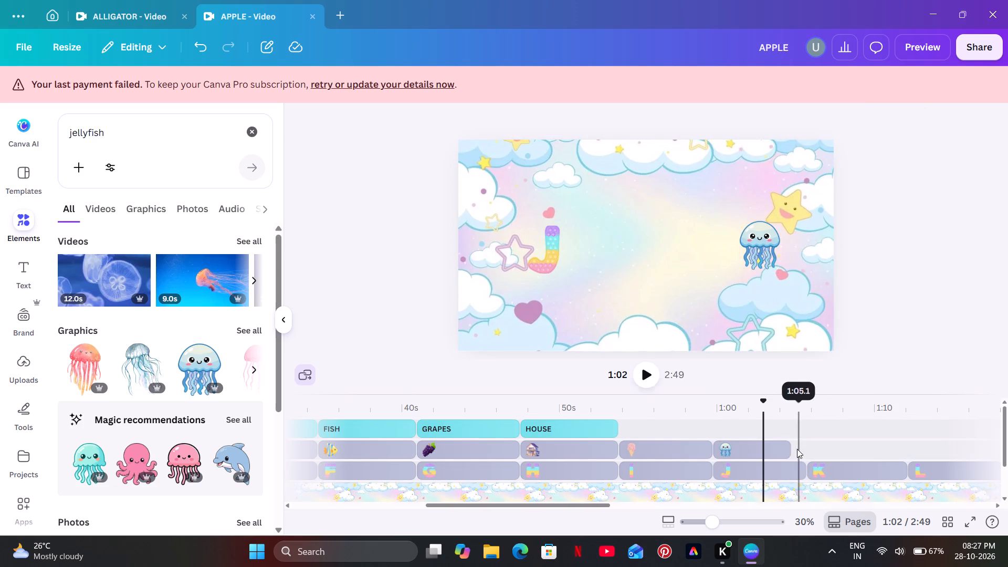
left_click_drag(784, 452, 802, 450)
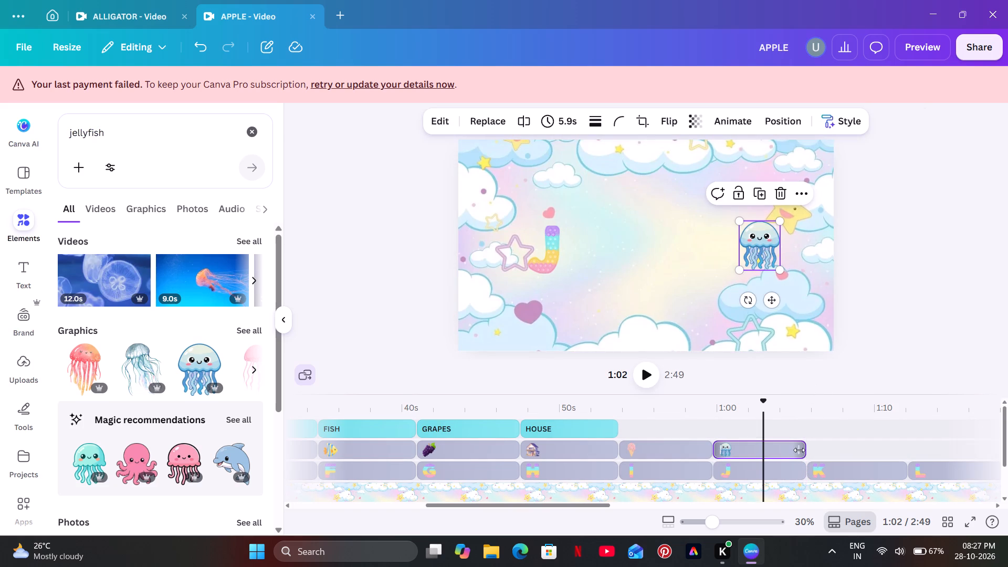
Play on into the letter K section to about 1:07, shrink the K and place it on the left beside the outlined star.
left_click(789, 427)
left_click(640, 368)
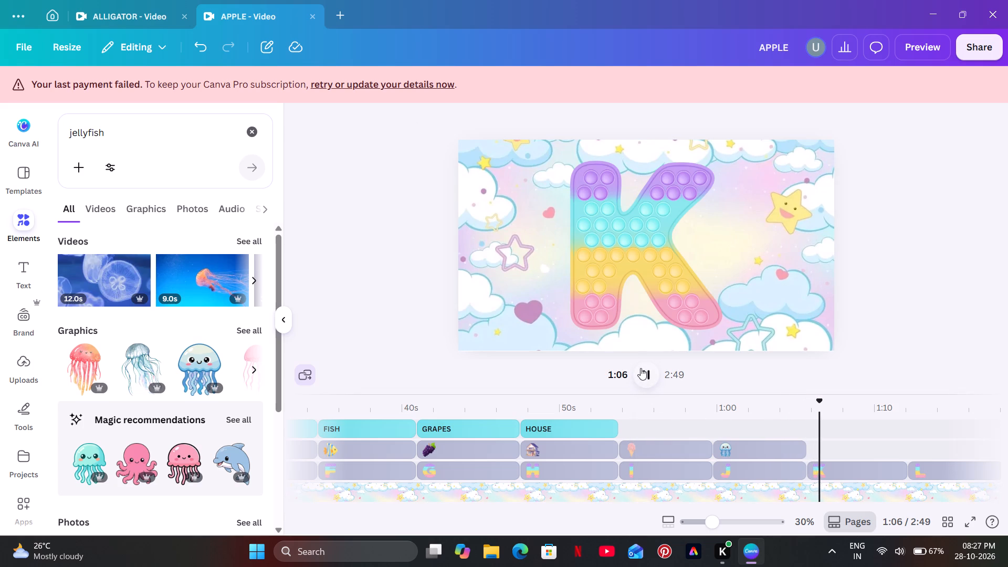
left_click_drag(808, 394, 808, 413)
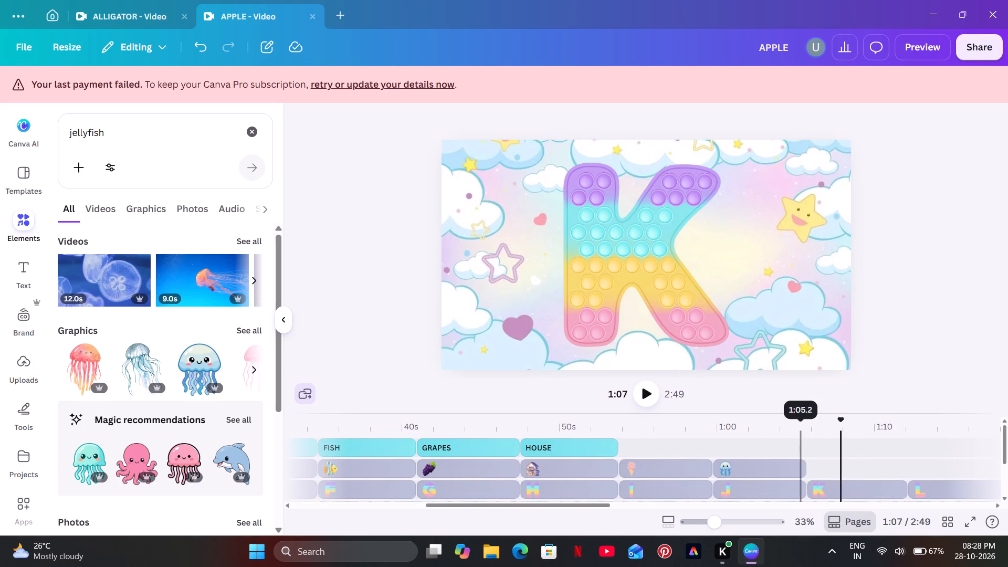
left_click(800, 435)
left_click(641, 398)
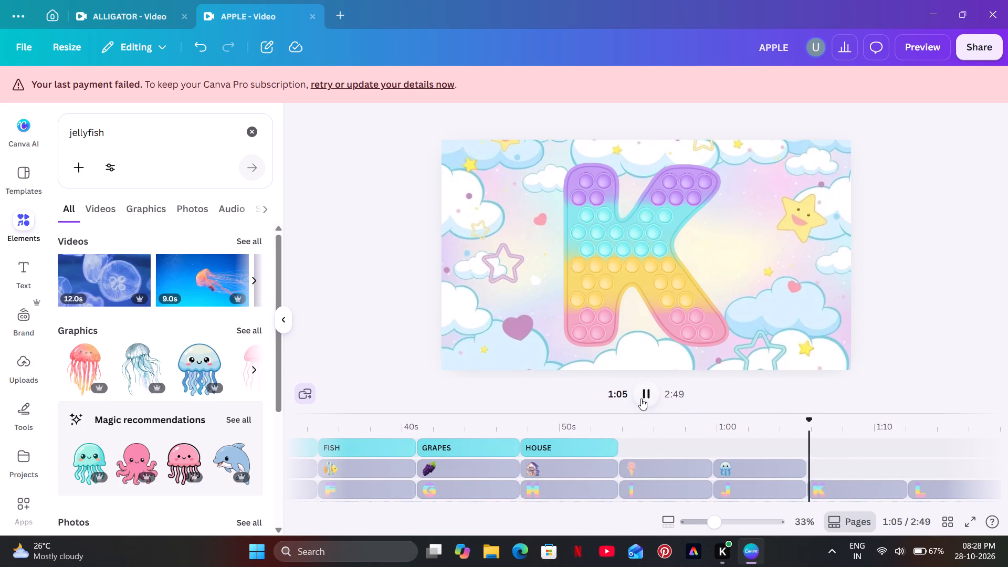
left_click(641, 398)
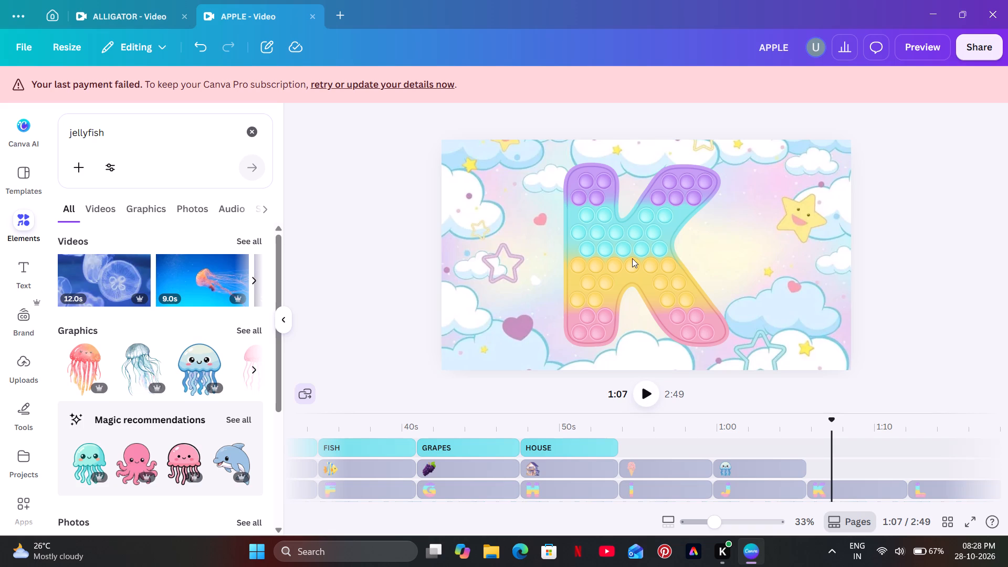
left_click(671, 223)
left_click_drag(566, 163, 688, 303)
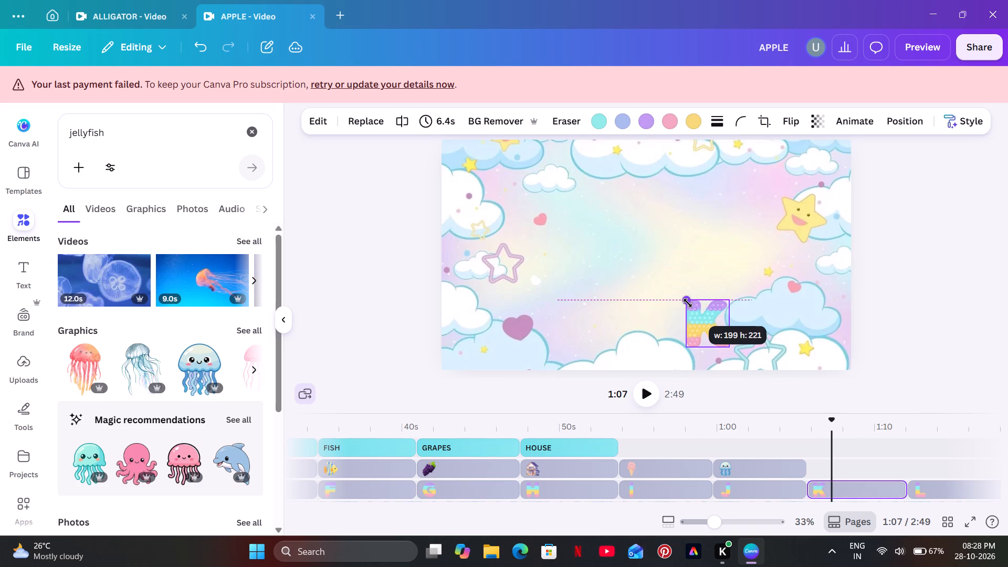
left_click_drag(688, 303, 692, 308)
left_click_drag(712, 329, 562, 263)
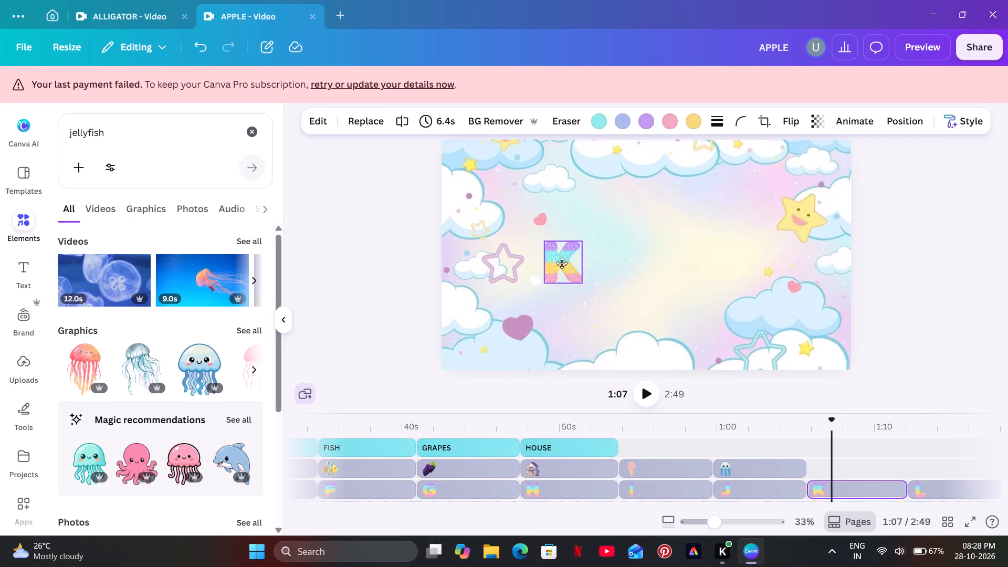
left_click_drag(562, 263, 547, 261)
left_click(635, 310)
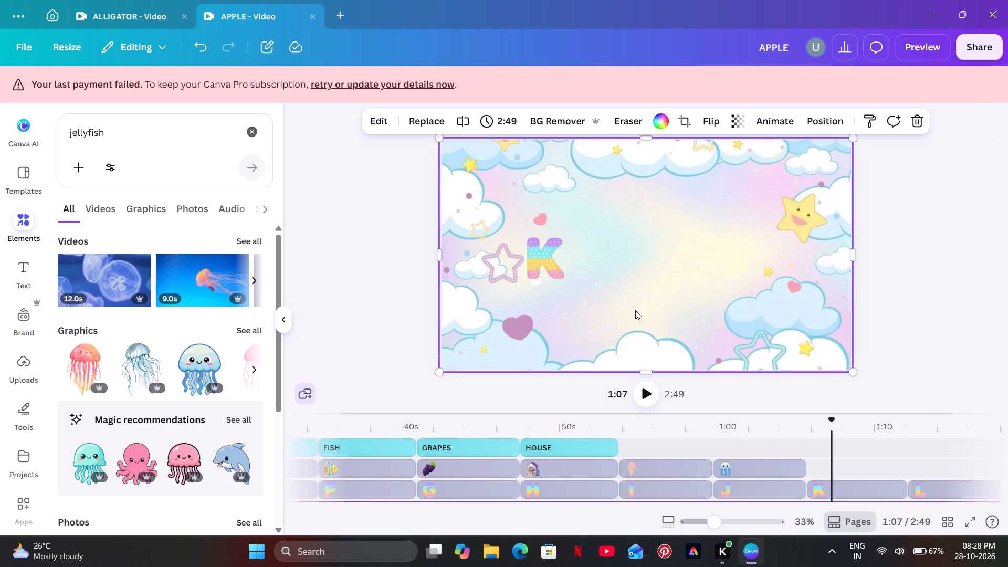
Search the elements for kite and add the red and yellow kite graphic to the scene.
left_click(258, 131)
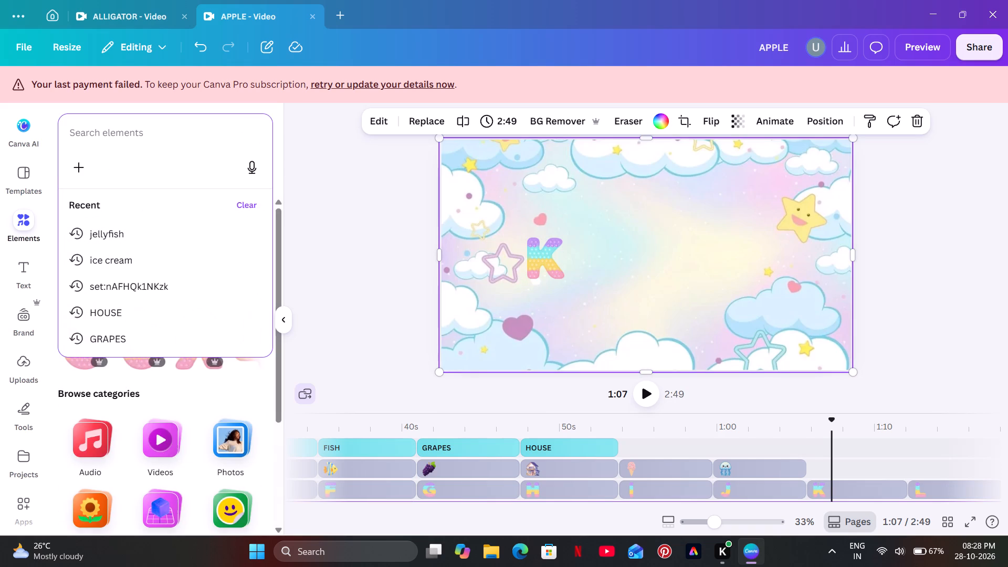
type("kite")
key("Return")
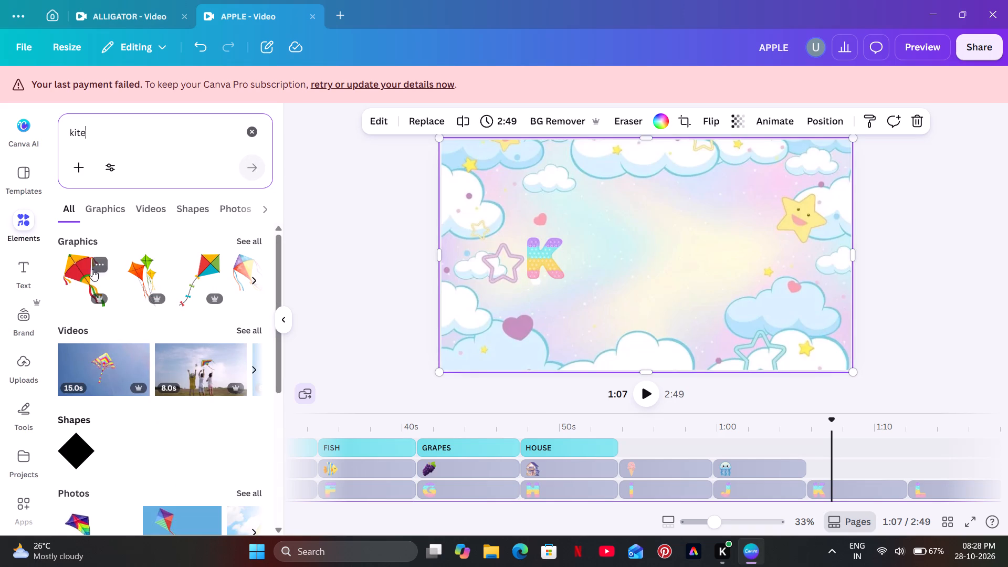
left_click(77, 276)
Shrink the kite and place it on the right side of the scene, below and left of the smiling star.
left_click_drag(572, 172, 584, 183)
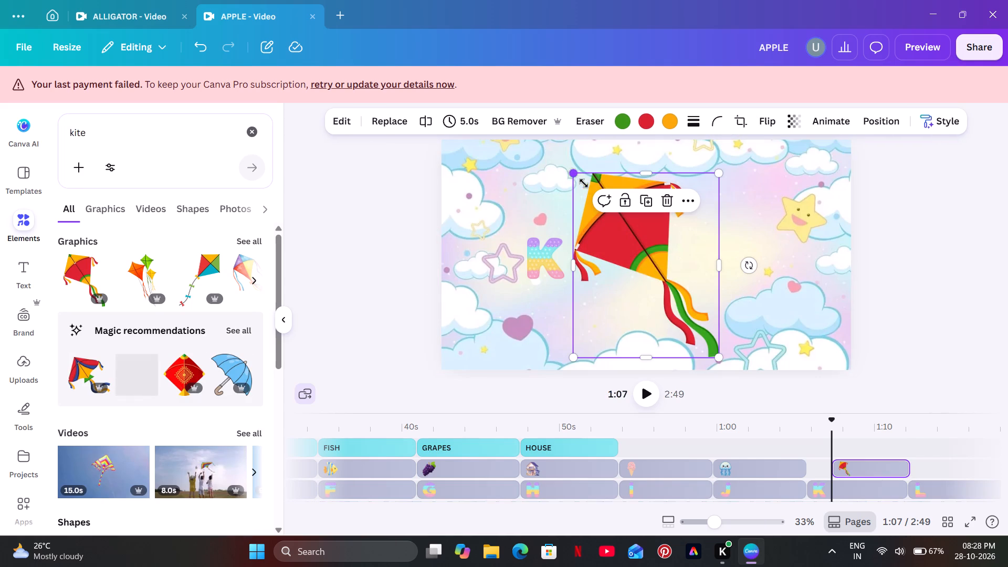
left_click_drag(584, 183, 674, 298)
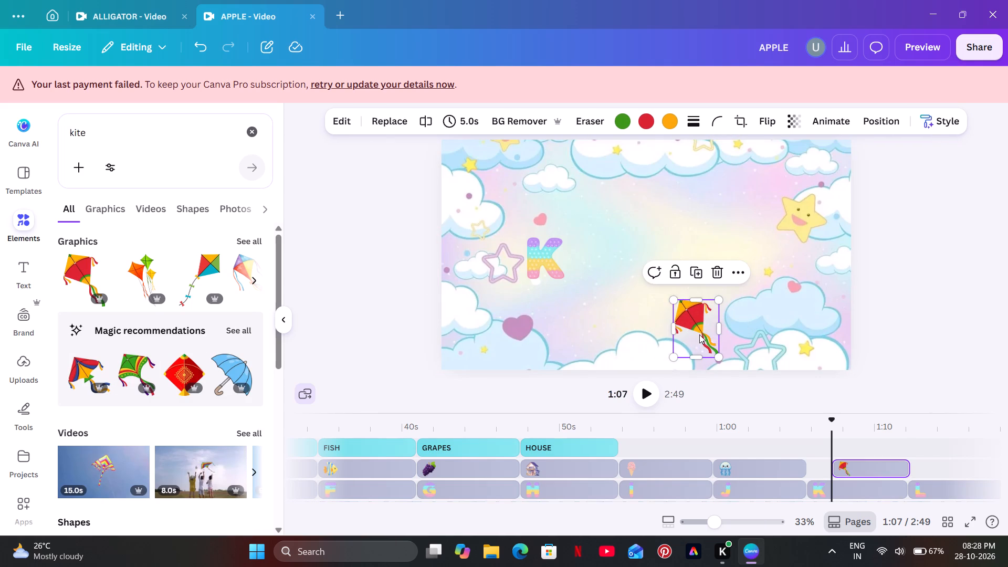
left_click_drag(699, 341, 766, 277)
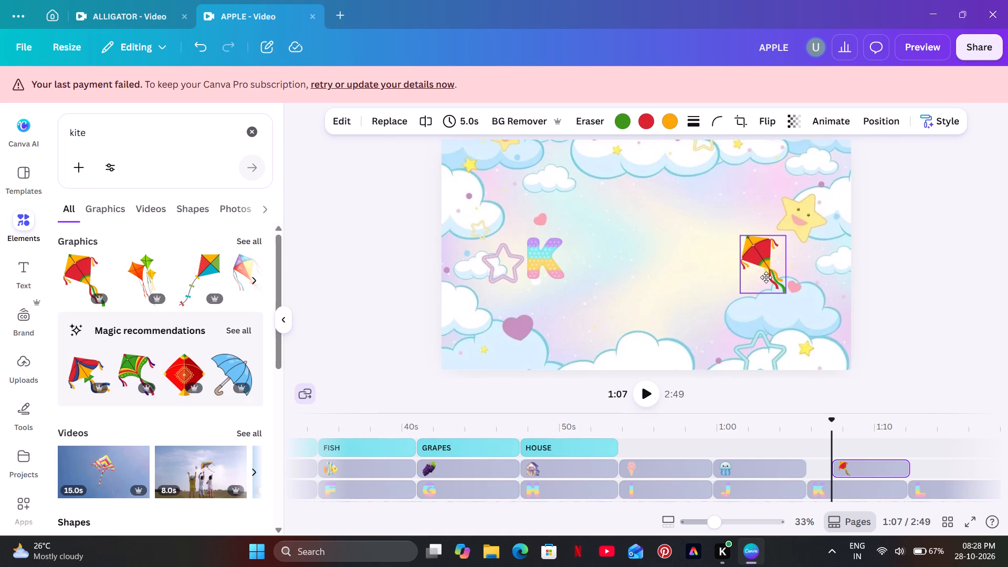
left_click_drag(766, 277, 758, 276)
left_click(681, 288)
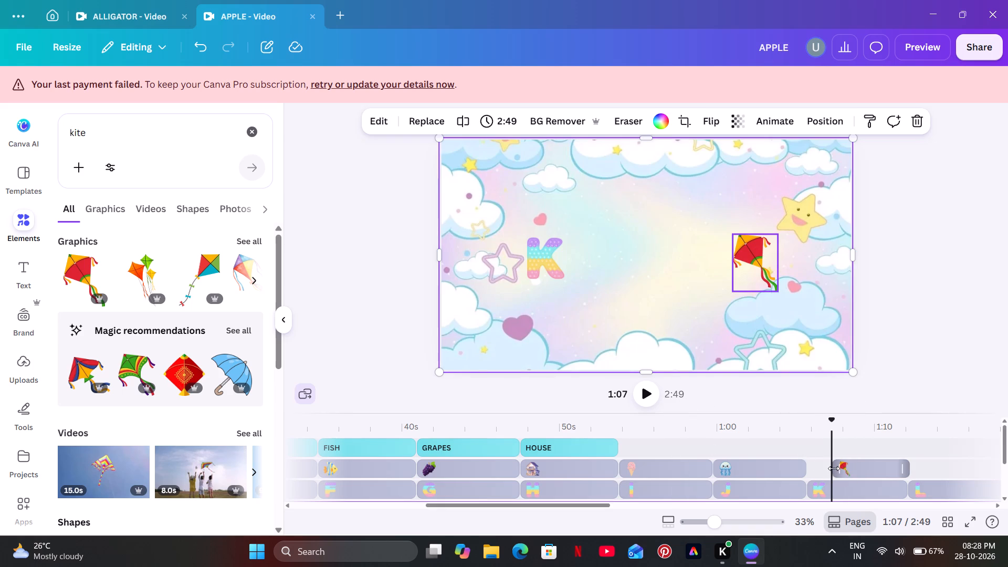
Adjust both ends of the kite clip to 6.4 s so it spans the same time as the letter K clip.
left_click_drag(834, 468, 812, 472)
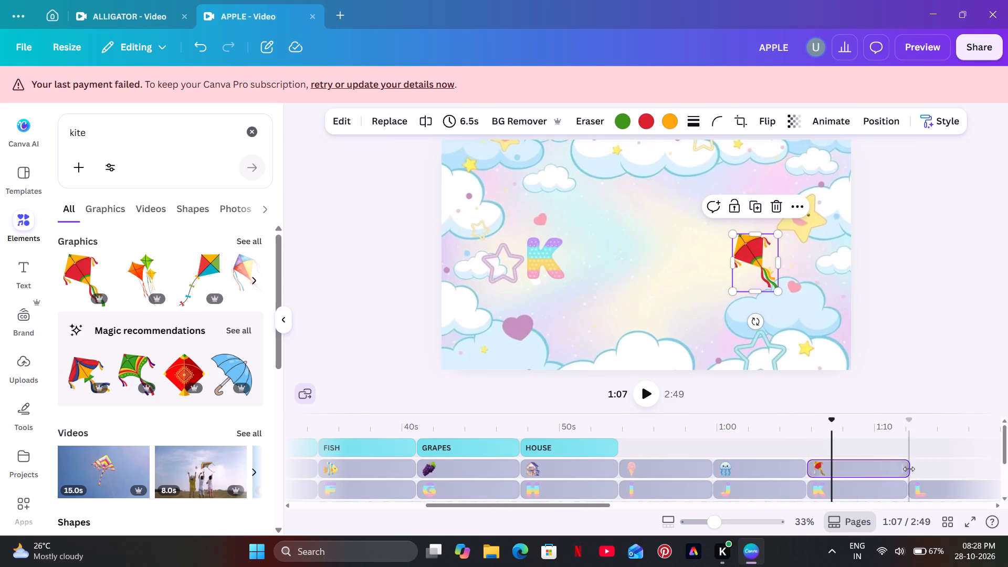
left_click_drag(902, 469, 843, 472)
left_click(839, 466)
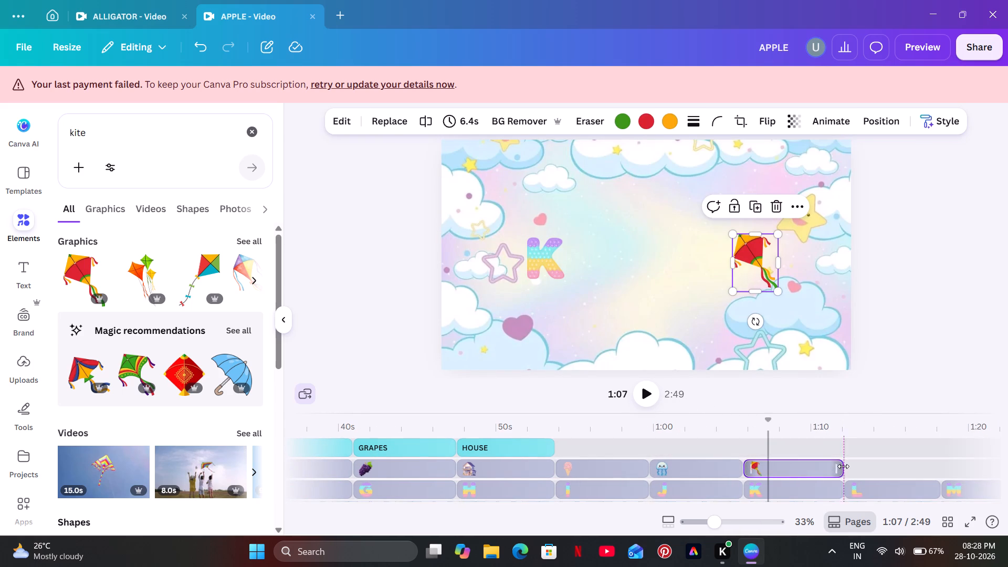
Play on into the letter L section to about 1:14, shrink the L and place it on the left beside the outlined star.
left_click(823, 446)
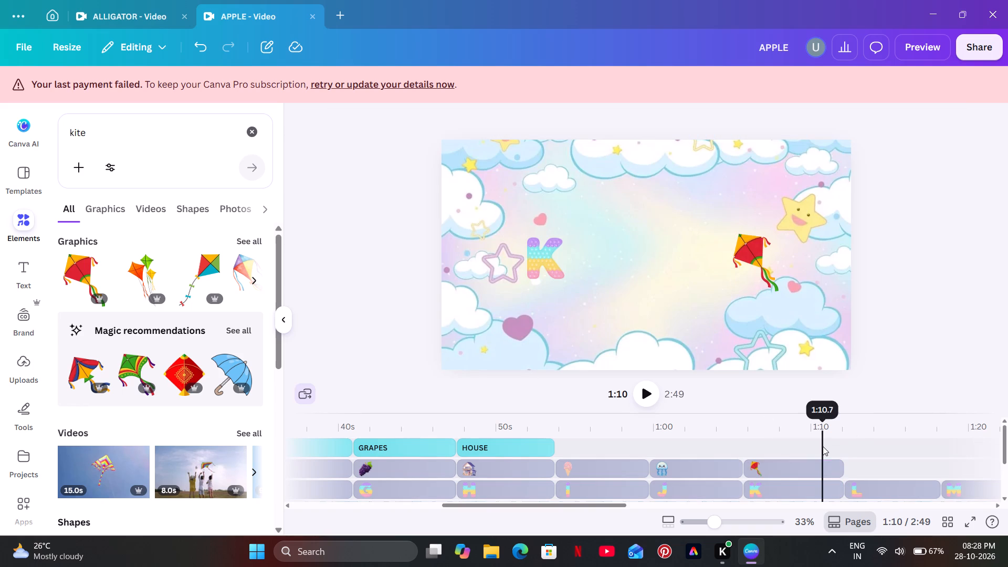
left_click(650, 395)
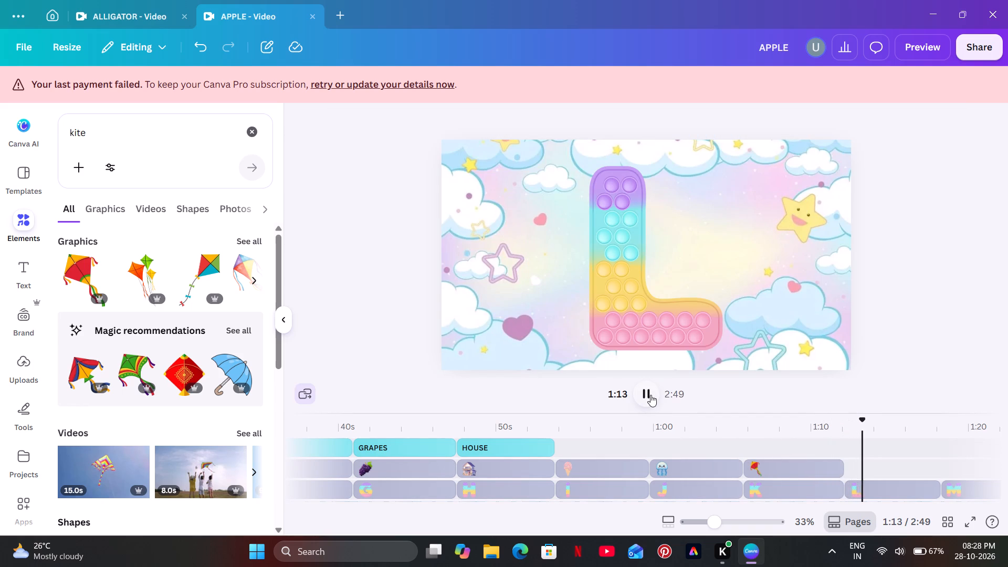
left_click(650, 395)
left_click(636, 303)
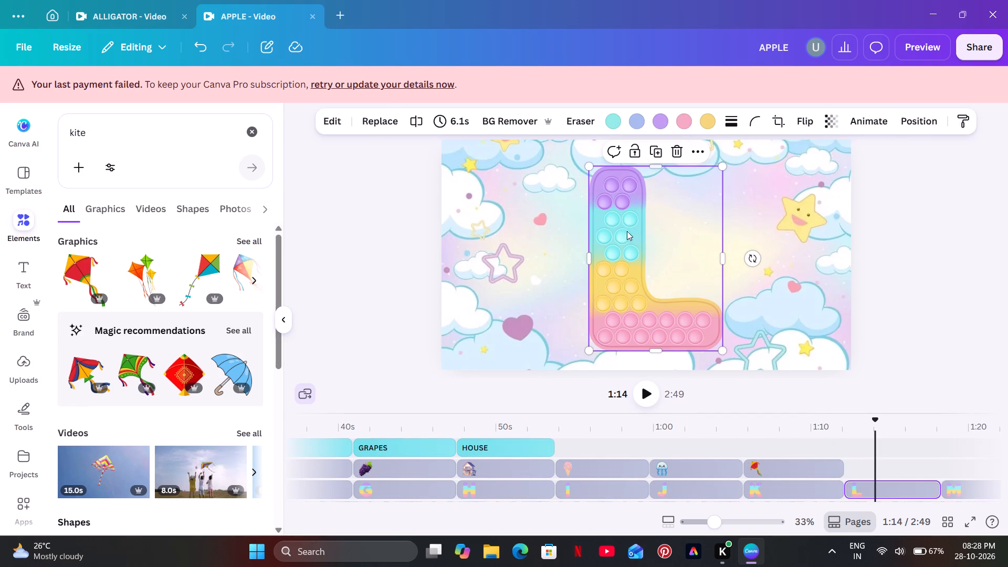
left_click_drag(587, 169, 683, 288)
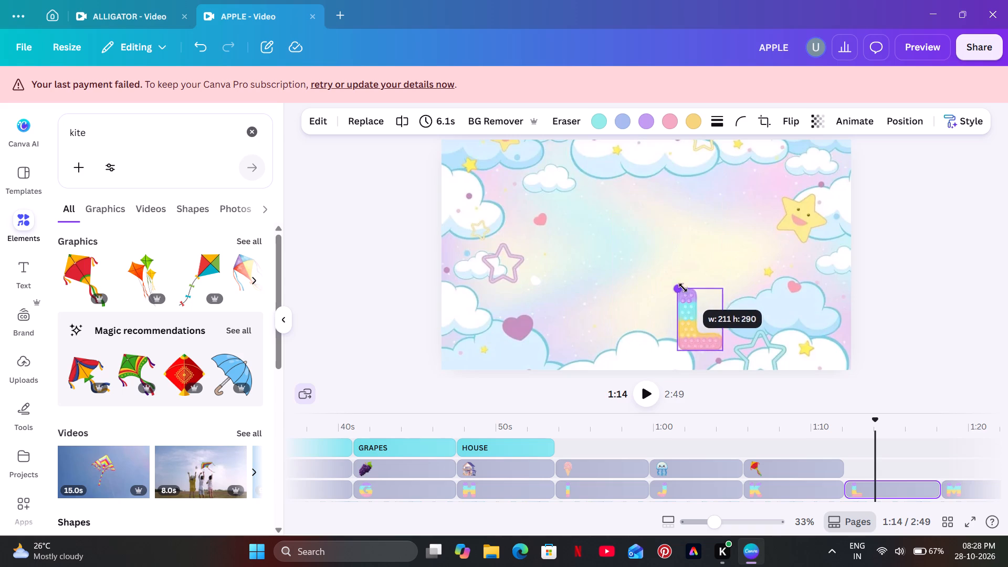
left_click_drag(683, 288, 696, 303)
left_click_drag(708, 324, 540, 239)
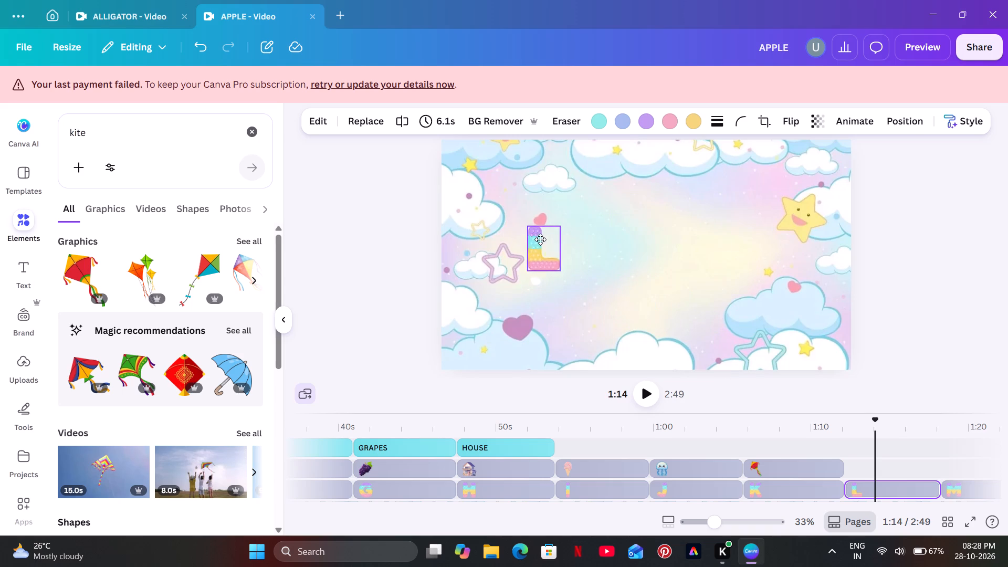
left_click_drag(540, 239, 550, 251)
left_click_drag(568, 280, 570, 281)
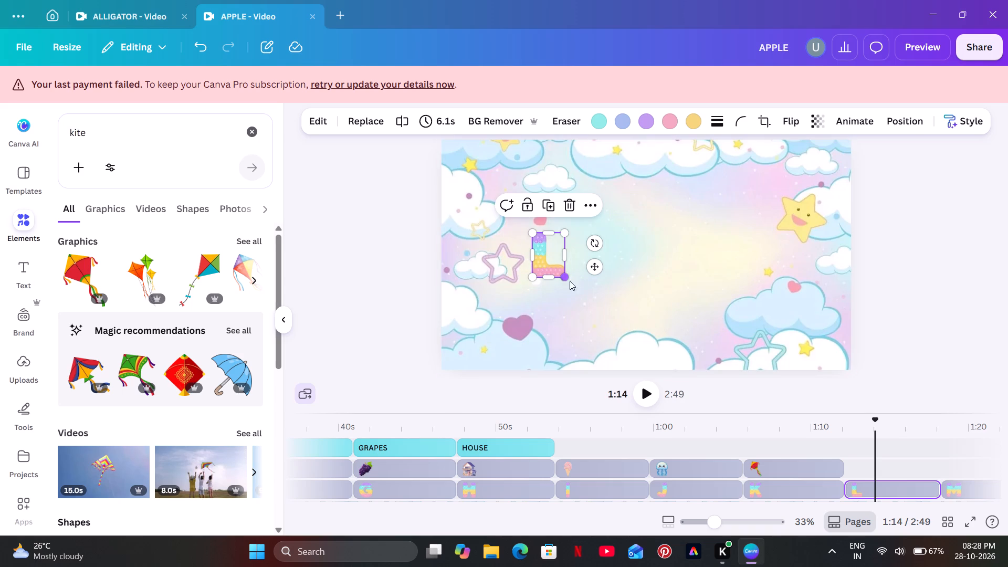
left_click_drag(570, 281, 574, 285)
left_click(573, 288)
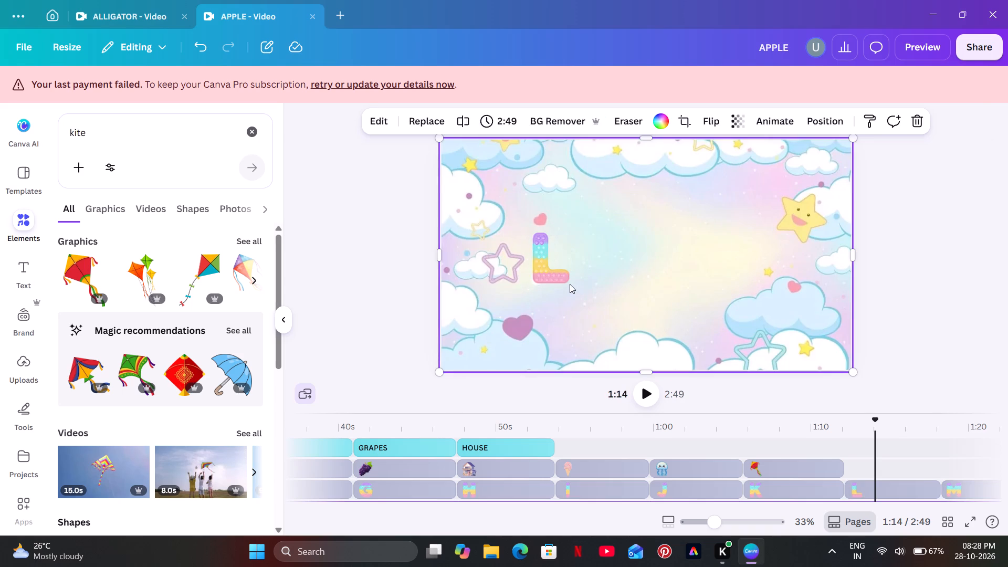
left_click(567, 281)
left_click(570, 285)
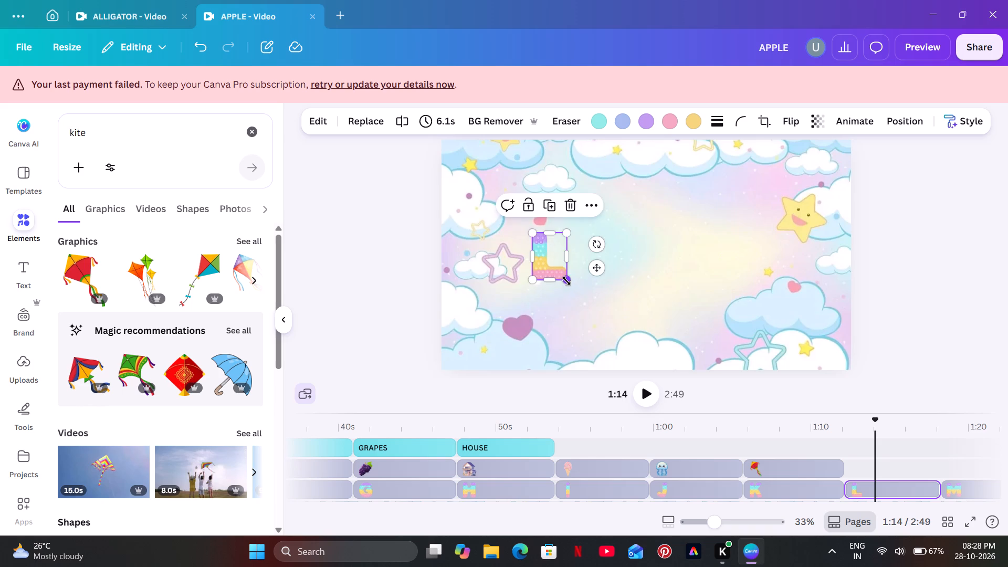
left_click_drag(553, 258, 547, 261)
left_click(650, 275)
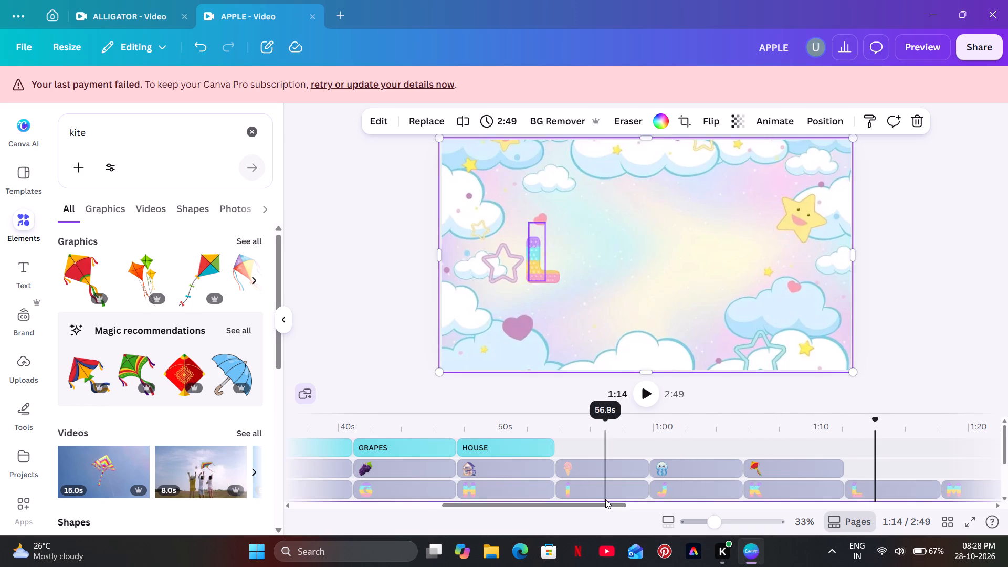
Search the elements for lion and add the front-facing cartoon lion with the reddish-brown mane to the scene.
left_click_drag(606, 504, 800, 498)
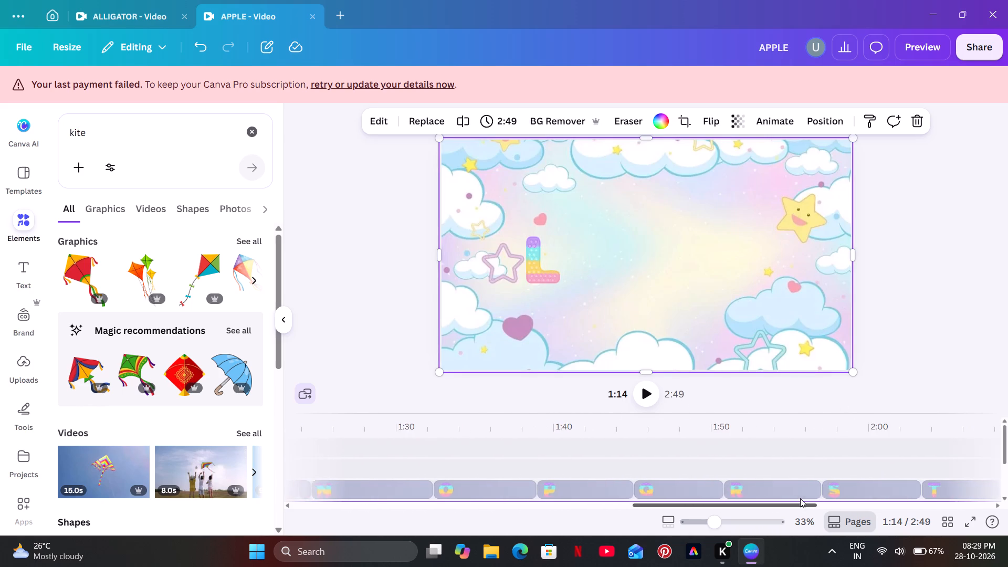
left_click_drag(800, 498, 658, 509)
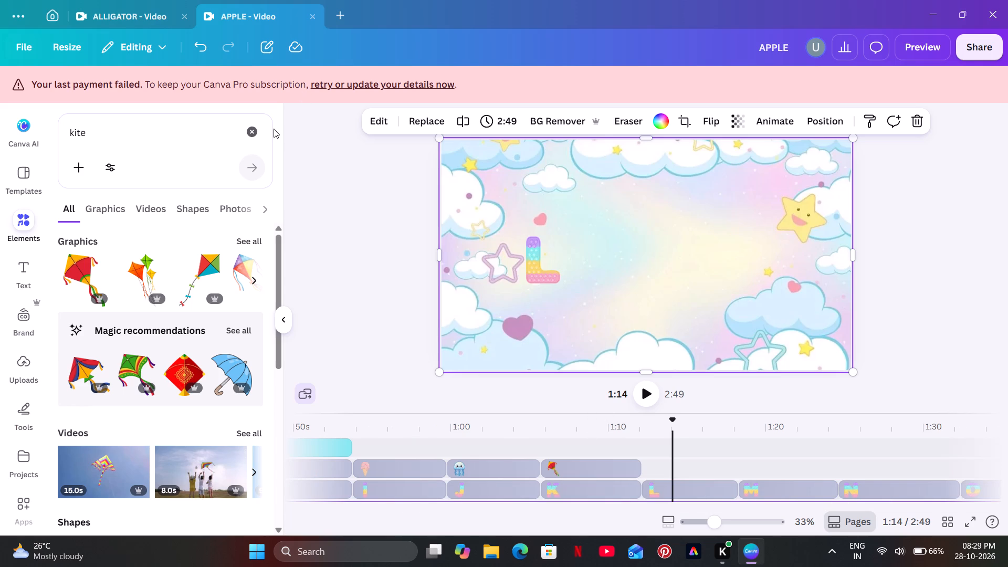
left_click(261, 132)
type("lion")
key("Return")
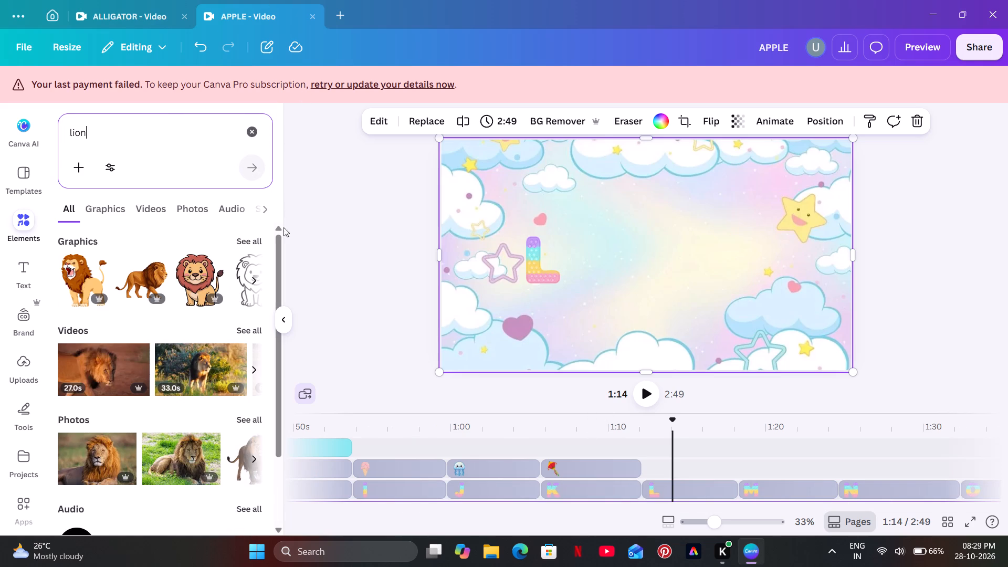
left_click(188, 279)
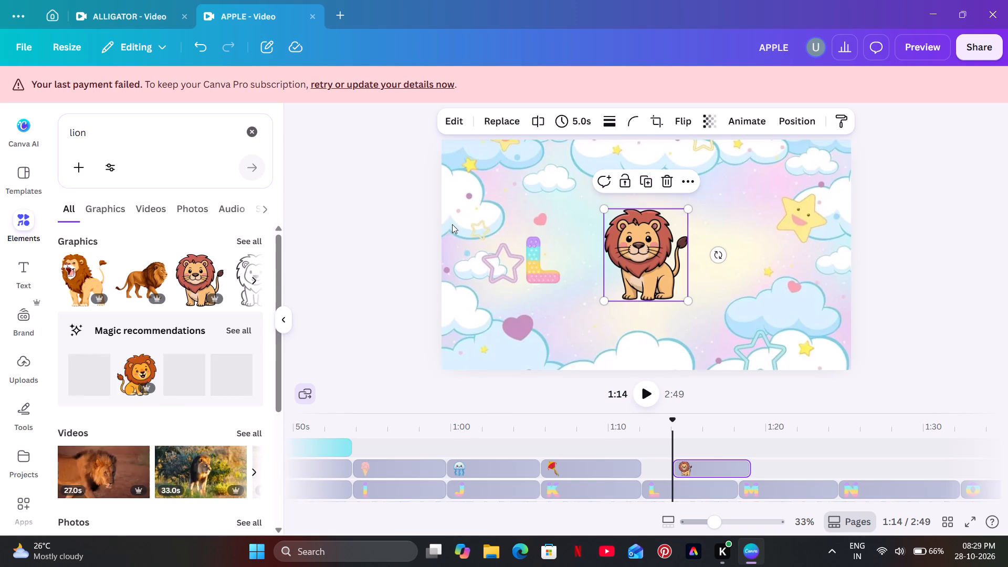
Shrink the lion and place it on the right side of the scene, below and left of the smiling star.
left_click_drag(601, 206, 642, 249)
left_click_drag(668, 283, 758, 260)
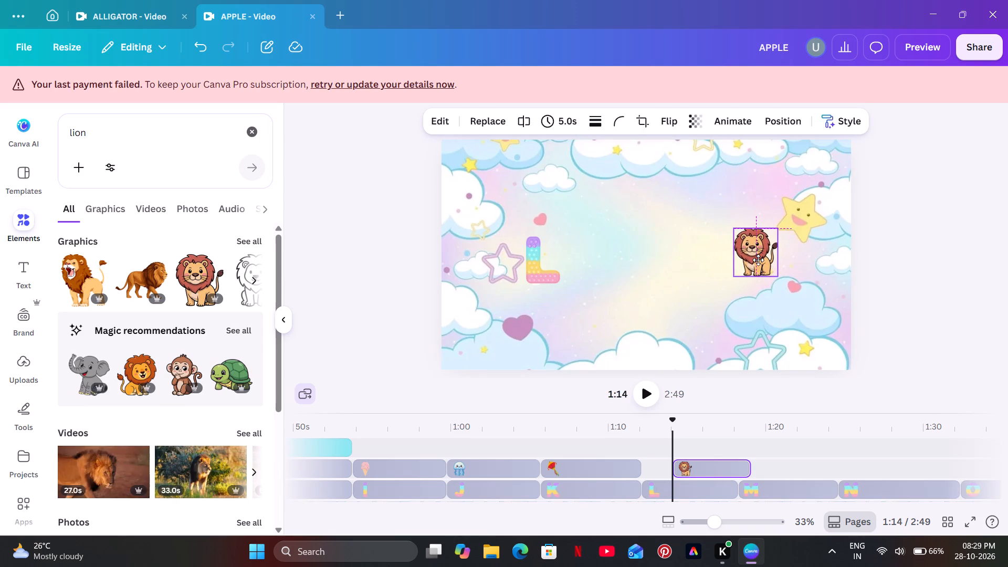
left_click_drag(758, 260, 759, 265)
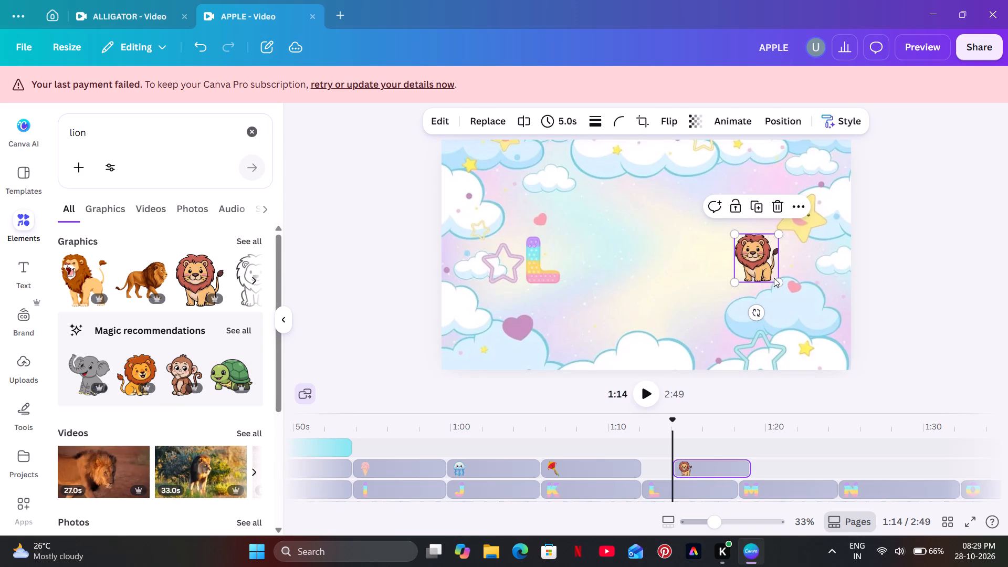
left_click_drag(775, 283, 780, 287)
left_click_drag(759, 271, 759, 263)
left_click(676, 274)
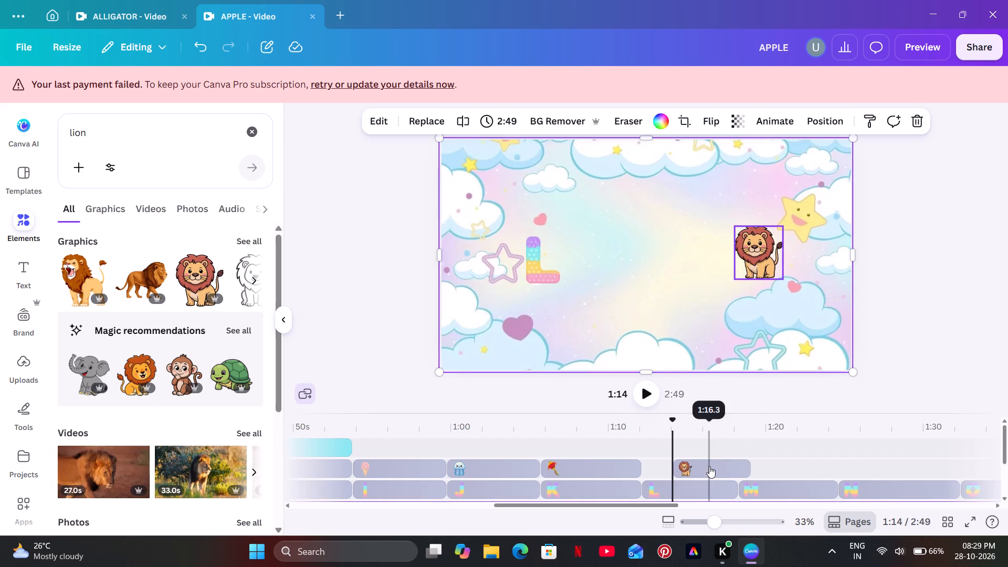
Move the lion clip to the start of the letter L clip and extend its end to match the L clip.
left_click_drag(709, 466, 682, 465)
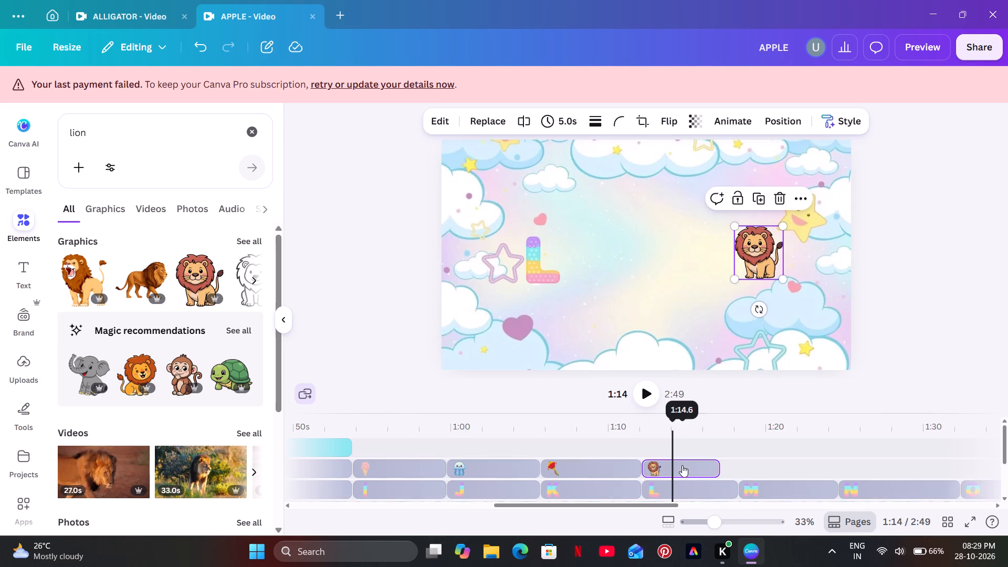
left_click_drag(719, 469, 736, 468)
left_click_drag(735, 468, 740, 468)
Play on into the letter M section to about 1:20, shrink the M and place it on the left beside the outlined star.
left_click(711, 442)
left_click(651, 401)
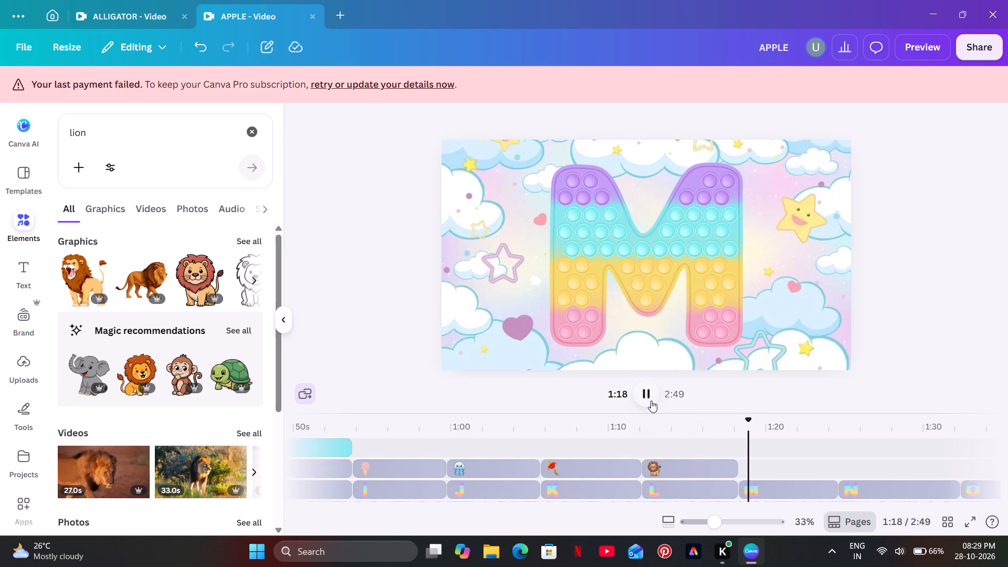
left_click(651, 401)
left_click(616, 261)
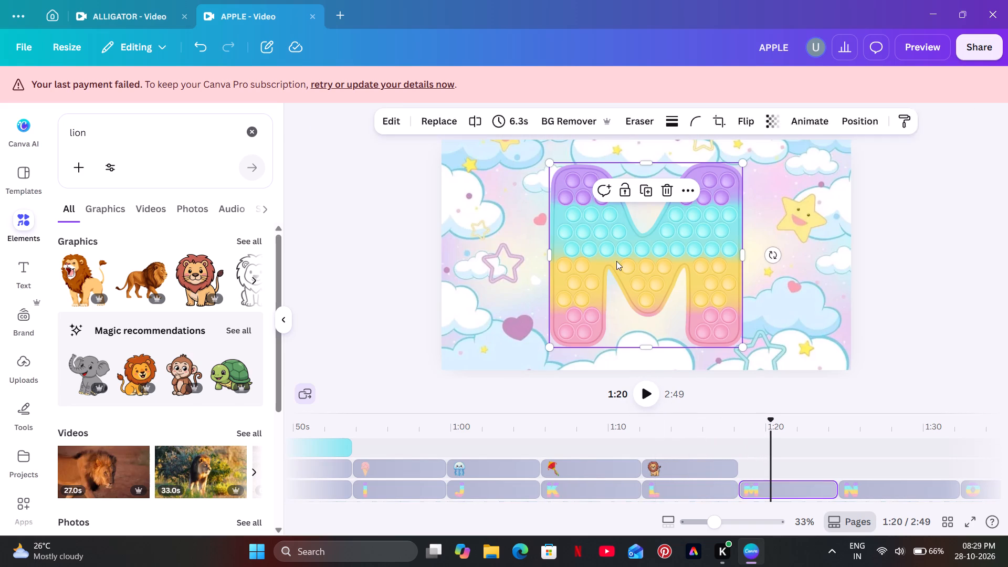
left_click_drag(551, 159, 671, 277)
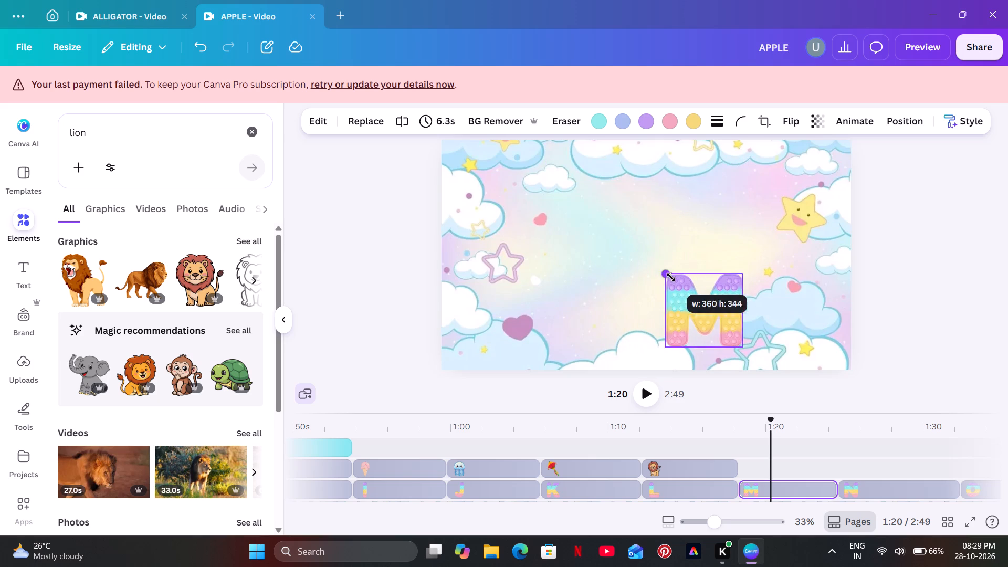
left_click_drag(671, 277, 686, 295)
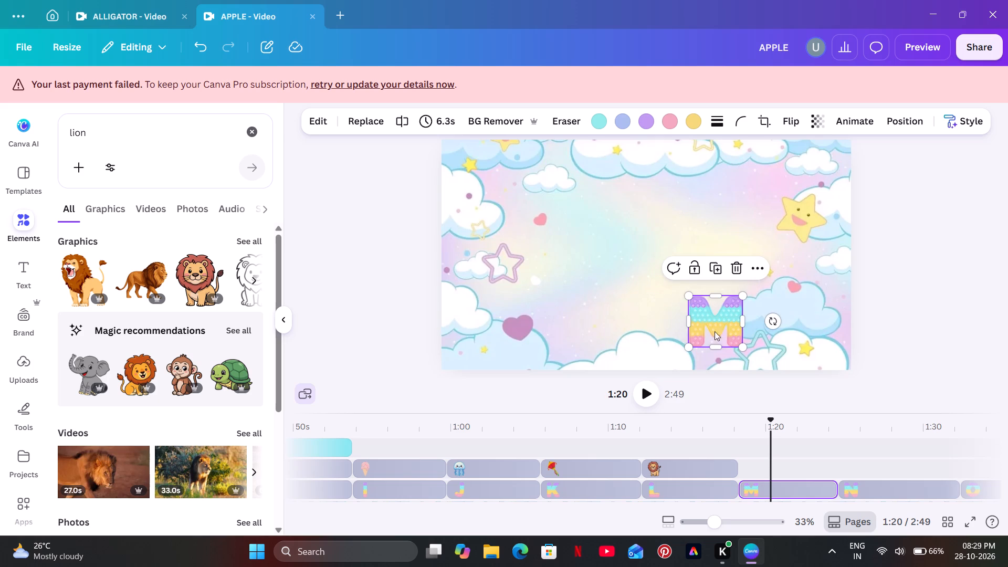
left_click(681, 291)
left_click(701, 303)
left_click(684, 291)
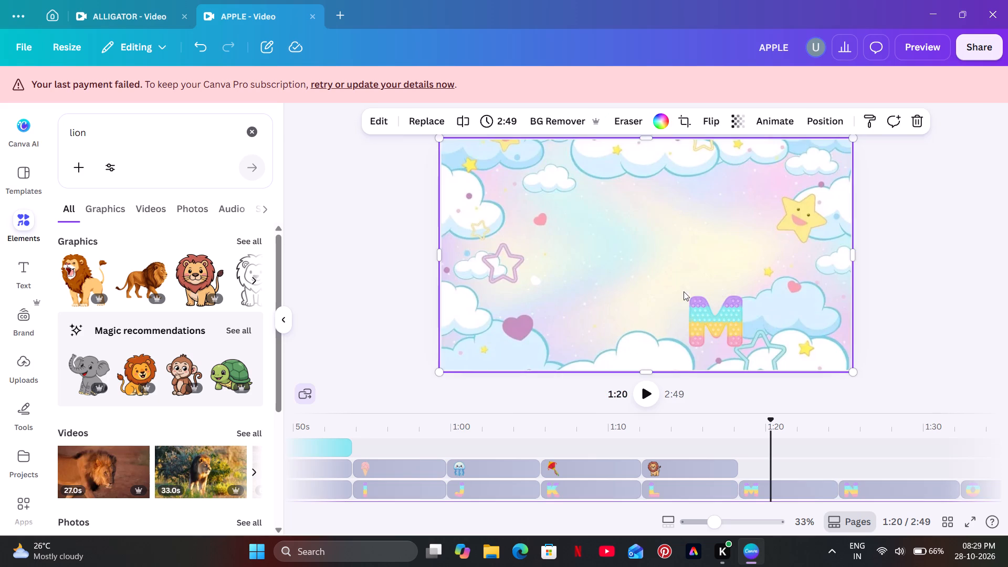
left_click(695, 298)
left_click_drag(690, 294, 700, 301)
left_click_drag(721, 321, 548, 251)
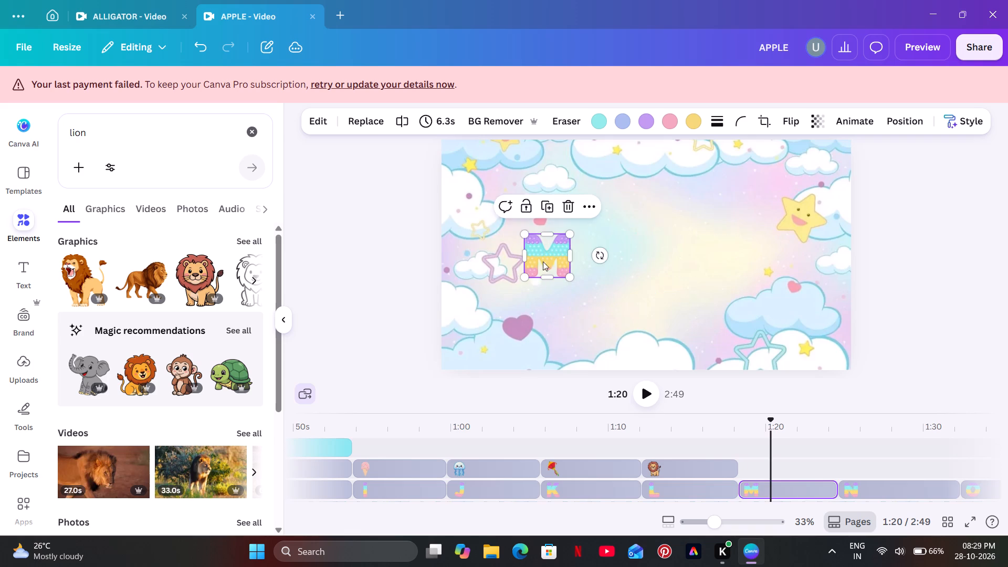
left_click(538, 303)
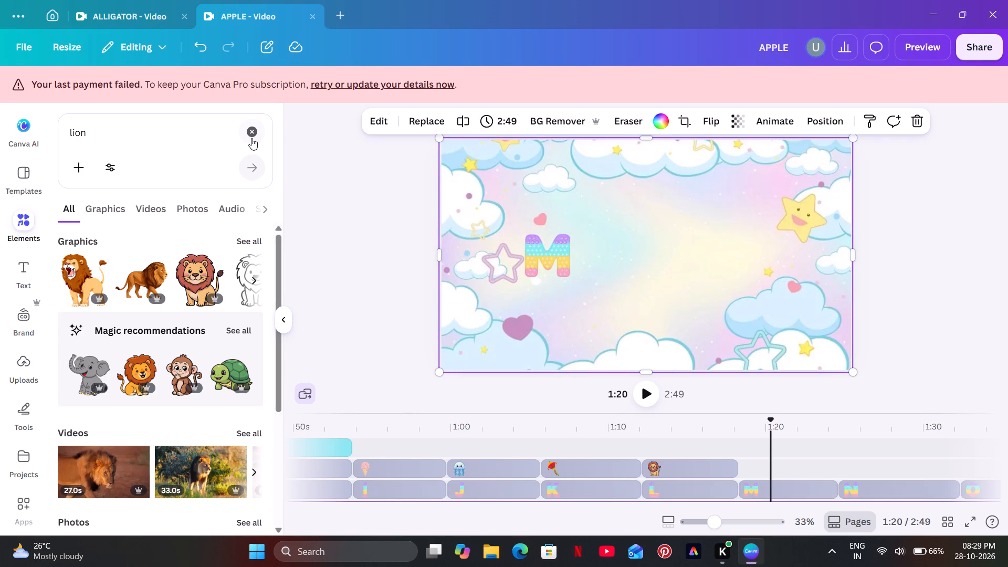
Search the elements for monkey and add the waving brown cartoon monkey to the scene.
left_click(251, 138)
type("monkey")
key("Return")
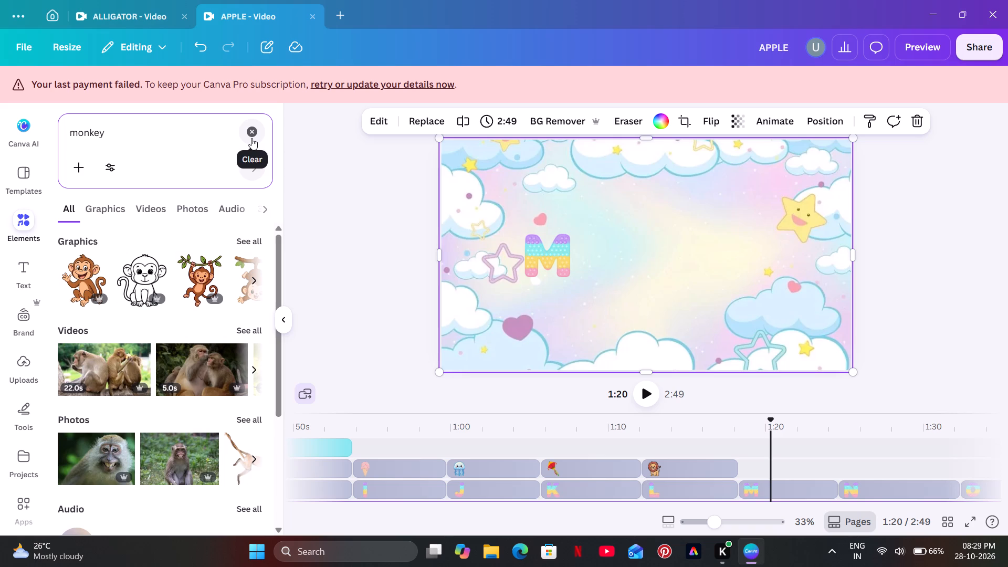
left_click(87, 286)
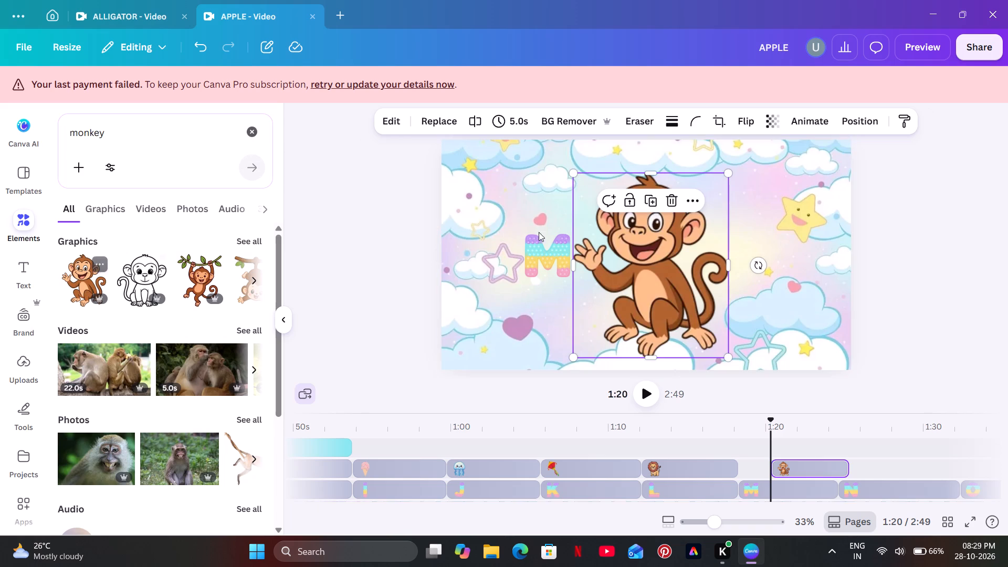
Shrink the whole monkey and place it on the right side of the scene, below and left of the smiling star.
left_click_drag(724, 359, 713, 355)
left_click_drag(696, 350, 644, 302)
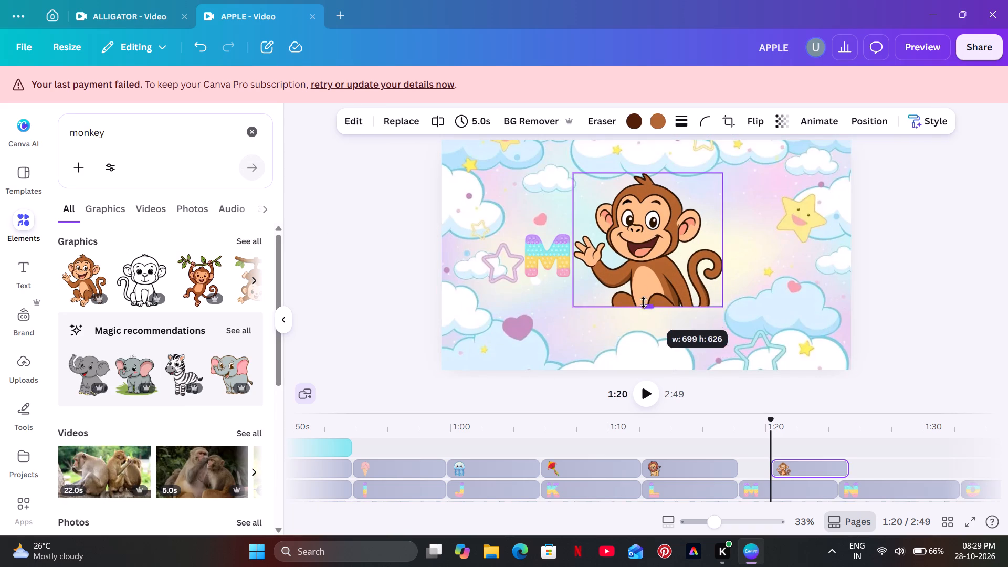
left_click_drag(644, 302, 669, 354)
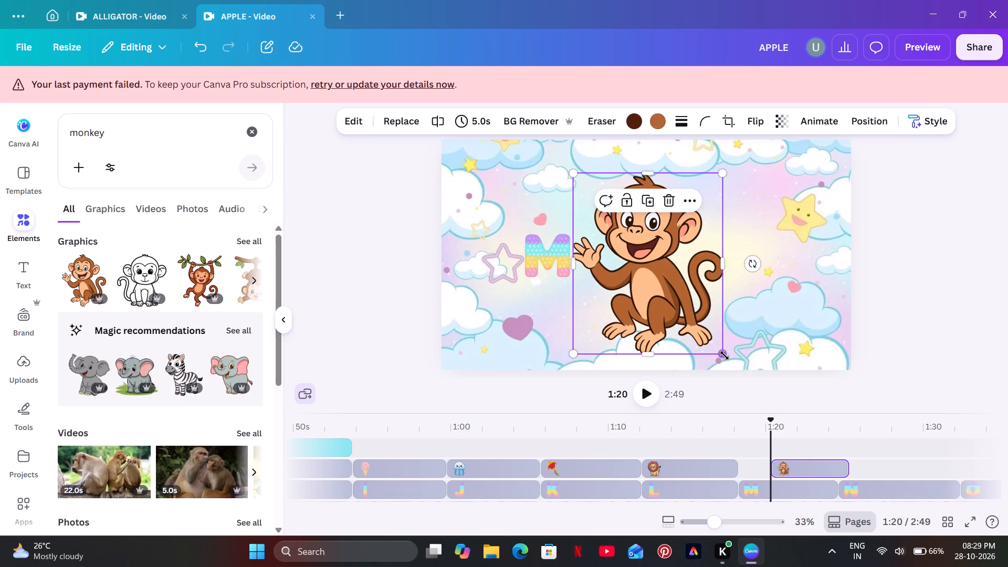
left_click_drag(724, 355, 616, 257)
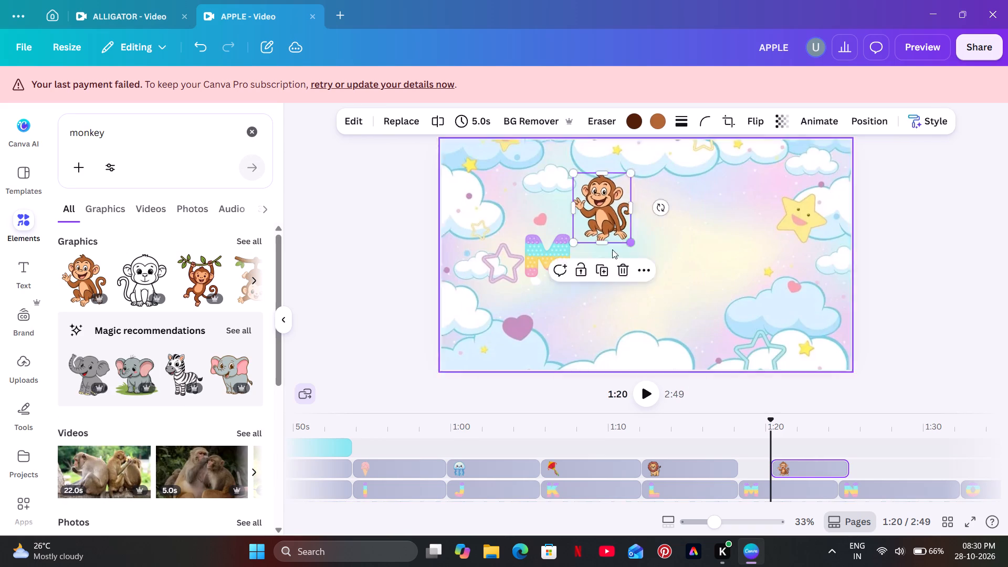
left_click_drag(599, 204, 757, 252)
left_click_drag(729, 221, 737, 228)
left_click_drag(762, 253, 761, 242)
left_click(682, 257)
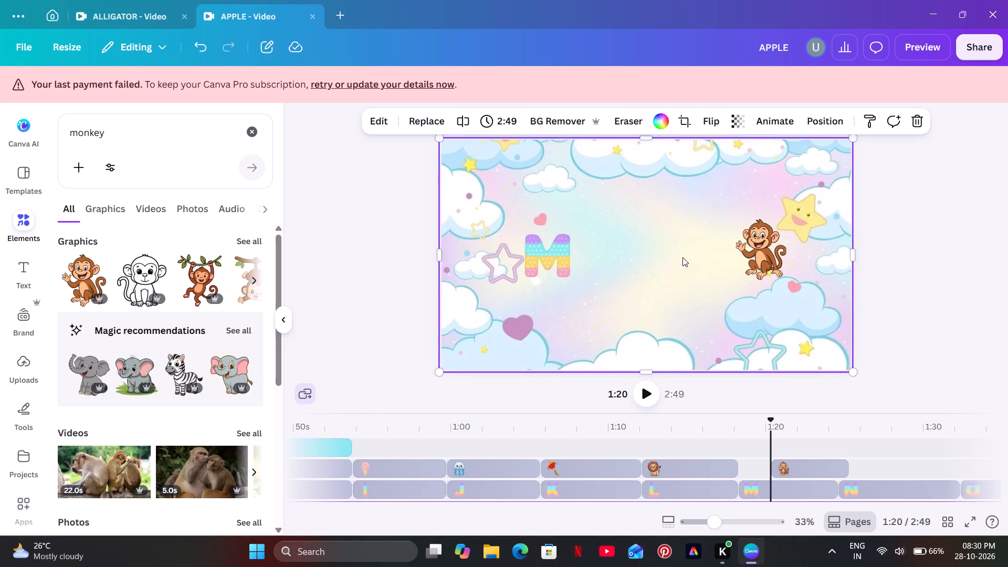
Move the monkey clip to the start of the letter M clip and extend it to 6.3 s to match.
left_click_drag(800, 469, 771, 465)
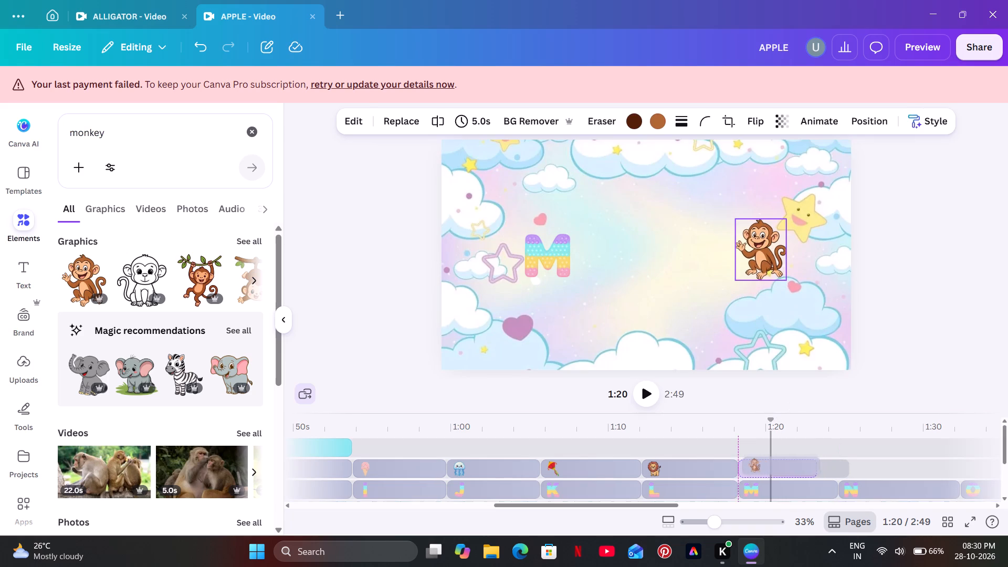
left_click_drag(814, 465, 825, 466)
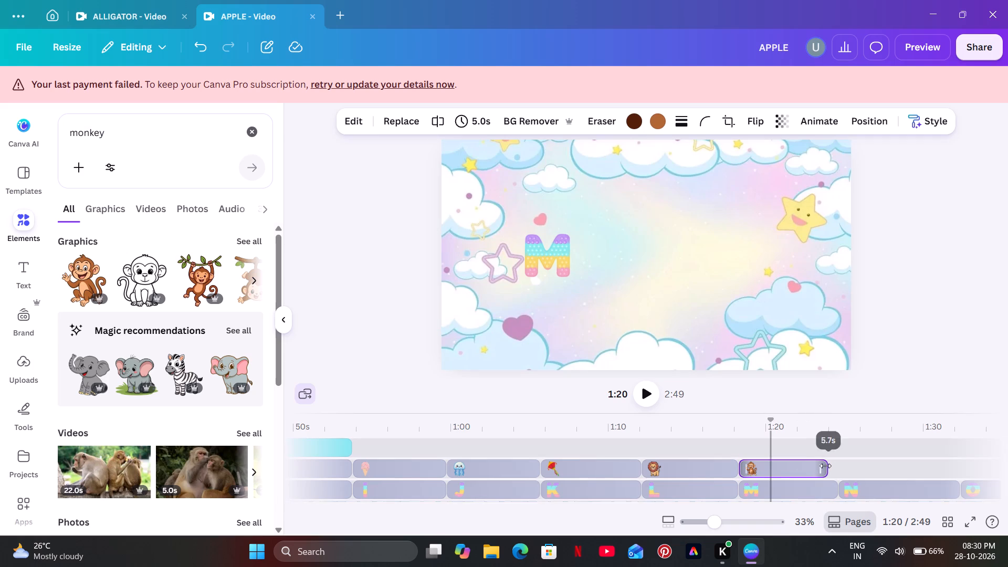
left_click_drag(825, 466, 833, 466)
left_click(829, 466)
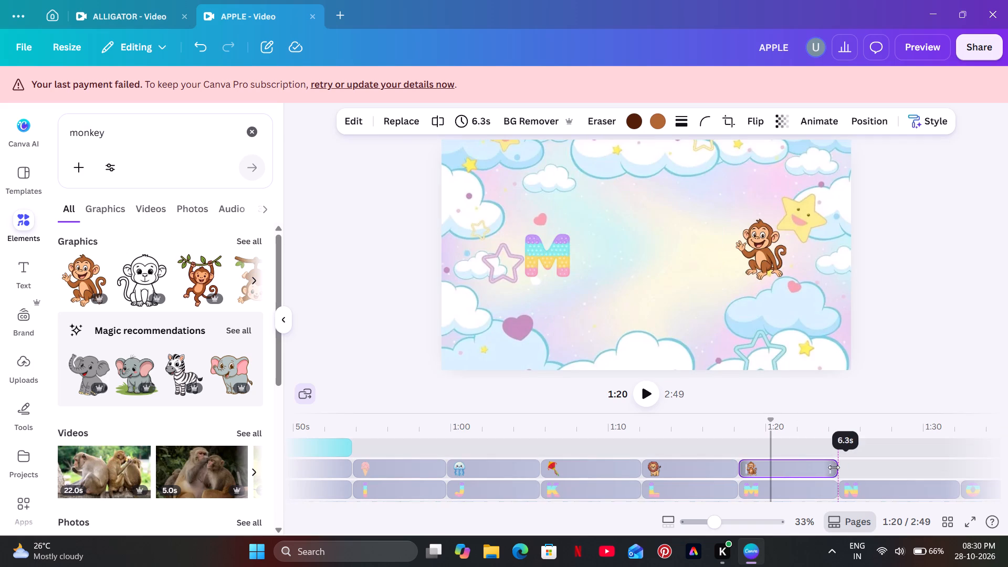
Play on into the letter N section to about 1:26, shrink the N and place it on the left beside the outlined star.
left_click(828, 448)
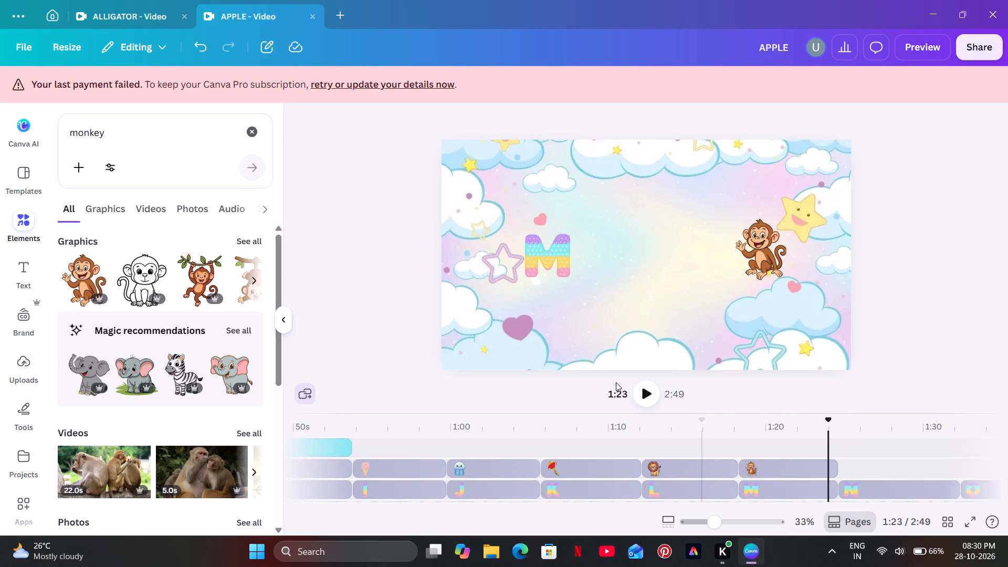
left_click(647, 393)
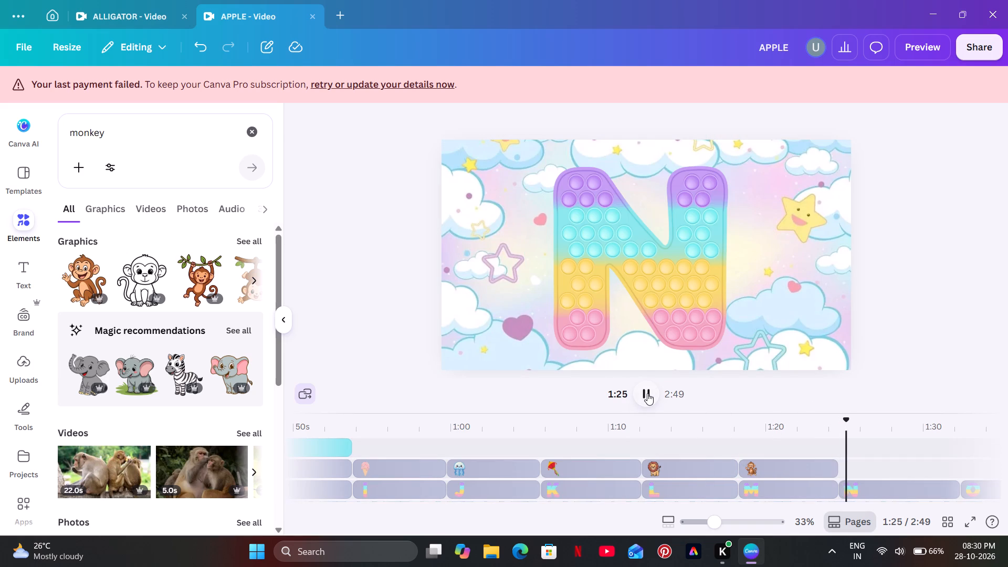
left_click(647, 393)
left_click(649, 268)
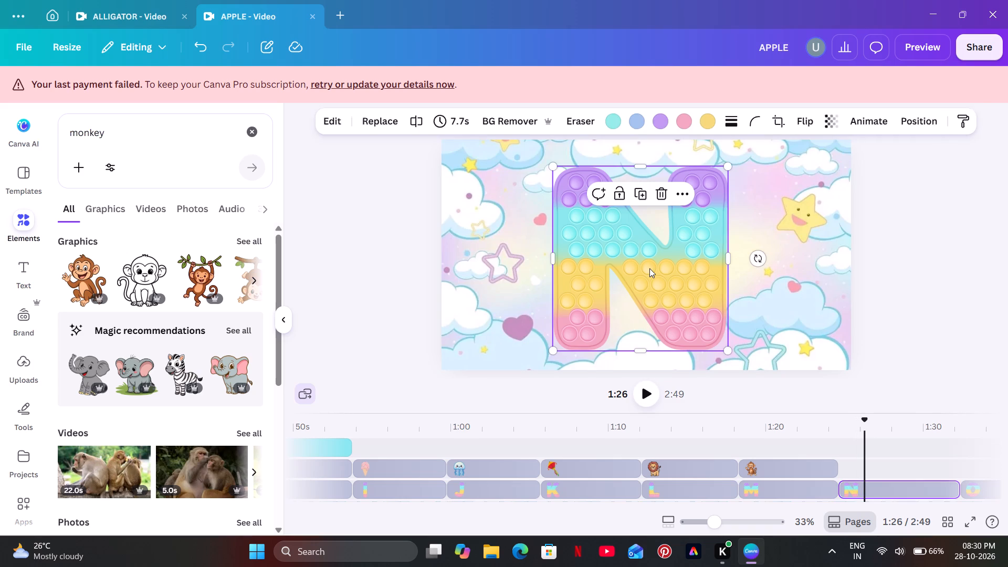
left_click_drag(553, 167, 677, 287)
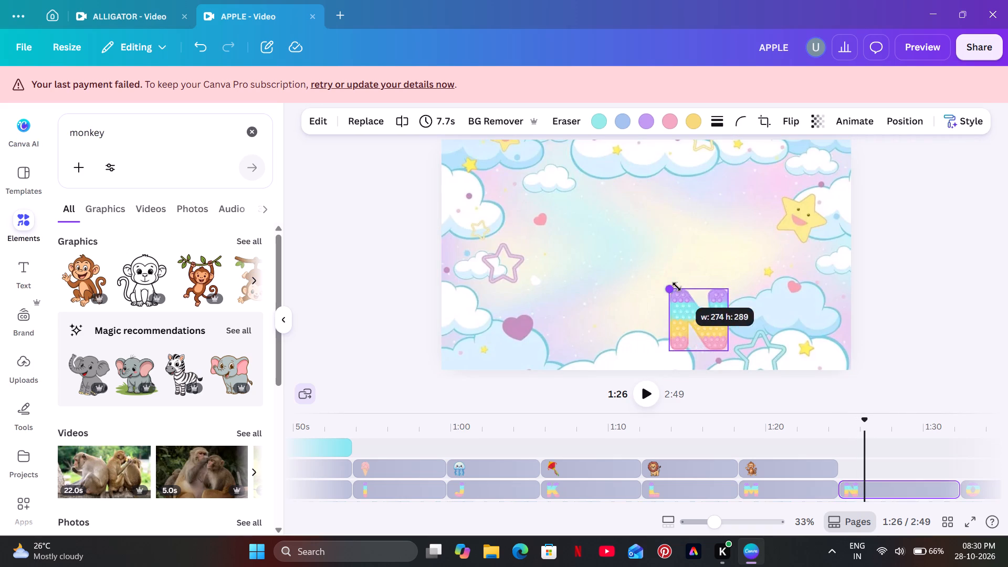
left_click_drag(677, 287, 690, 301)
left_click_drag(698, 321, 580, 265)
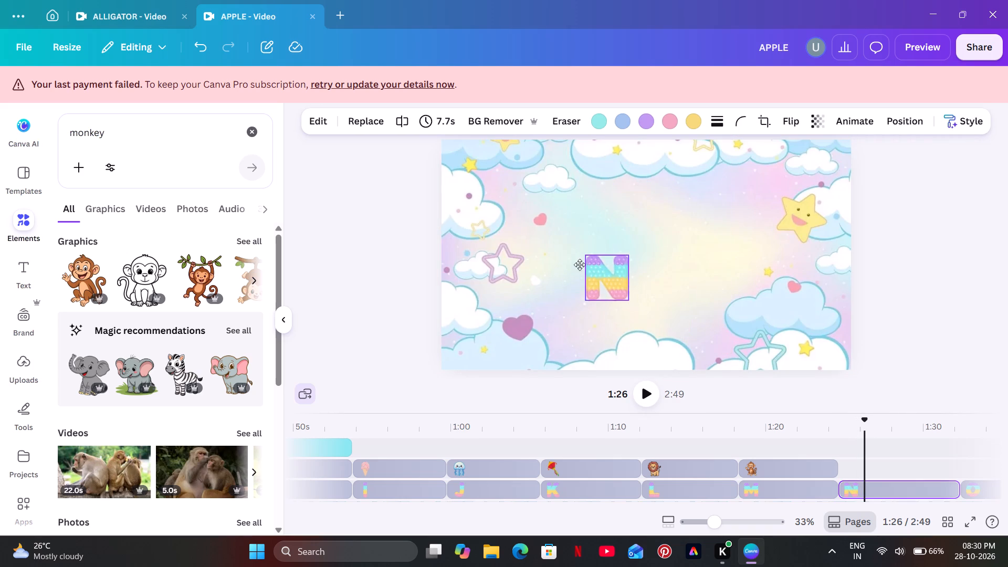
left_click_drag(580, 265, 538, 247)
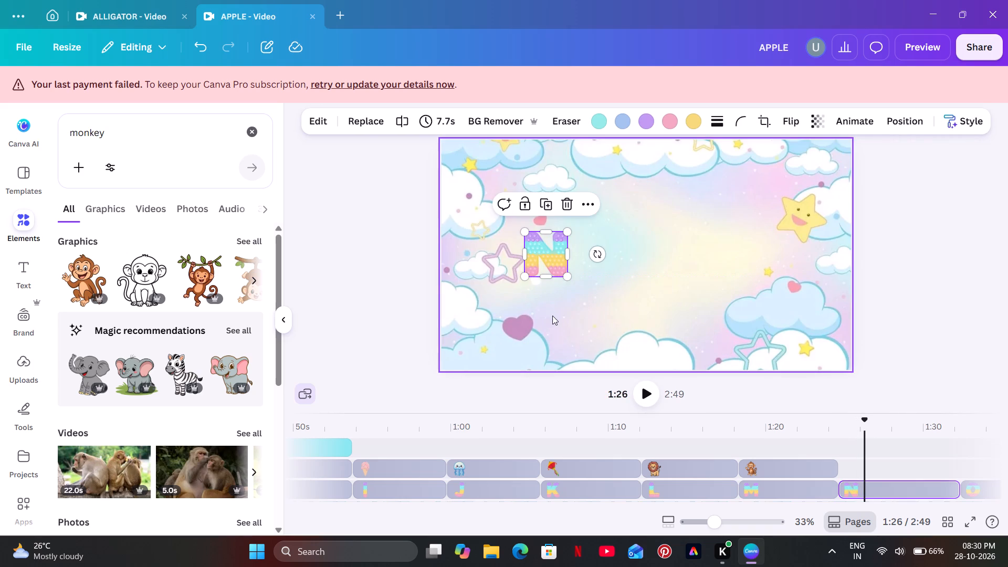
left_click(552, 316)
Search the elements for nest and add the brown twig nest with blue eggs to the scene.
left_click(258, 135)
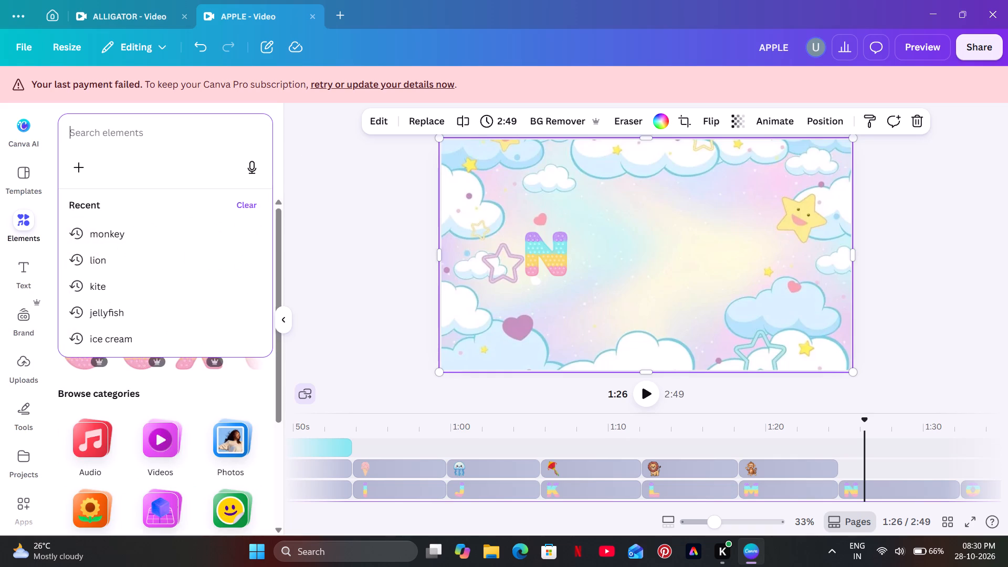
type("neest")
key("Return")
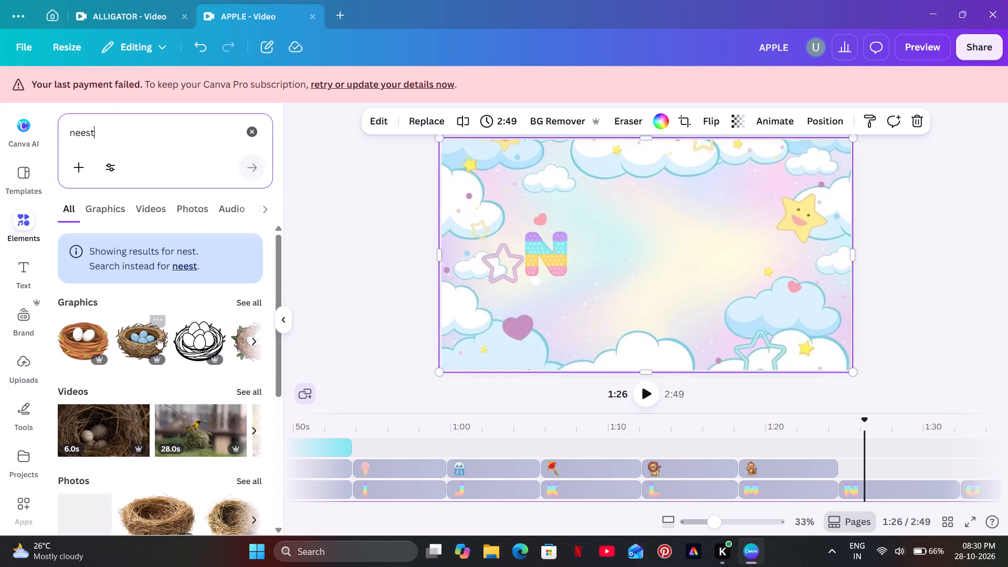
left_click(148, 338)
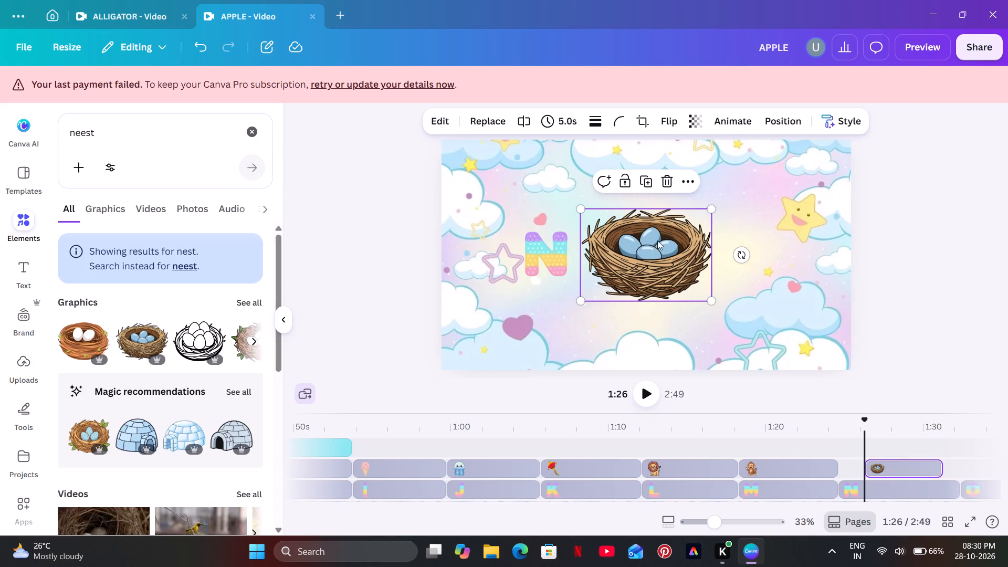
Shrink the nest and place it on the right side of the scene, below and left of the smiling star.
left_click_drag(580, 209, 640, 253)
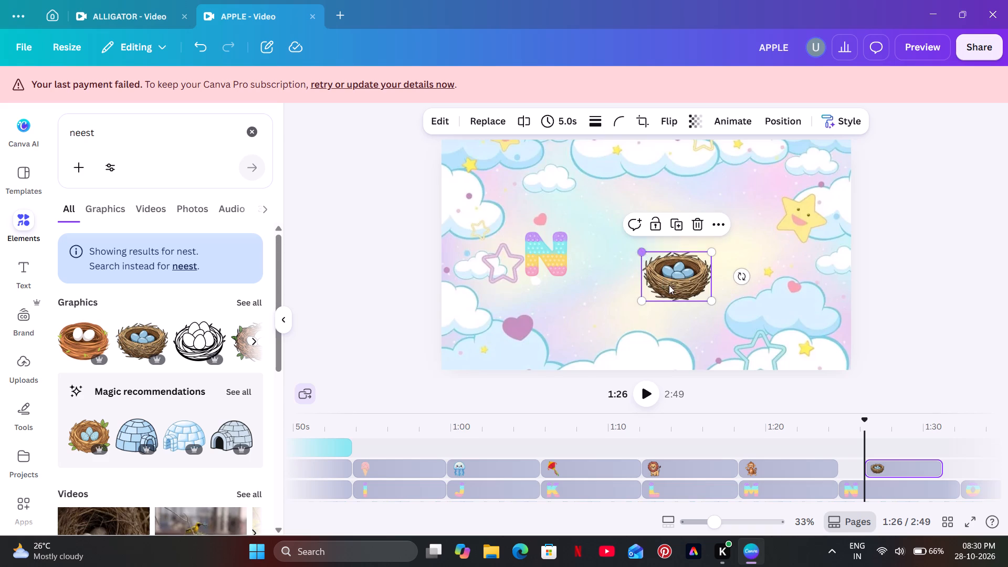
left_click_drag(669, 284, 753, 260)
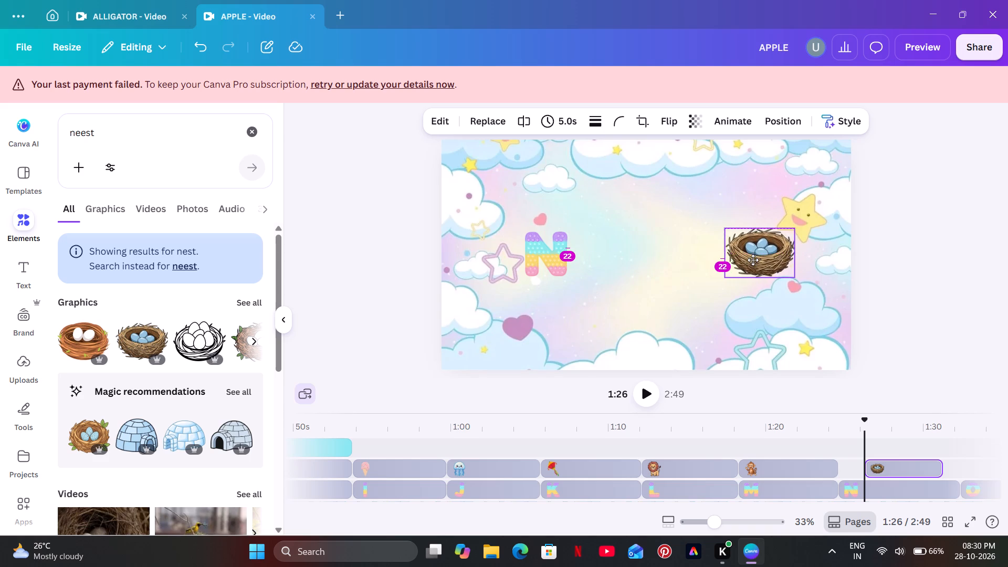
left_click_drag(753, 260, 760, 262)
left_click(673, 275)
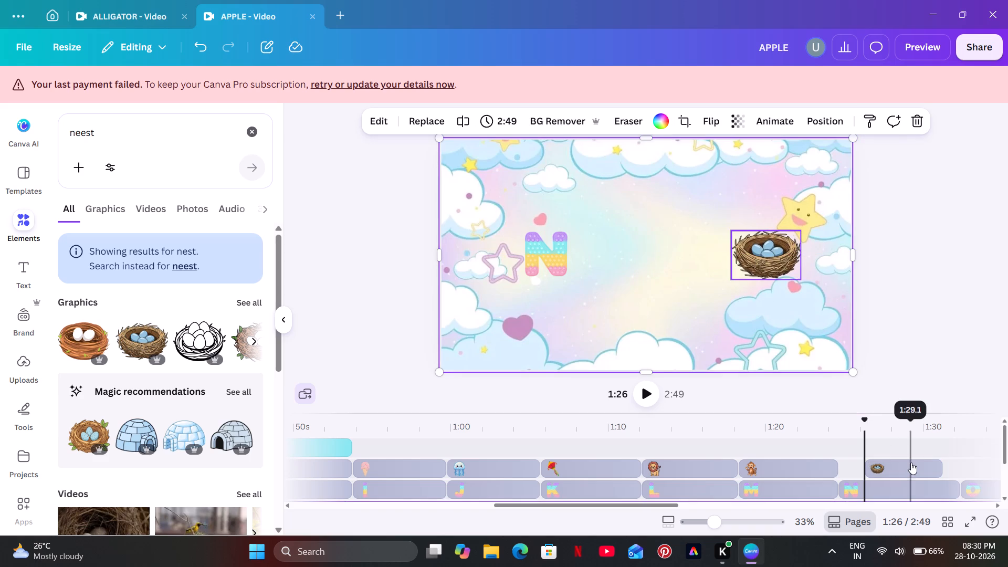
Extend the nest clip at both ends so it spans the whole 7.7 s letter N clip.
left_click_drag(868, 464, 862, 468)
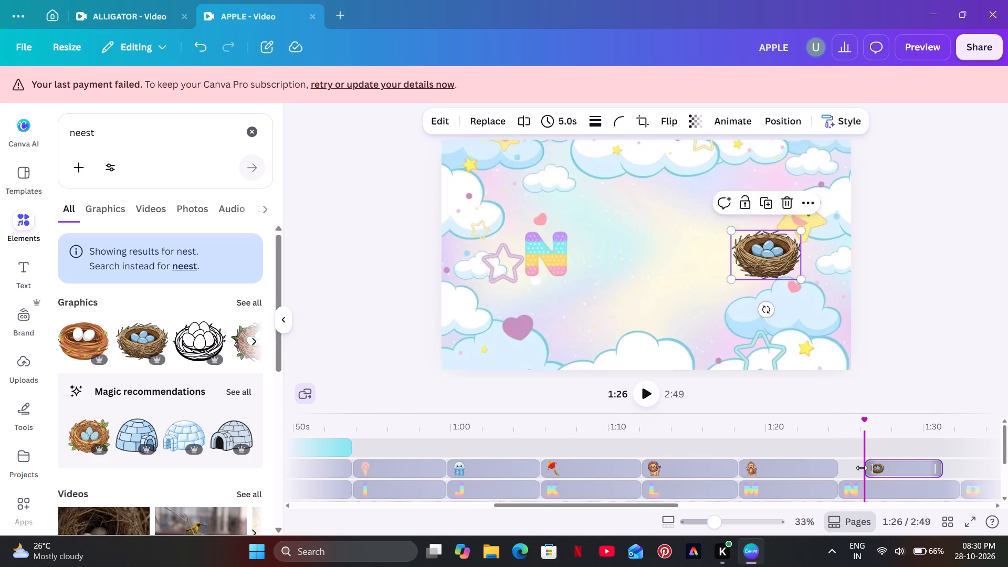
left_click_drag(862, 468, 846, 469)
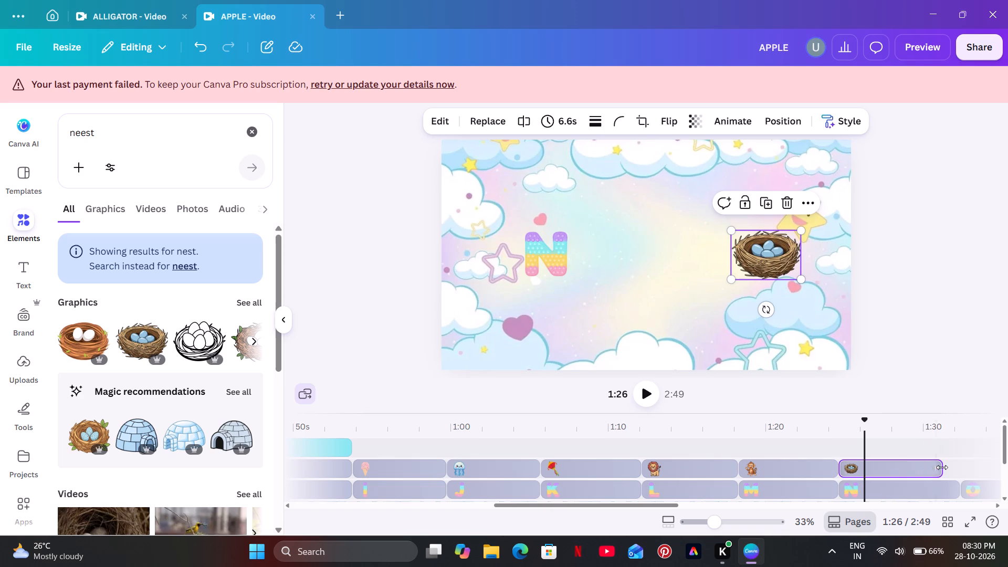
left_click_drag(939, 469, 773, 478)
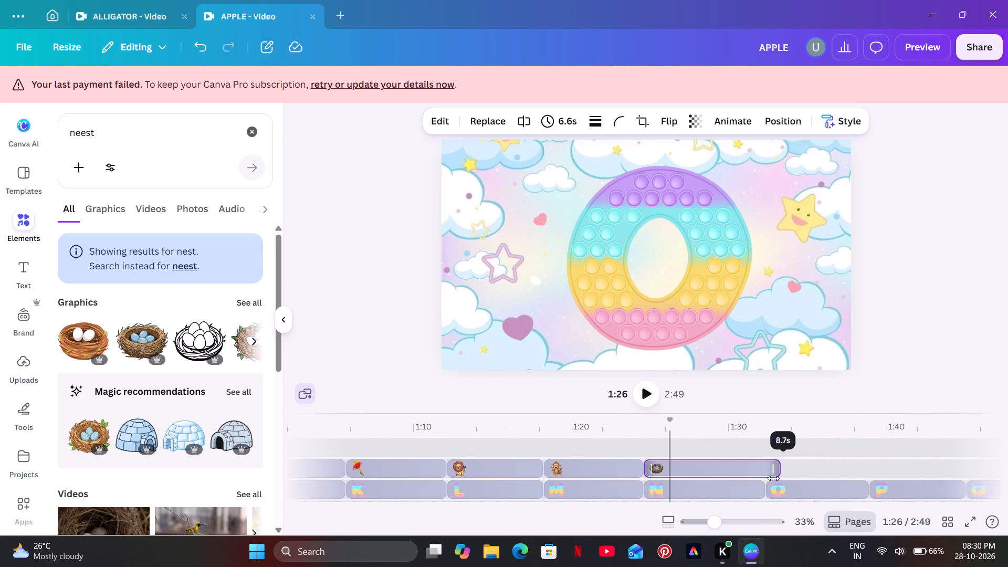
left_click_drag(773, 478, 765, 479)
Play on into the letter O section to about 1:34, shrink the O and place it on the left beside the outlined star.
left_click(753, 444)
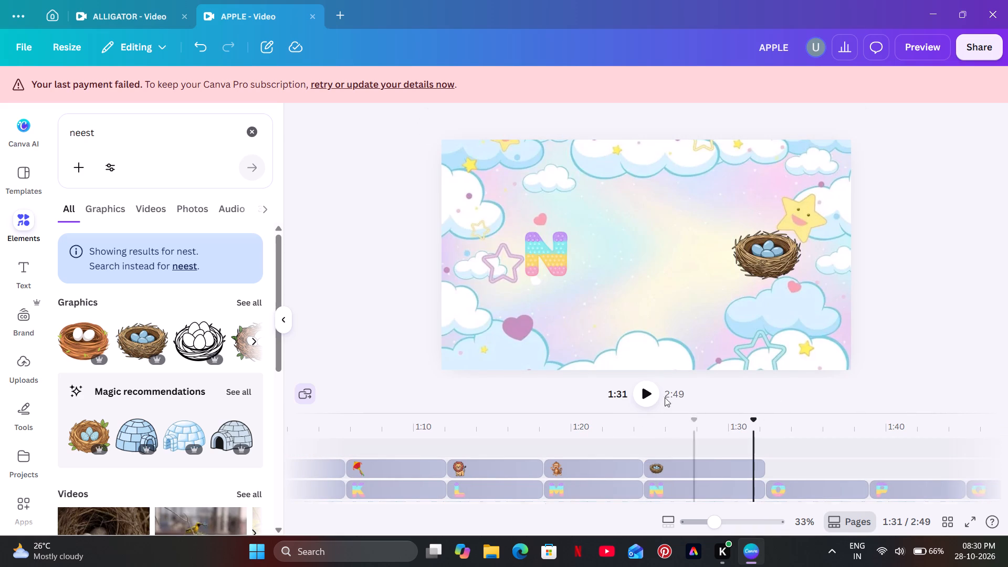
left_click(660, 393)
left_click(653, 393)
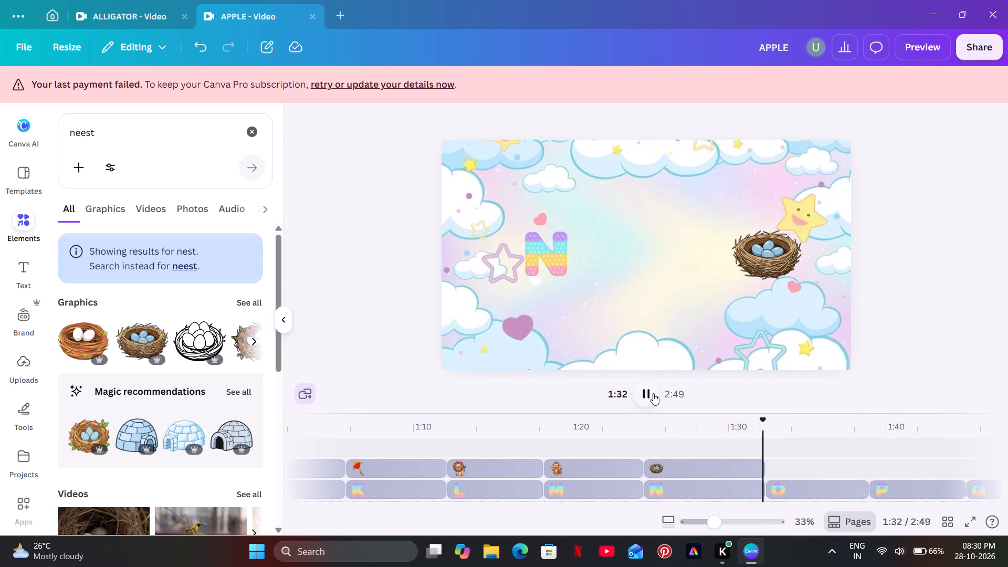
left_click(653, 393)
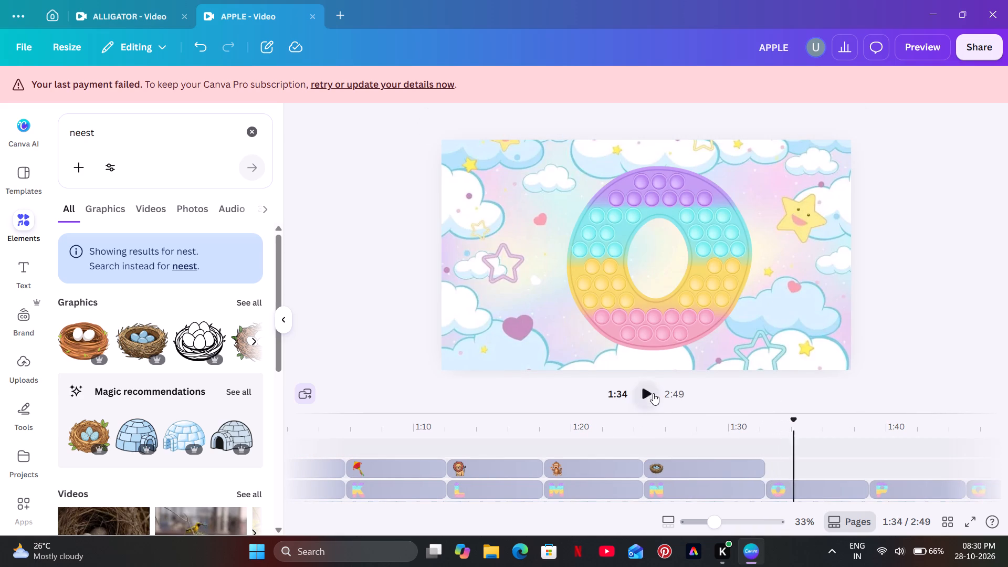
left_click(638, 279)
left_click_drag(565, 169, 657, 295)
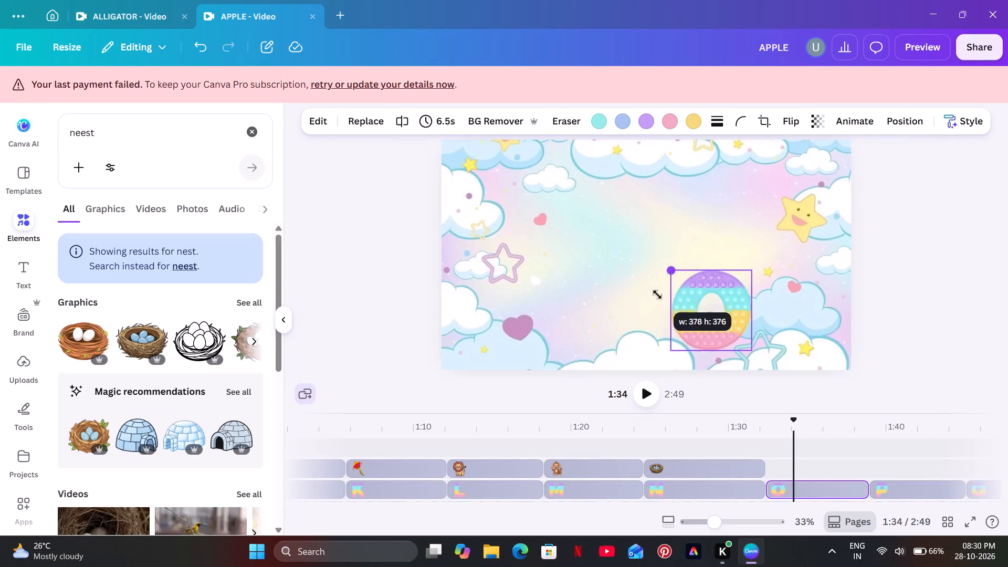
left_click_drag(657, 295, 686, 323)
left_click_drag(738, 336, 593, 282)
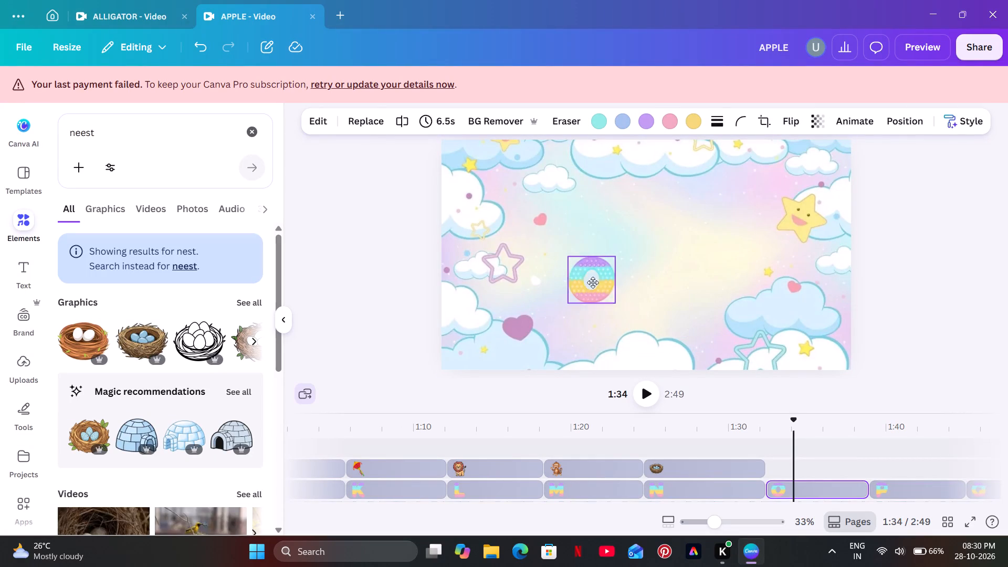
left_click_drag(593, 282, 560, 261)
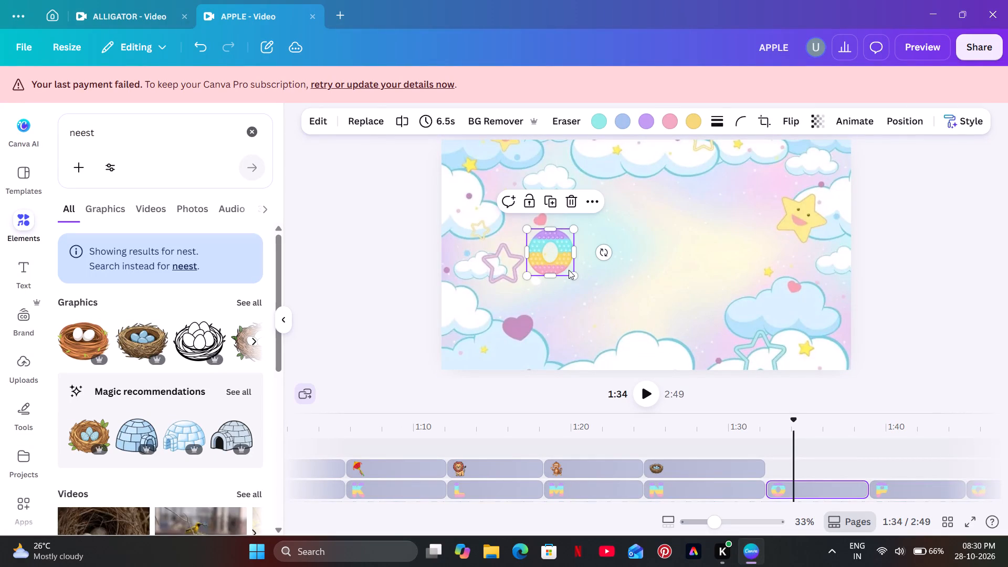
left_click(570, 272)
left_click(563, 307)
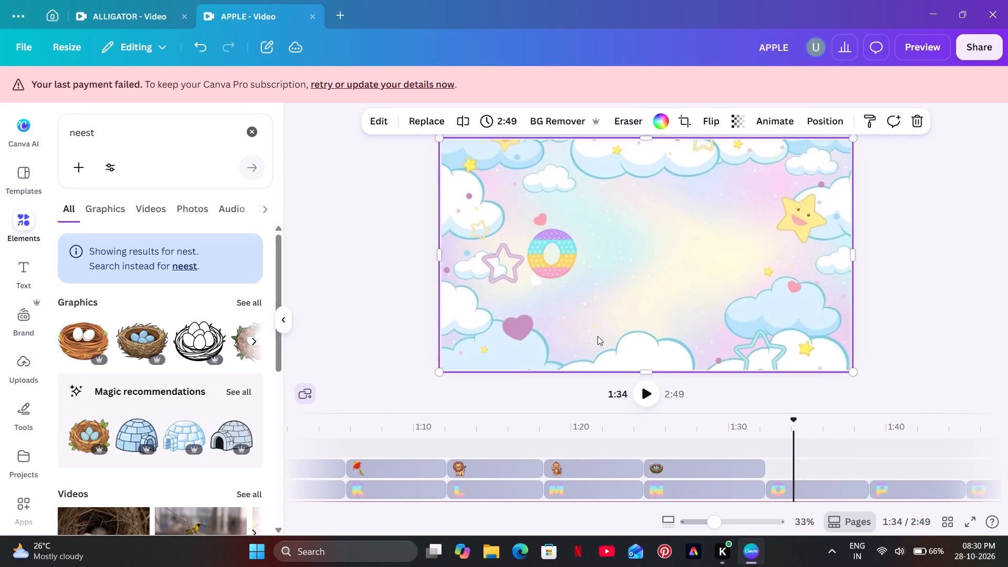
Search the elements for orange and add the whole orange with a leaf and a cut slice to the scene.
left_click(248, 133)
type("orange")
key("Return")
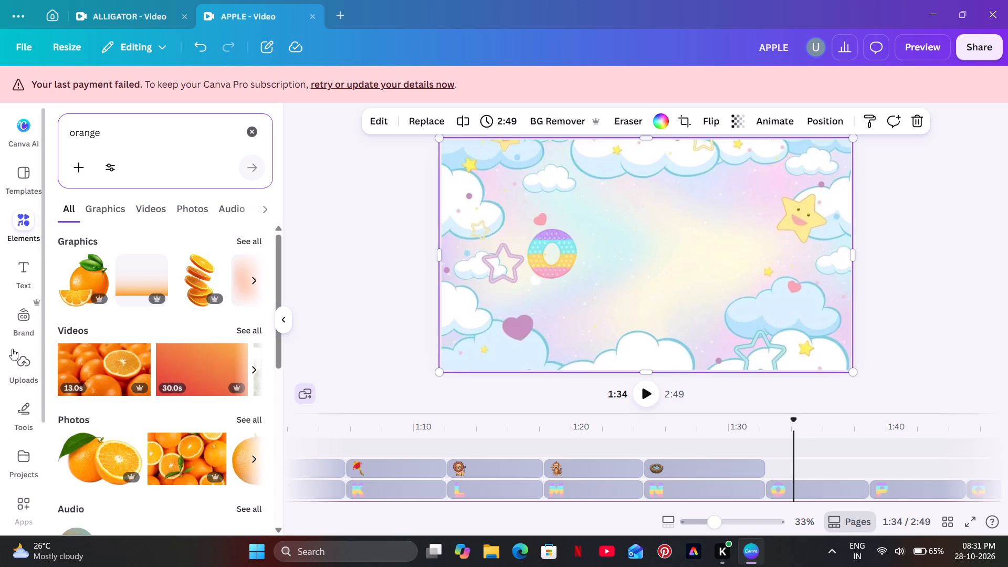
left_click(83, 282)
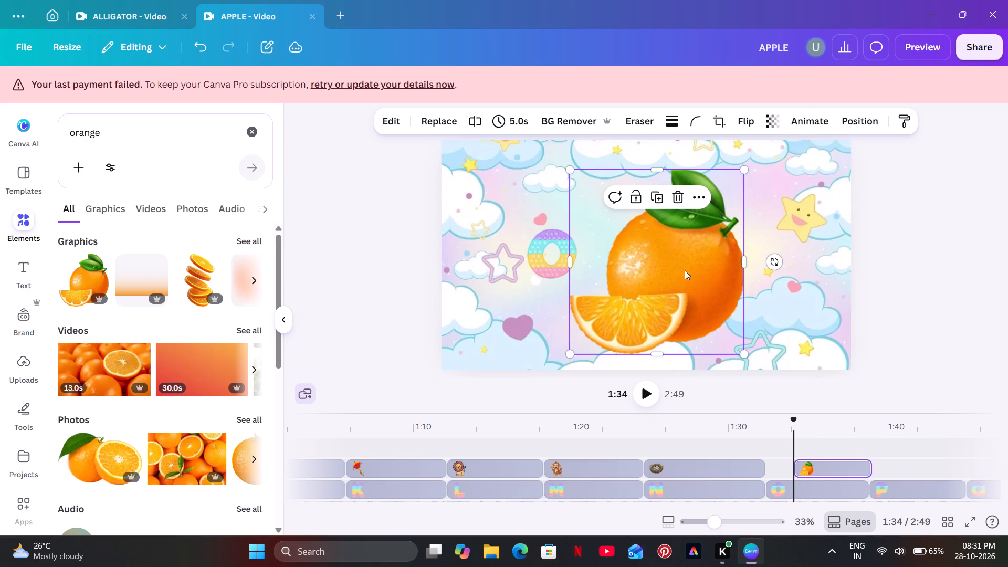
Shrink the orange and place it on the right side of the scene, below and left of the smiling star.
left_click_drag(745, 354, 705, 309)
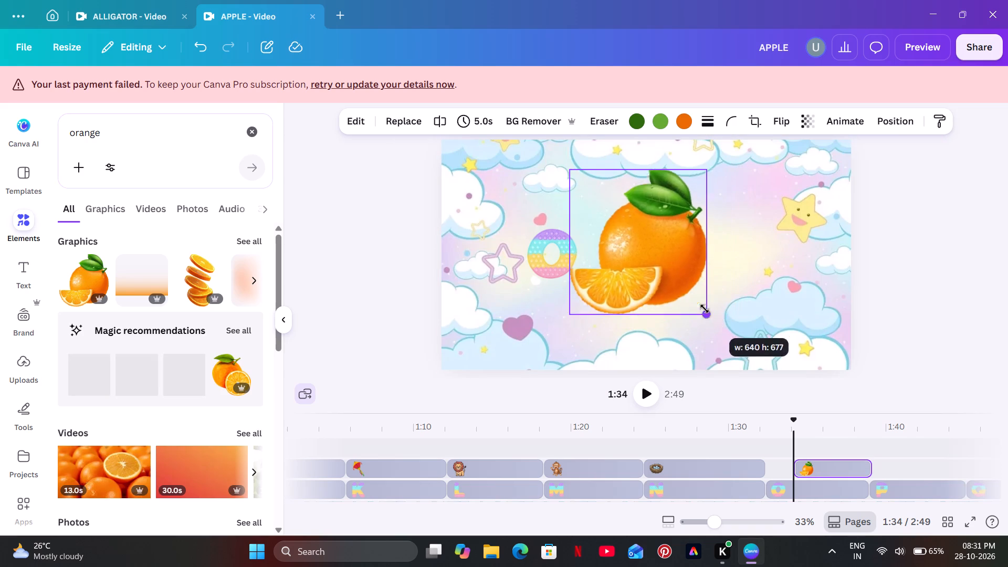
left_click_drag(705, 309, 621, 226)
left_click_drag(585, 183, 629, 215)
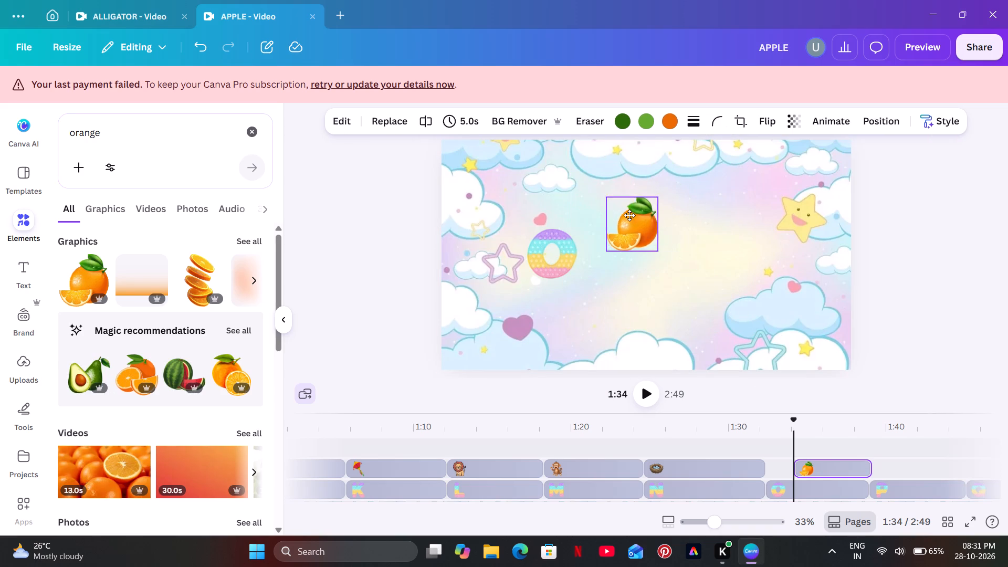
left_click_drag(629, 215, 752, 237)
left_click(681, 305)
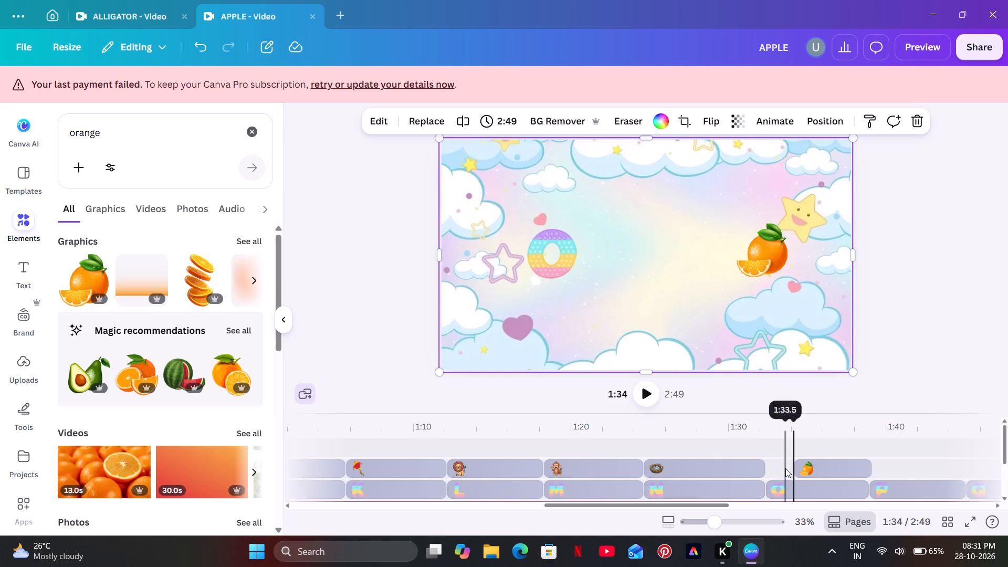
Start the orange clip at the beginning of the letter O clip and set its length to 6.5 s to match.
left_click_drag(796, 467, 768, 481)
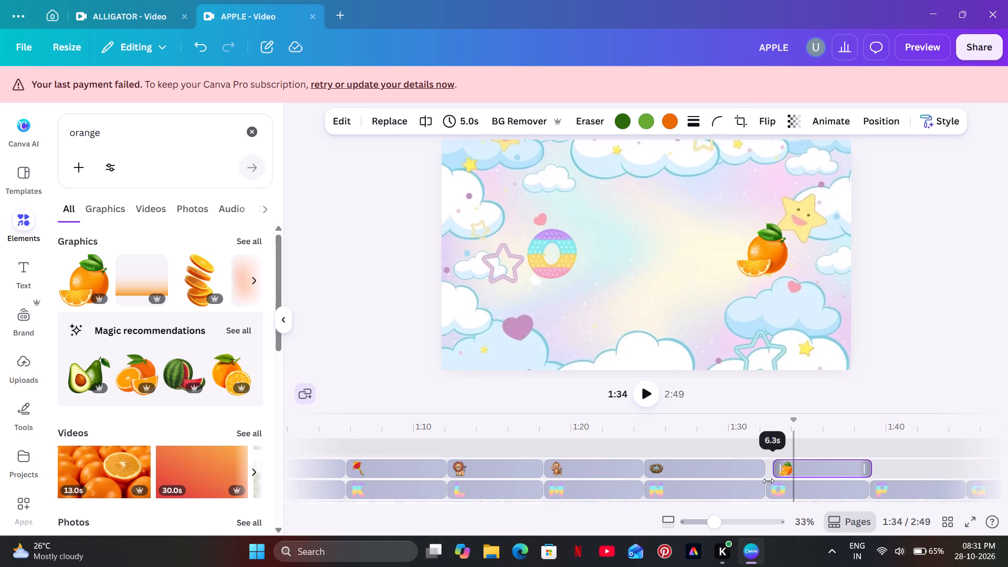
left_click_drag(869, 463, 863, 467)
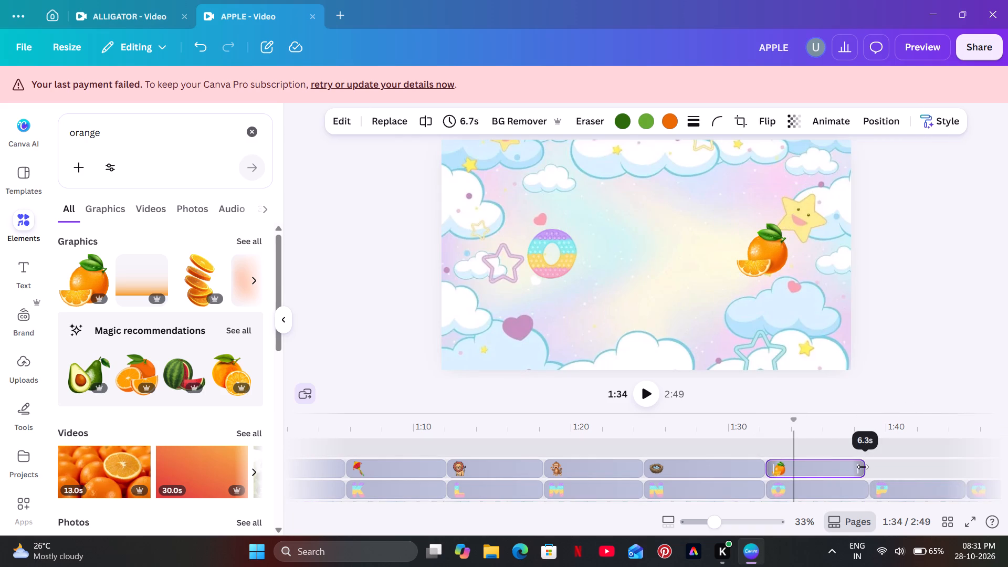
left_click_drag(863, 467, 865, 469)
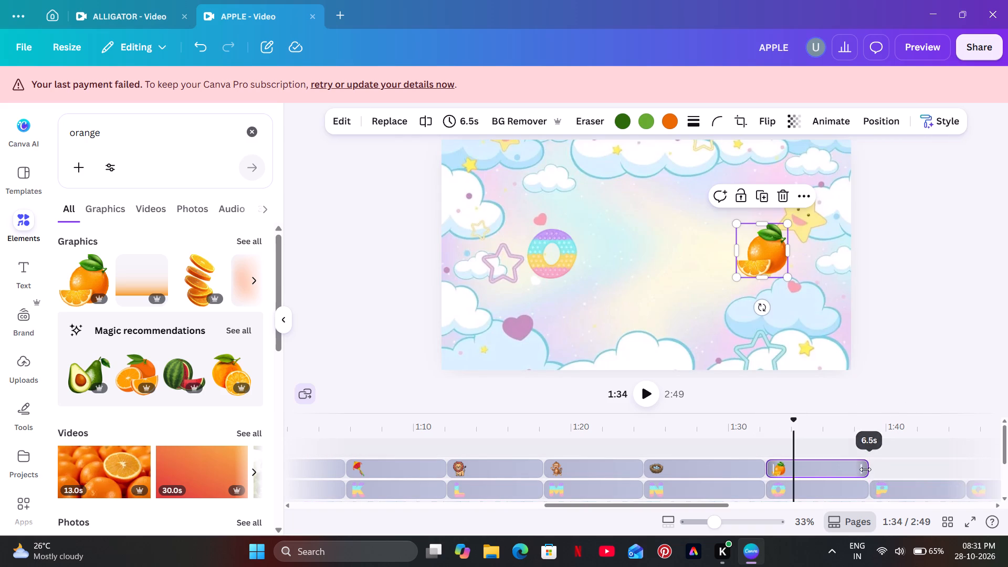
Play on into the letter P section to about 1:40, shrink the P and place it on the left beside the outlined star.
left_click(858, 449)
left_click(643, 395)
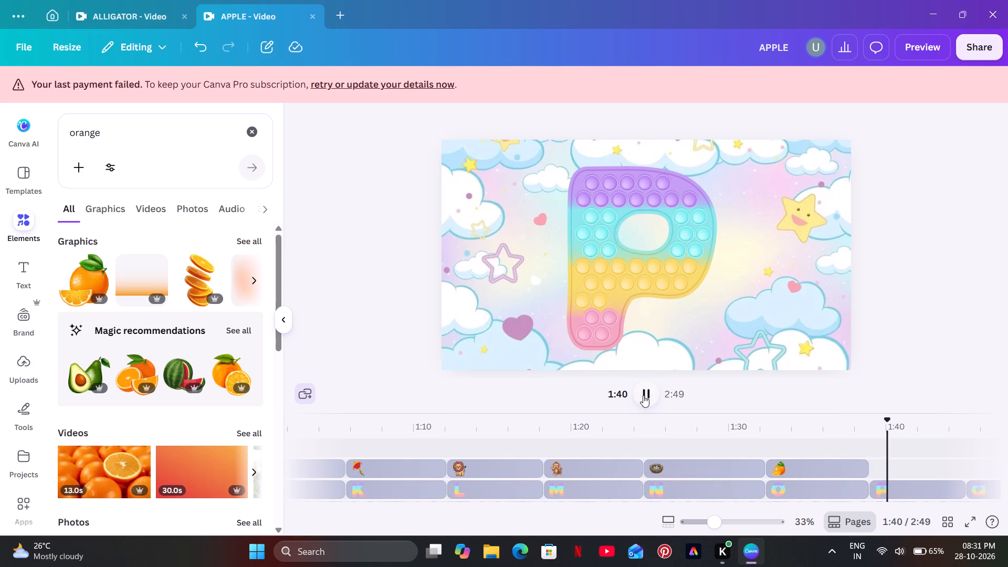
left_click(643, 395)
left_click(620, 226)
left_click_drag(565, 164, 685, 306)
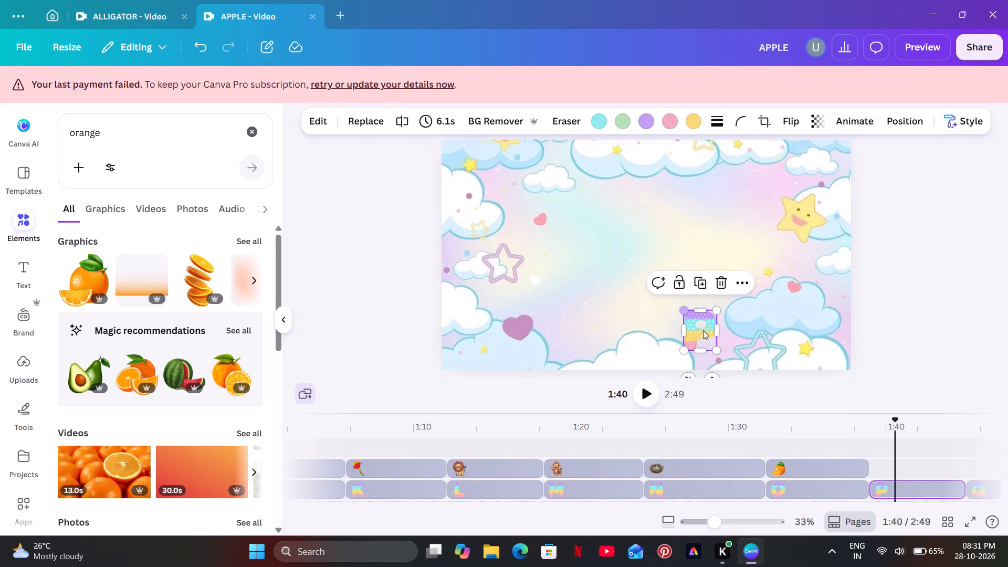
left_click_drag(703, 333, 555, 256)
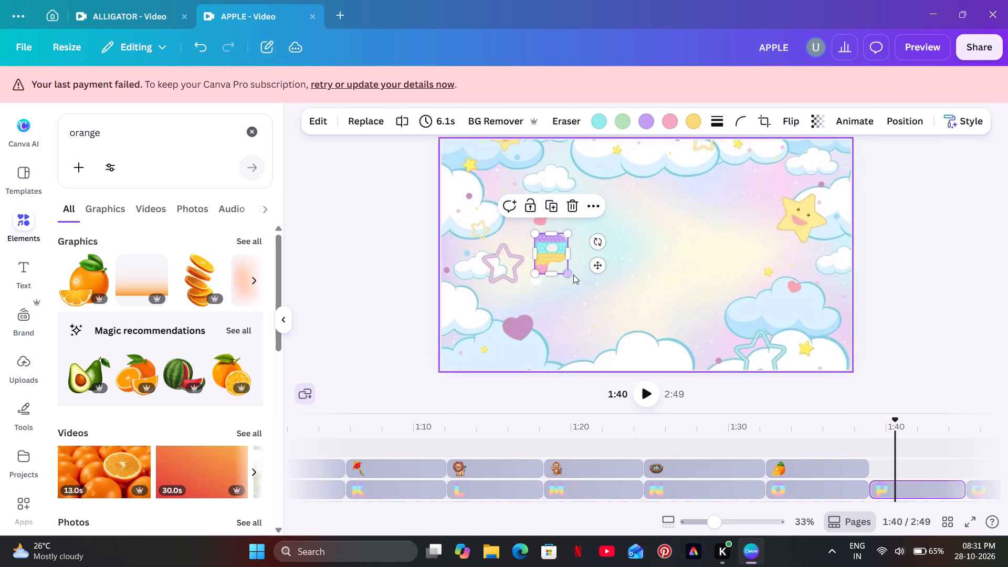
left_click_drag(569, 275, 574, 283)
left_click(570, 281)
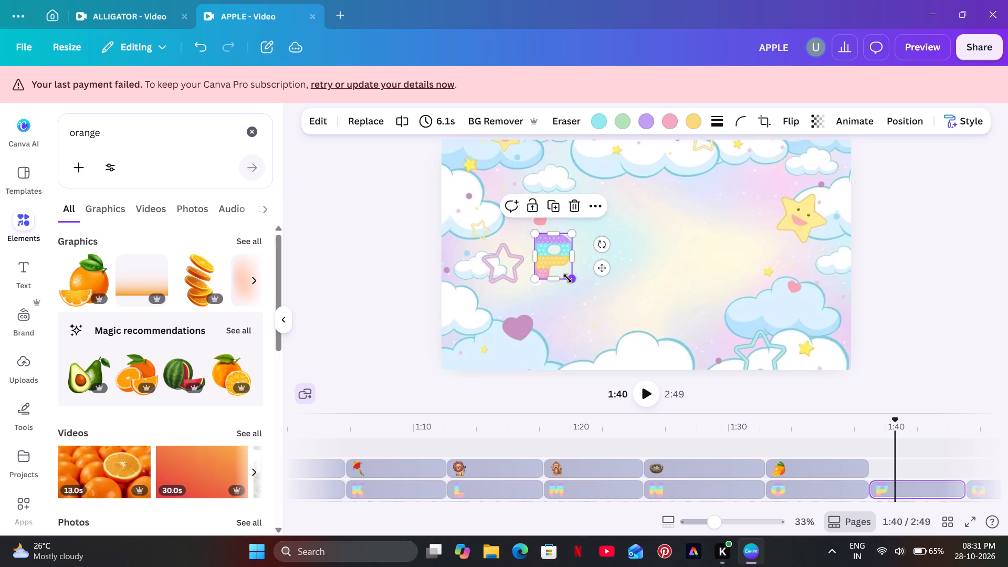
left_click(574, 304)
left_click_drag(540, 258, 532, 254)
left_click(455, 249)
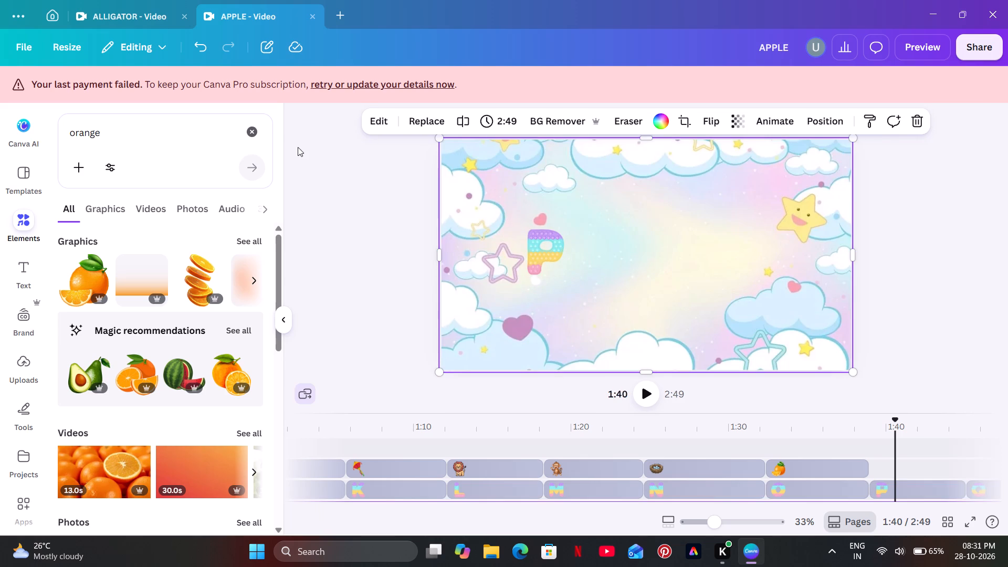
Search the elements for parrot and add the green parrot perched on a branch to the scene.
left_click(260, 134)
type("parrot")
key("Return")
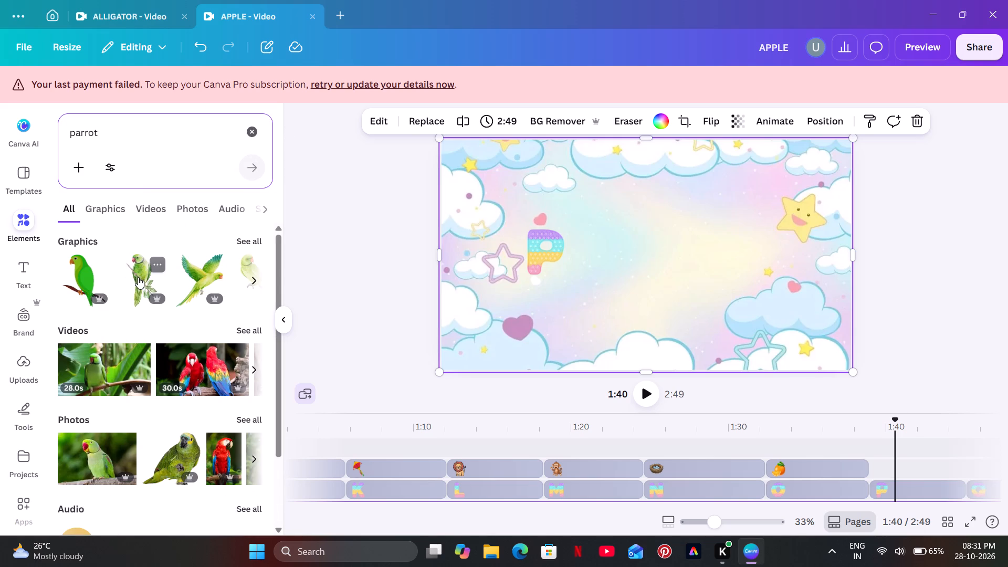
left_click(84, 279)
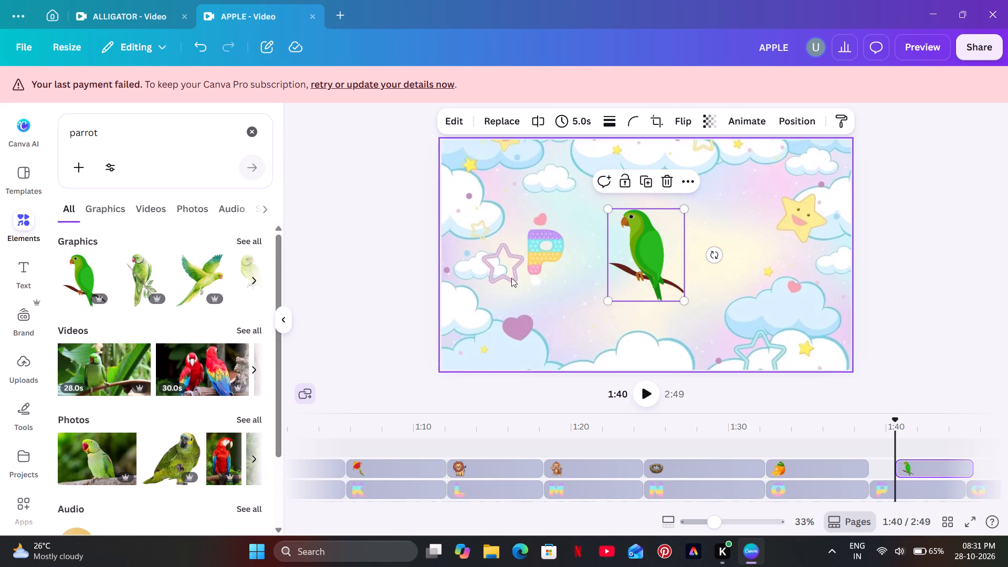
Shrink the parrot and place it on the right side of the scene, below and left of the smiling star.
left_click_drag(685, 298, 659, 278)
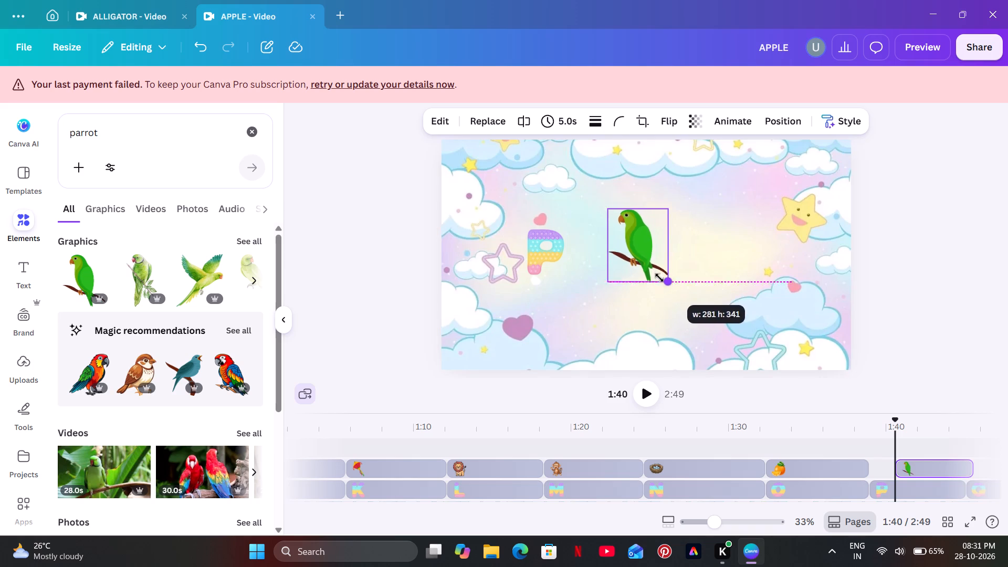
left_click_drag(659, 278, 649, 271)
left_click_drag(624, 239, 712, 257)
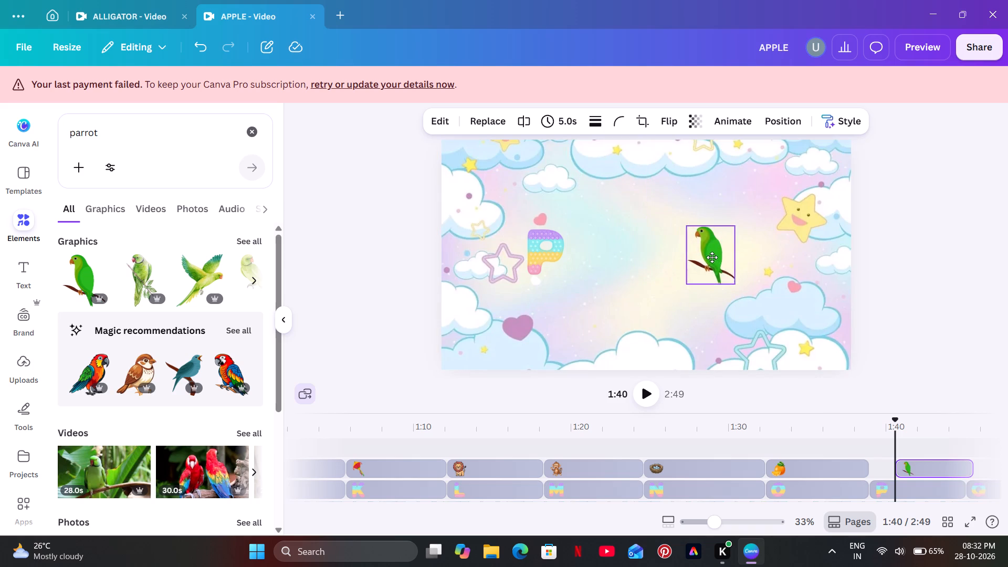
left_click_drag(712, 257, 743, 257)
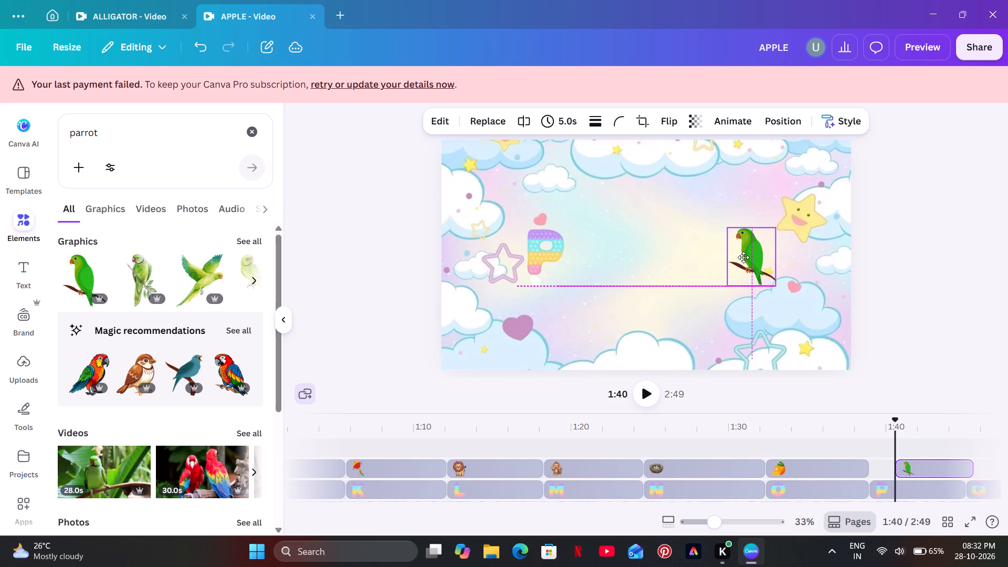
left_click_drag(743, 257, 751, 256)
left_click(677, 280)
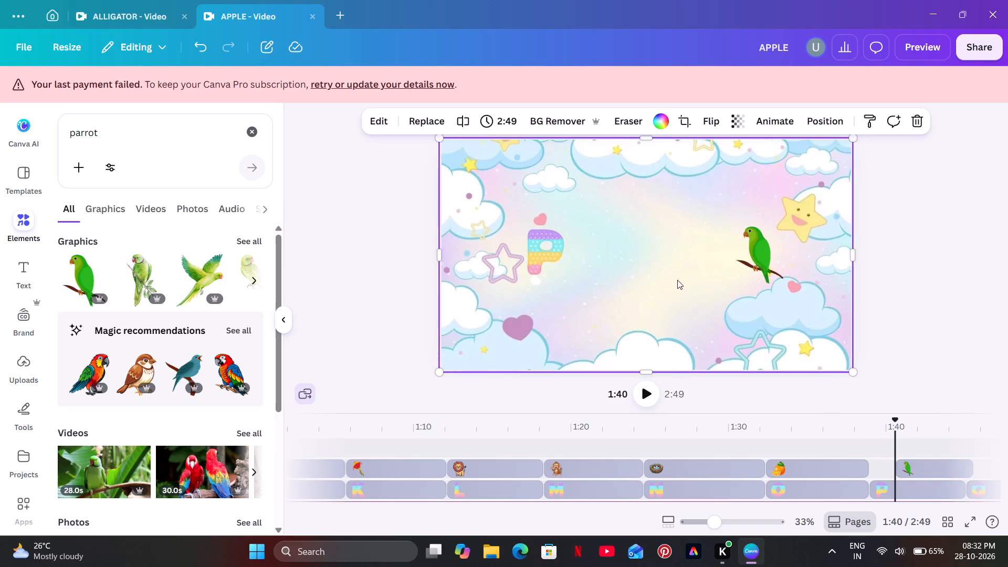
Start the parrot clip at the beginning of the letter P clip and set its length to 6.1 s to match.
left_click_drag(903, 469, 884, 471)
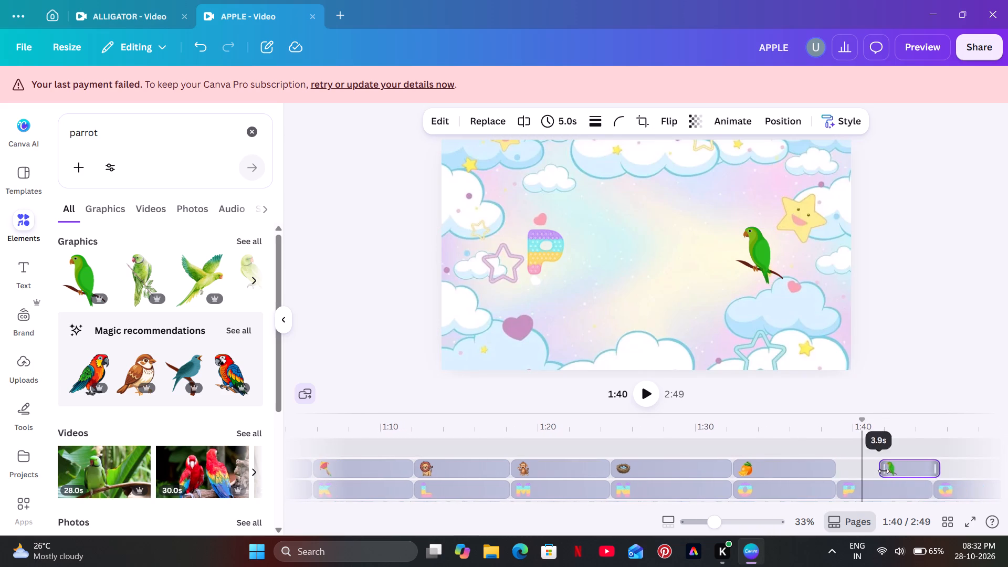
left_click_drag(884, 471, 843, 474)
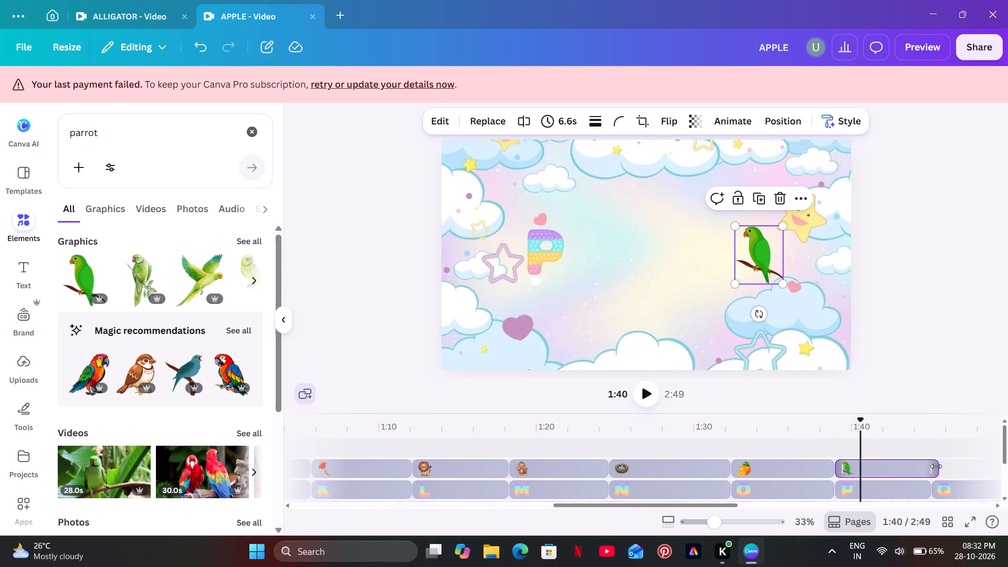
left_click_drag(936, 466, 800, 471)
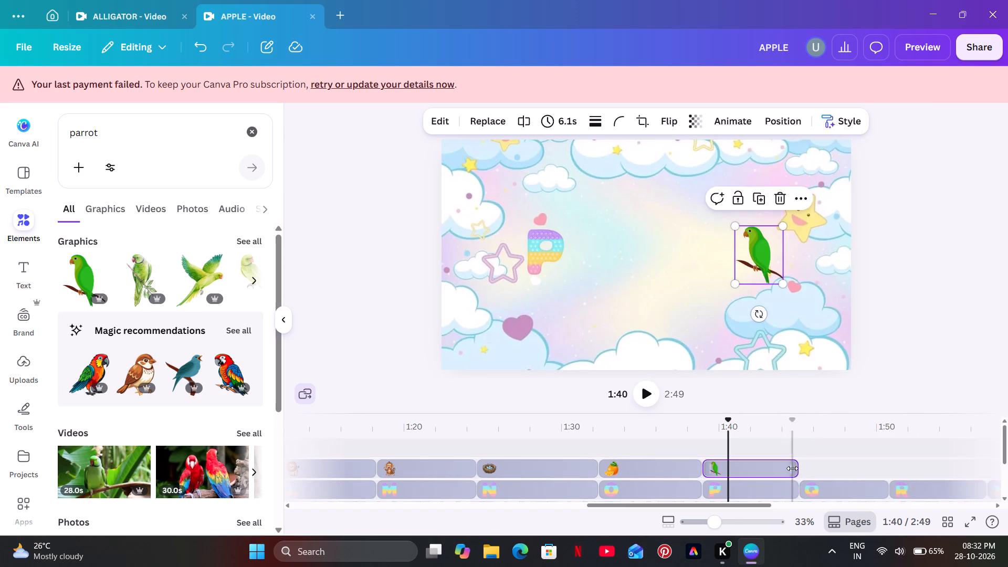
left_click(792, 468)
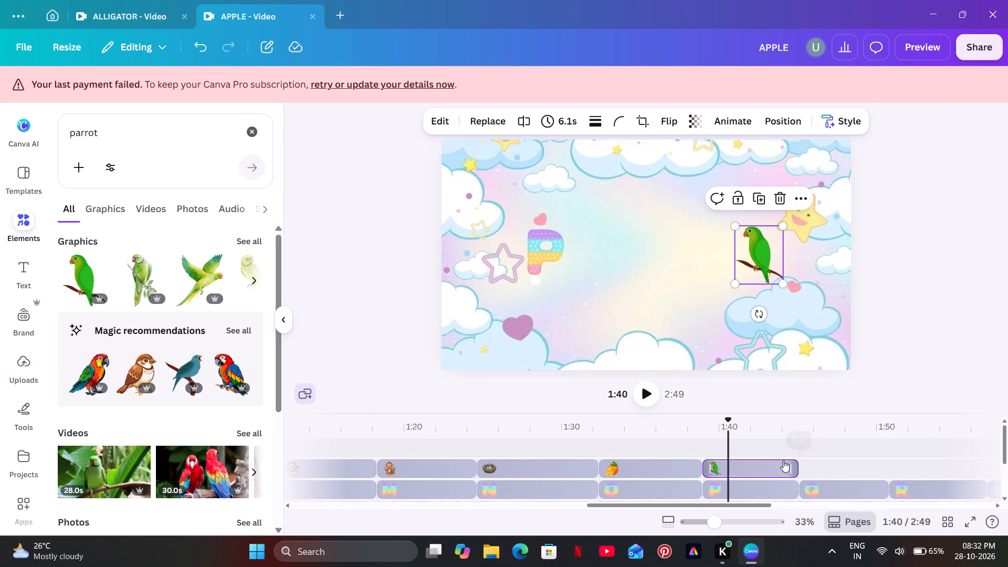
Play on into the letter Q section to about 1:47, shrink the Q and place it on the left beside the outlined star.
left_click(776, 449)
left_click(654, 396)
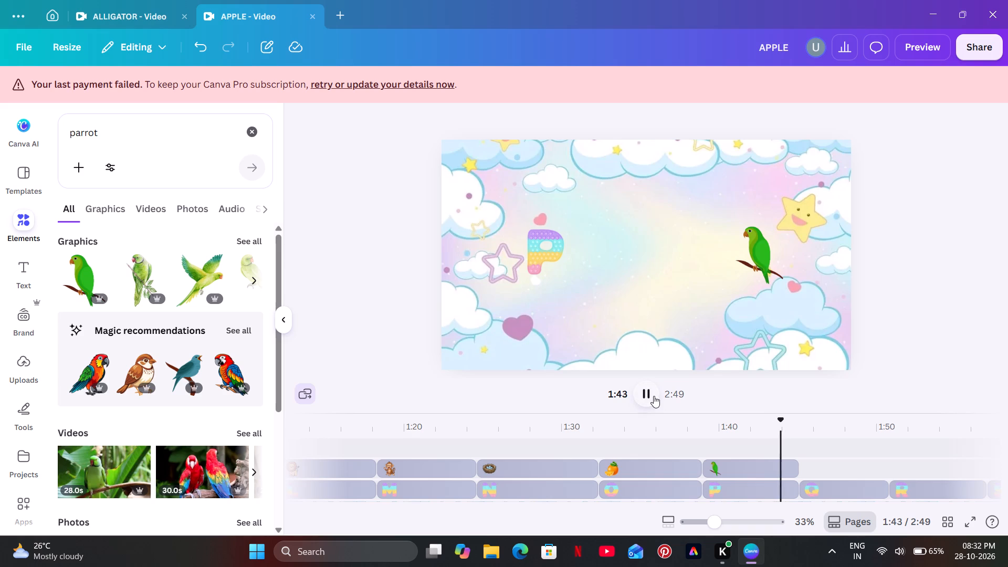
left_click(654, 396)
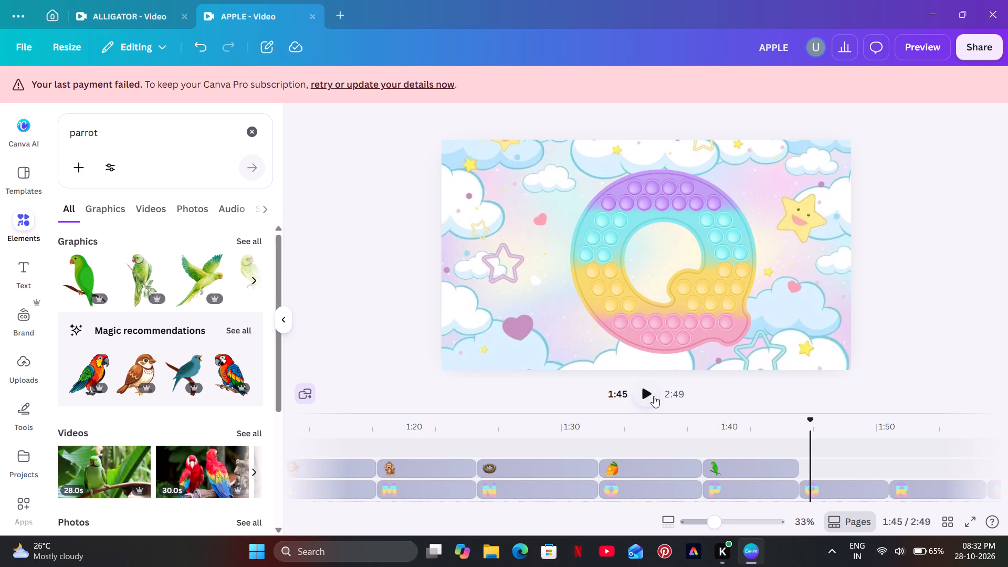
left_click(654, 396)
left_click(654, 396)
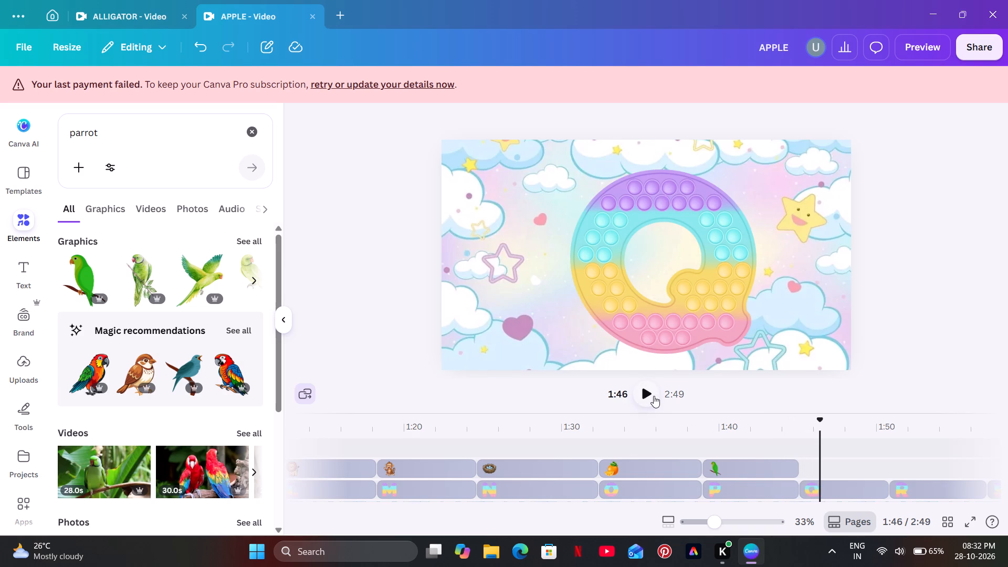
left_click(782, 438)
left_click(649, 391)
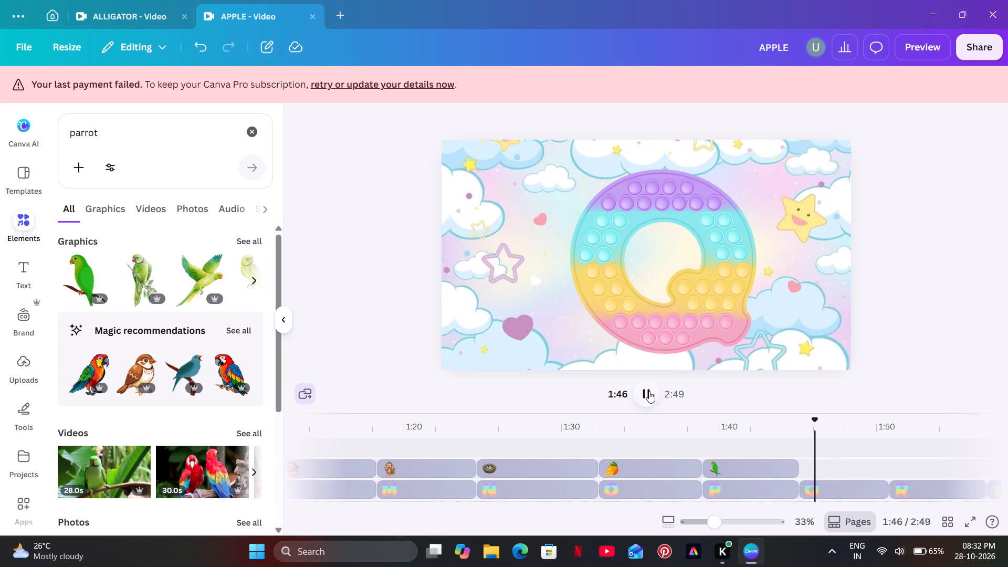
left_click(649, 391)
left_click(633, 297)
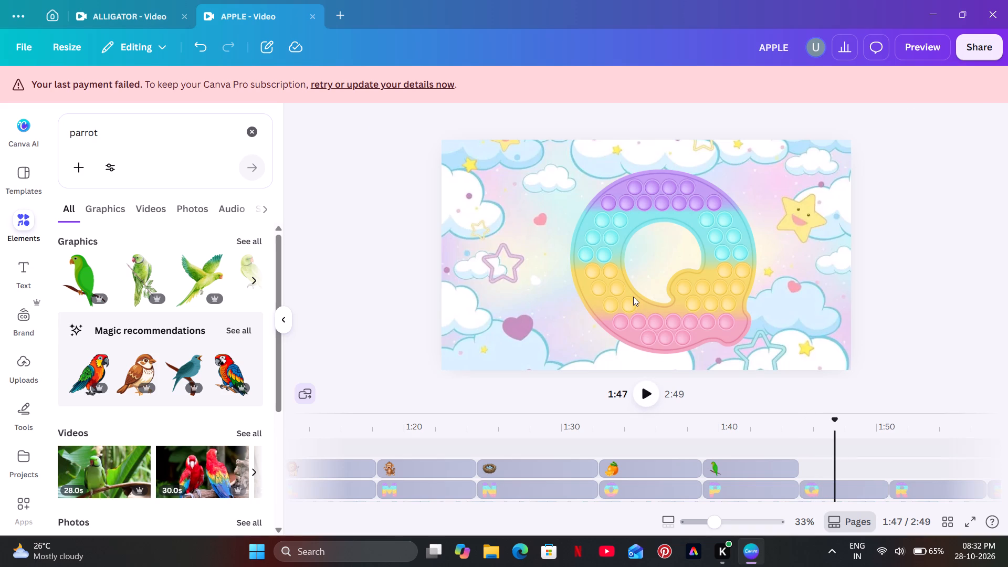
left_click_drag(567, 166, 681, 292)
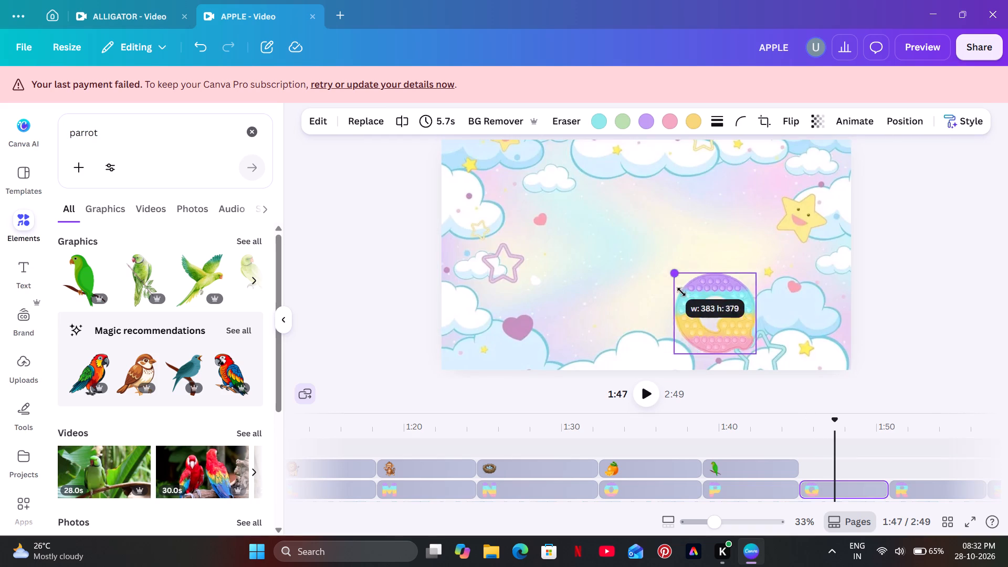
left_click_drag(681, 292, 698, 313)
left_click_drag(741, 343, 617, 292)
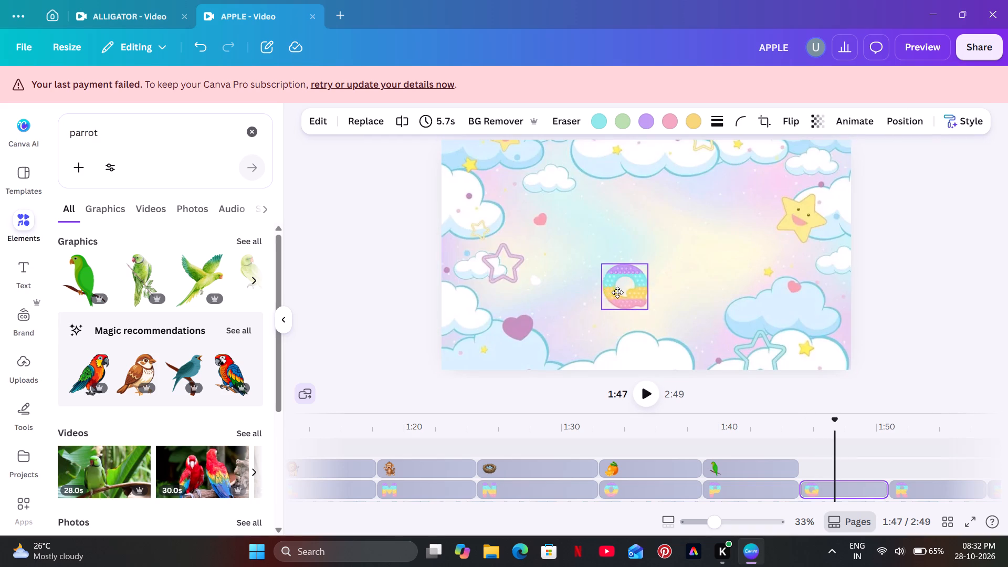
left_click_drag(617, 292, 546, 260)
left_click_drag(561, 269, 559, 274)
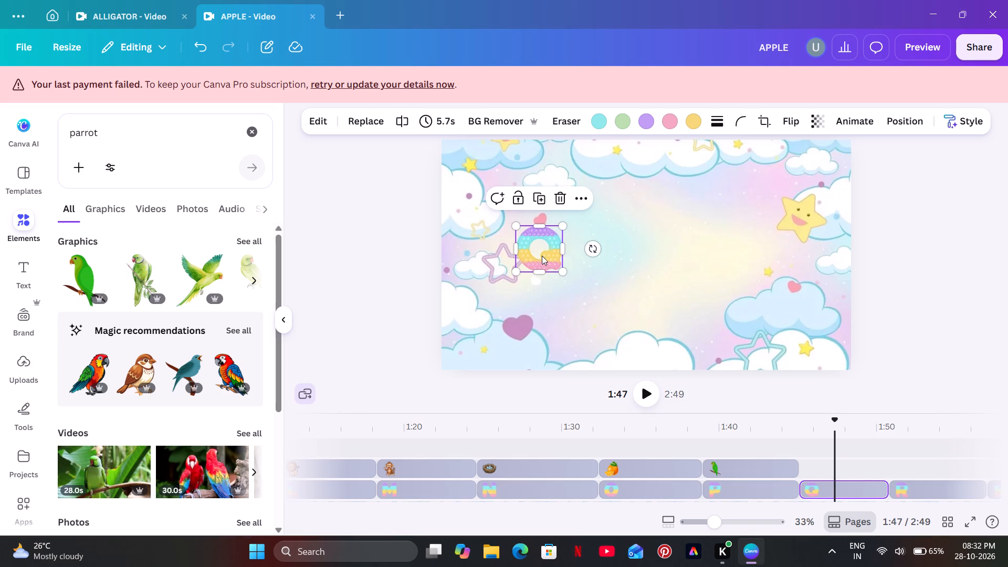
left_click_drag(542, 256, 543, 261)
left_click(514, 302)
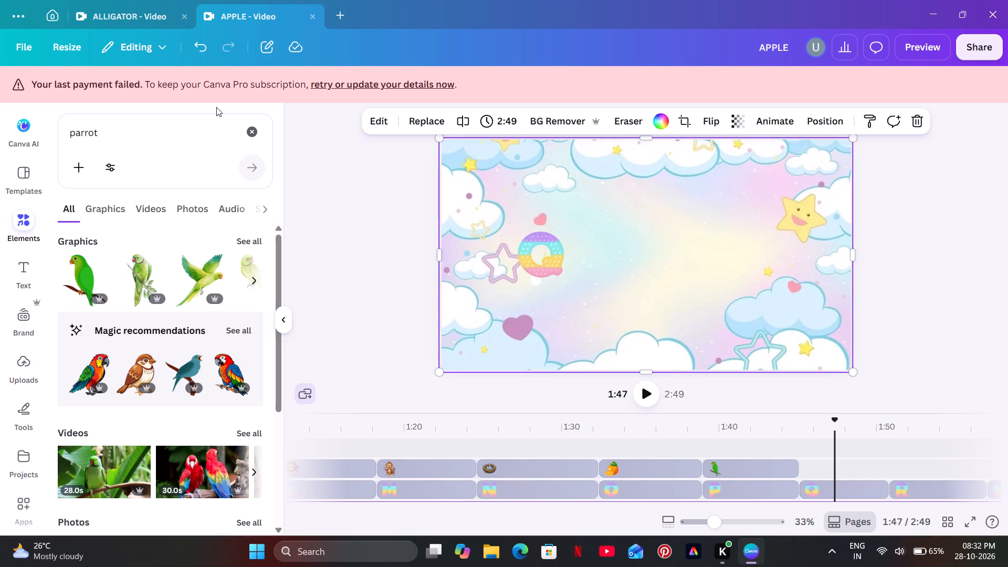
Search the elements for queen and add the crowned queen in the yellow dress with a white collar to the scene.
left_click(247, 121)
type("queen")
key("Return")
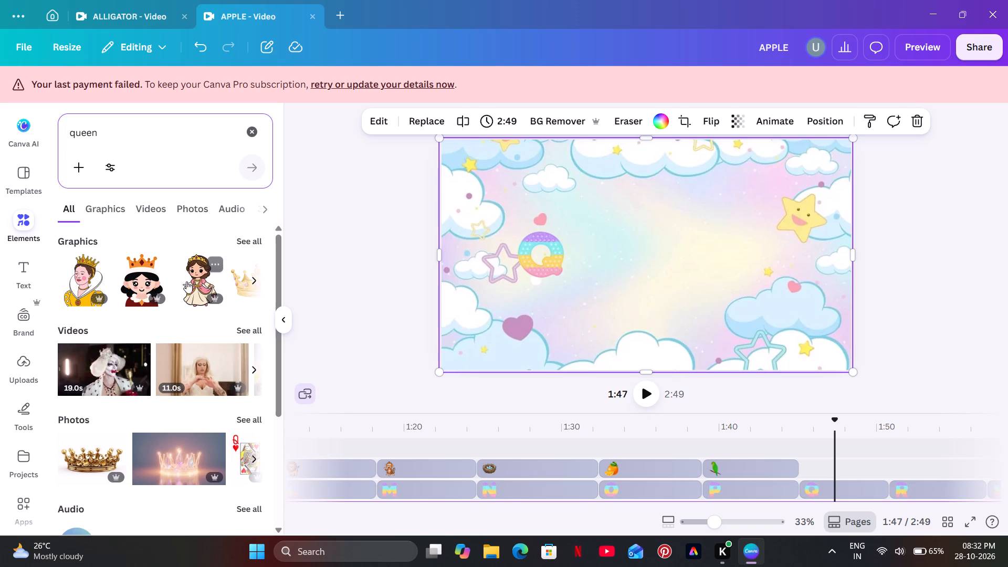
left_click(78, 272)
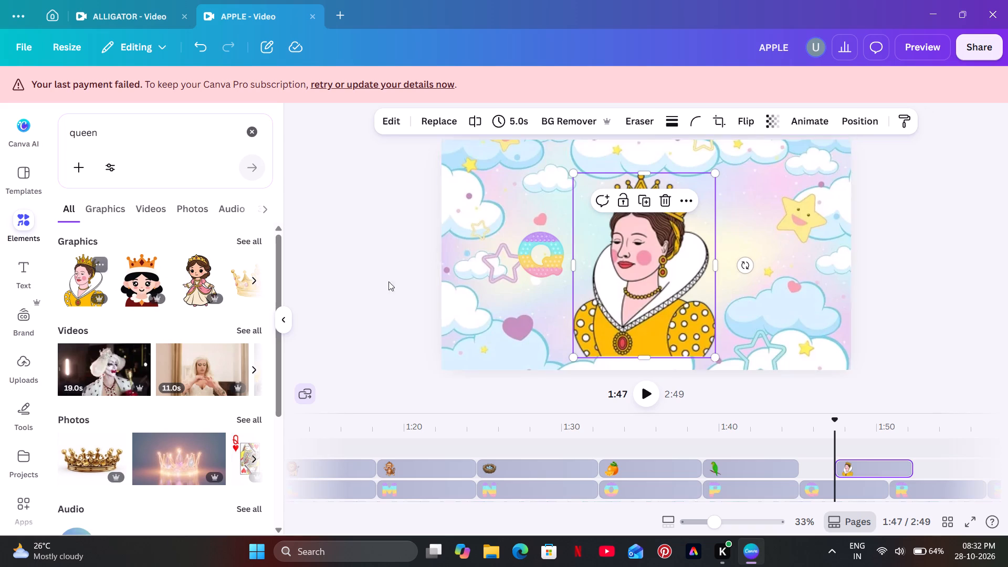
Shrink the queen and place her on the right side of the scene, below and left of the smiling star.
left_click_drag(712, 356, 709, 351)
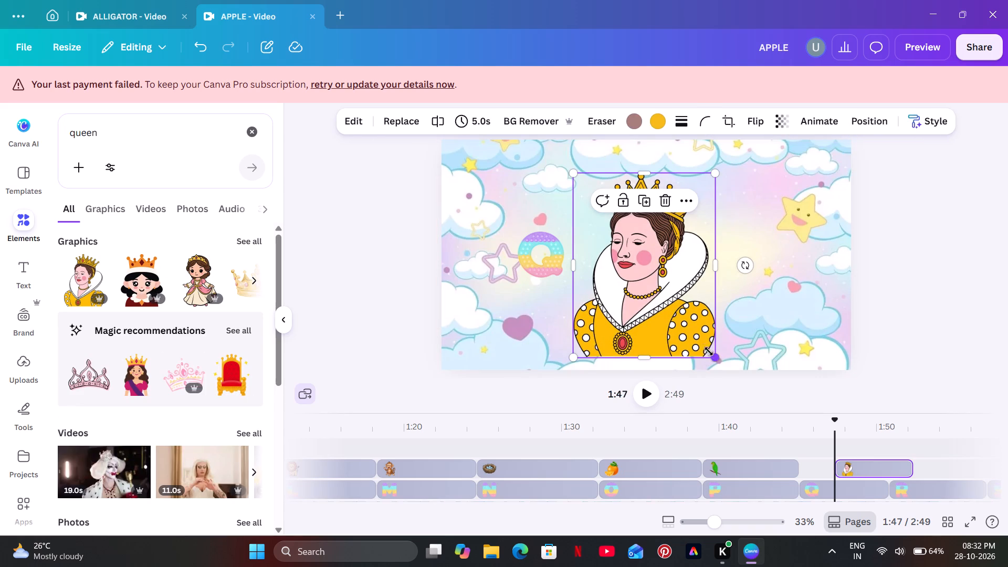
left_click_drag(709, 351, 603, 240)
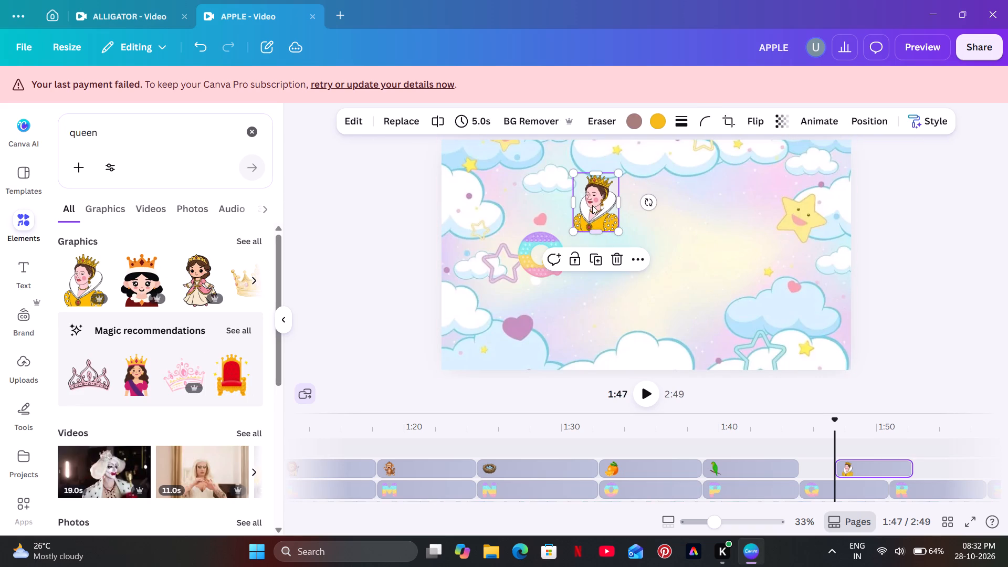
left_click_drag(592, 205, 752, 255)
left_click(694, 270)
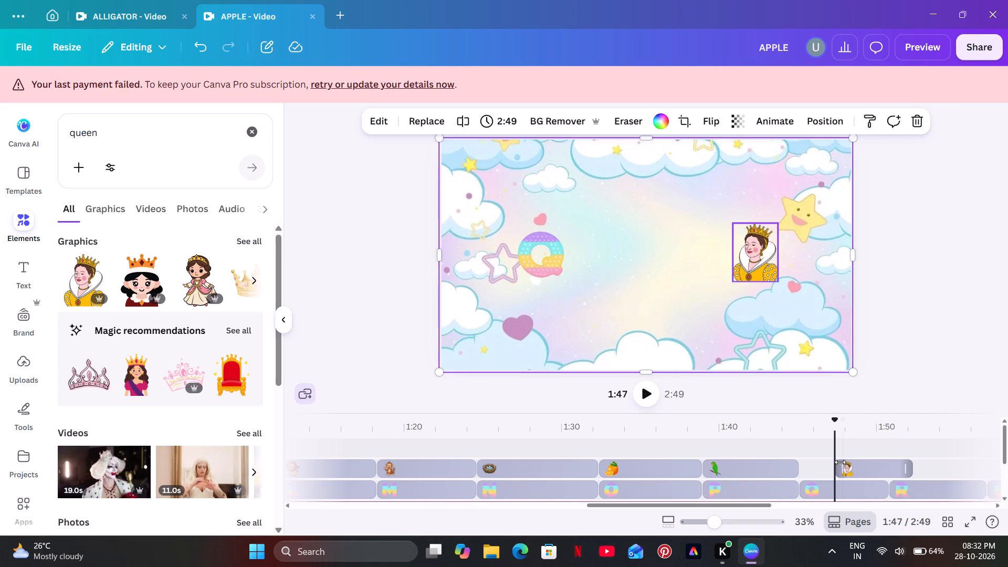
Start the queen clip at the beginning of the letter Q clip and set its length to 5.7 s to match.
left_click_drag(839, 468, 806, 470)
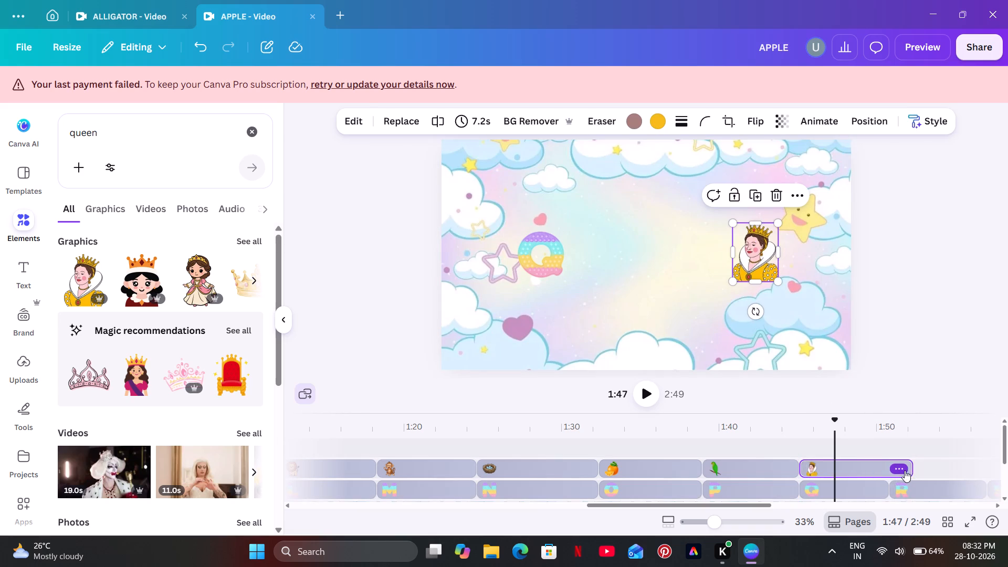
left_click_drag(911, 466, 852, 472)
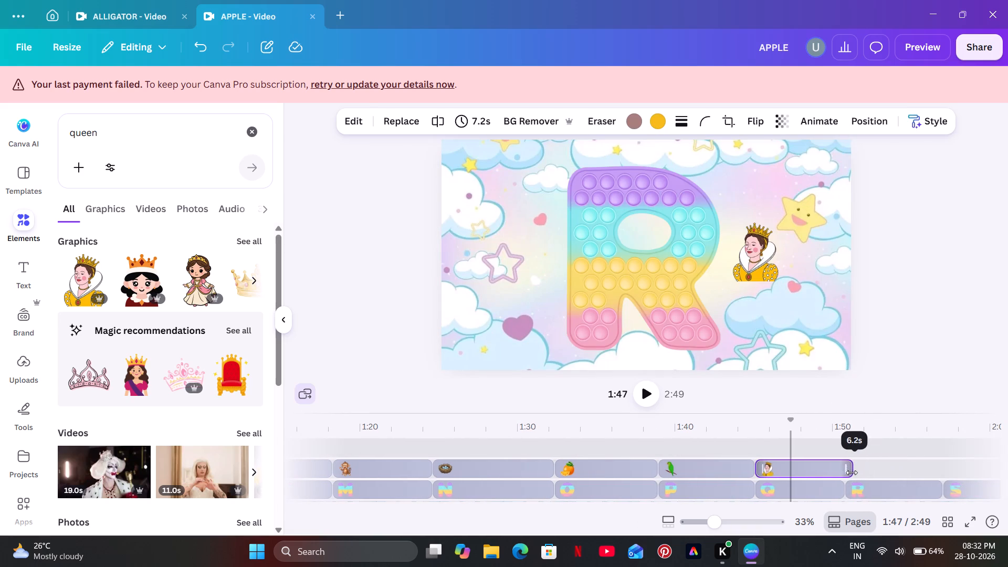
left_click_drag(852, 472, 847, 474)
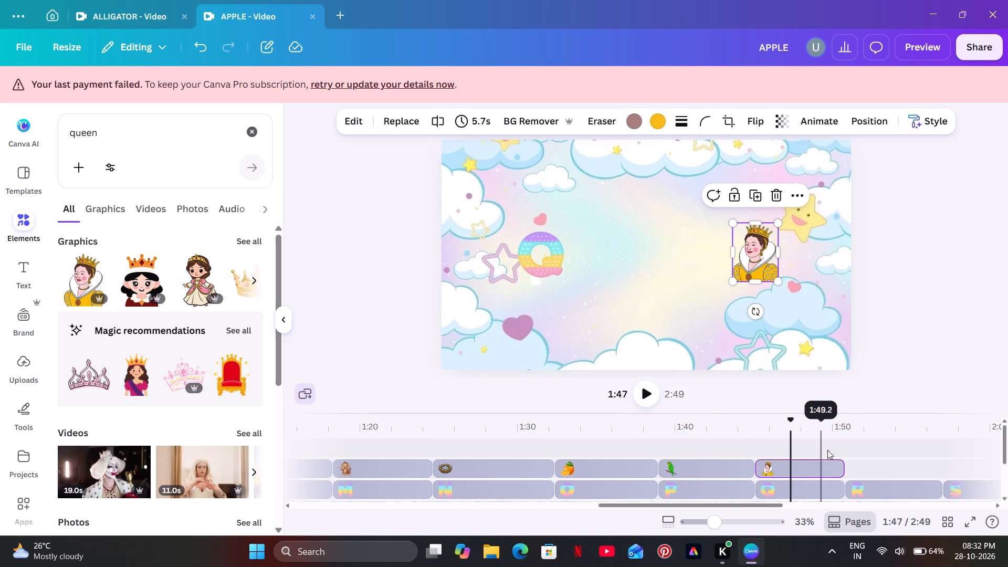
Play on into the letter R section to about 1:53, shrink the R to about 178 × 213 and place it beside the outlined star.
left_click(821, 449)
left_click(653, 396)
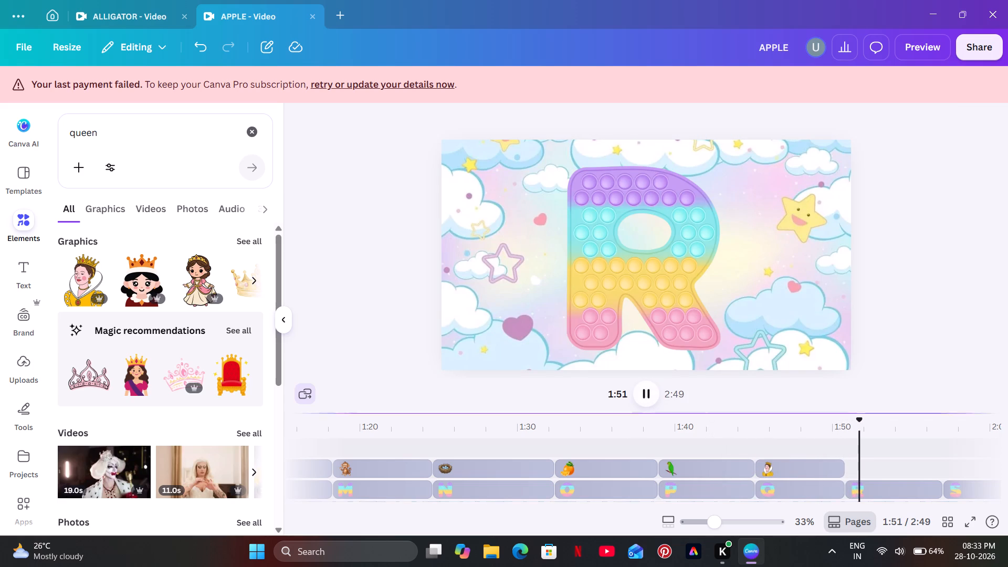
left_click(829, 444)
left_click(652, 392)
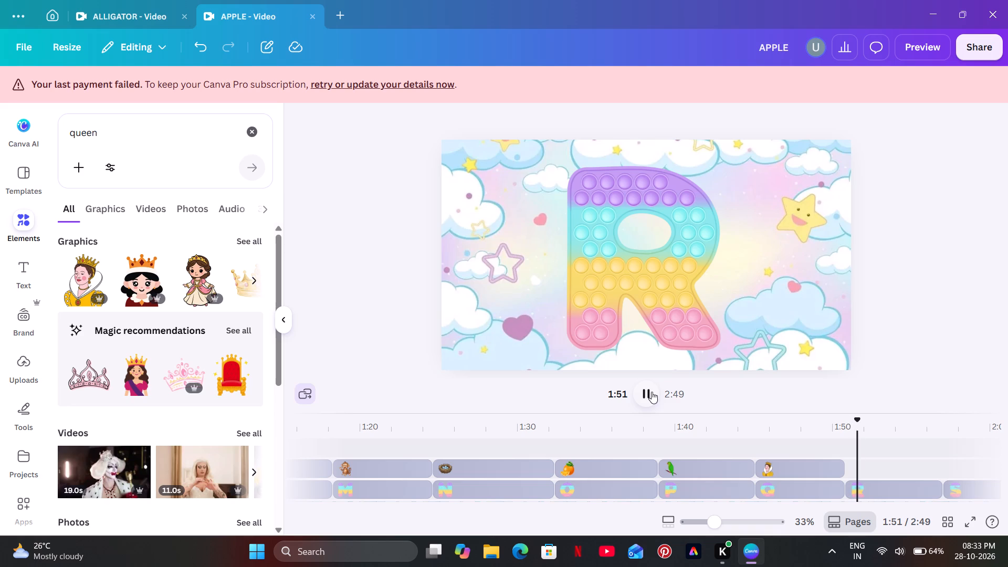
left_click(652, 392)
left_click(652, 392)
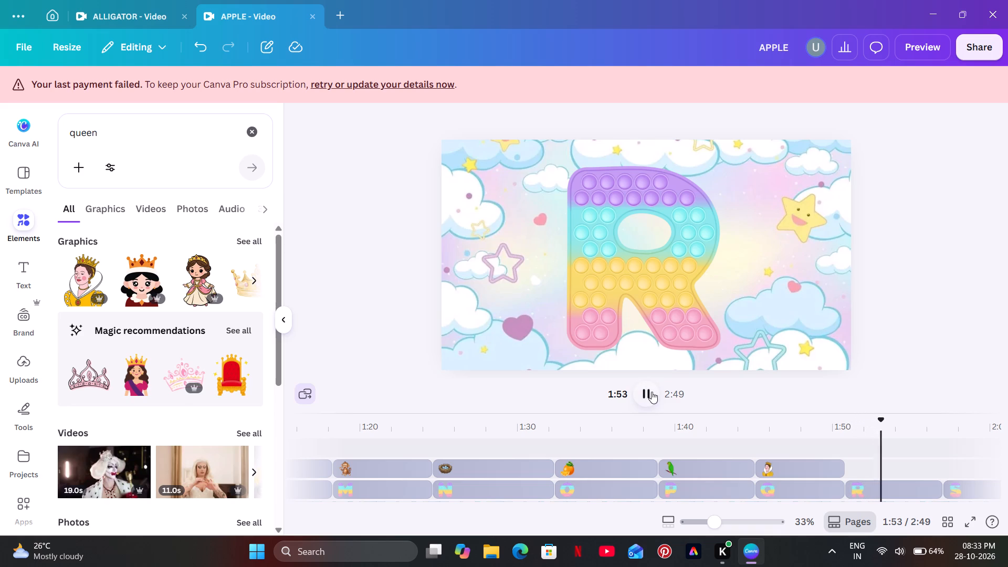
left_click(652, 392)
left_click(685, 306)
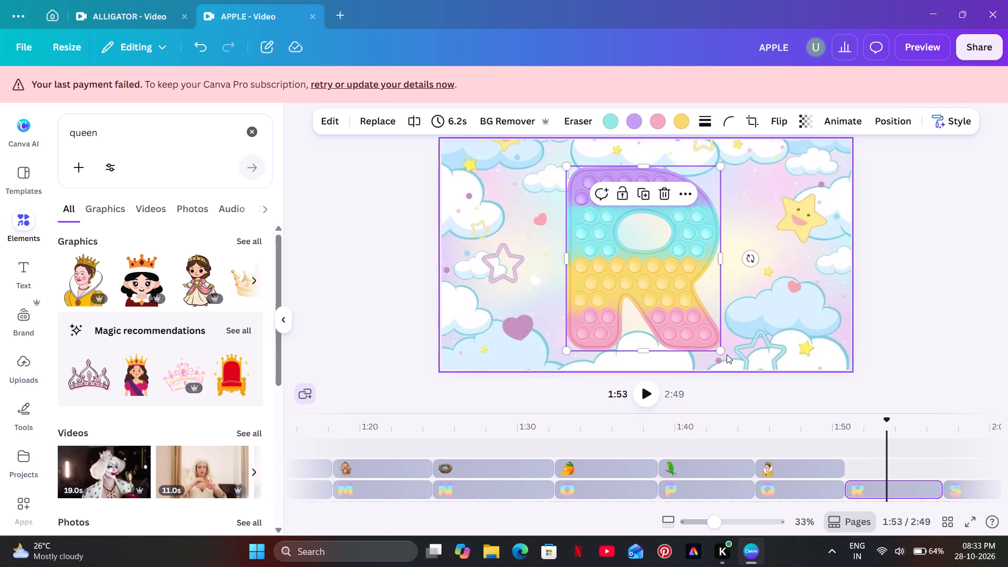
left_click_drag(718, 348, 603, 220)
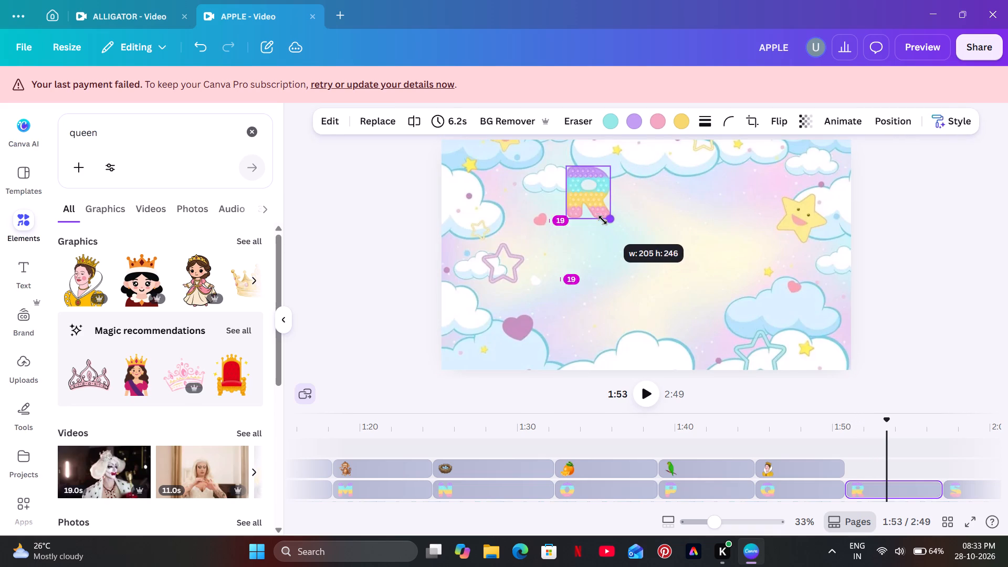
left_click_drag(603, 220, 602, 216)
left_click_drag(596, 182, 560, 251)
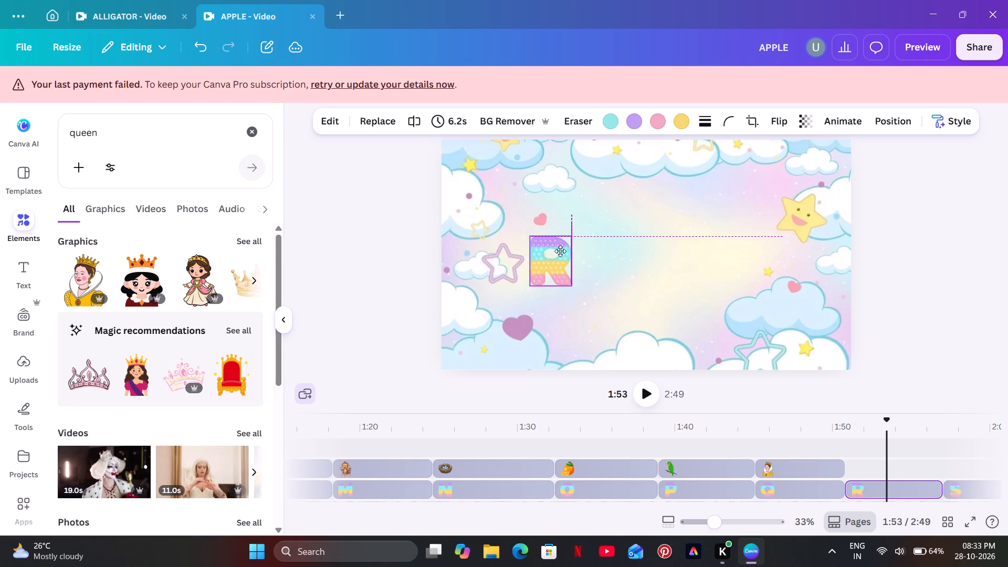
left_click_drag(560, 251, 555, 246)
left_click(568, 282)
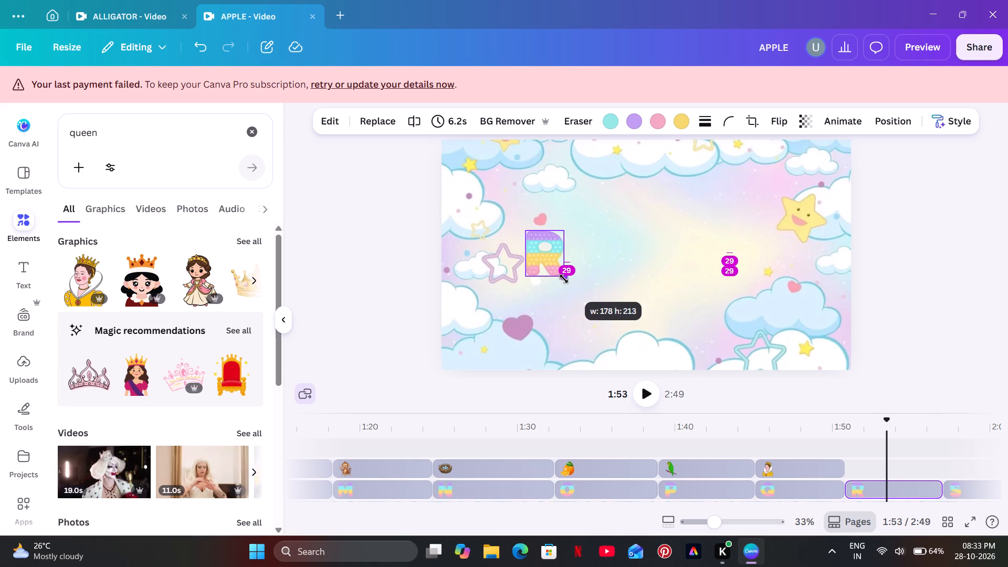
left_click(554, 262)
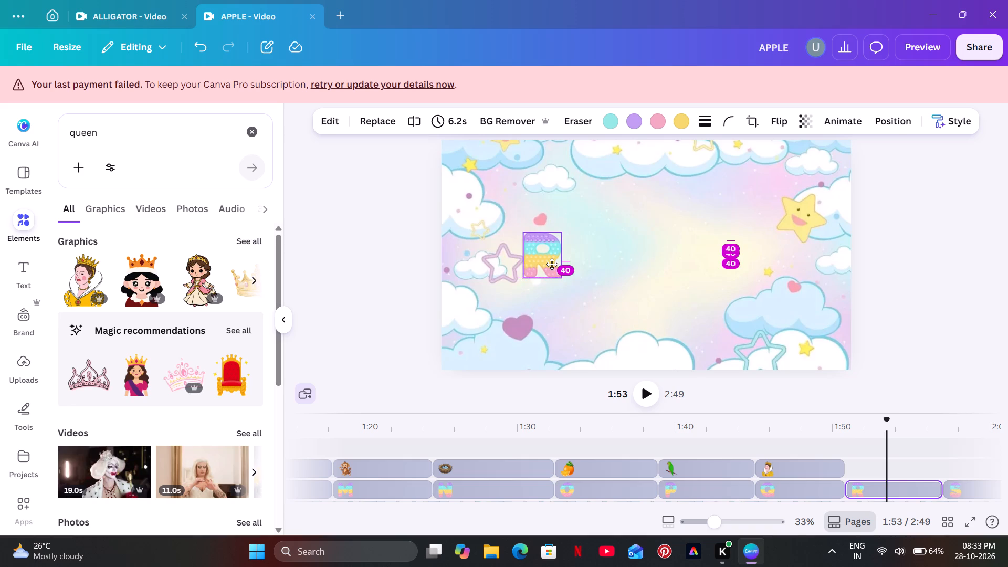
left_click(360, 223)
Search the elements for rainbow and add the rainbow arching between two clouds to the scene.
left_click(248, 129)
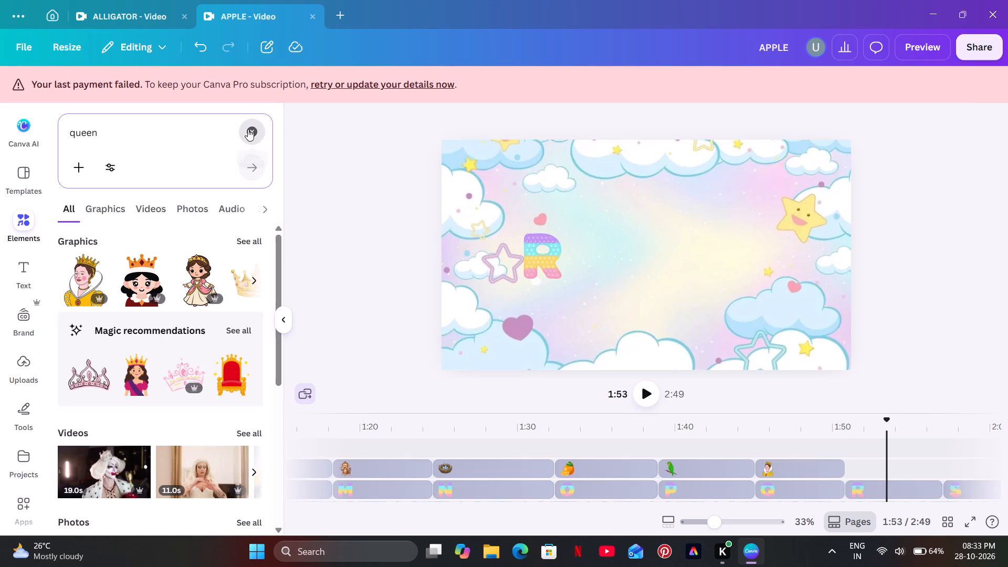
type("rainb")
type("ow")
key("Return")
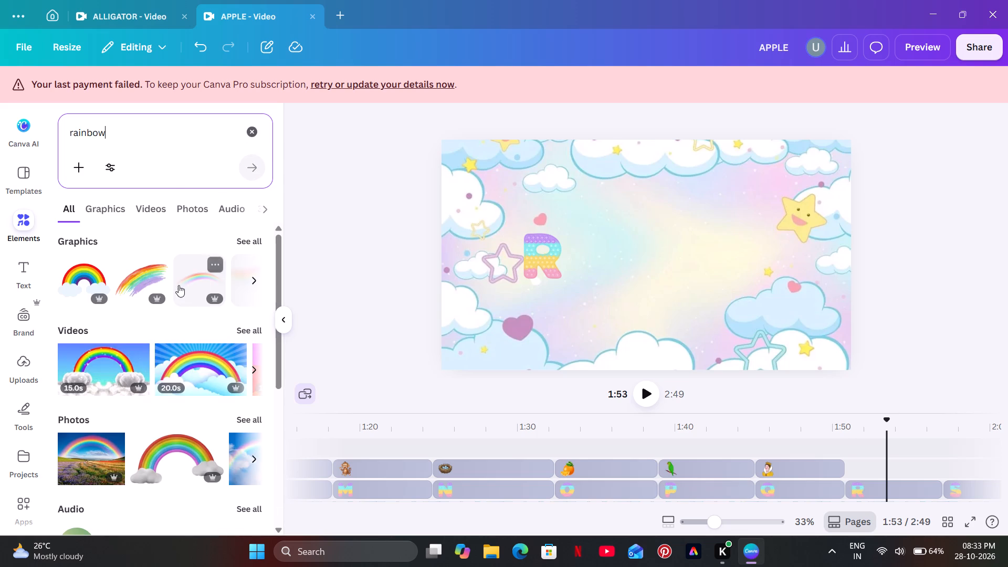
left_click(94, 279)
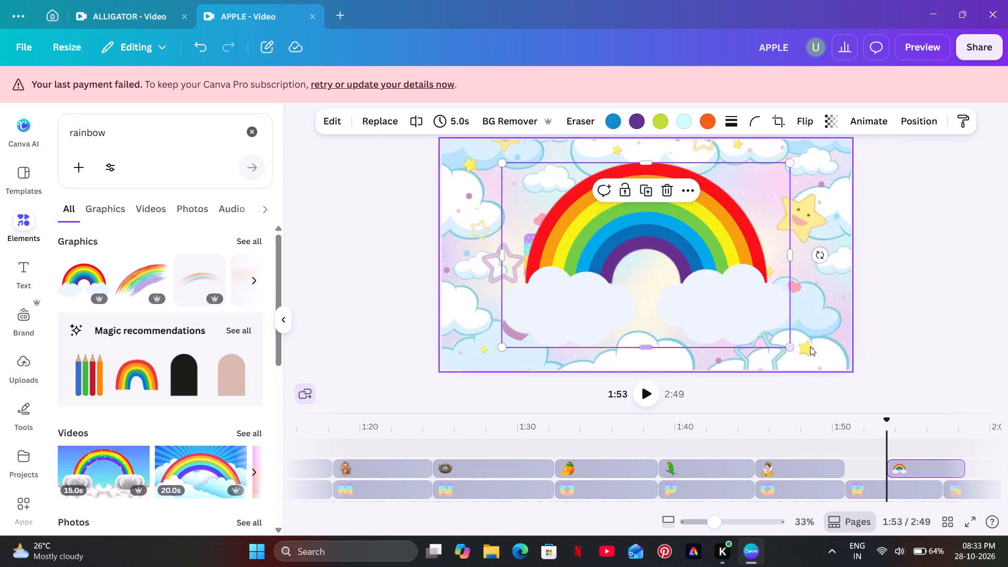
Shrink the rainbow and place it on the right side of the scene, just below the smiling star.
left_click_drag(789, 343, 579, 218)
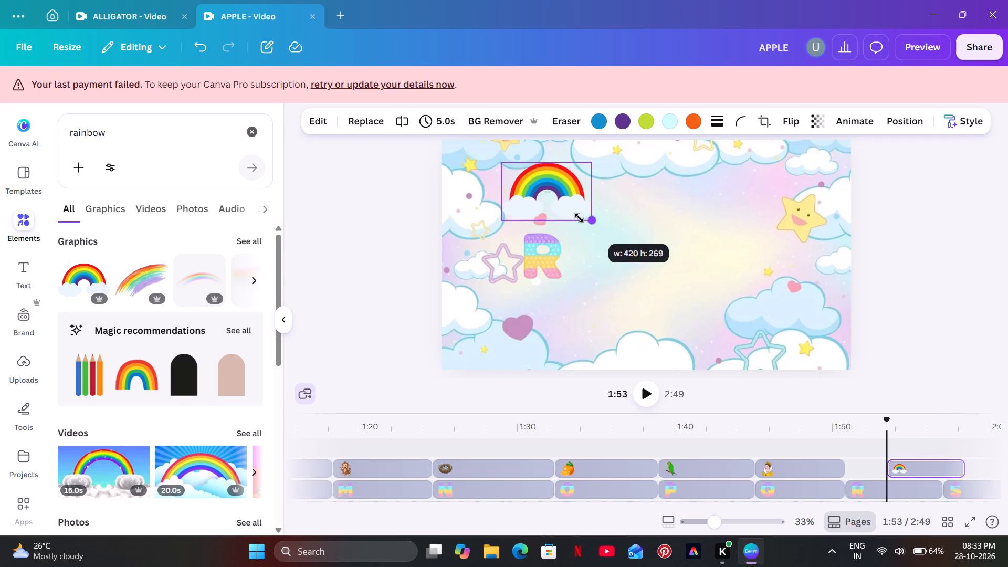
left_click_drag(579, 218, 576, 218)
left_click_drag(548, 177, 738, 245)
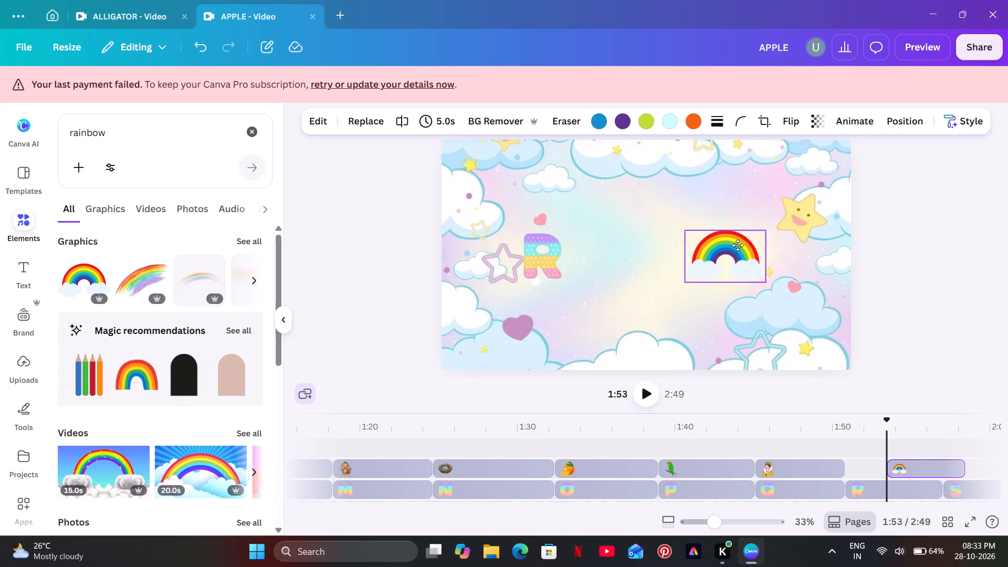
left_click_drag(738, 245, 785, 241)
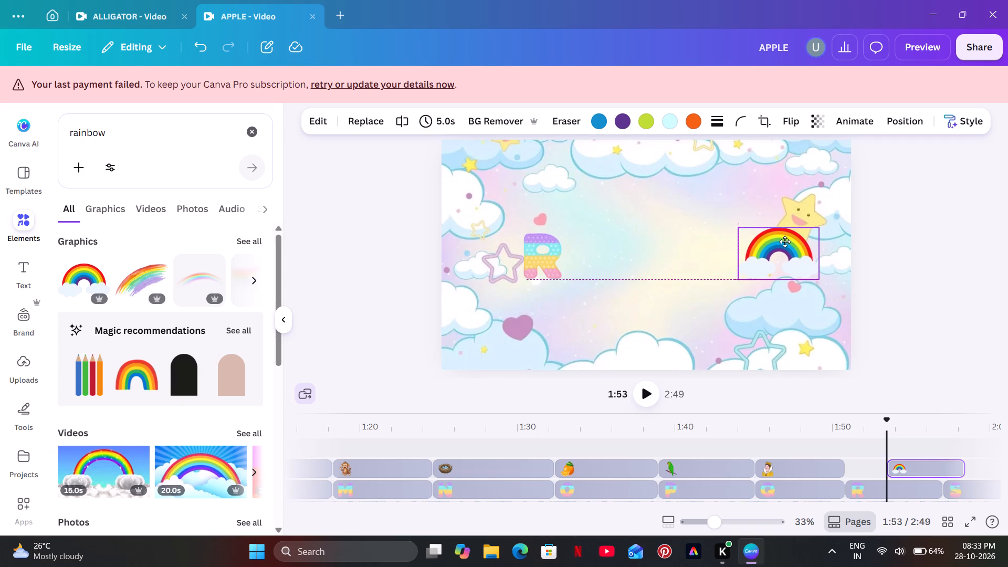
left_click_drag(785, 241, 785, 242)
left_click(689, 271)
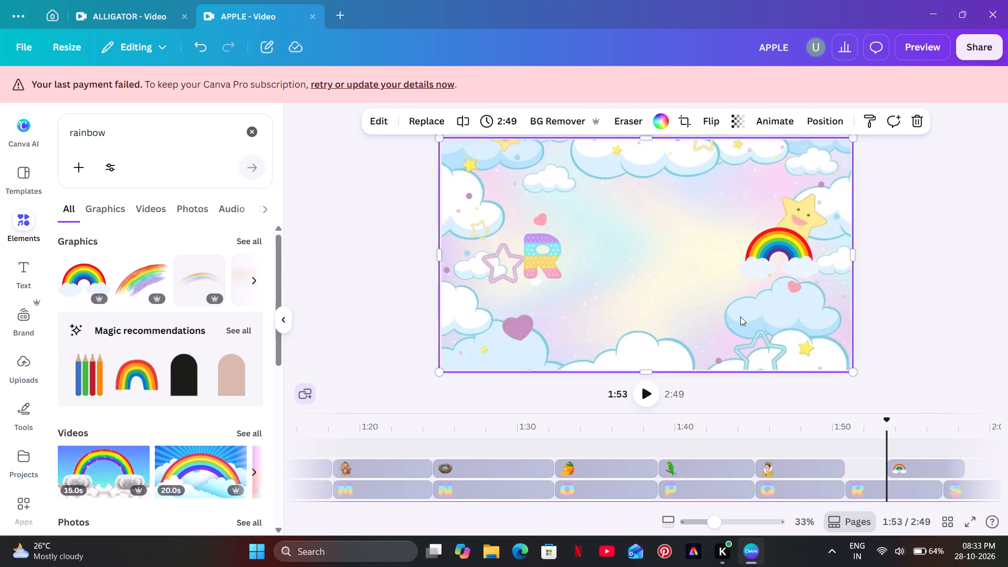
Start the rainbow clip at the beginning of the letter R clip and extend it to end together with the R.
left_click_drag(919, 466, 897, 466)
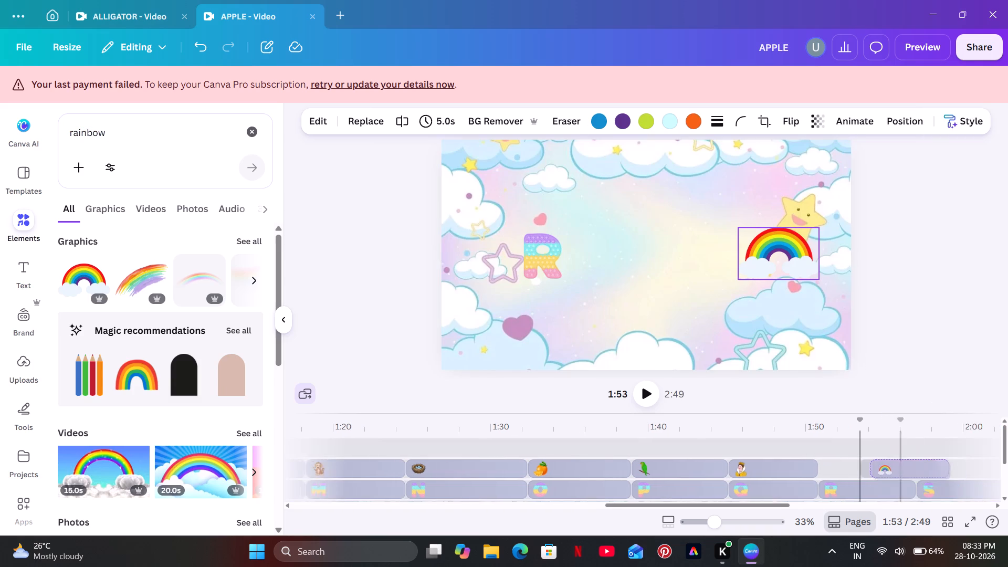
left_click_drag(897, 466, 836, 463)
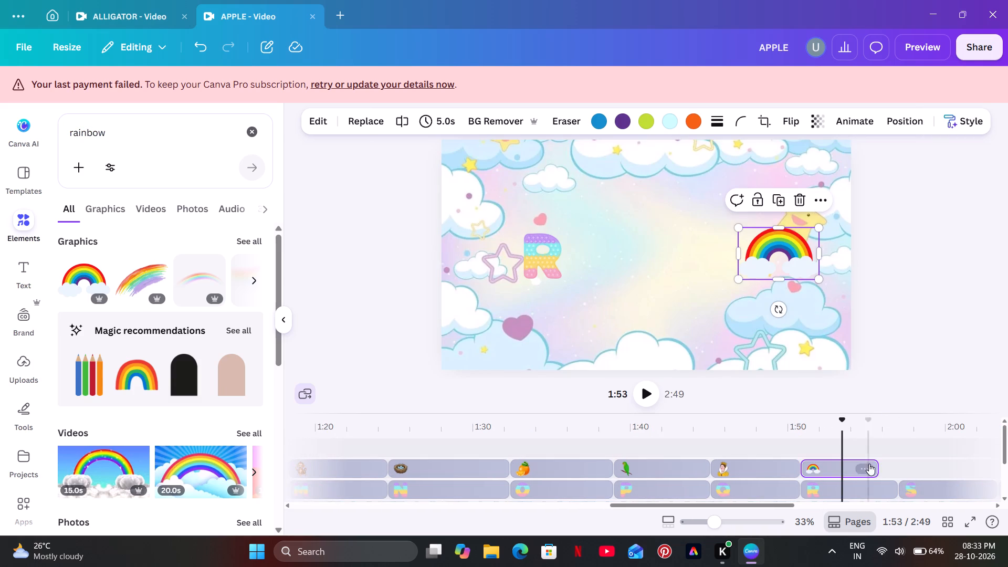
left_click_drag(875, 468, 891, 468)
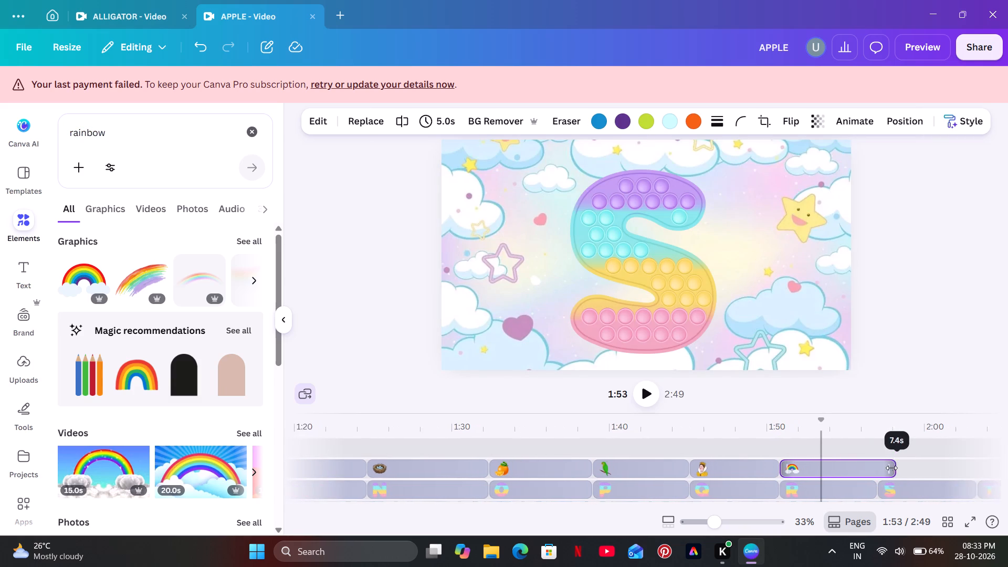
left_click_drag(891, 468, 869, 470)
Play on into the letter S section to about 1:59, shrink the S to about 198 × 249 and place it beside the outlined star.
left_click(852, 453)
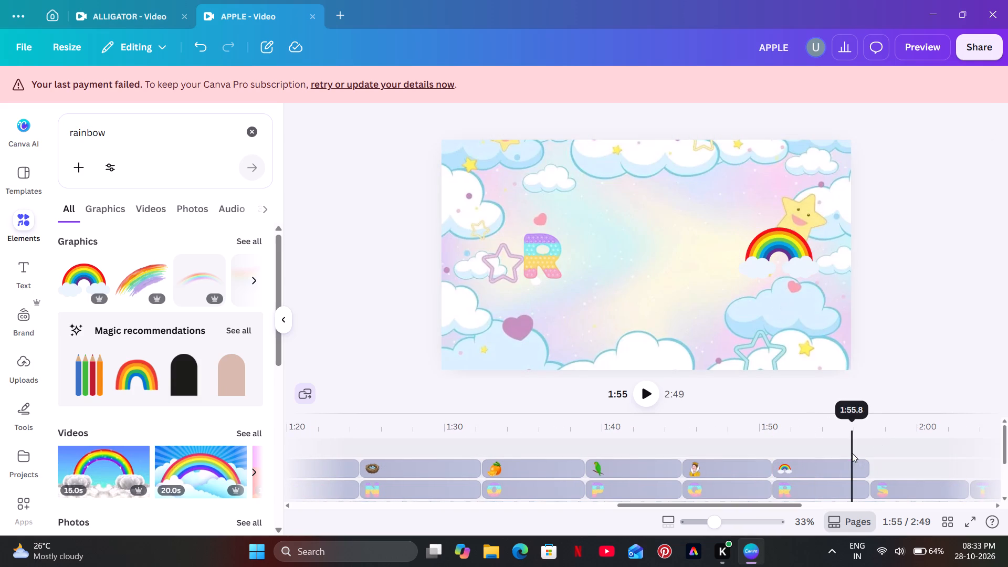
left_click(646, 392)
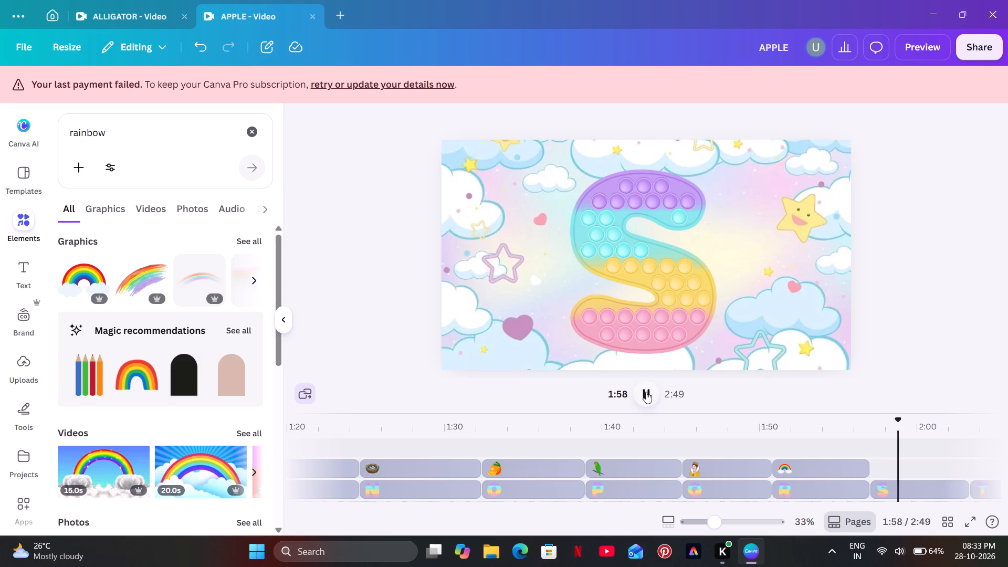
left_click(646, 392)
left_click(661, 287)
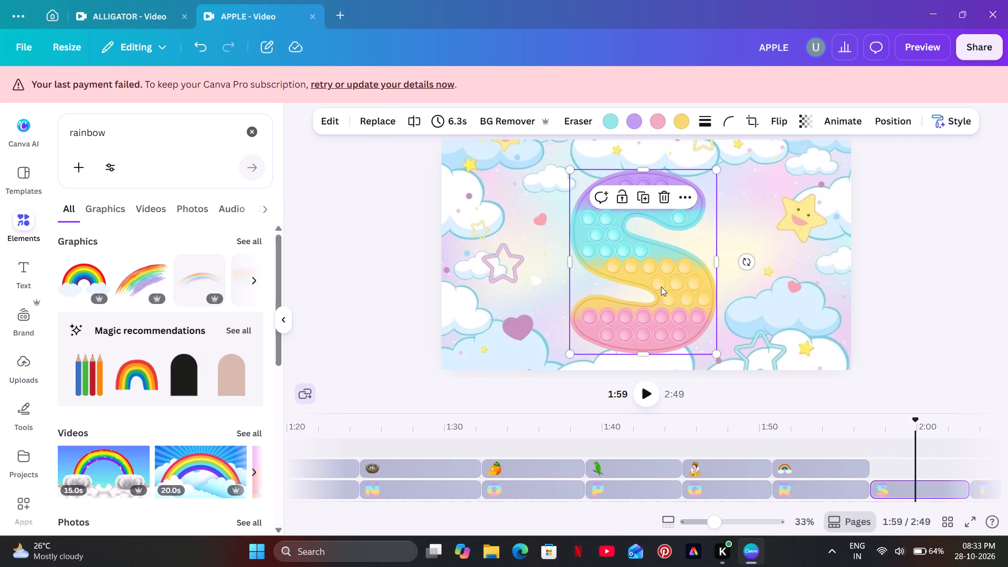
left_click_drag(570, 174, 664, 297)
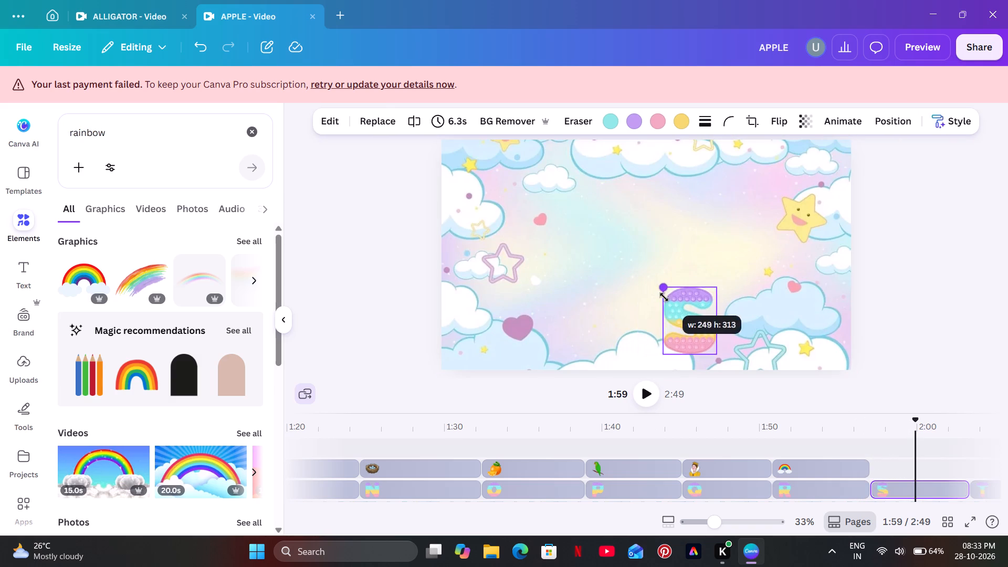
left_click_drag(664, 297, 675, 308)
left_click_drag(700, 324, 550, 252)
left_click(568, 283)
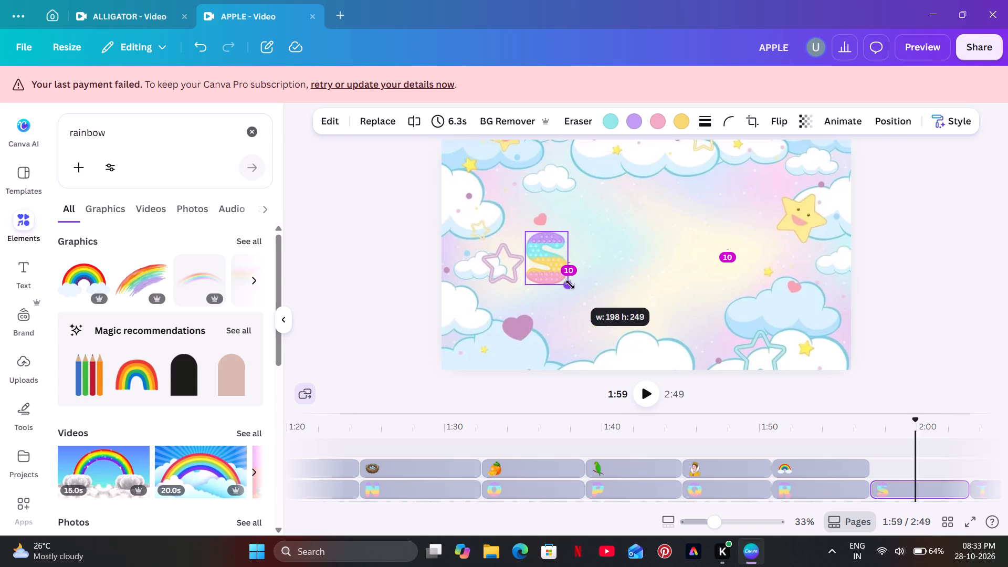
left_click(685, 286)
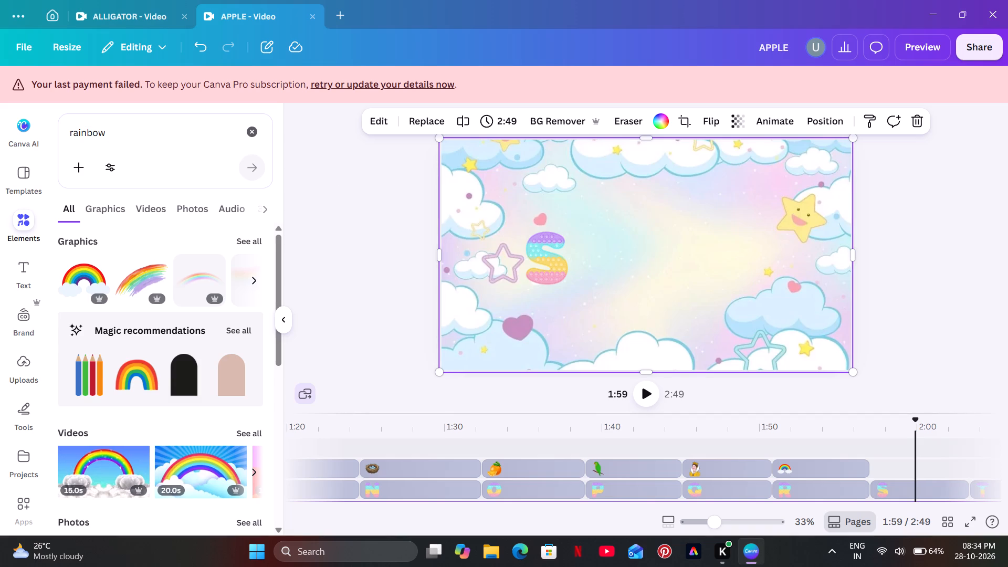
Search the elements for sun and add the smiling yellow sun with pink cheeks to the scene.
left_click(258, 133)
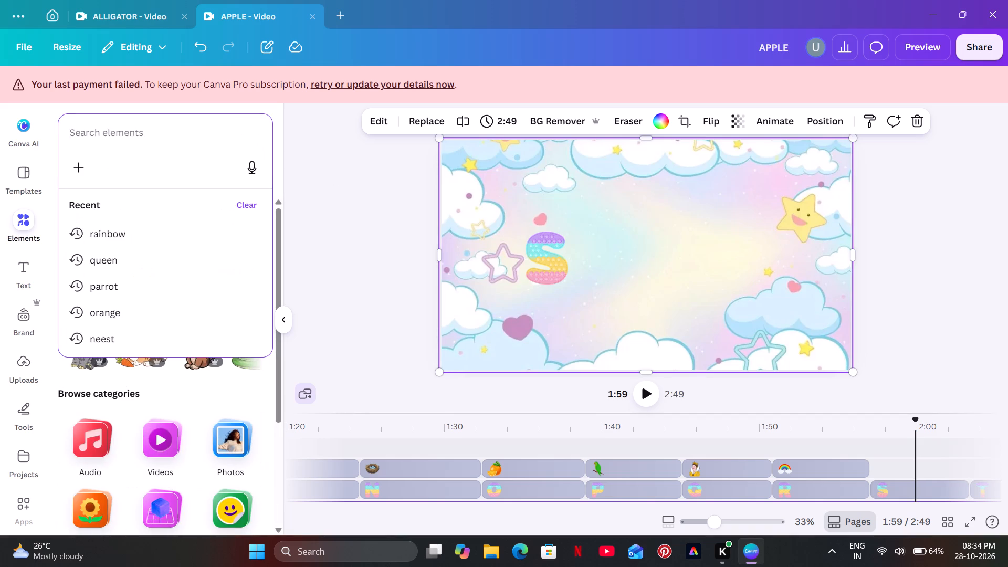
type("sun")
key("Return")
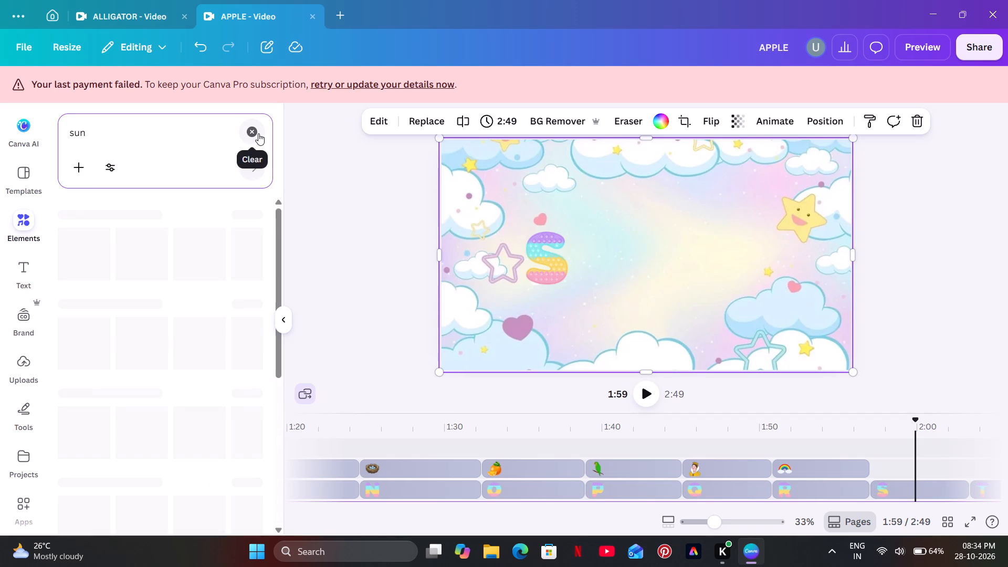
left_click(86, 275)
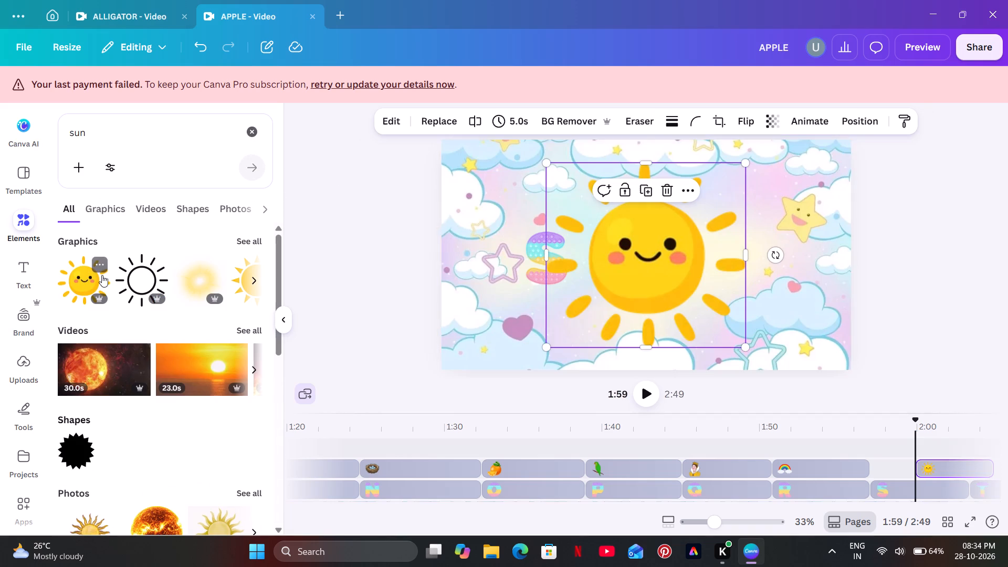
Shrink the sun and place it on the right side of the scene, just below the smiling star.
left_click_drag(544, 162, 669, 309)
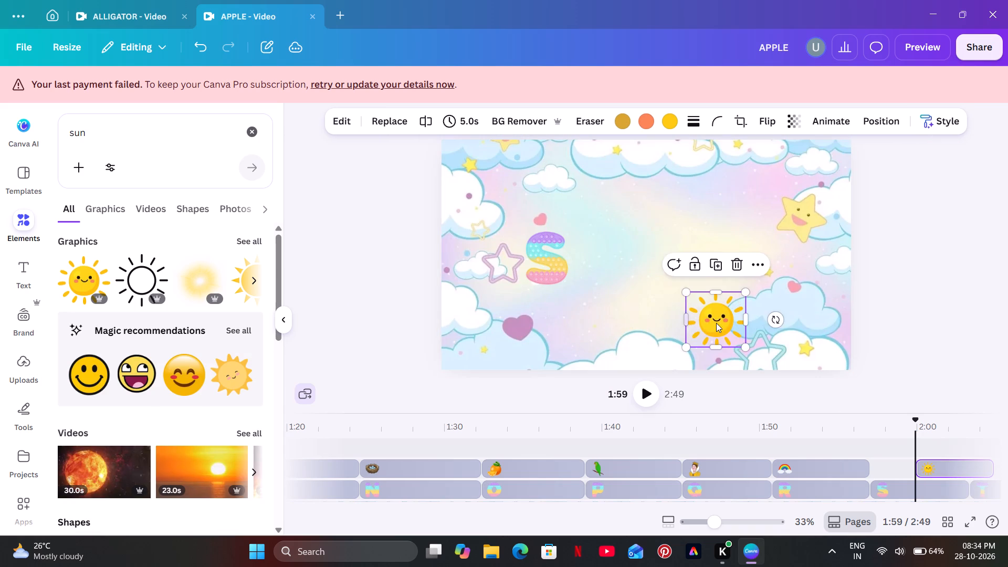
left_click_drag(716, 323, 778, 261)
left_click(706, 285)
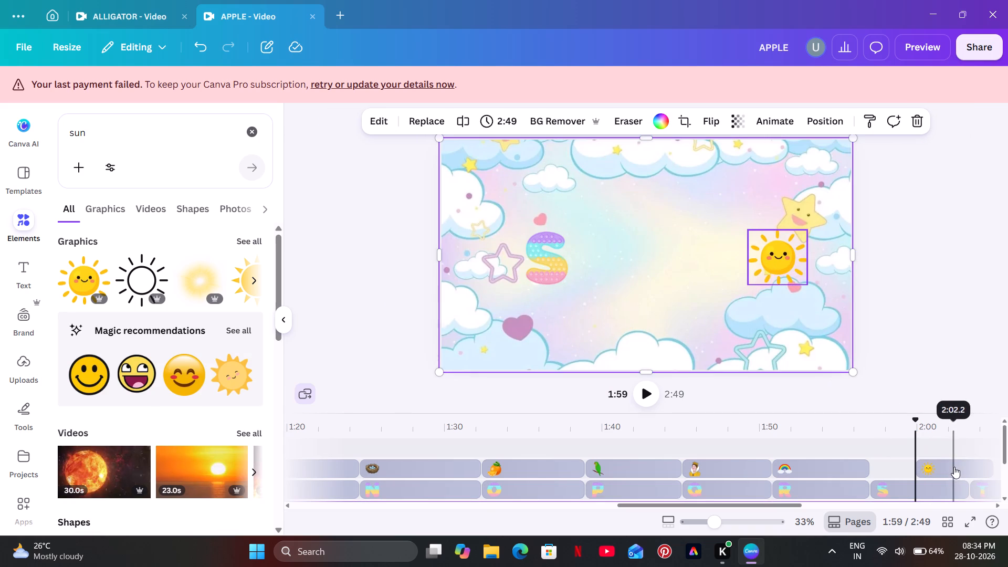
Start the sun clip at the beginning of the letter S clip and extend it to end together with the S.
left_click_drag(955, 464, 788, 460)
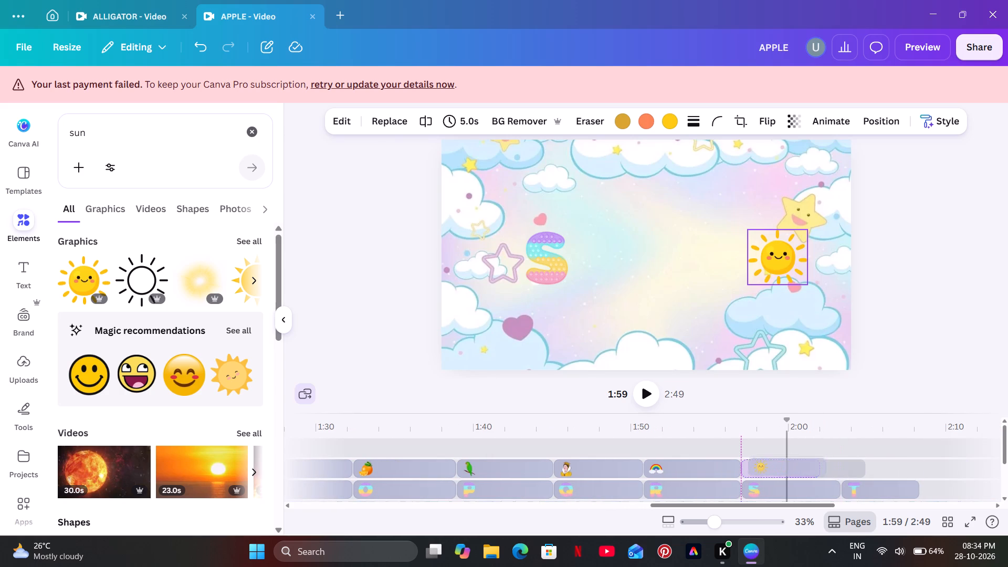
left_click_drag(788, 460, 785, 463)
left_click_drag(815, 470, 844, 468)
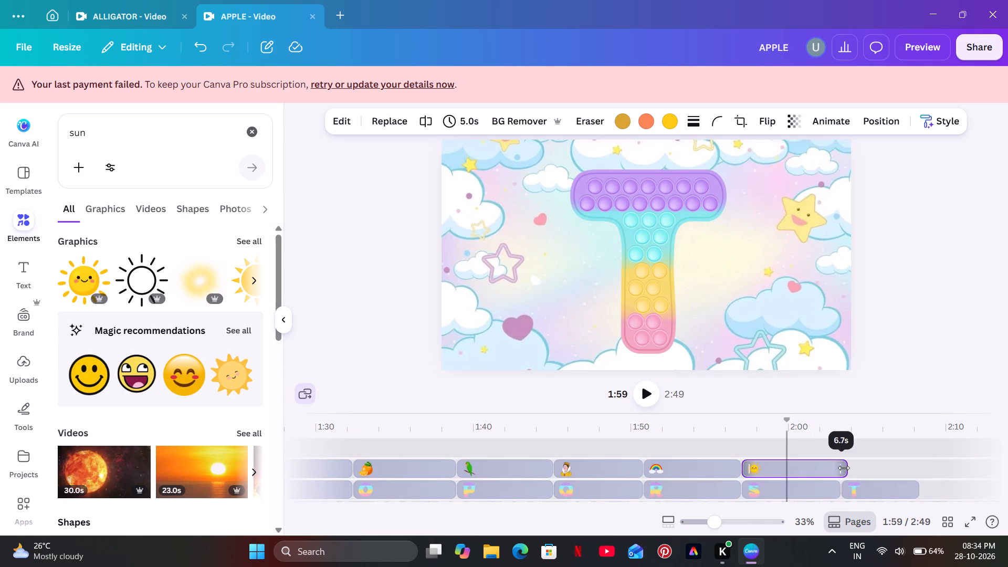
left_click_drag(844, 468, 838, 470)
Play on into the letter T section to about 2:06, shrink the T and place it beside the outlined star.
left_click(828, 451)
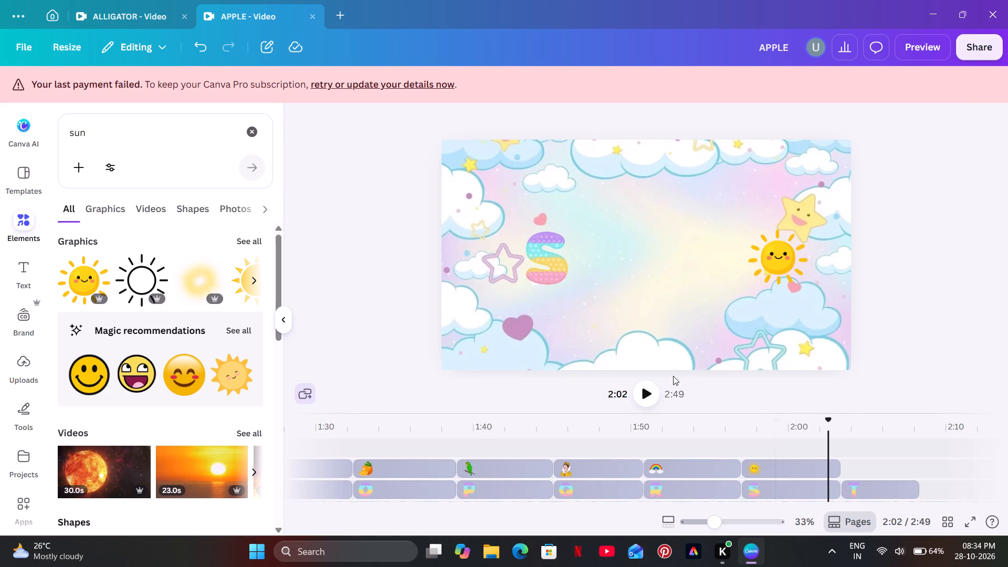
left_click(647, 394)
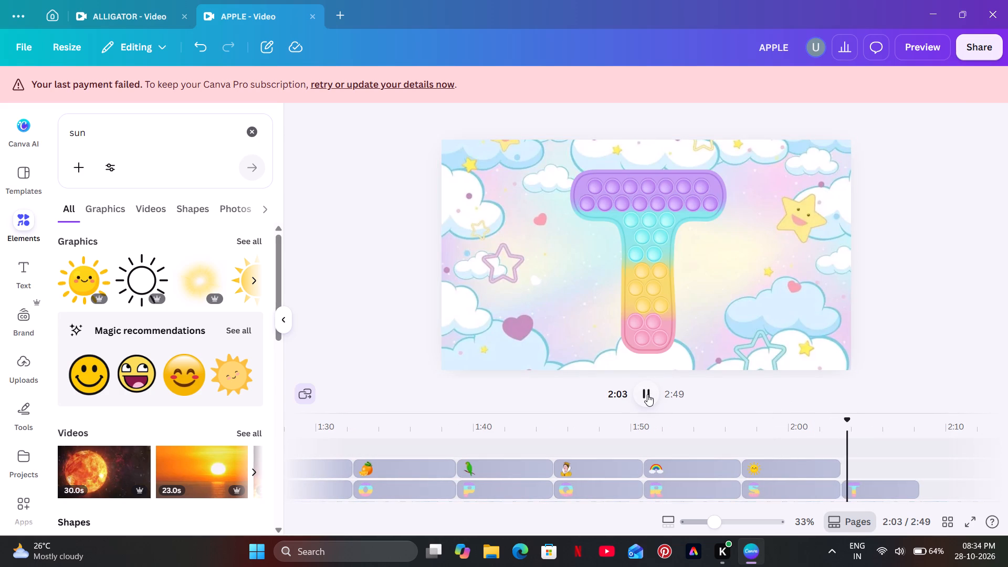
left_click(647, 394)
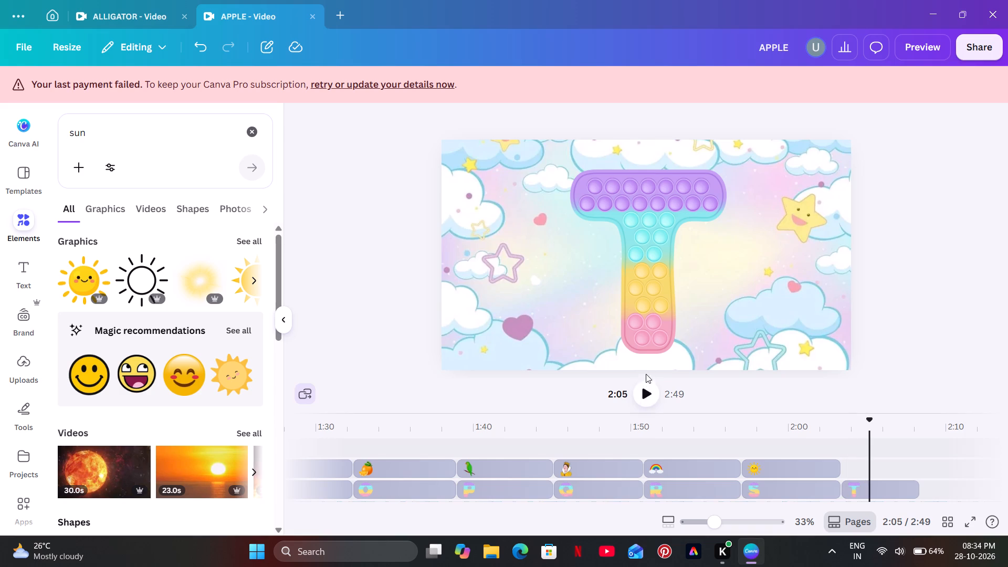
left_click(643, 389)
left_click(643, 389)
left_click(670, 266)
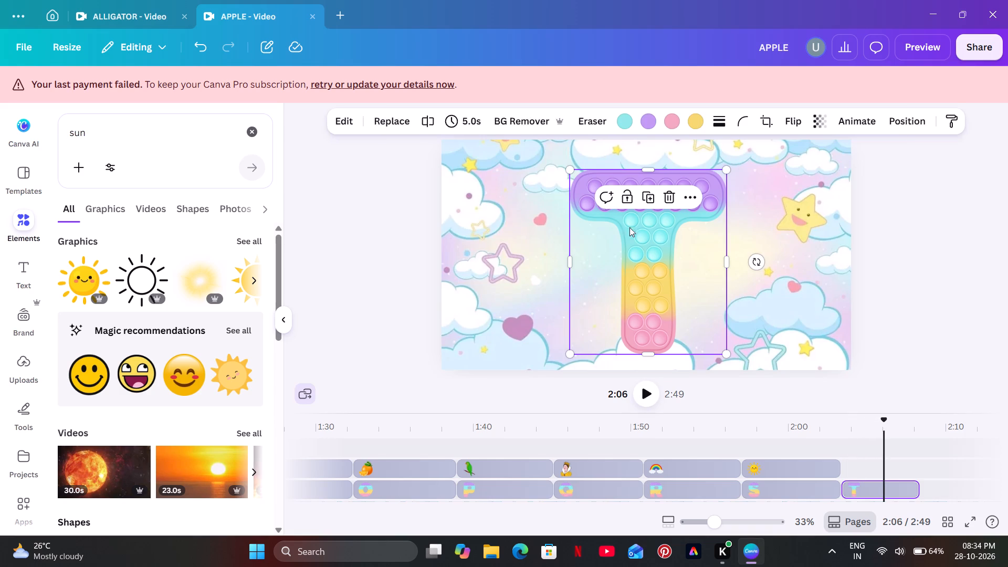
left_click_drag(569, 172, 681, 319)
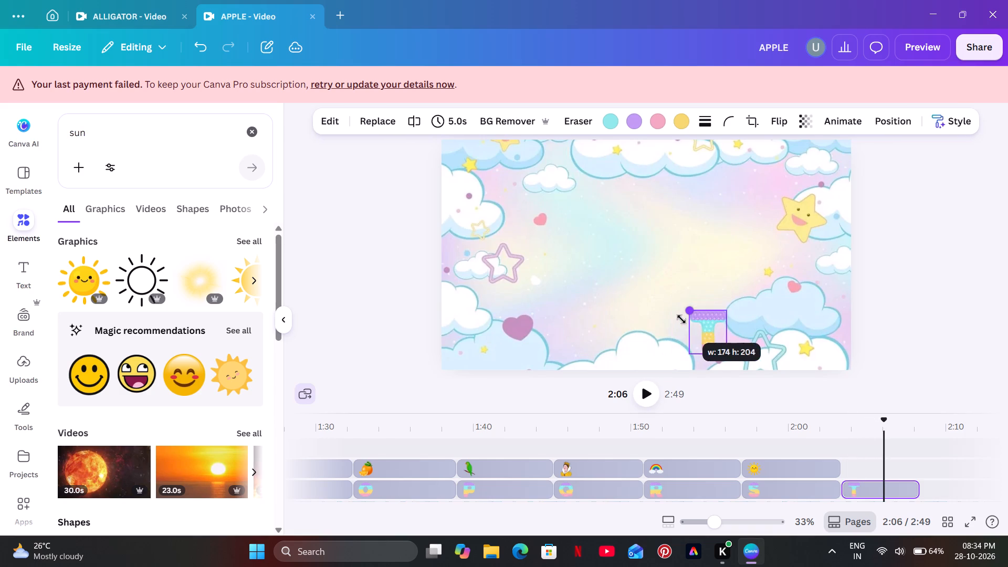
left_click_drag(681, 319, 679, 311)
left_click_drag(702, 320, 533, 243)
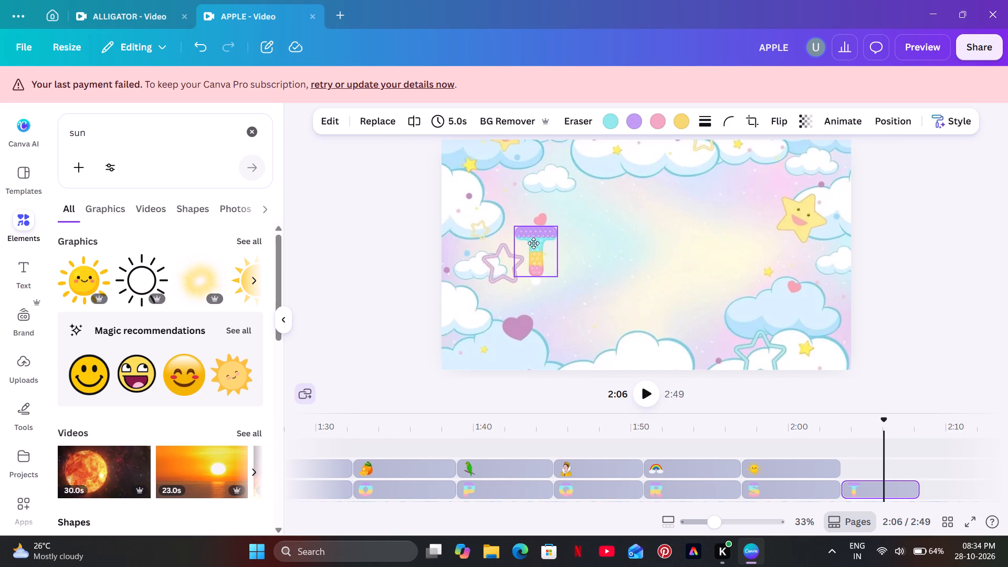
left_click_drag(533, 243, 533, 247)
left_click(637, 263)
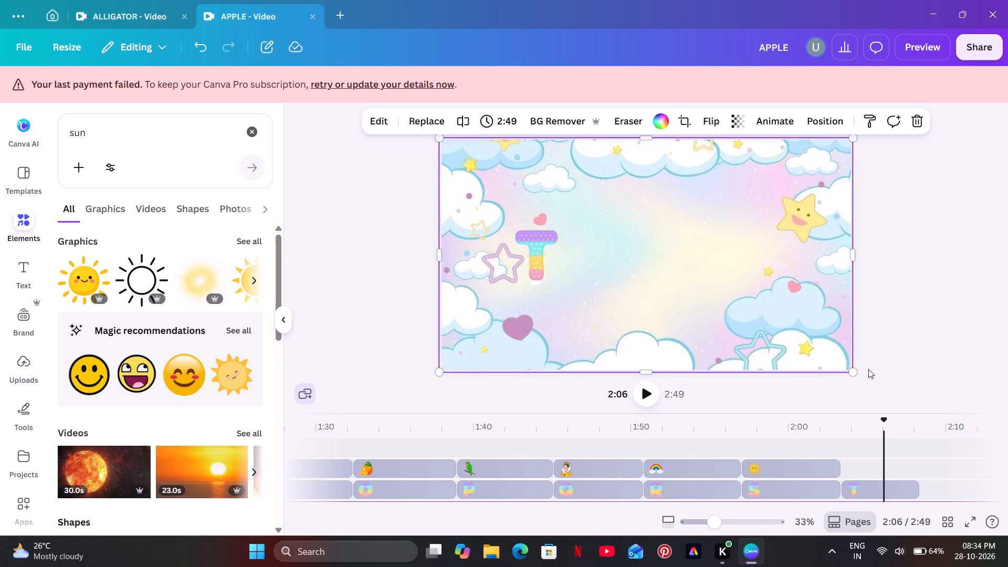
Search the elements for train and add the steam train with the orange engine and yellow carriages to the scene.
left_click(254, 129)
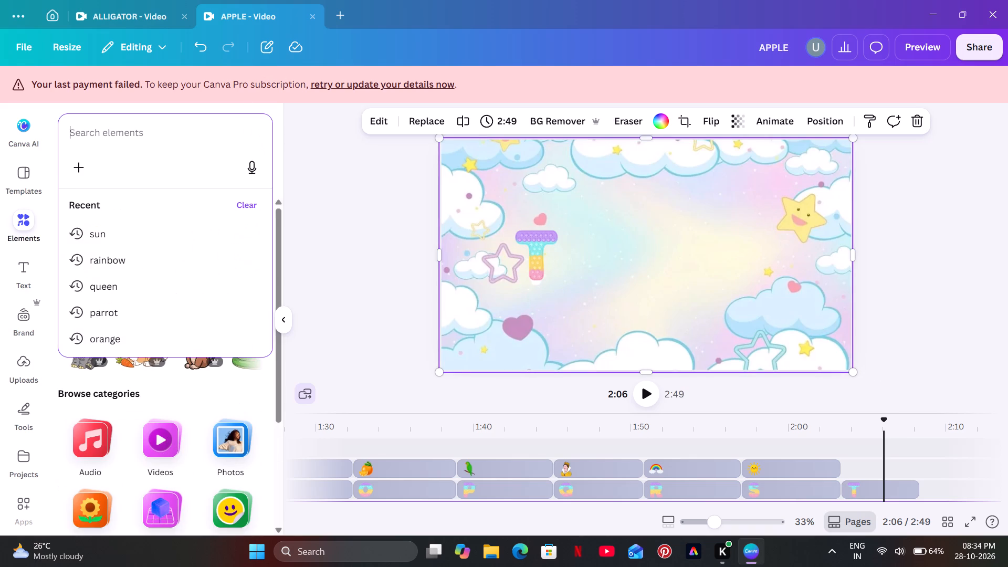
type("train")
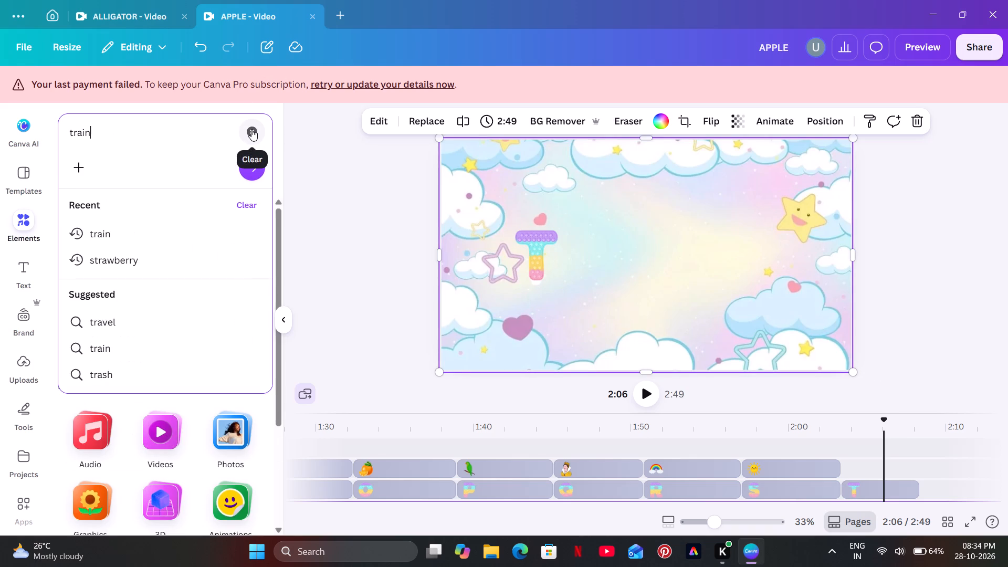
key("Return")
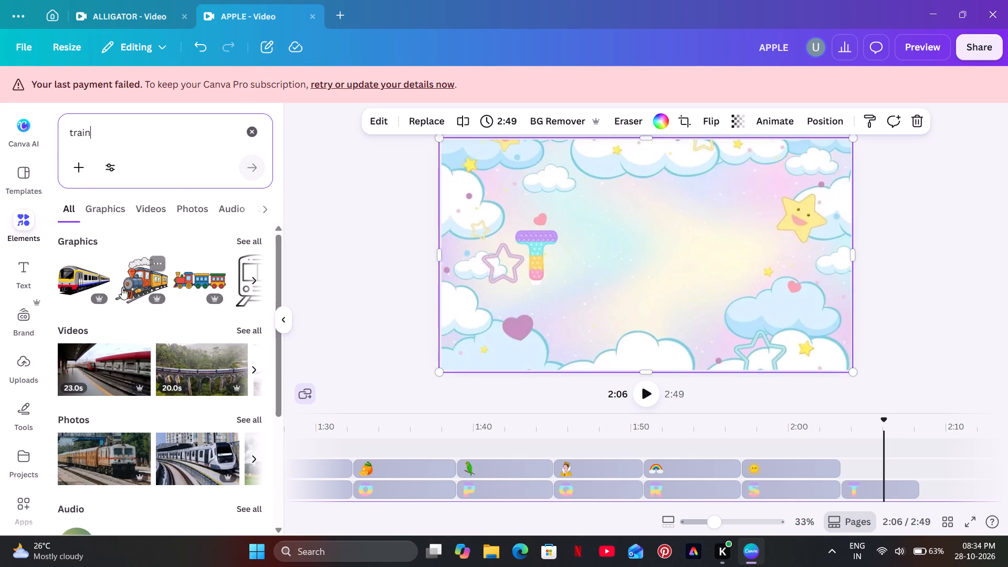
left_click(135, 291)
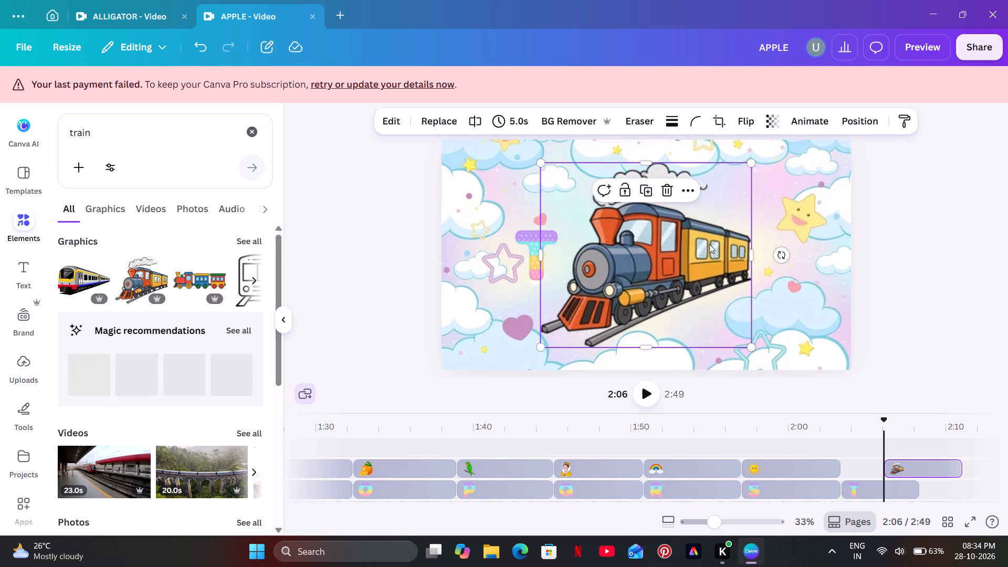
Shrink the train and place it on the right side of the scene, just below the smiling star.
left_click_drag(749, 344, 606, 266)
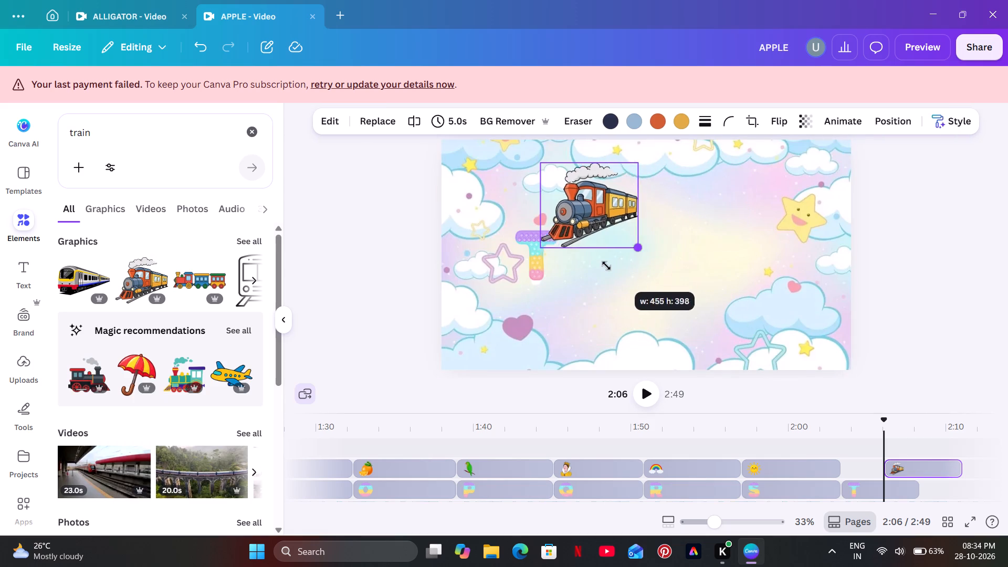
left_click_drag(606, 266, 586, 261)
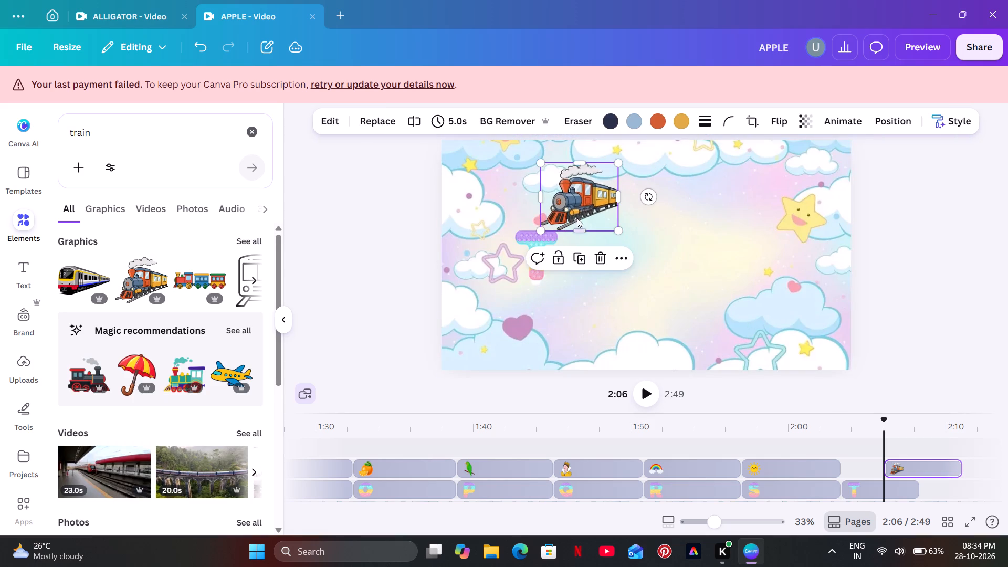
left_click_drag(574, 211, 757, 261)
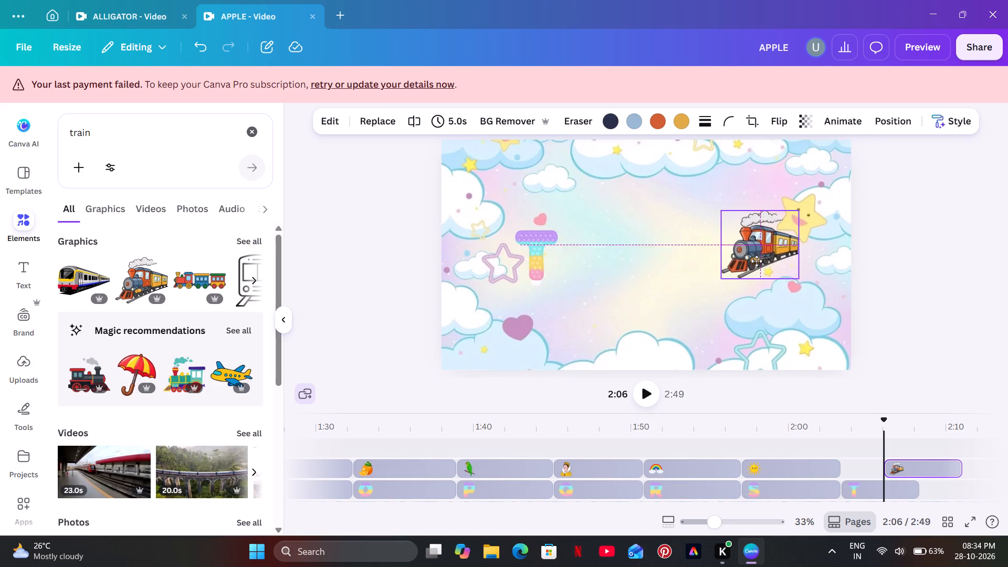
left_click_drag(757, 261, 754, 262)
left_click(686, 273)
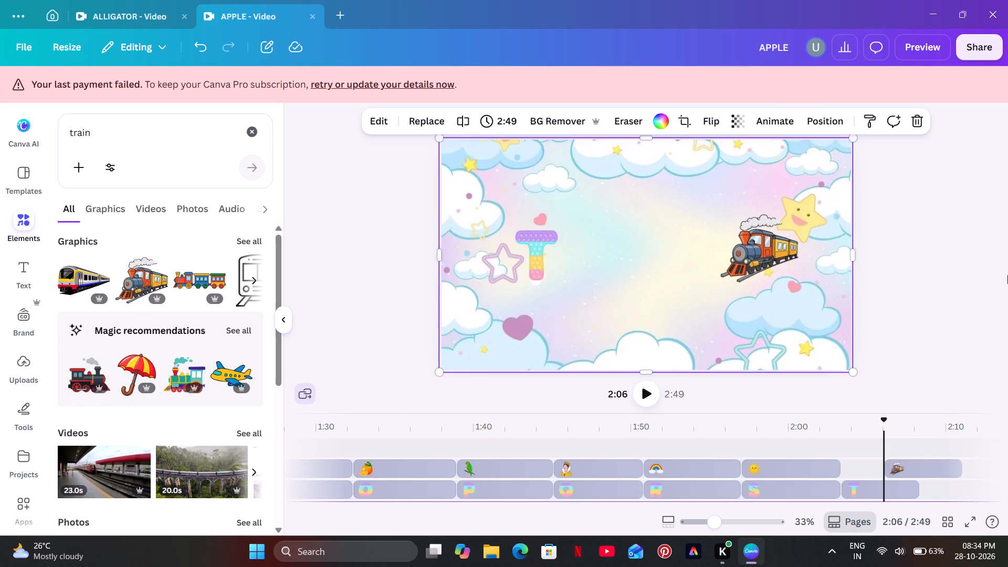
Start the train clip at the beginning of the letter T clip and end it together with the T.
left_click_drag(932, 466, 871, 461)
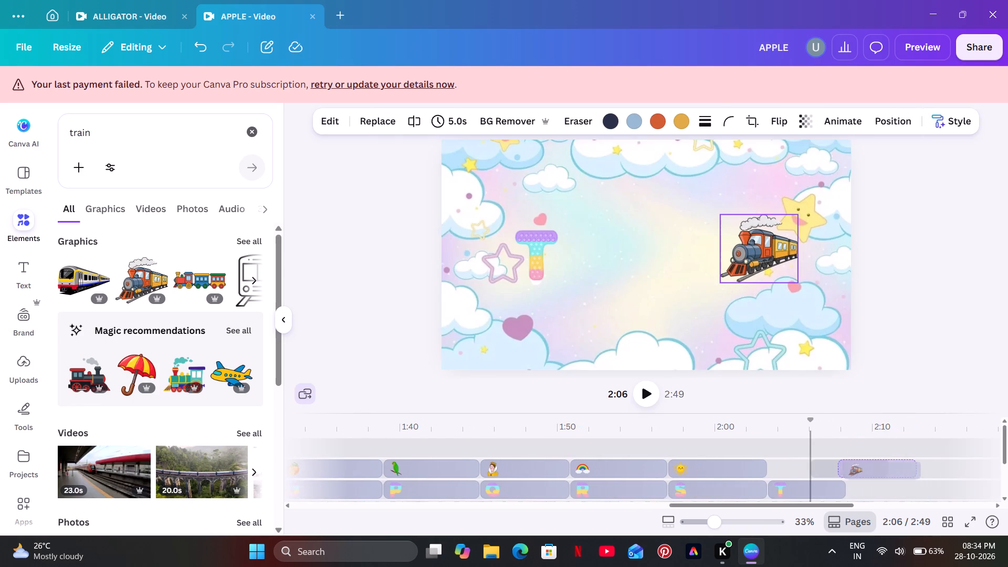
left_click_drag(871, 461, 819, 461)
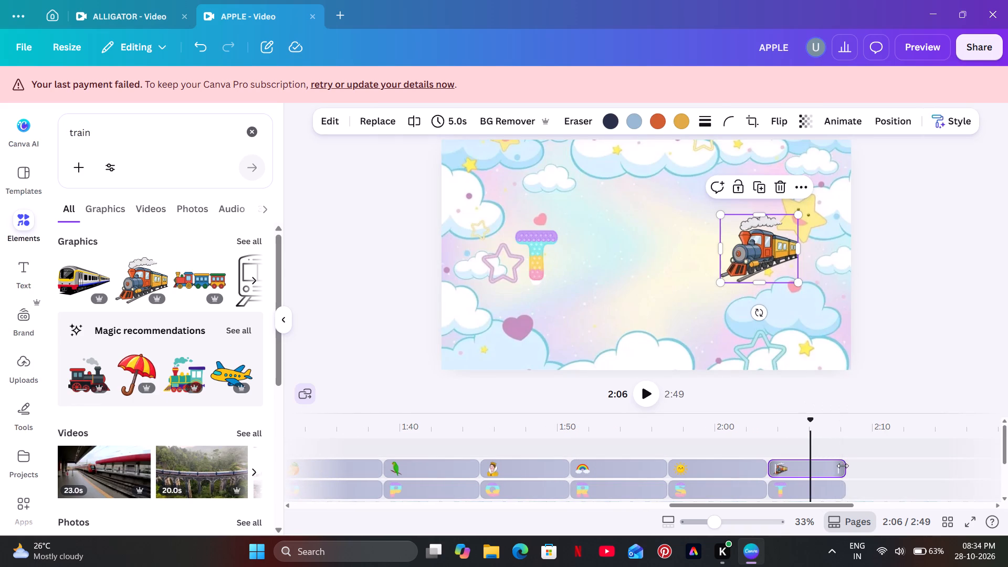
left_click_drag(843, 466, 846, 471)
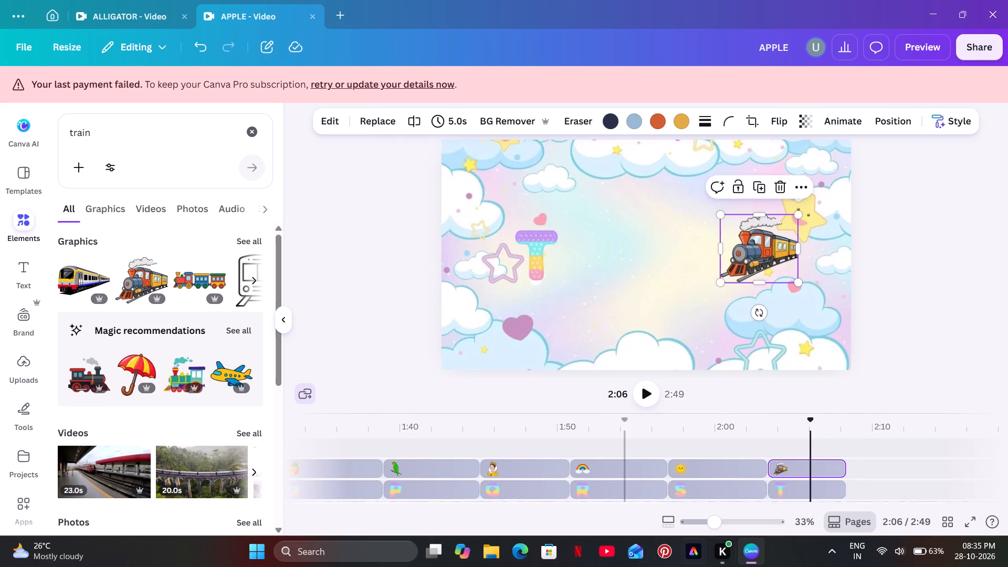
Duplicate the HOUSE caption and place the copy over the letter I section, fitted to the 5.9 s length of that section.
left_click_drag(733, 503, 553, 492)
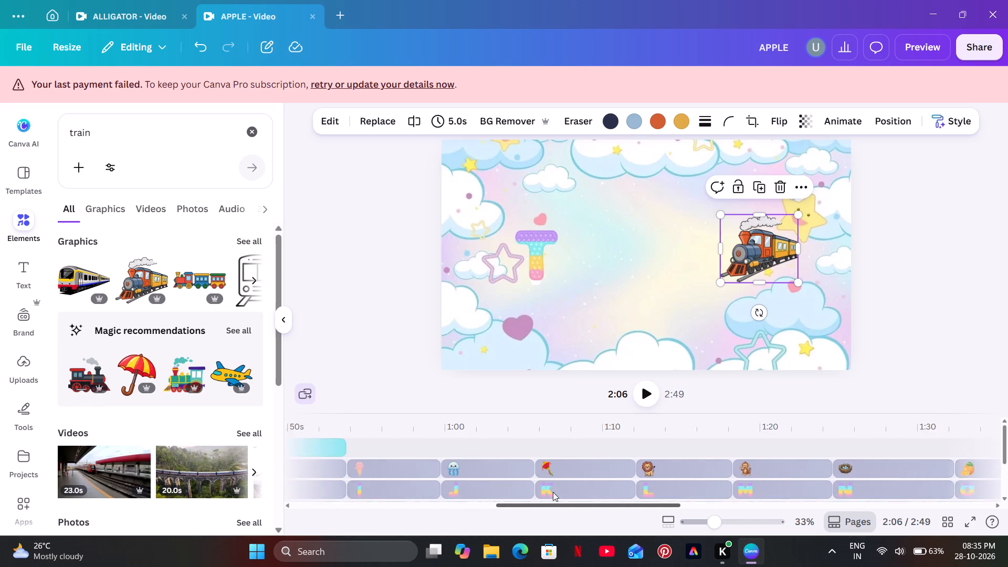
left_click_drag(553, 492, 517, 491)
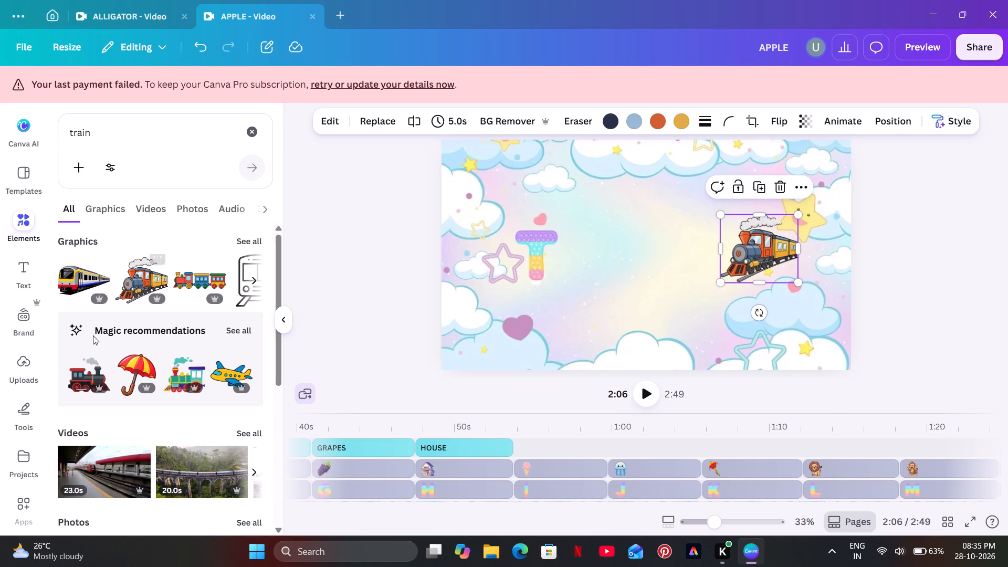
left_click(484, 448)
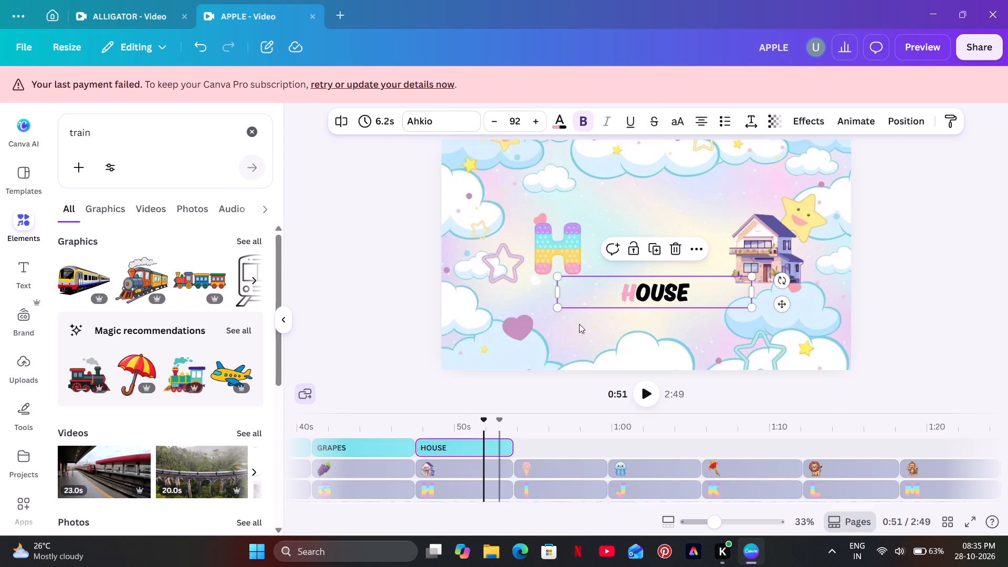
left_click(653, 246)
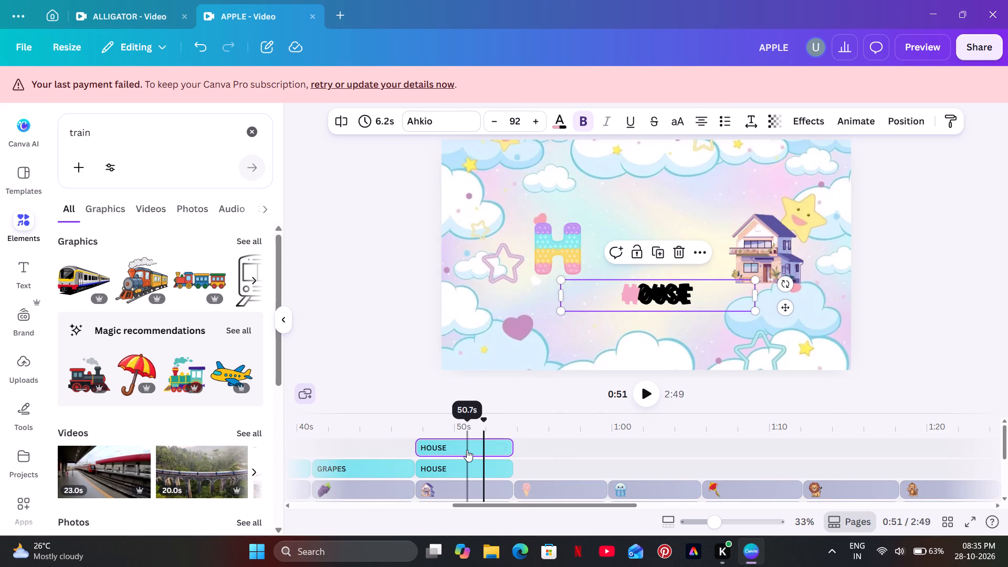
left_click_drag(467, 447, 577, 461)
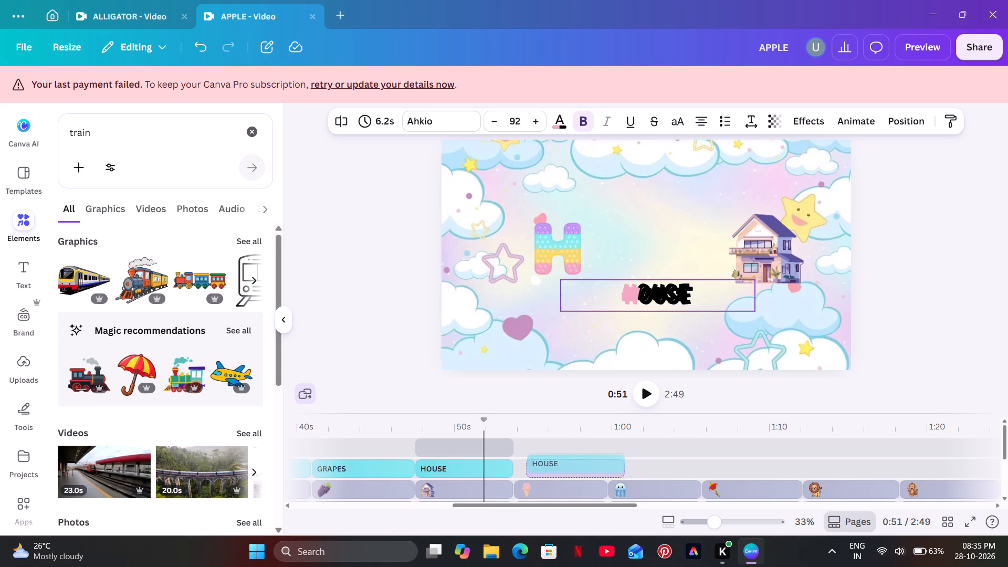
left_click_drag(577, 461, 569, 465)
left_click(611, 444)
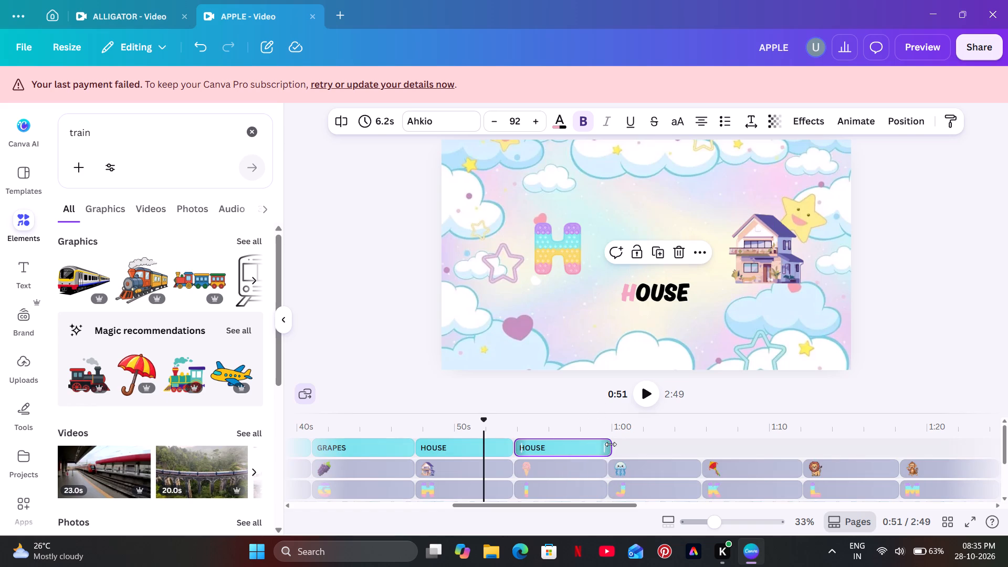
Replace the copied caption's text with ICE CREAM.
double_click(555, 426)
triple_click(654, 306)
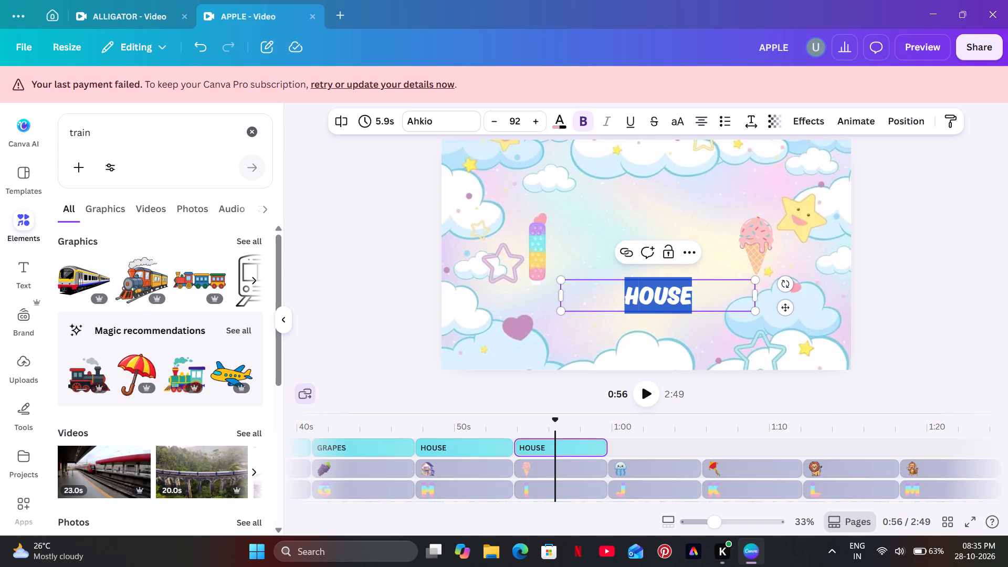
key("BackSpace")
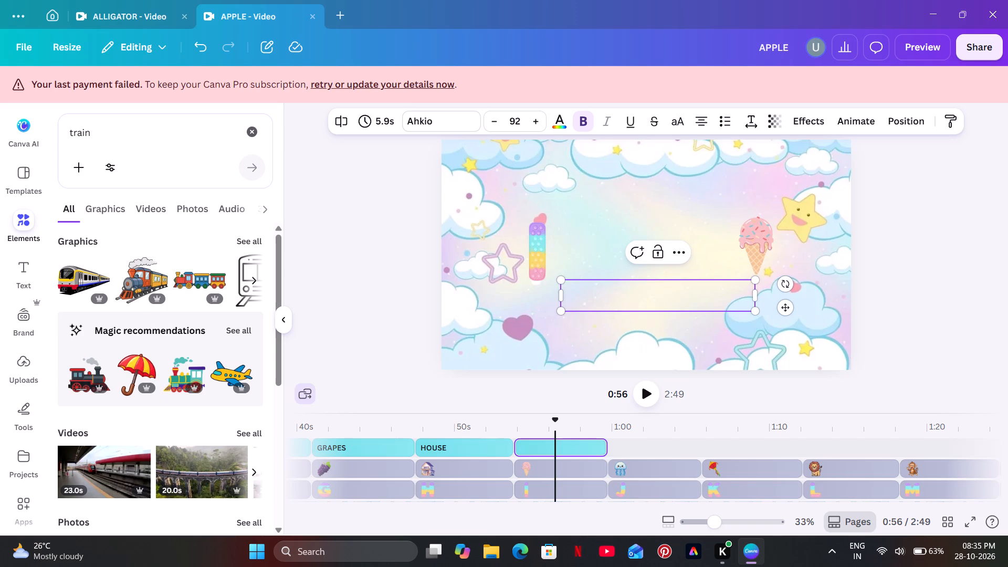
type("ice")
key("space")
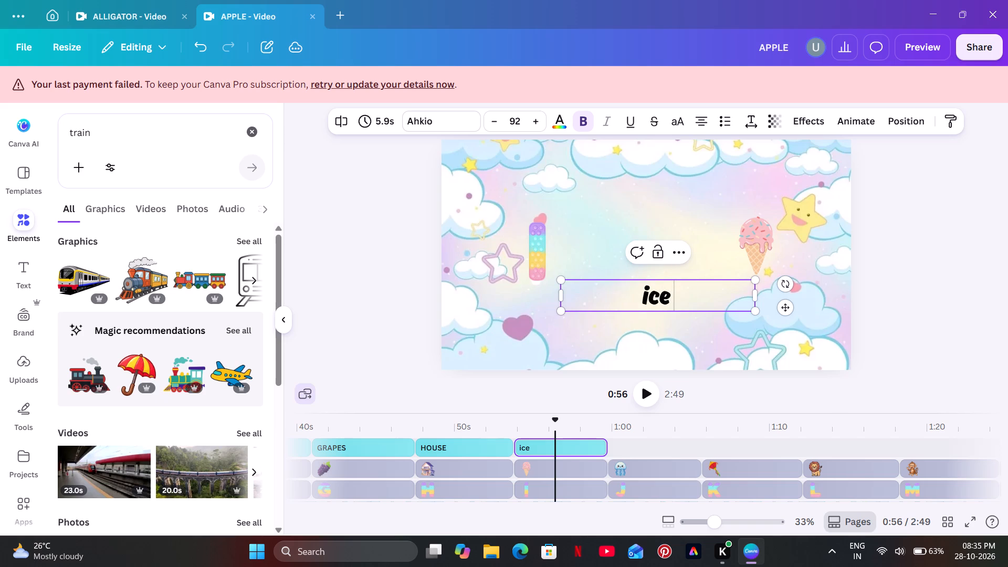
key("BackSpace")
key("BackSpace")
key("BackSpace")
key("BackSpace")
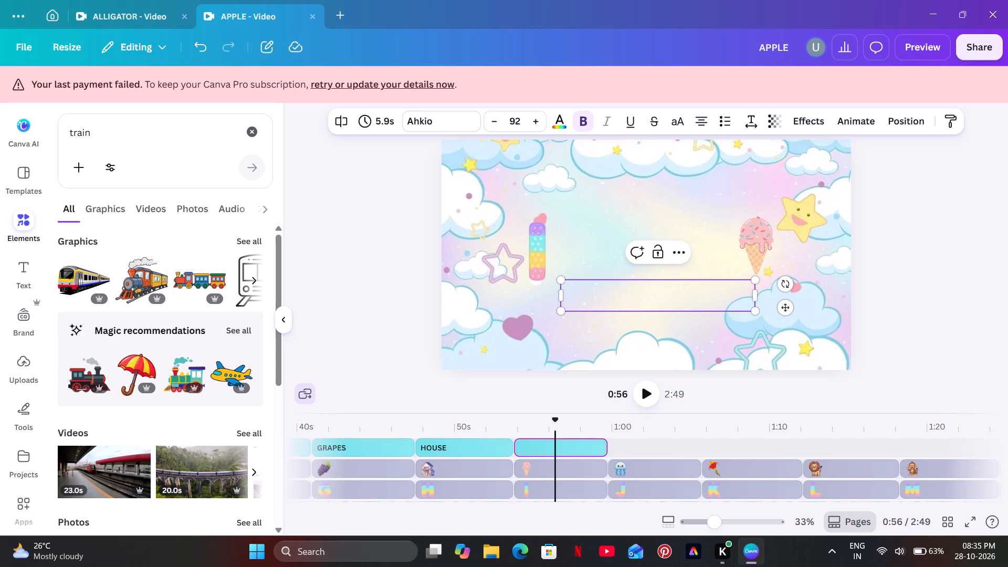
type("ICE CRE")
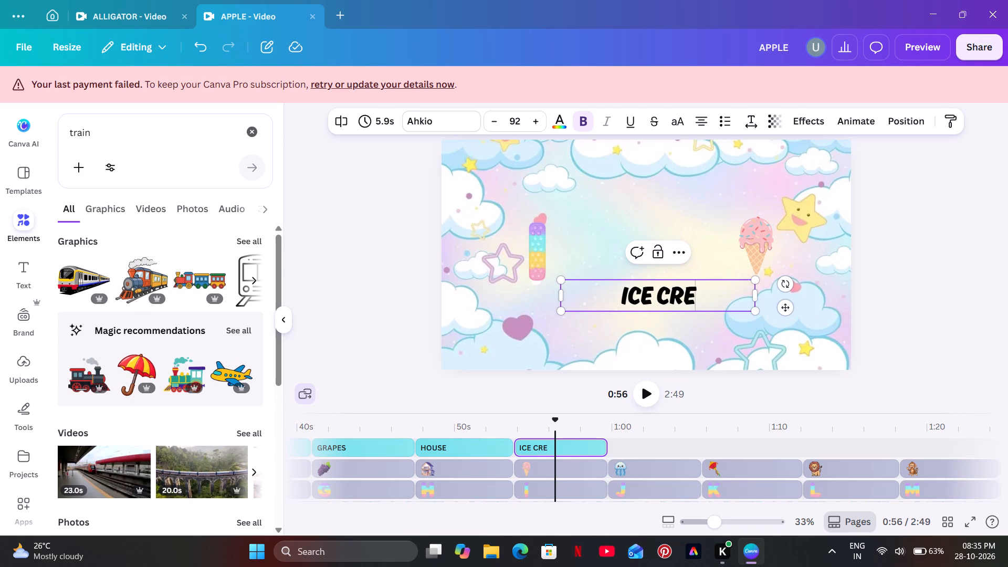
key("a")
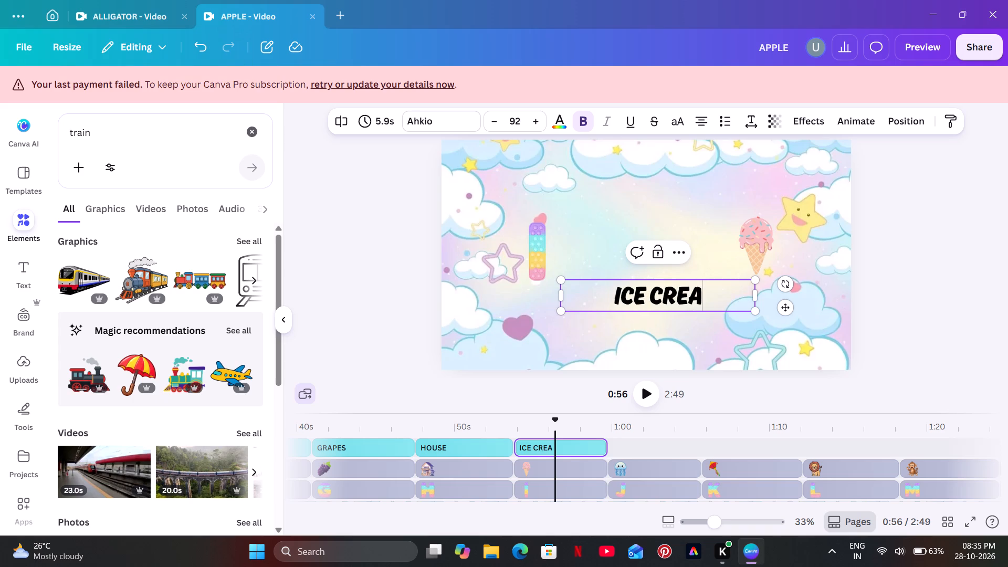
key("m")
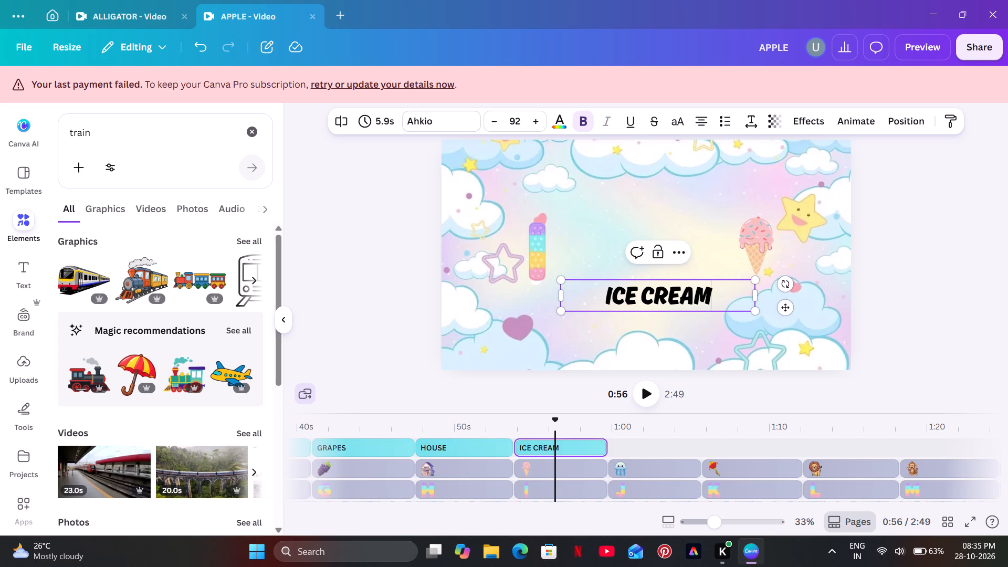
left_click(654, 306)
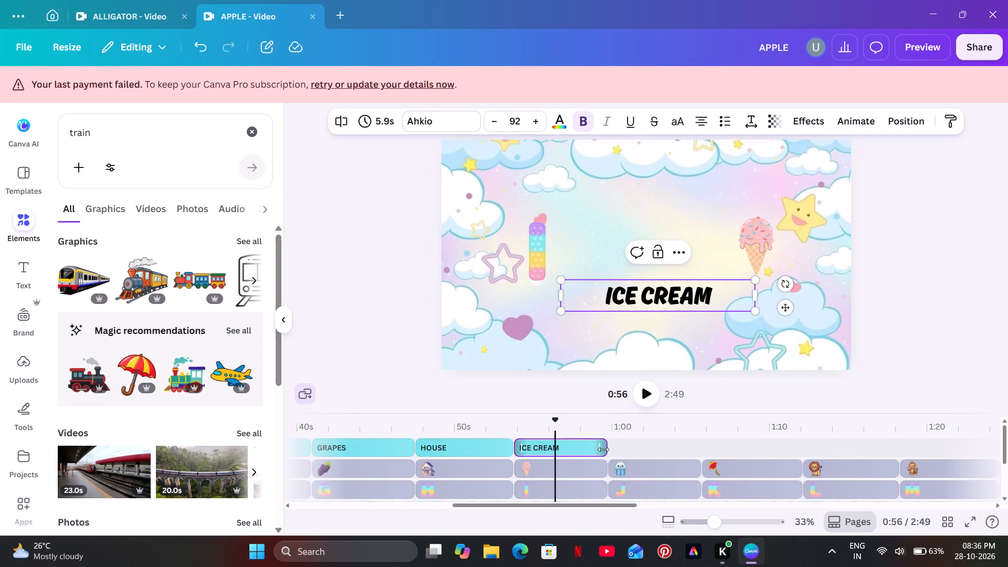
Align the end of the ICE CREAM caption with the letter I clip and select the caption at about 0:57.
left_click_drag(603, 449, 613, 451)
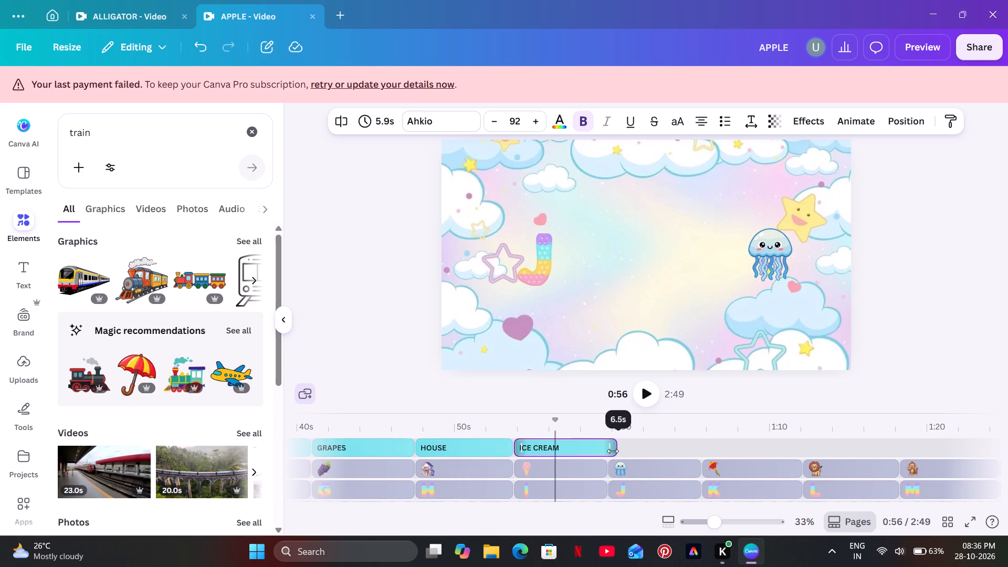
left_click_drag(613, 451, 610, 453)
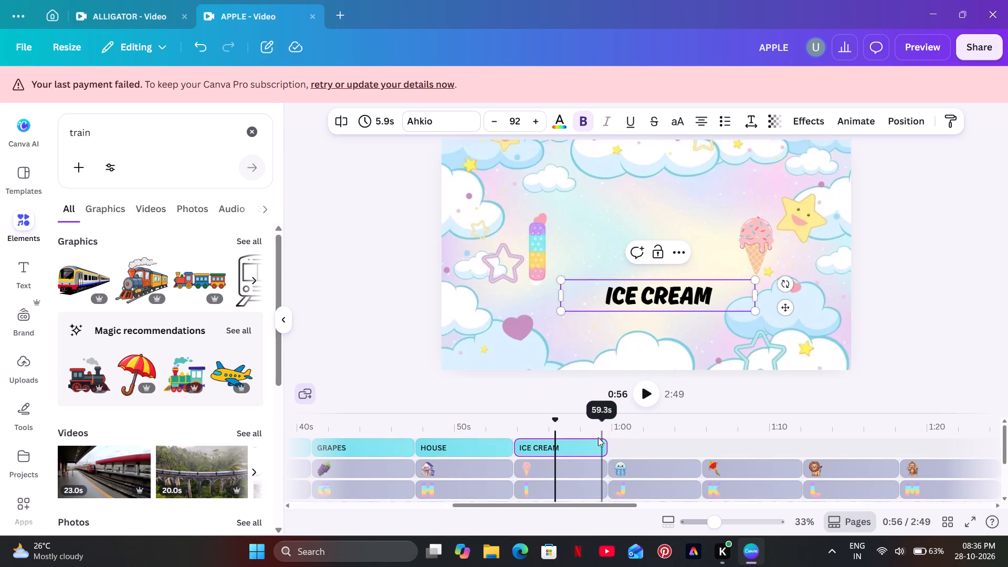
left_click(632, 432)
left_click(576, 434)
left_click(573, 449)
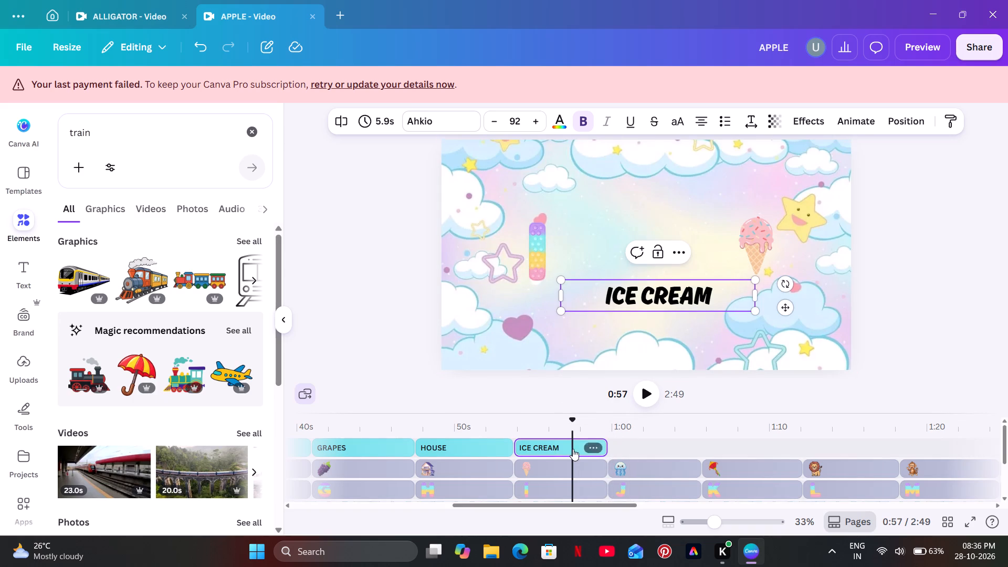
Duplicate the ICE CREAM caption and place the copy over the letter J section, ending together with the J clip.
left_click(486, 438)
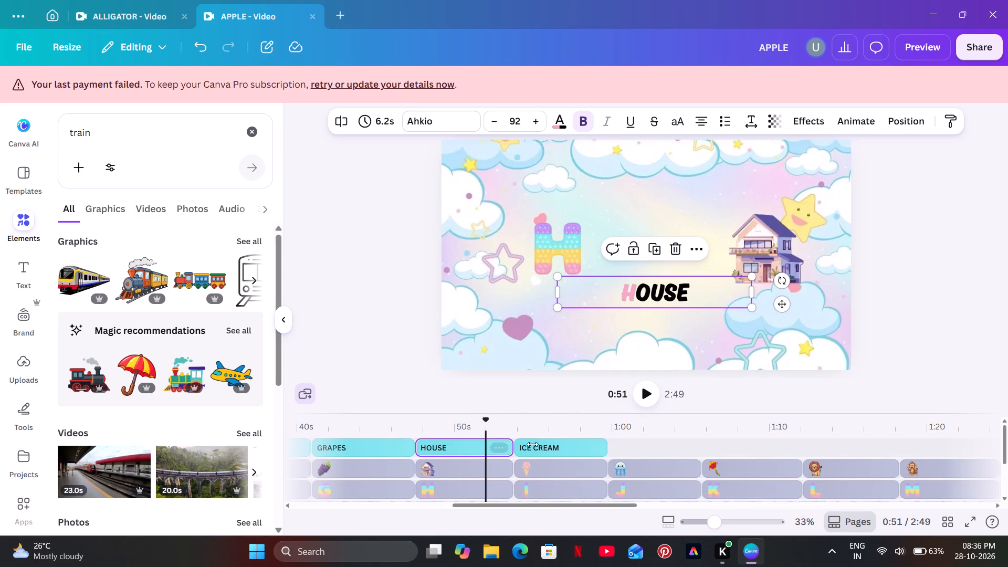
left_click(552, 447)
left_click(657, 257)
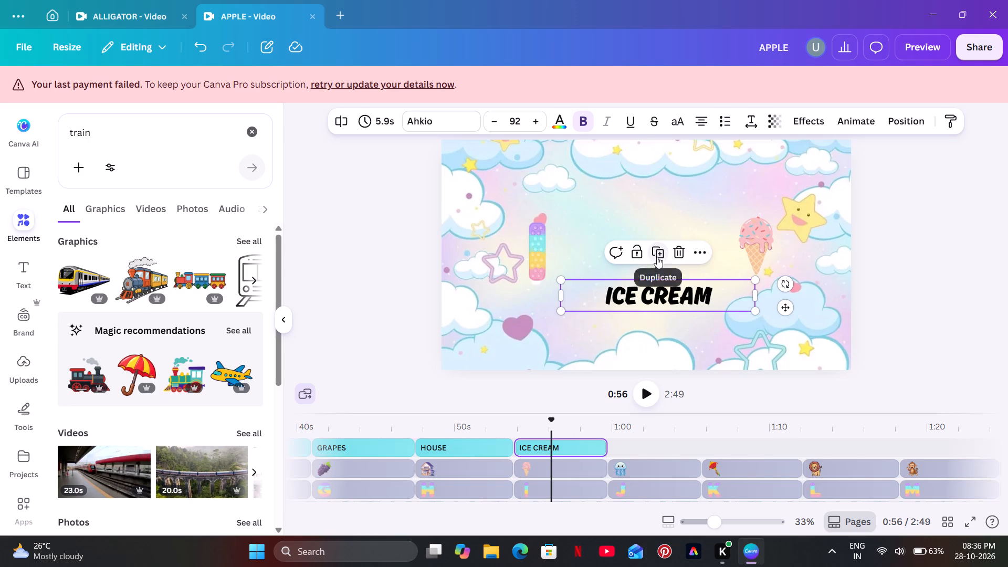
left_click_drag(580, 445, 710, 460)
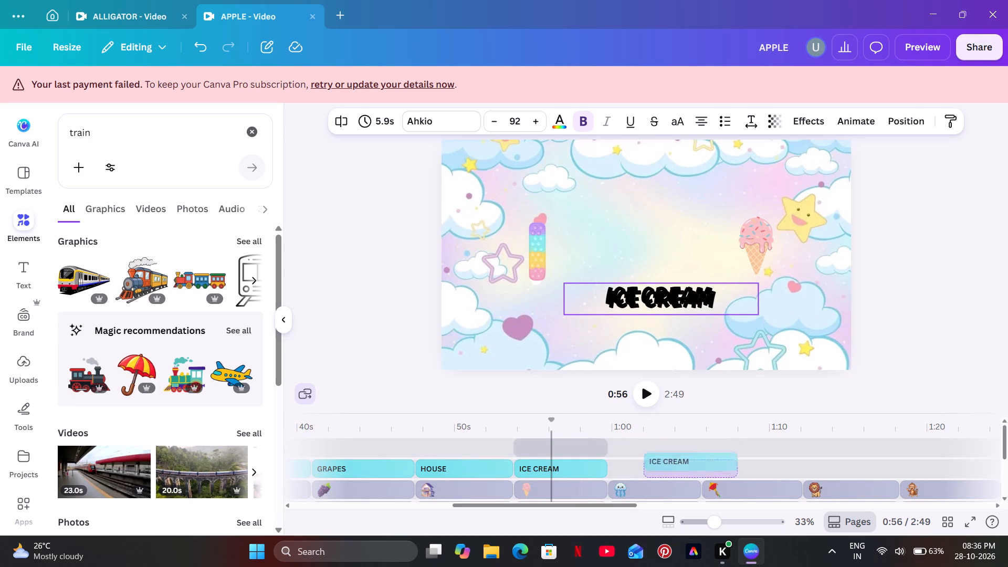
left_click_drag(710, 460, 678, 465)
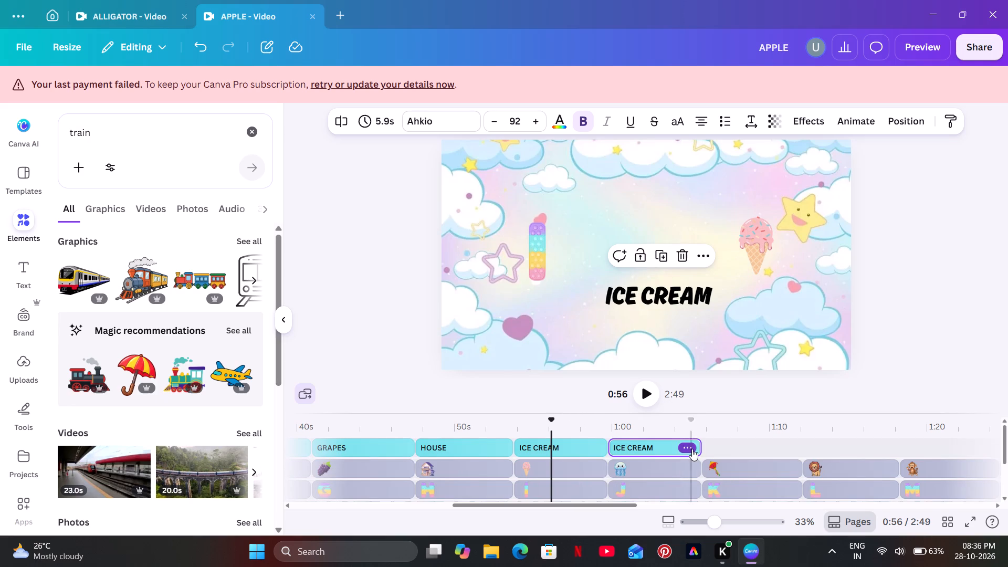
left_click_drag(698, 447, 703, 449)
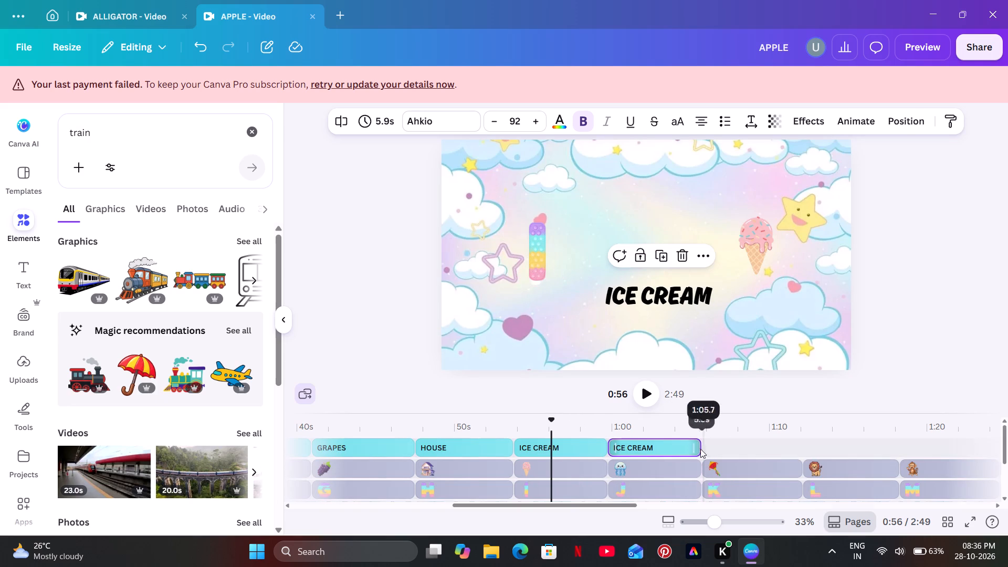
Replace the text of the caption over the letter J section with JELLYFISH.
left_click(658, 438)
left_click_drag(668, 297, 657, 293)
double_click(657, 293)
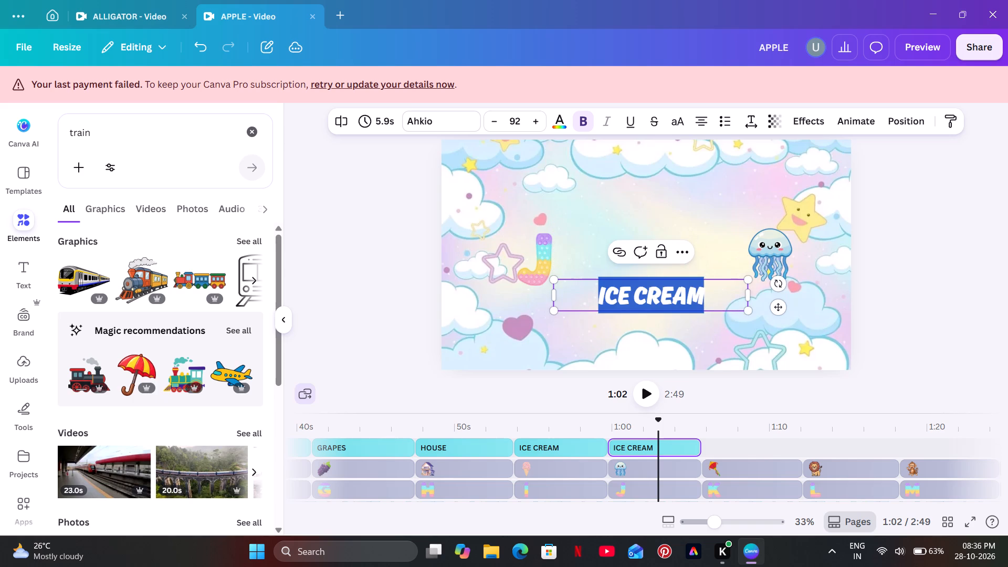
key("BackSpace")
type("JELLYFIS")
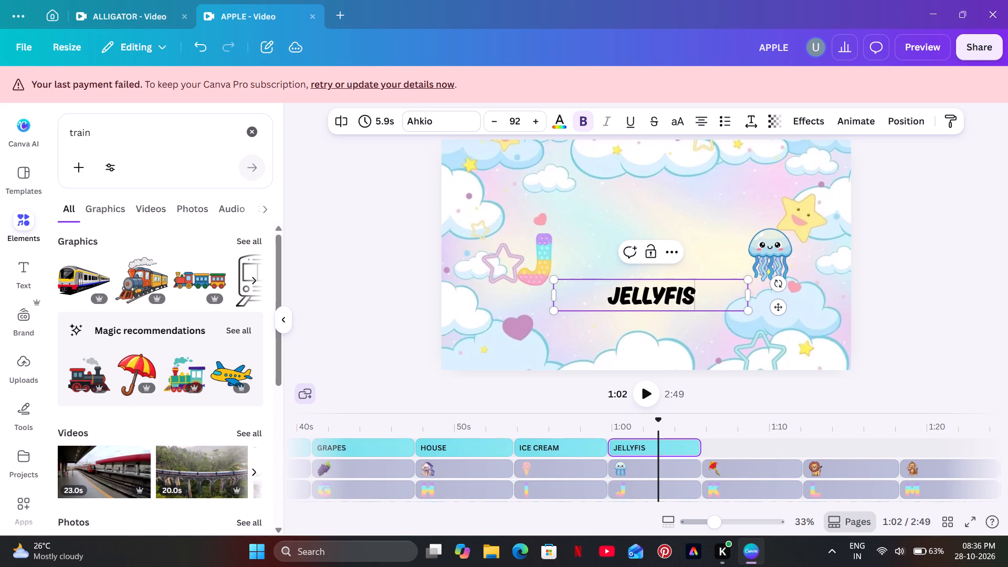
key("h")
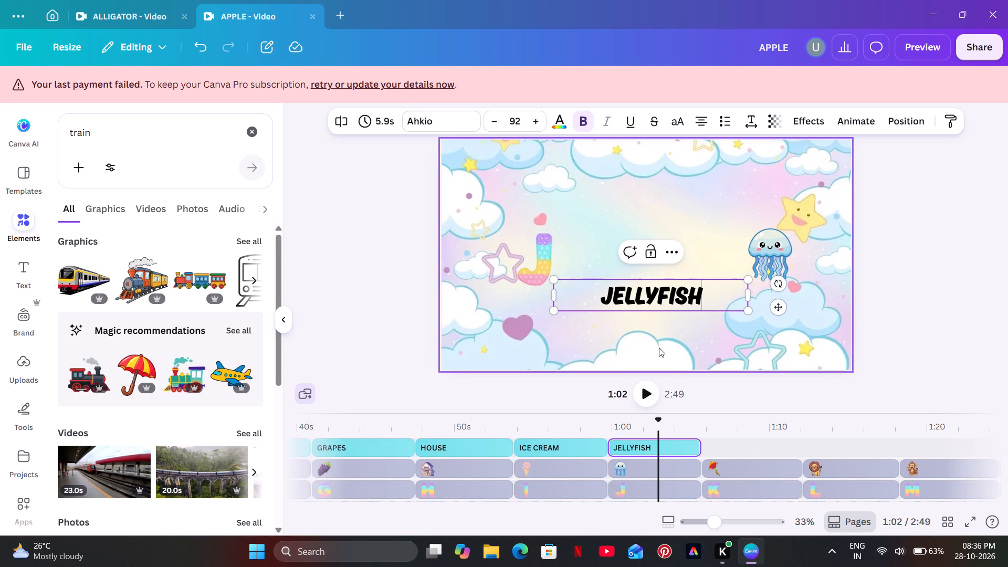
left_click(673, 344)
Duplicate the JELLYFISH caption and place the copy over the letter K section, extended to 6.4 s to match the K clip.
left_click(667, 446)
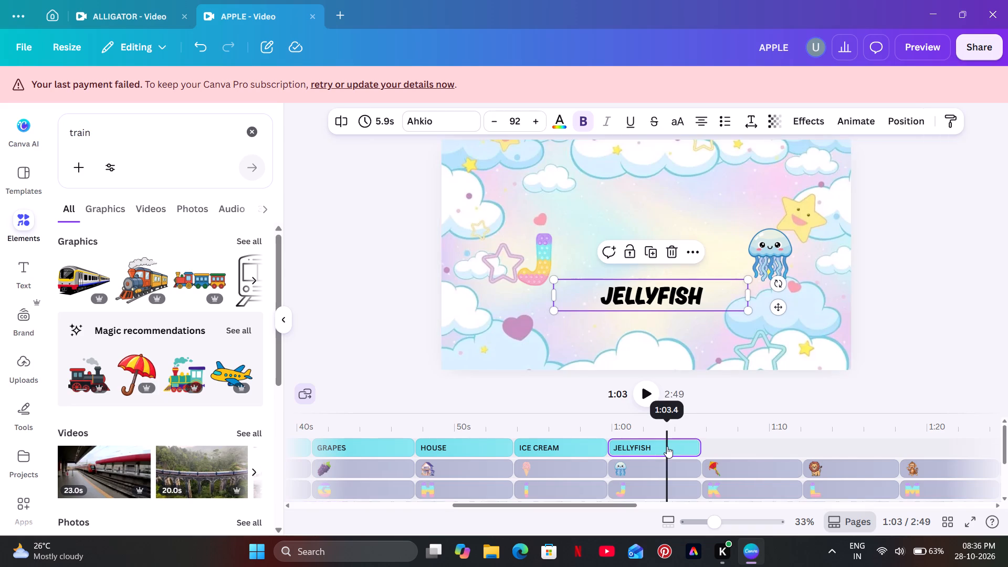
left_click(657, 255)
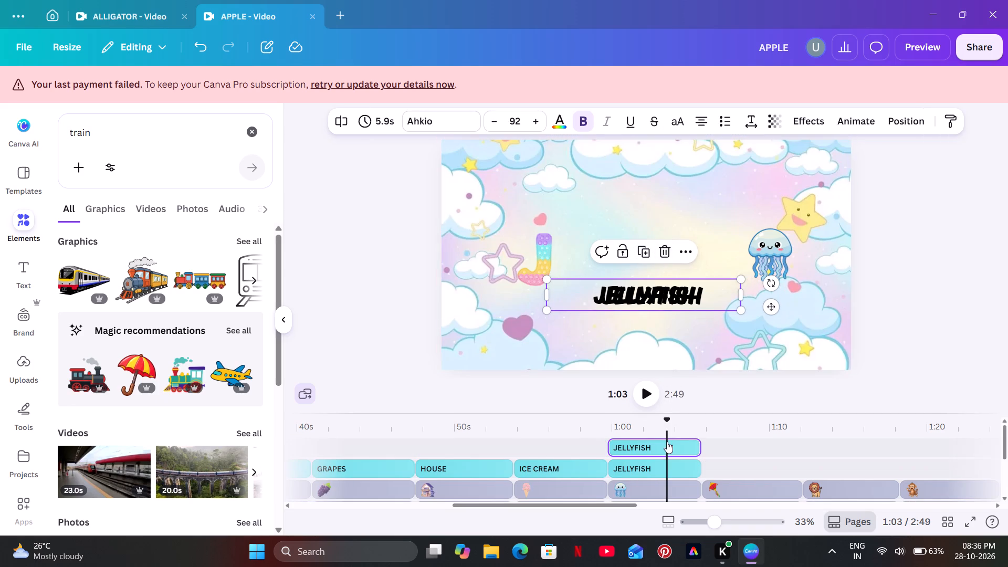
left_click_drag(667, 442, 766, 459)
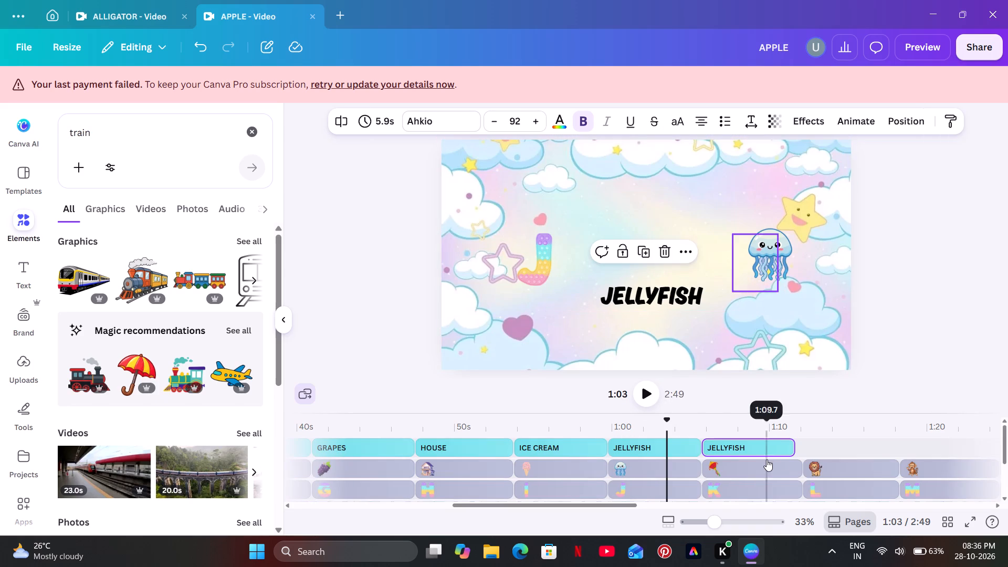
left_click_drag(794, 445, 811, 443)
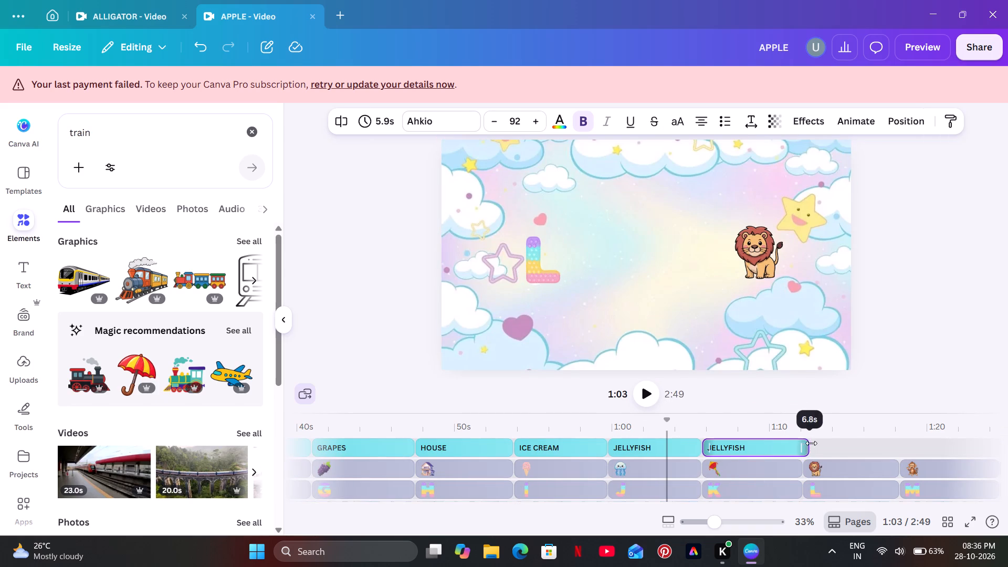
left_click_drag(811, 443, 806, 444)
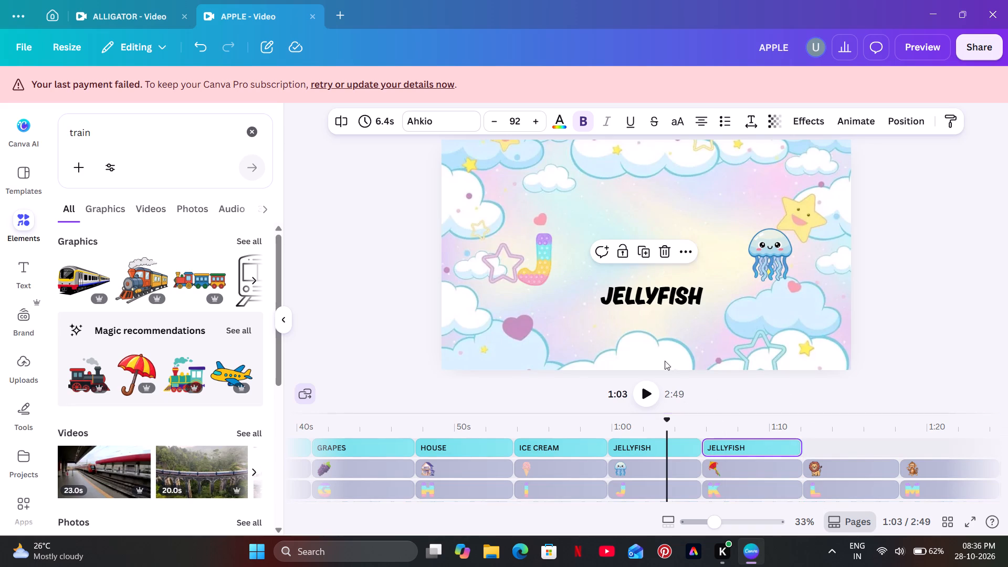
Replace the text of the caption over the letter K section with KITE.
left_click(752, 419)
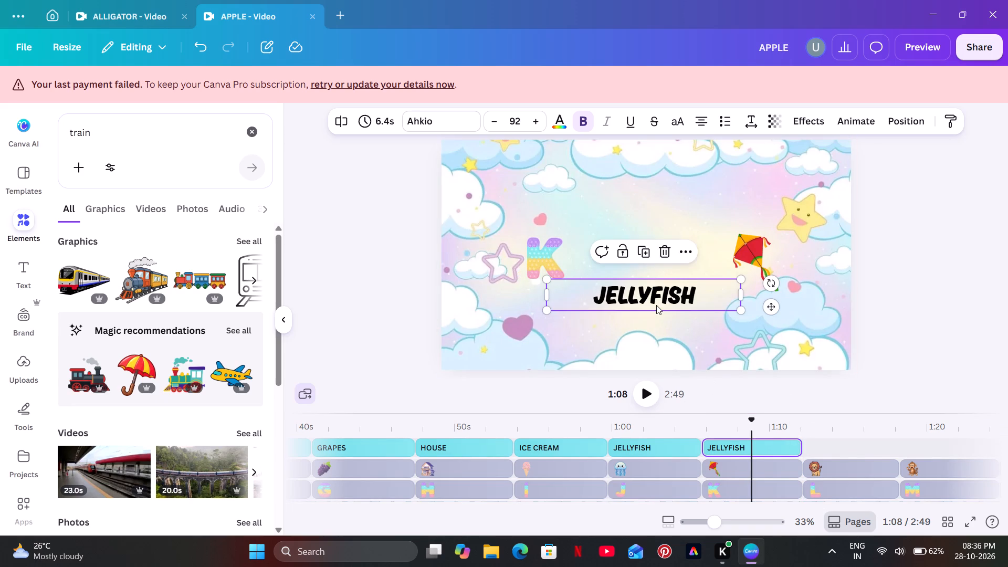
double_click(656, 305)
key("BackSpace")
key("BackSpace")
type("KITE")
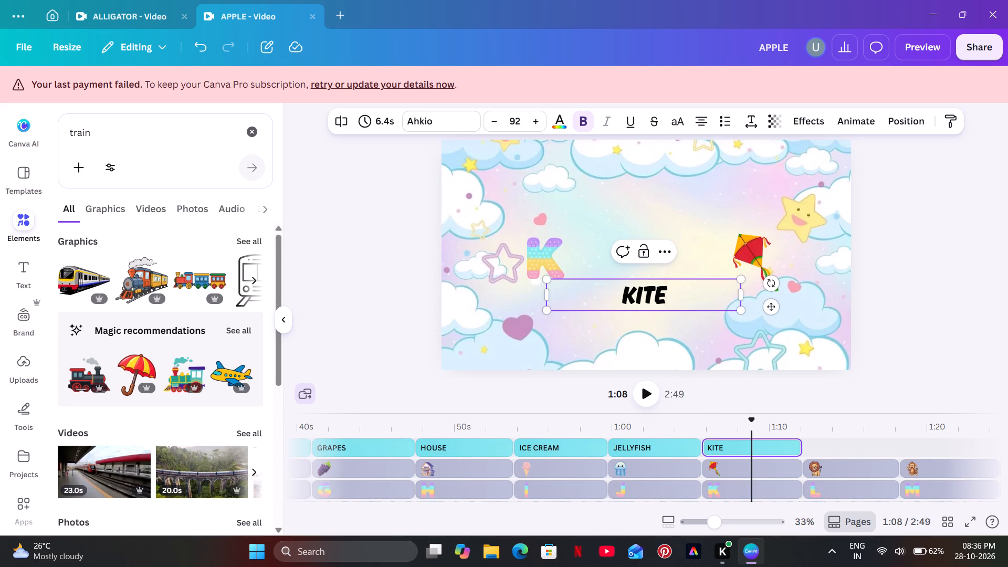
left_click(787, 398)
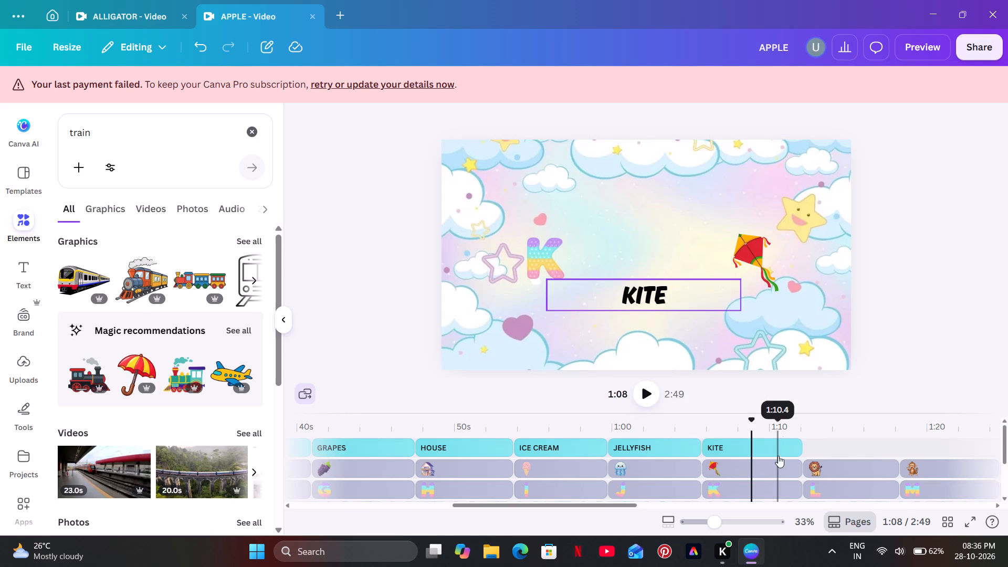
Duplicate the KITE caption and place the copy at the start of the letter L section on the caption track.
left_click(773, 449)
left_click(645, 245)
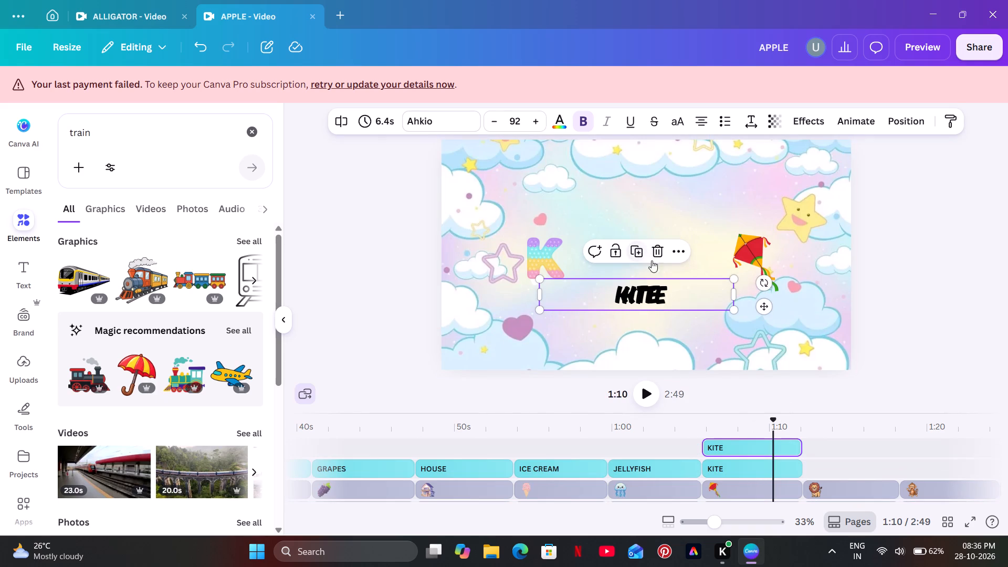
left_click_drag(749, 448, 892, 460)
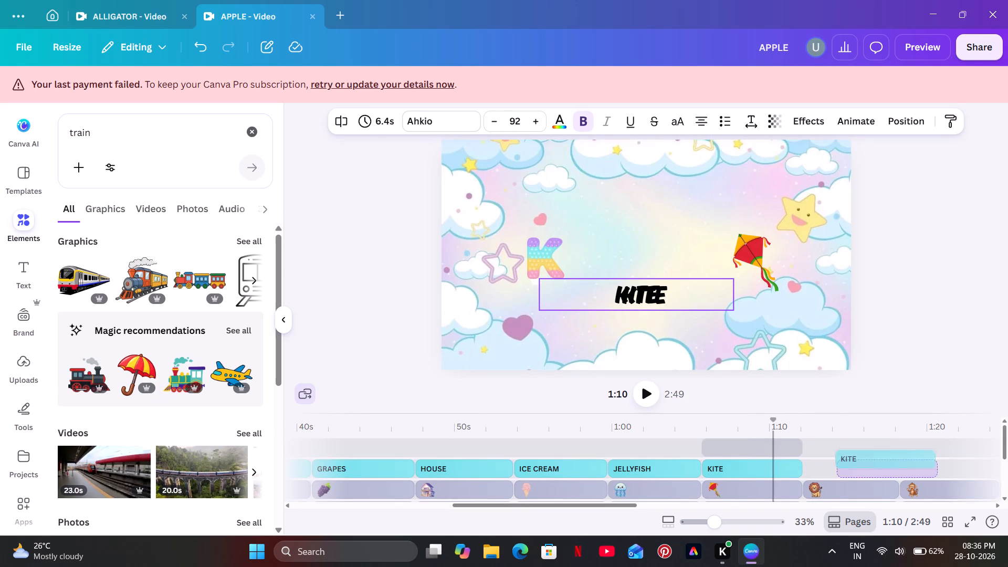
left_click_drag(892, 460, 831, 468)
Replace the text of the caption over the letter L section with LION.
left_click(821, 422)
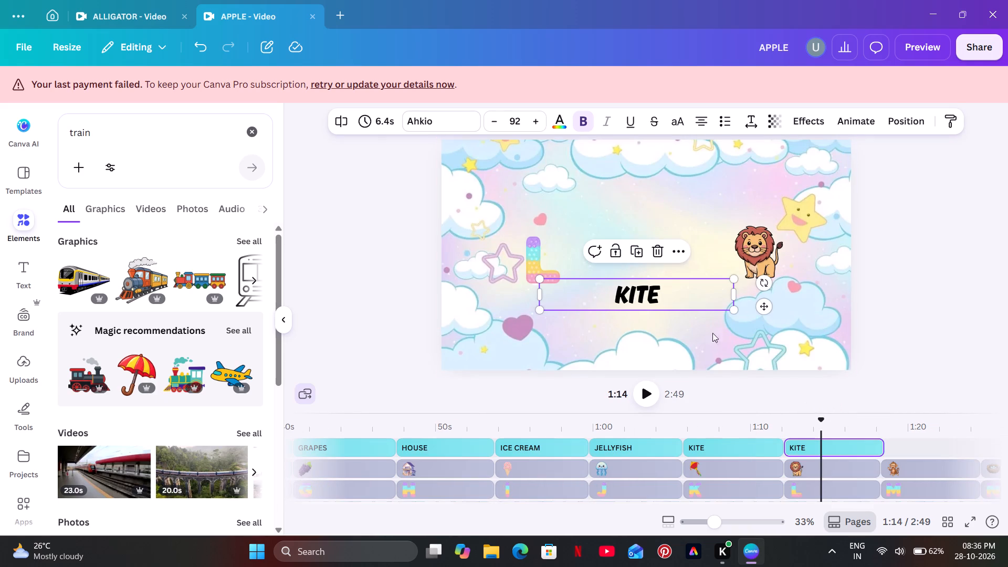
double_click(643, 278)
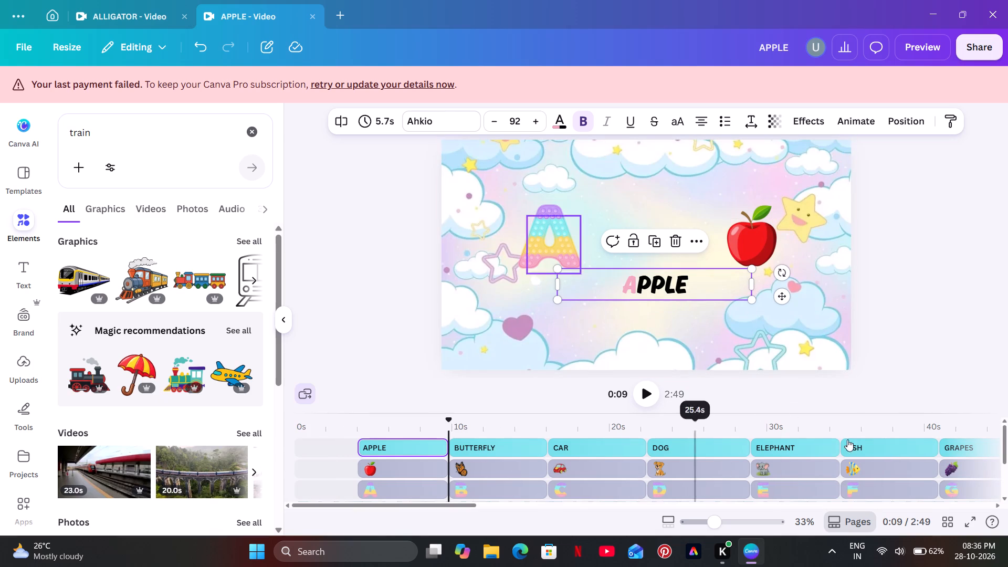
left_click_drag(458, 505, 734, 529)
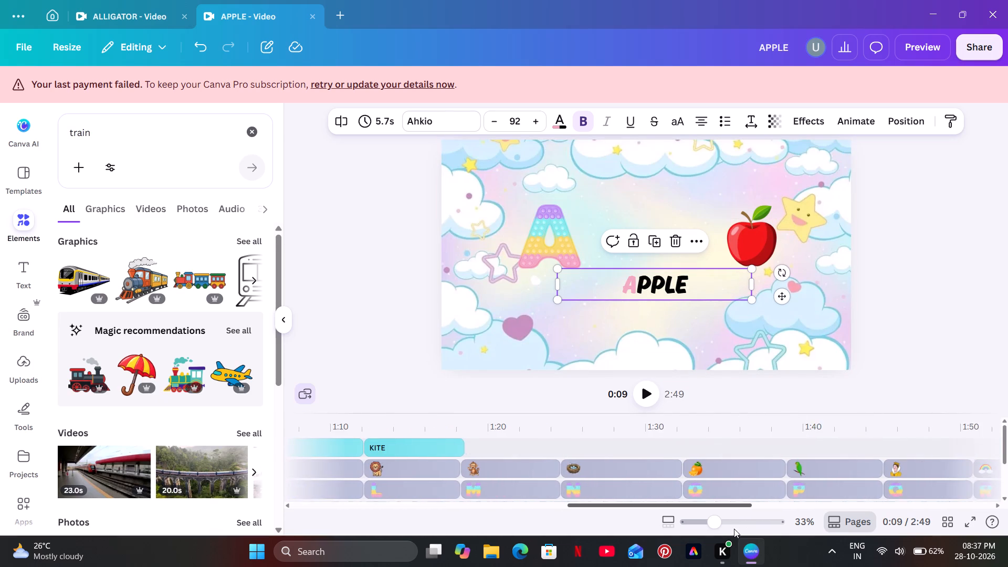
left_click_drag(734, 529, 656, 528)
left_click(697, 429)
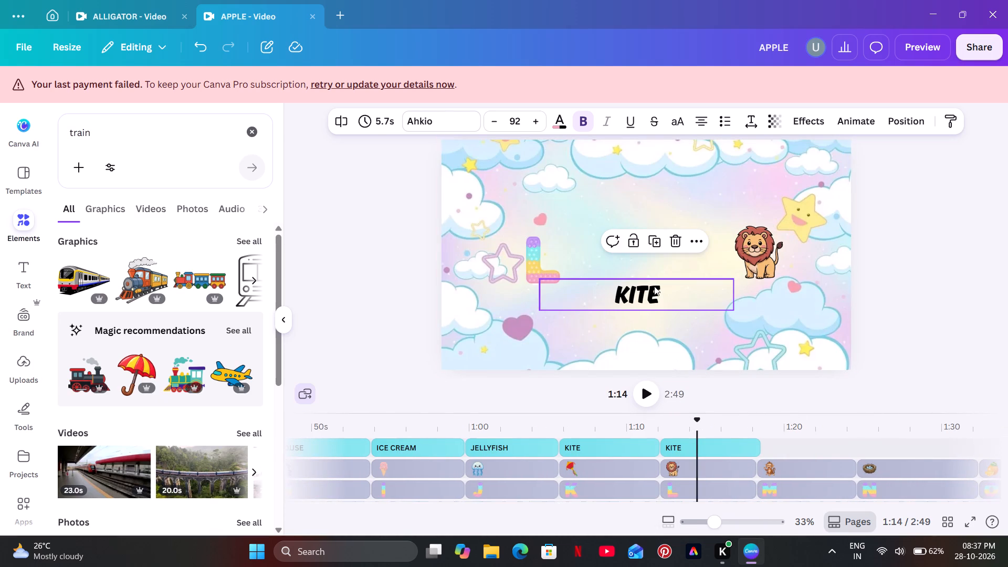
double_click(654, 286)
key("BackSpace")
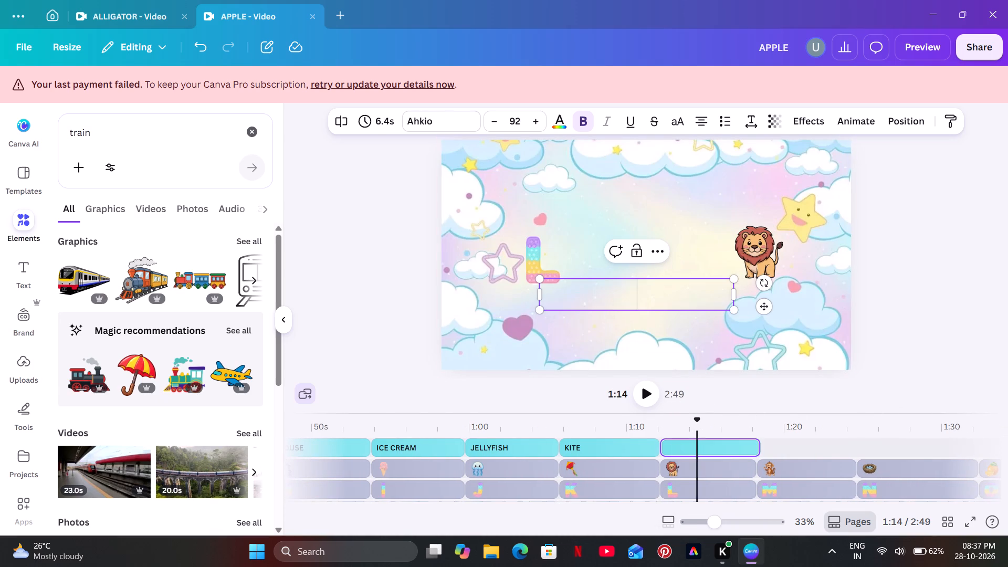
type("LION")
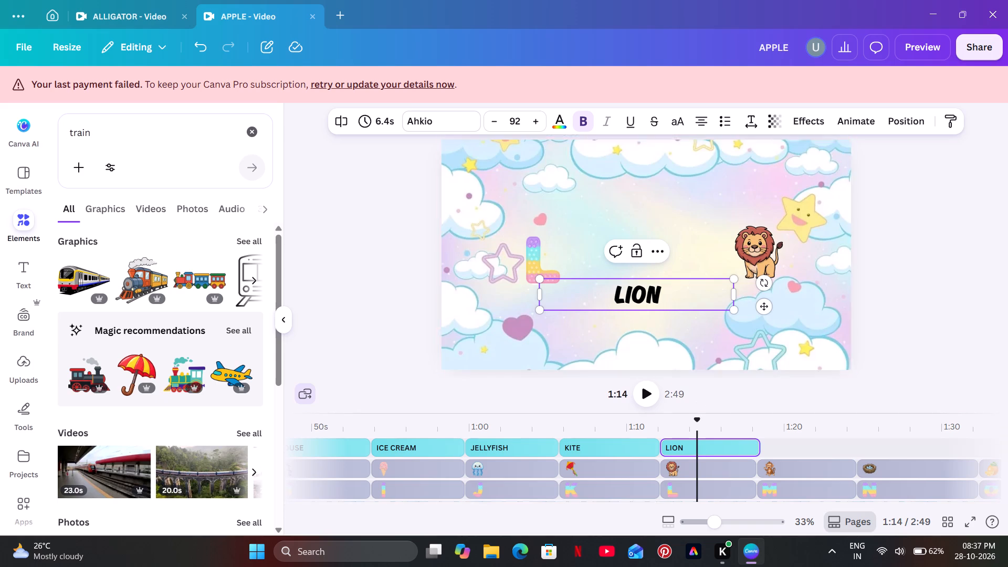
left_click(824, 416)
Enlarge the timeline area and trim the LION caption to 6.1 s so it ends with the letter L clip.
left_click(824, 427)
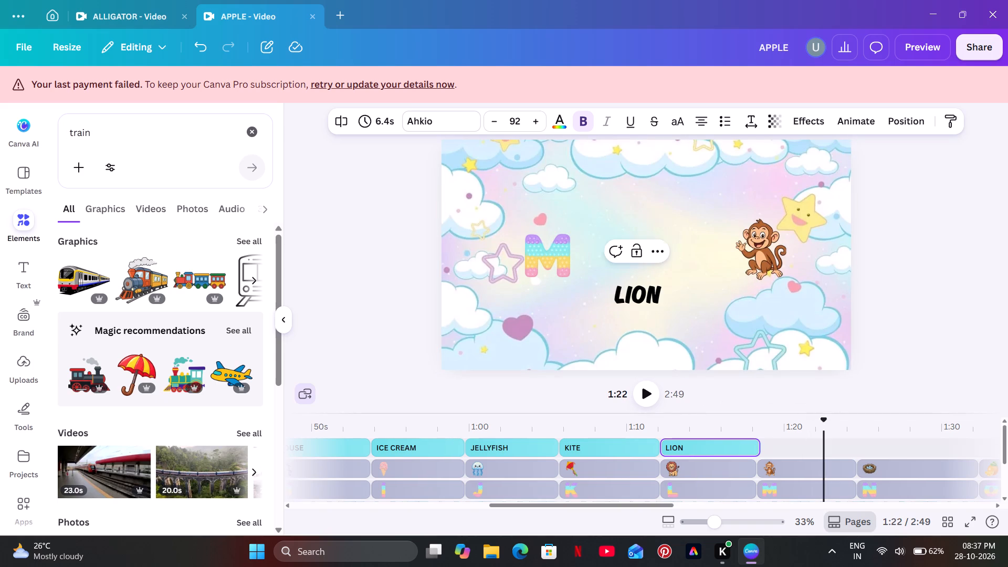
left_click_drag(791, 413, 795, 388)
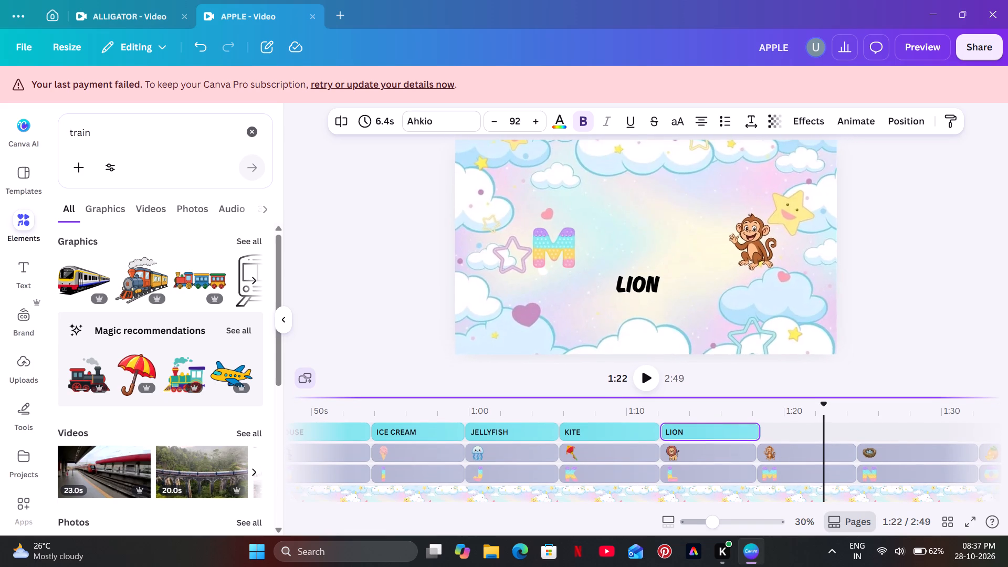
left_click_drag(795, 388, 800, 364)
left_click_drag(800, 364, 800, 356)
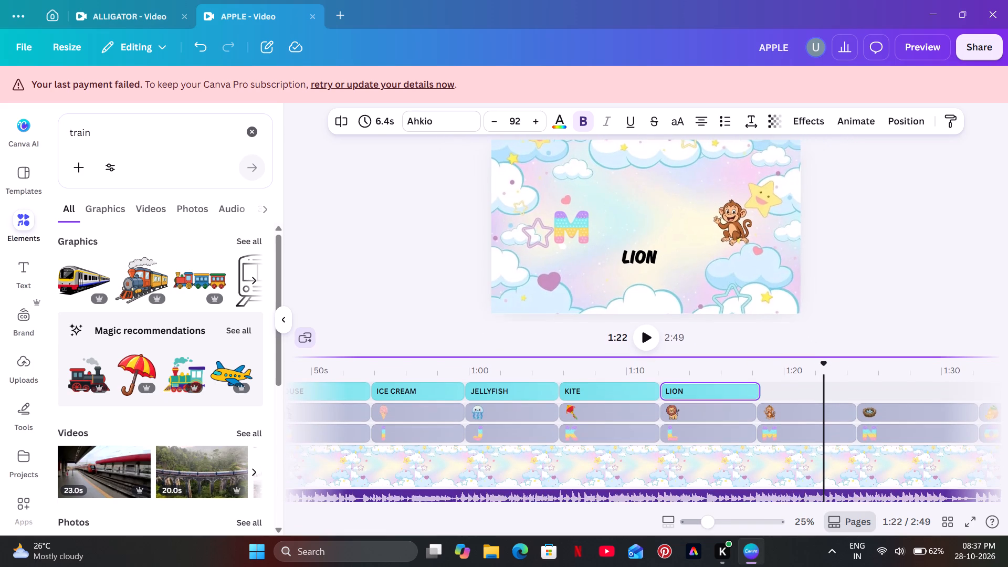
left_click_drag(800, 356, 802, 335)
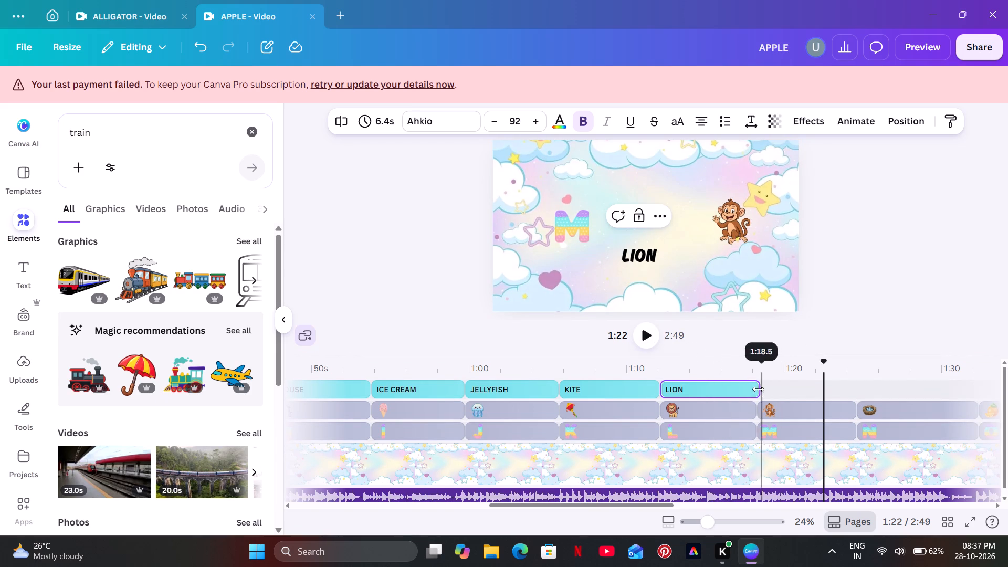
left_click_drag(758, 389, 752, 389)
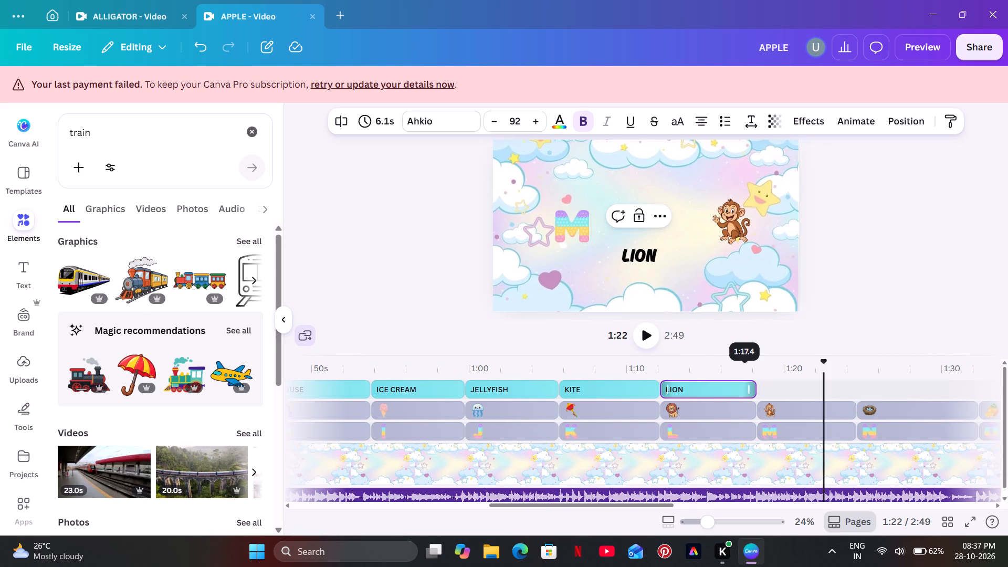
left_click(736, 369)
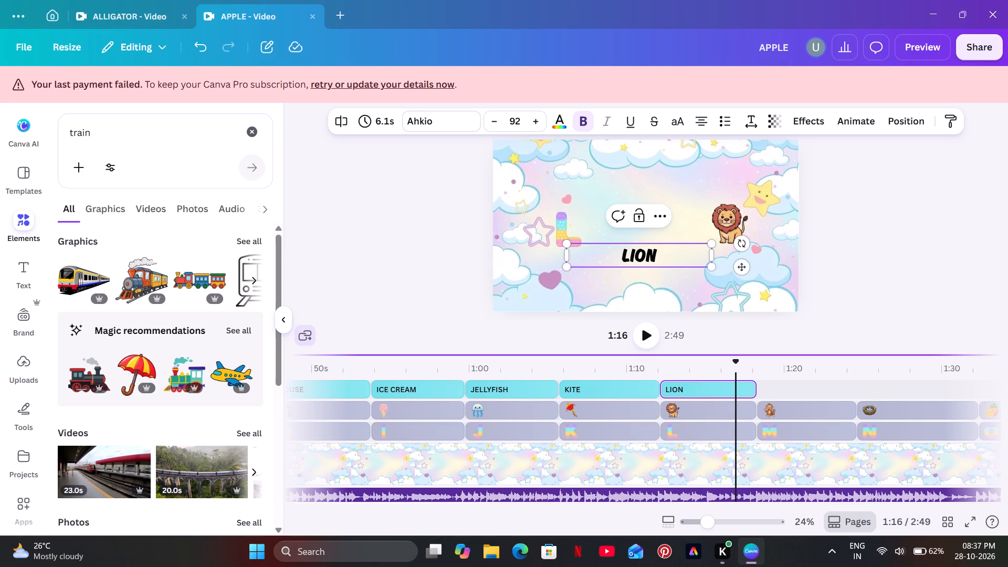
left_click(786, 346)
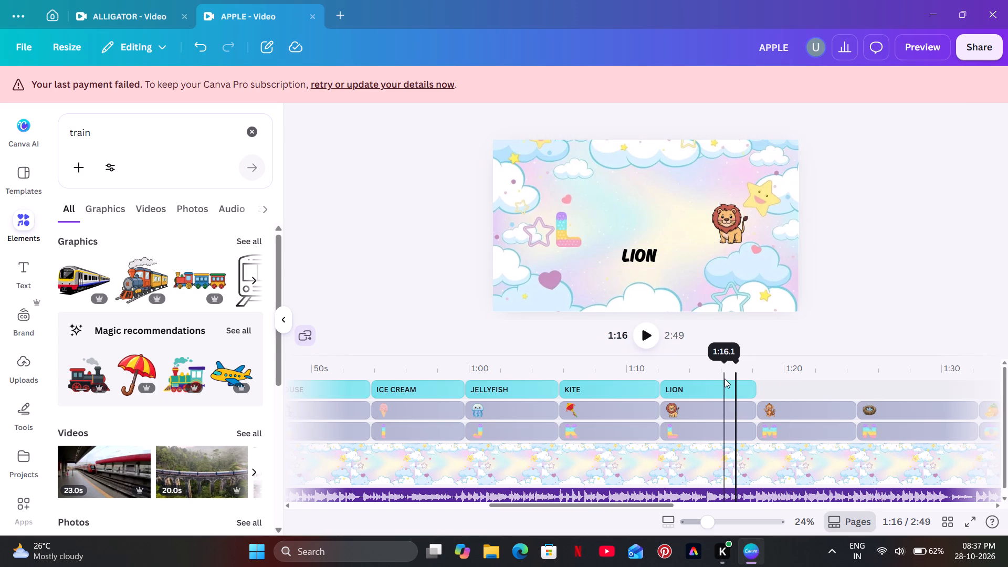
Duplicate the LION caption and place the copy over the letter M section, extended to 6.3 s to match the M clip.
left_click(724, 380)
left_click(639, 222)
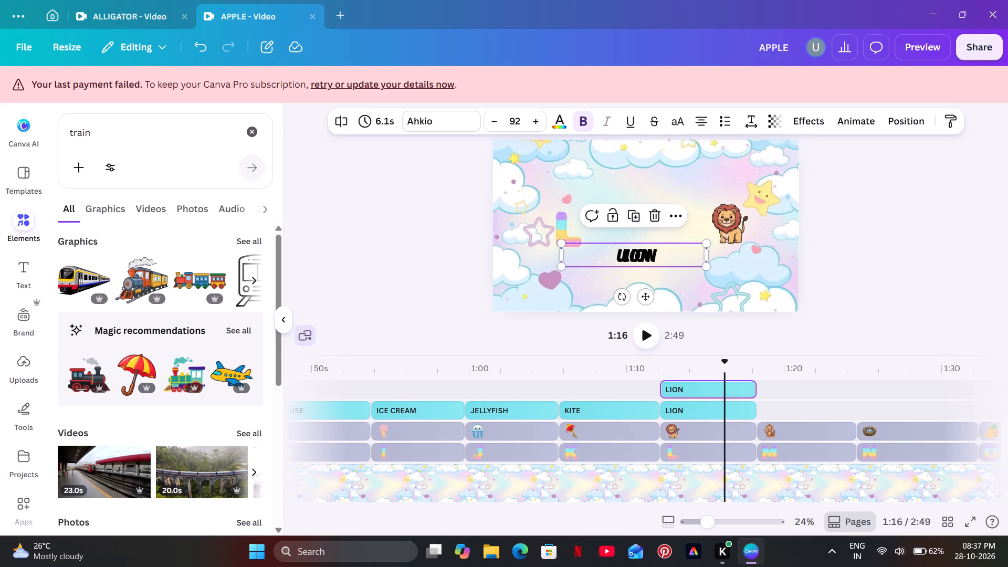
left_click_drag(700, 385, 803, 412)
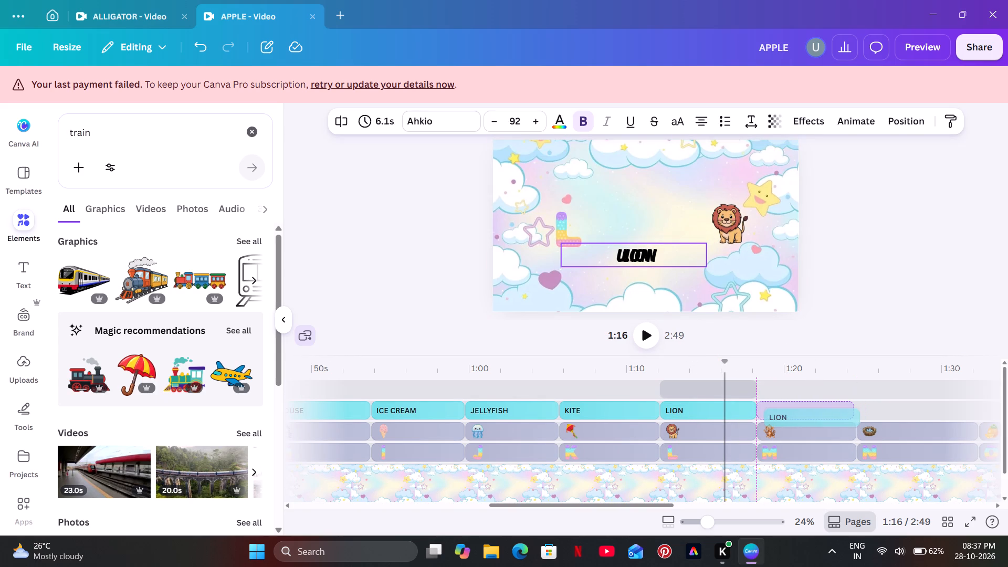
left_click_drag(803, 412, 802, 412)
left_click_drag(848, 390, 870, 387)
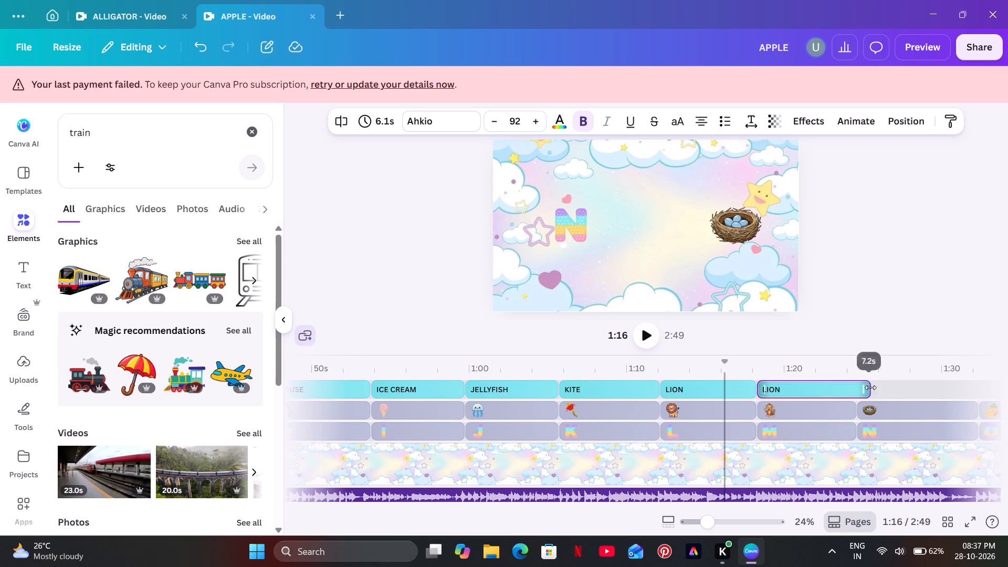
left_click_drag(870, 387, 856, 392)
left_click(806, 365)
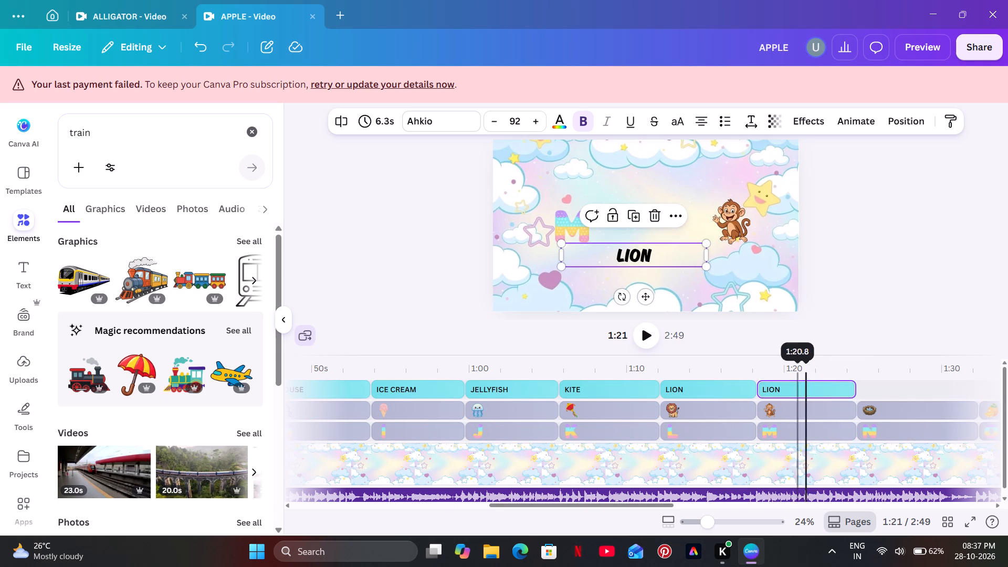
Shift the caption over the letter M section slightly to the right and replace its text with MONKEY.
left_click_drag(646, 256, 659, 255)
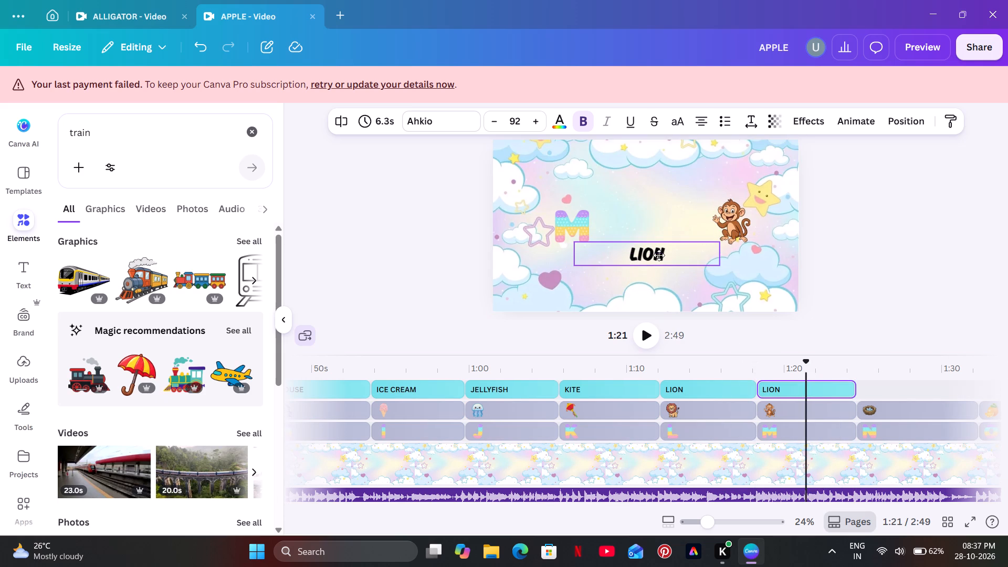
left_click_drag(659, 255, 656, 256)
left_click(656, 256)
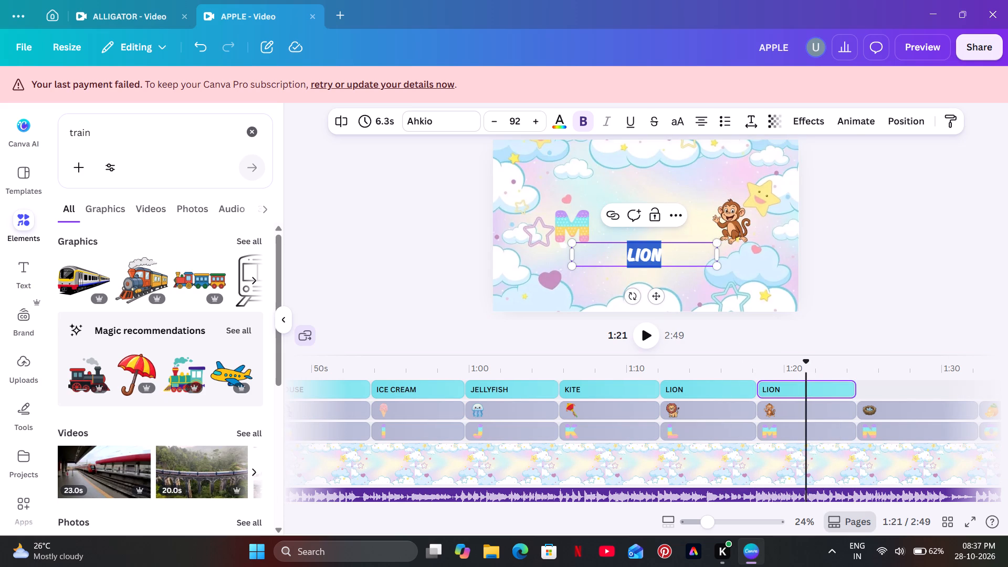
key("BackSpace")
type("MONKEY")
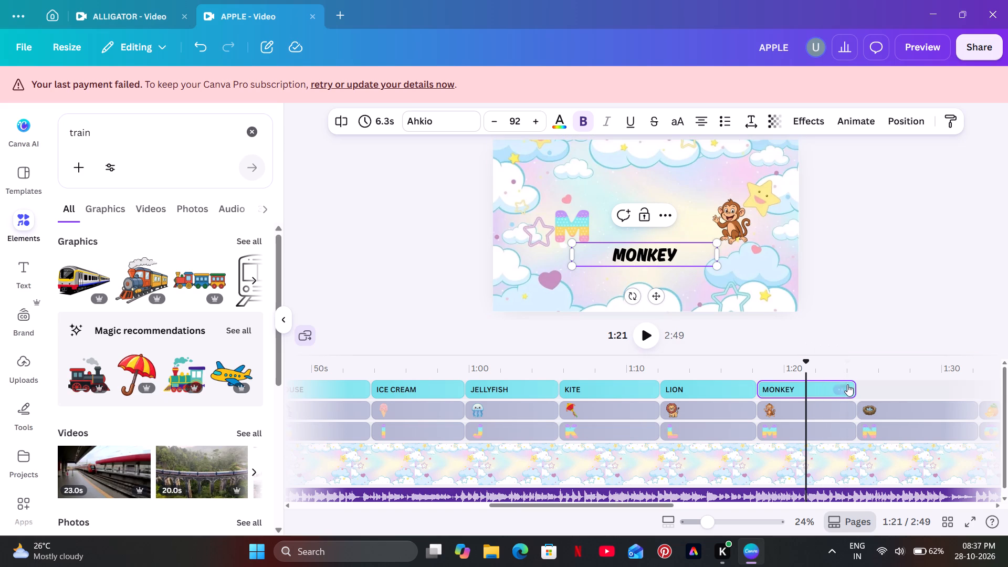
left_click_drag(855, 386, 860, 387)
left_click(905, 369)
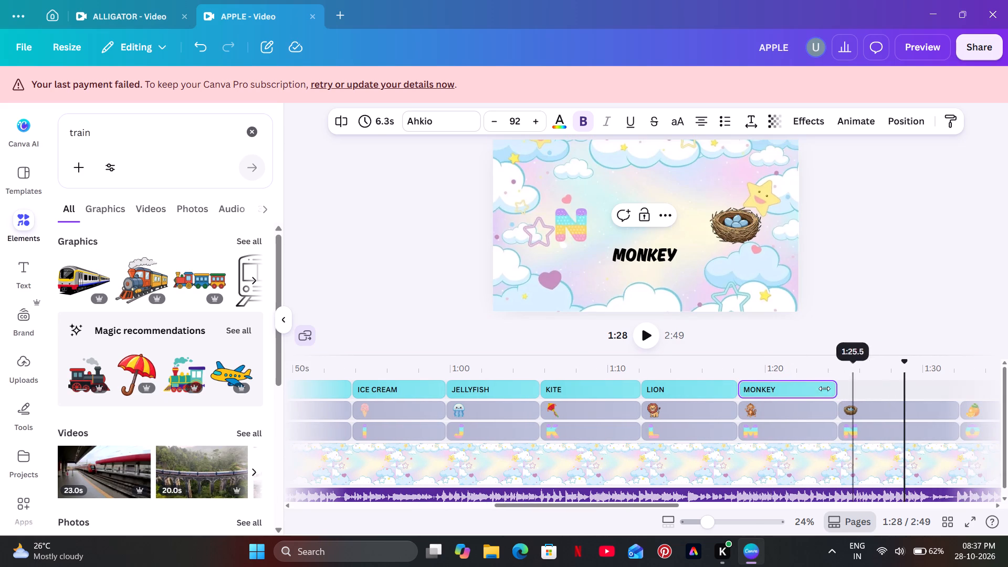
left_click(797, 376)
left_click(786, 384)
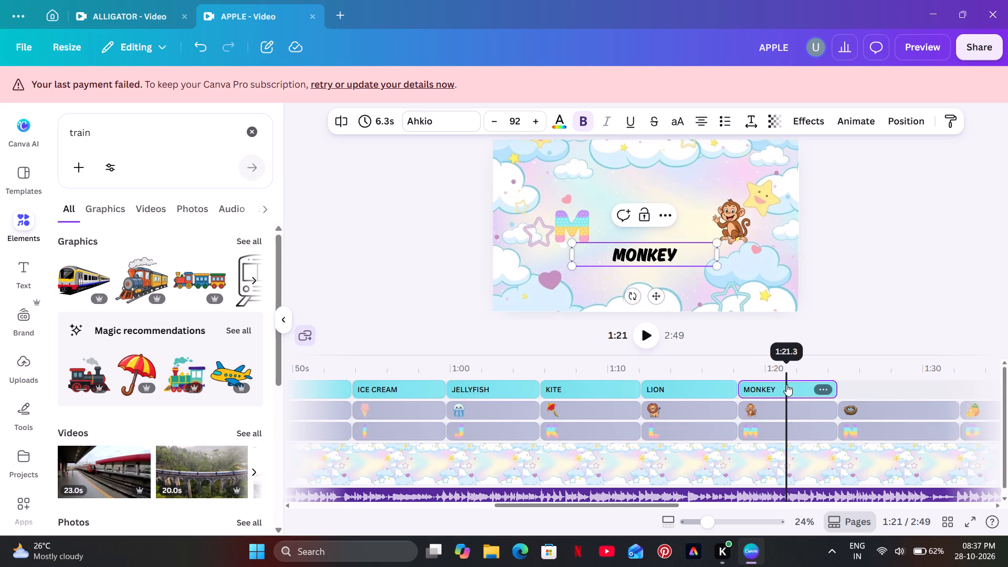
left_click(724, 382)
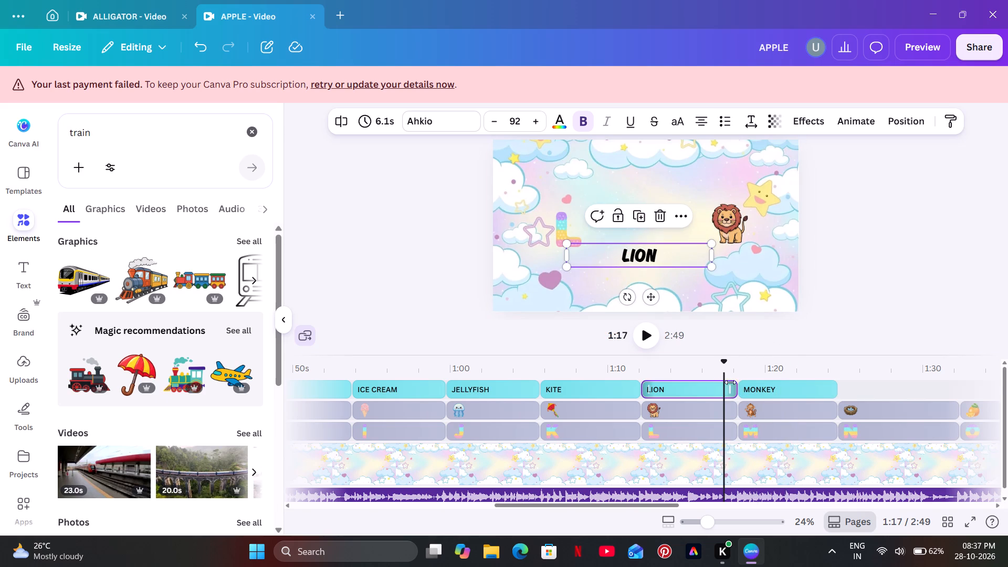
Duplicate the MONKEY caption and place the copy over the letter N section, extended to 7.7 s to match the N clip.
left_click(781, 389)
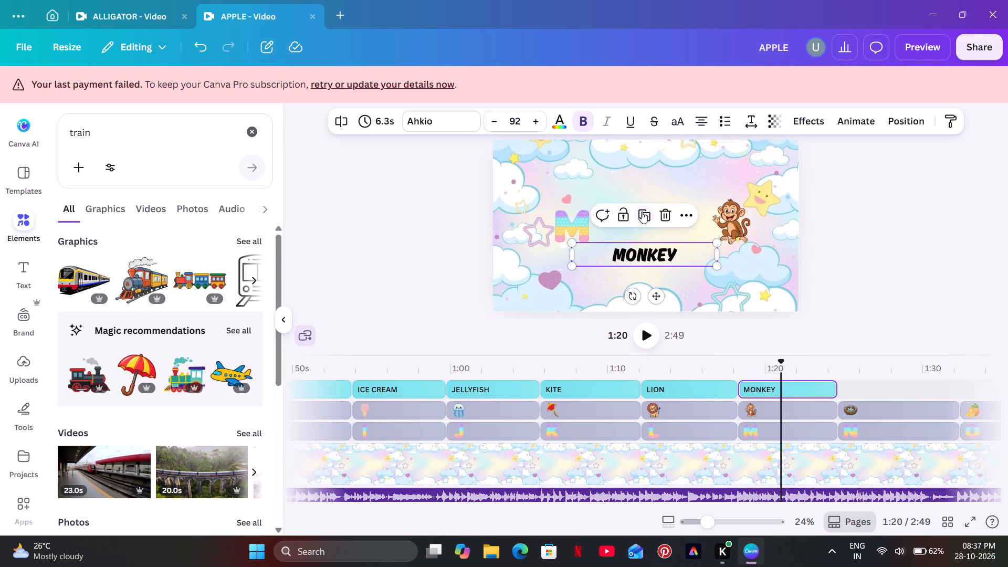
left_click(642, 212)
left_click_drag(774, 386, 869, 386)
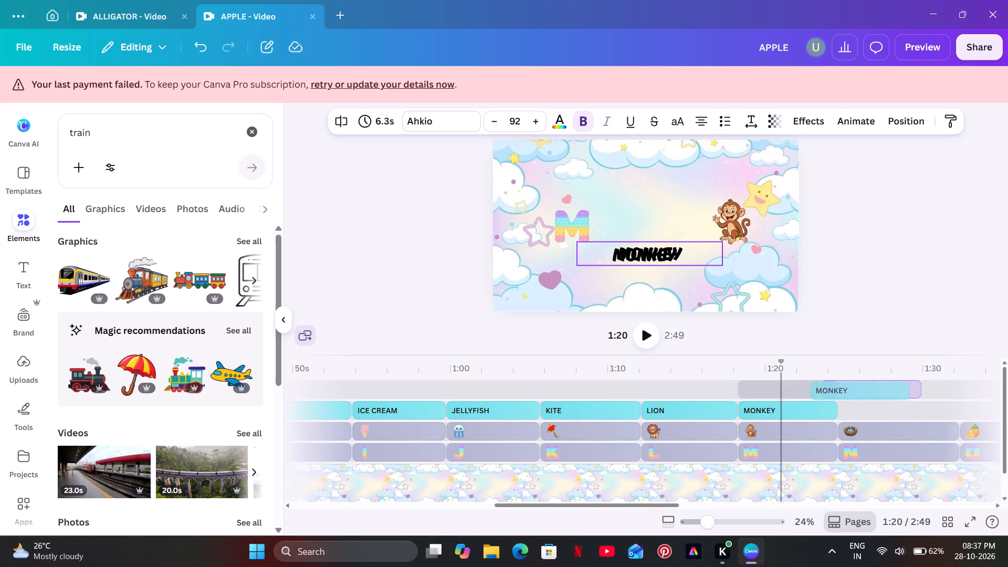
left_click_drag(869, 386, 823, 407)
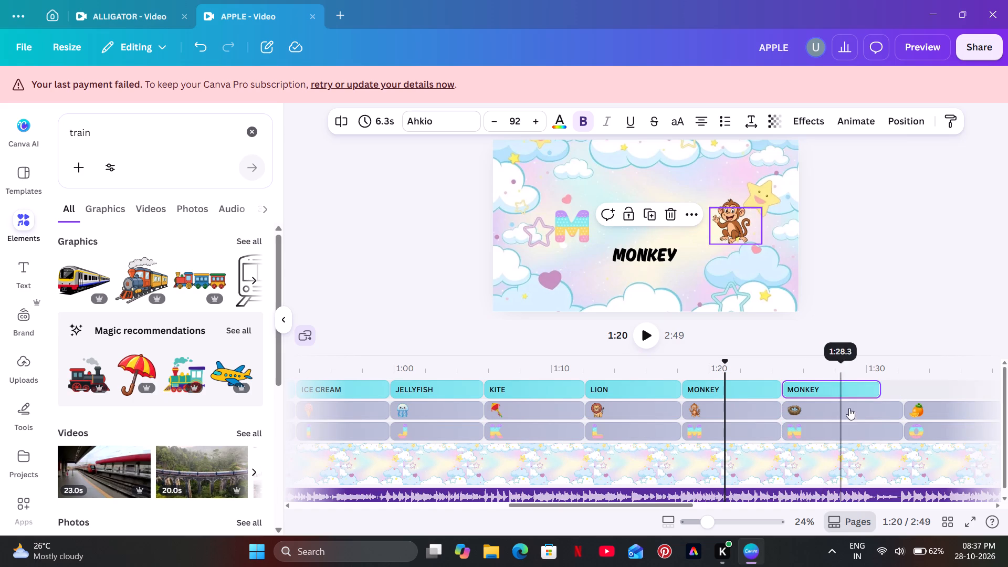
left_click_drag(877, 393, 836, 403)
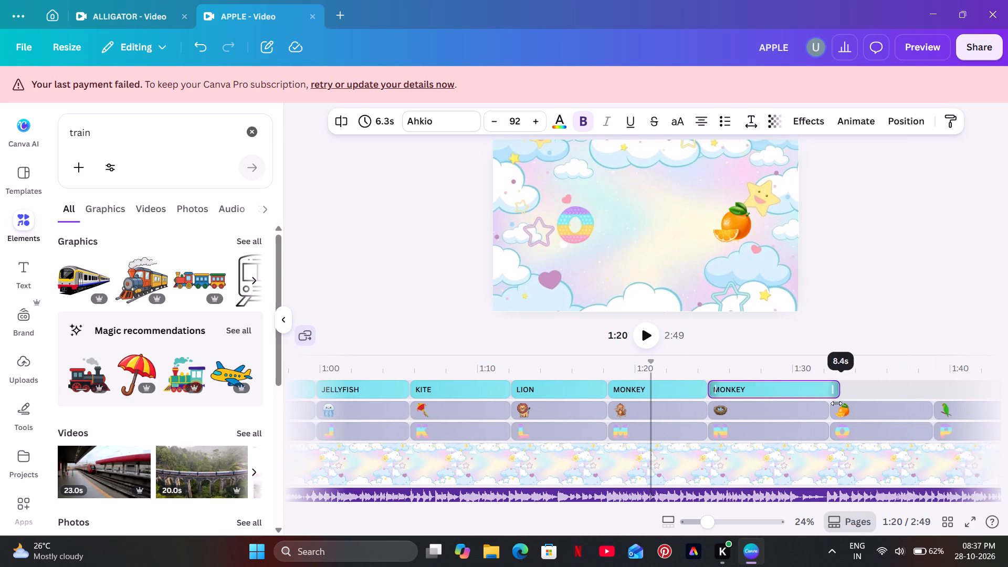
left_click_drag(836, 403, 832, 405)
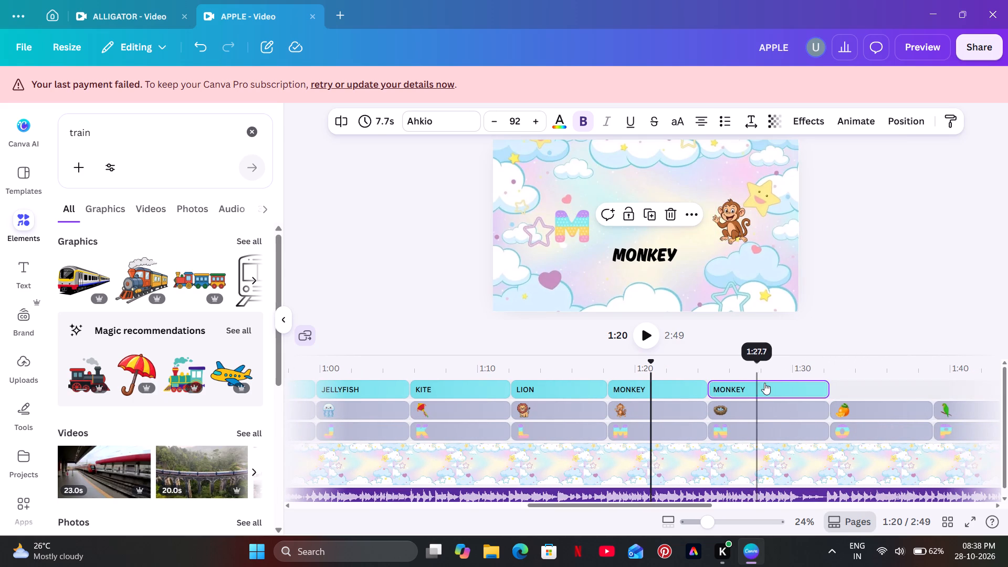
Duplicate the caption over the letter N section and place the copy over the letter O section, trimmed to 6.5 s to match the O clip.
left_click(764, 383)
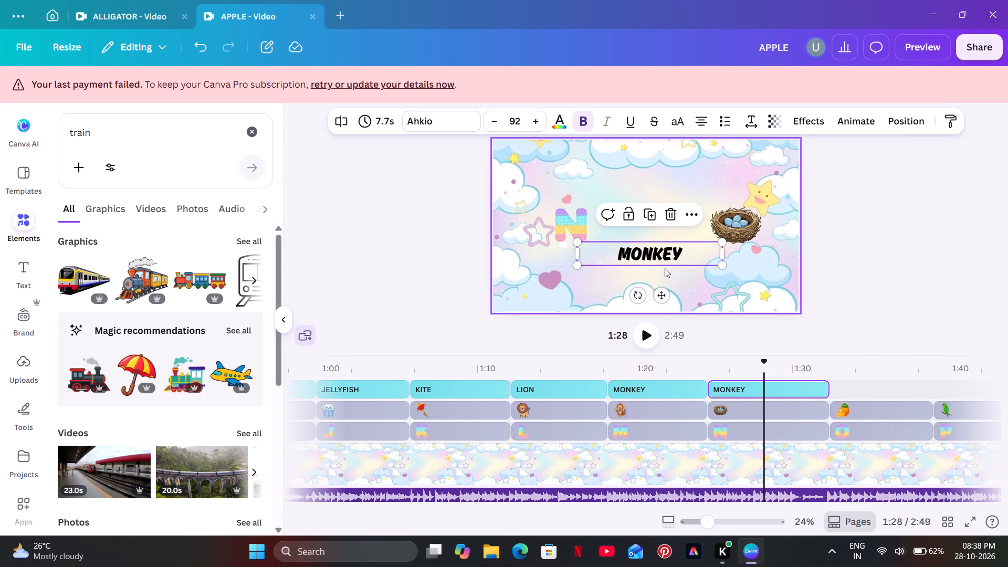
left_click(650, 214)
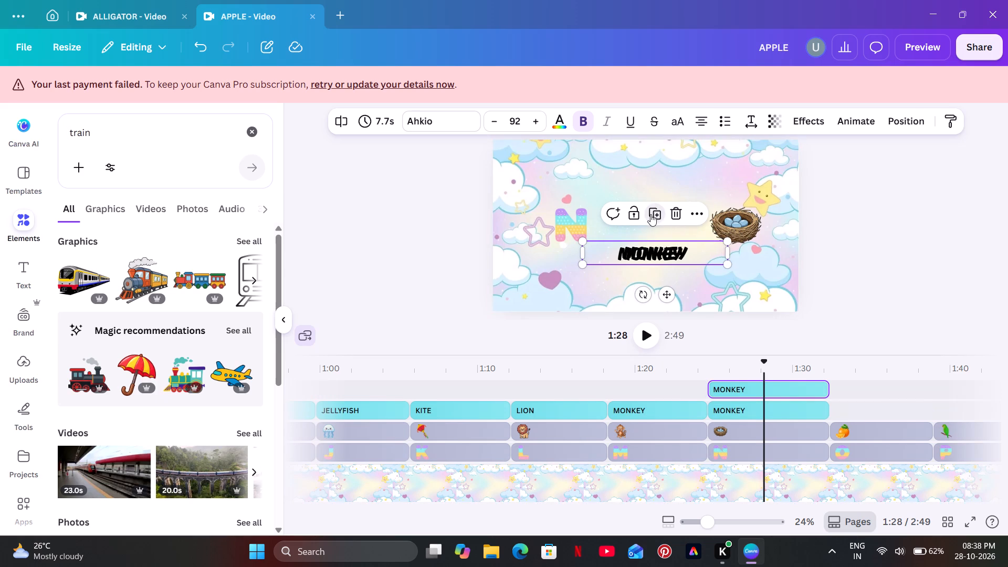
left_click_drag(791, 390, 930, 410)
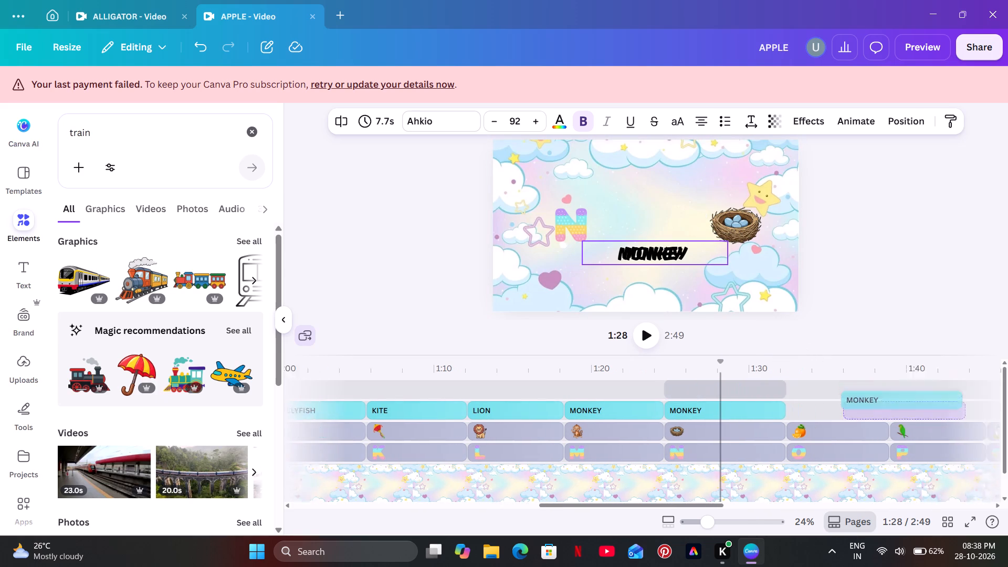
left_click_drag(930, 410, 817, 412)
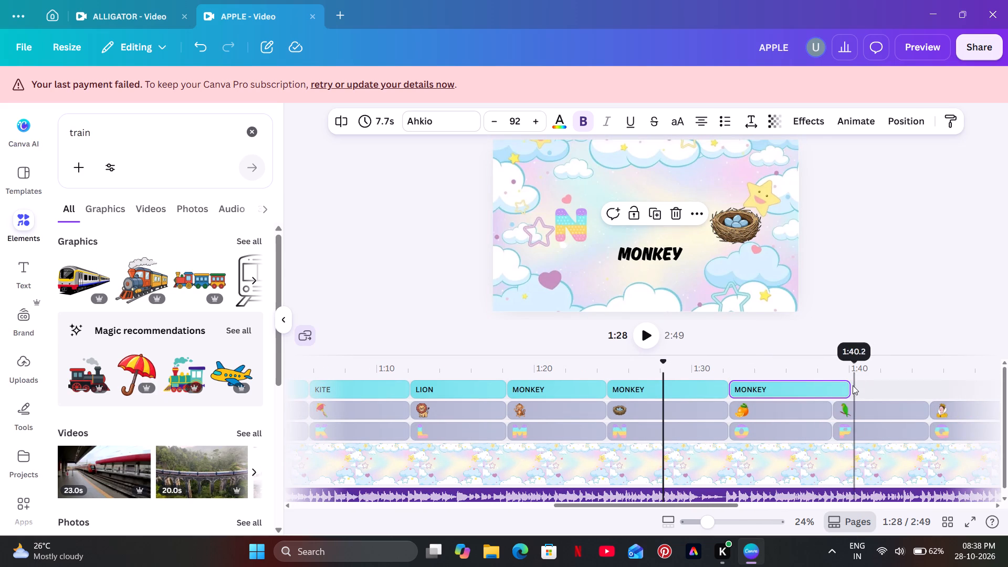
left_click_drag(849, 390, 836, 393)
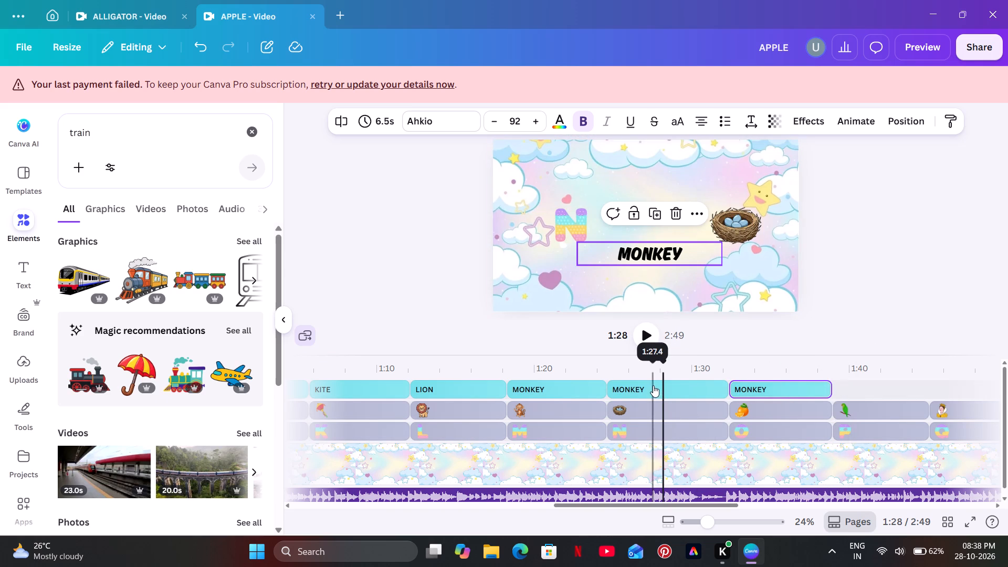
Replace the text of the caption over the letter N section with NEST.
left_click(657, 254)
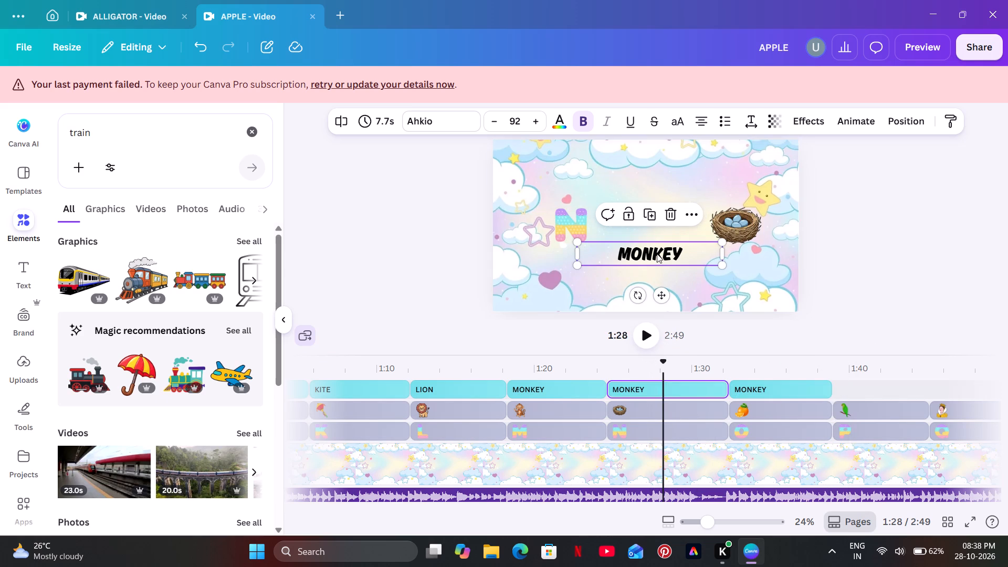
left_click(657, 254)
key("BackSpace")
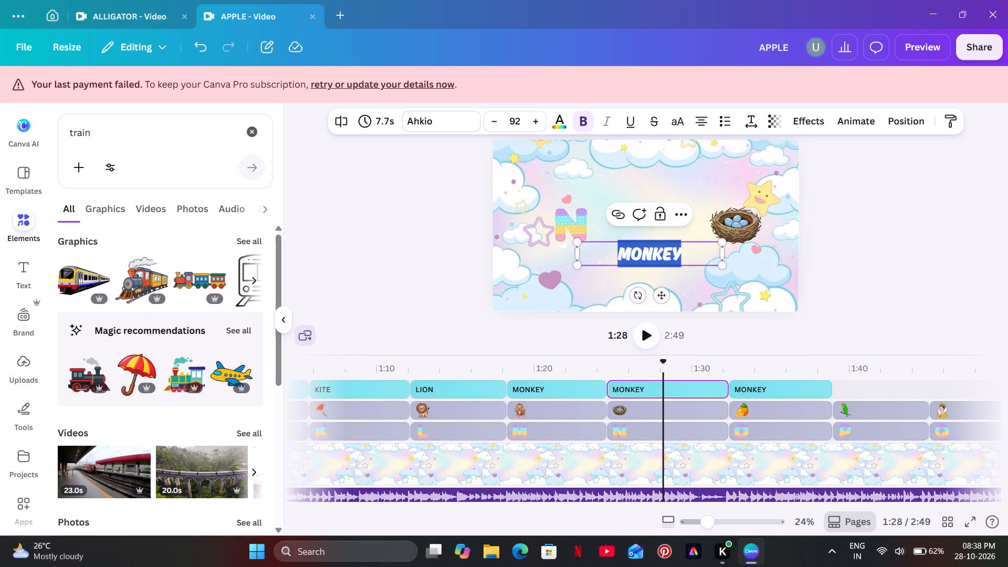
type("NEST")
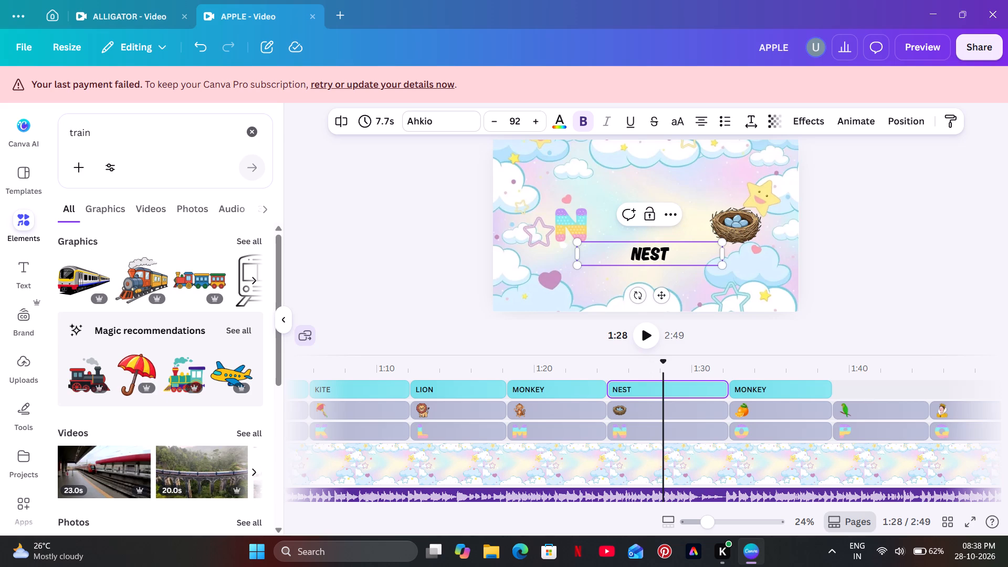
key("space")
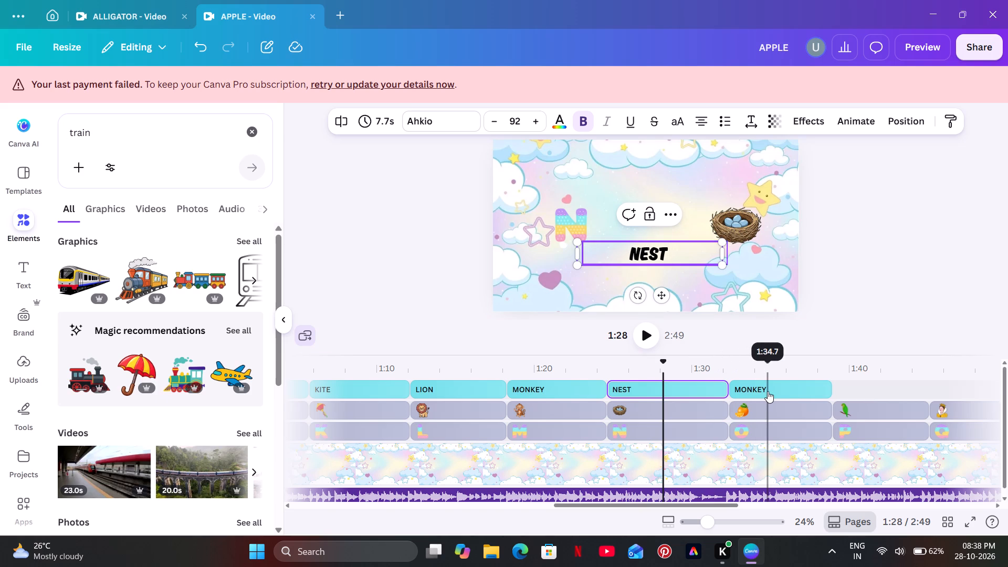
Replace the text of the caption over the letter O section with ORANGE.
left_click(768, 391)
left_click(652, 247)
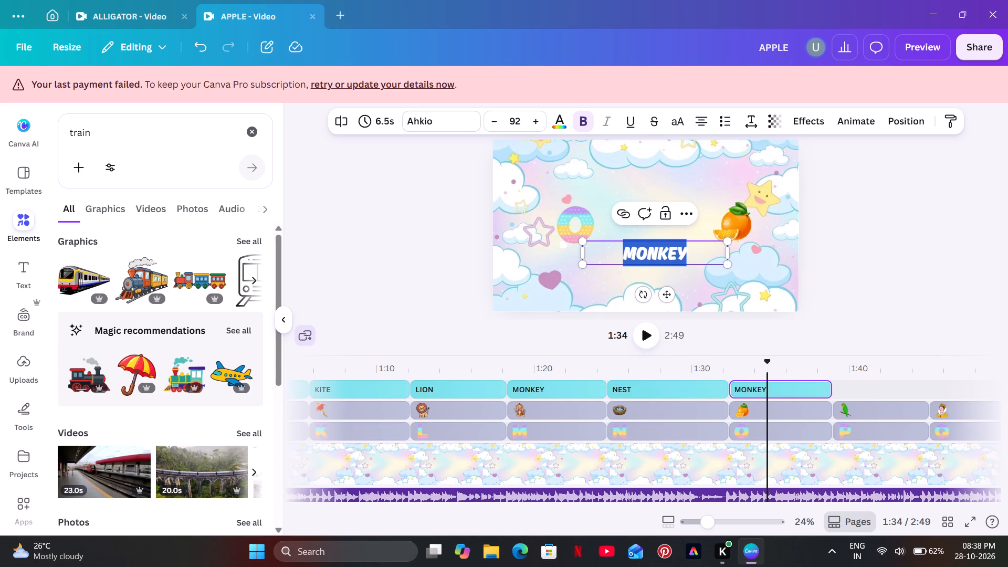
key("BackSpace")
type("ORANGE")
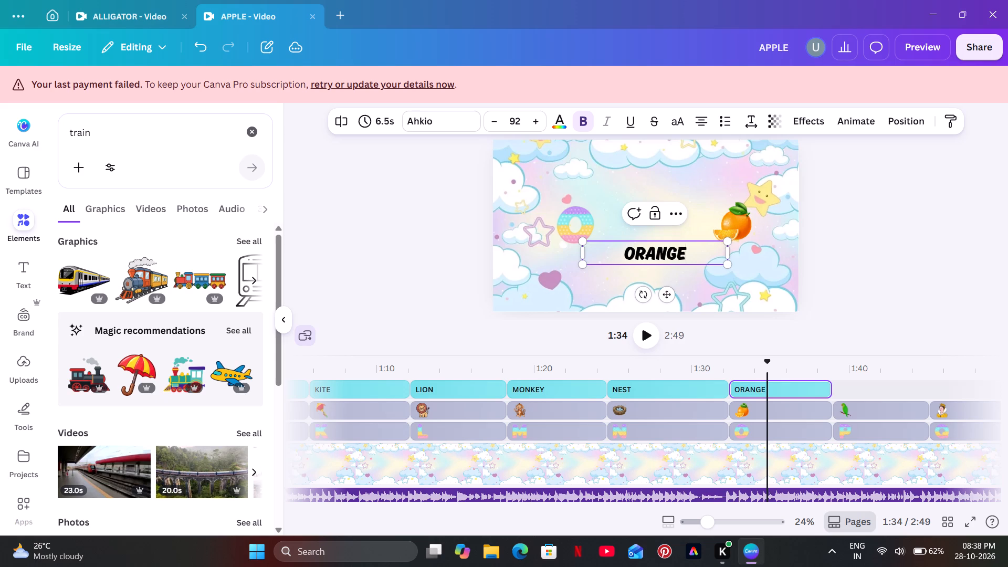
left_click(907, 278)
Duplicate the ORANGE caption and place the copy over the letter P section, trimmed to 6.1 s to match the P clip.
left_click(795, 386)
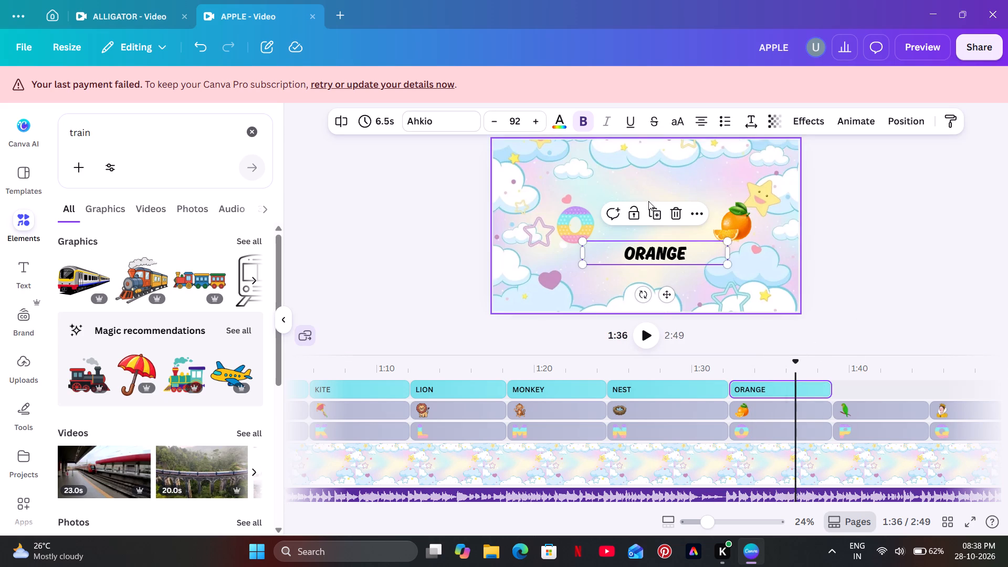
left_click(656, 218)
left_click_drag(775, 385, 893, 385)
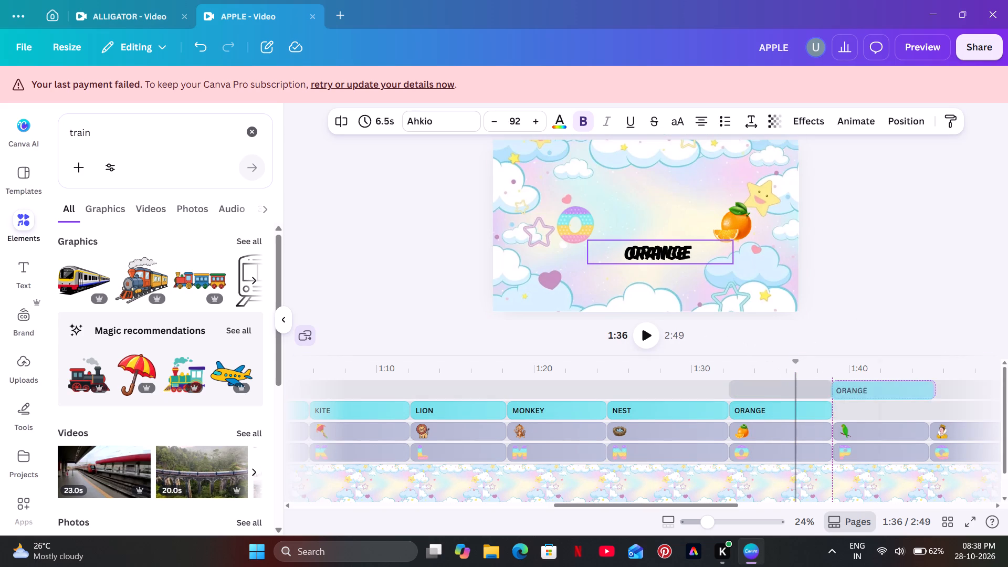
left_click_drag(893, 385, 853, 406)
left_click_drag(899, 388, 897, 388)
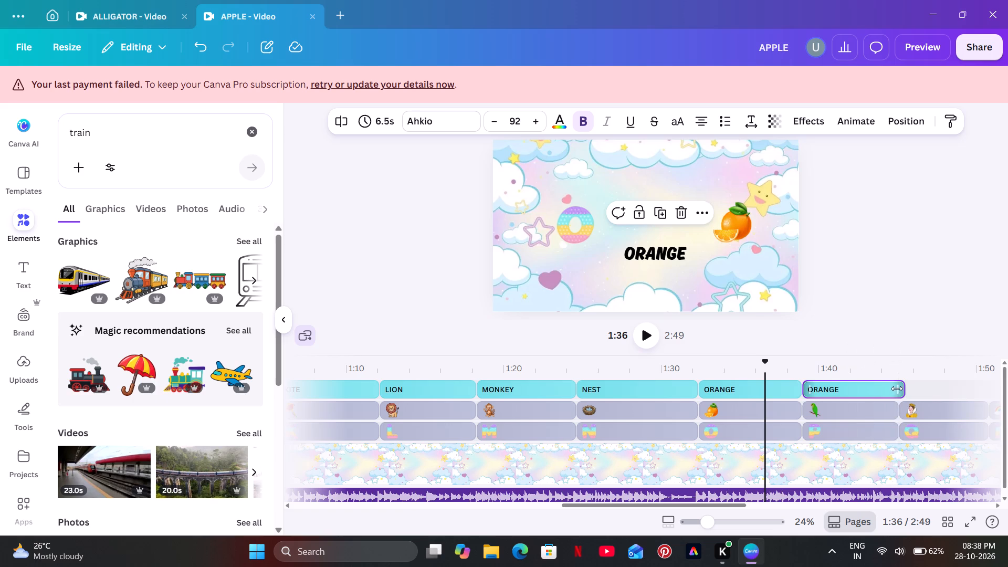
left_click_drag(897, 388, 865, 391)
Replace the text of the caption over the letter P section with PARROT and shift the caption slightly to the left.
left_click(811, 370)
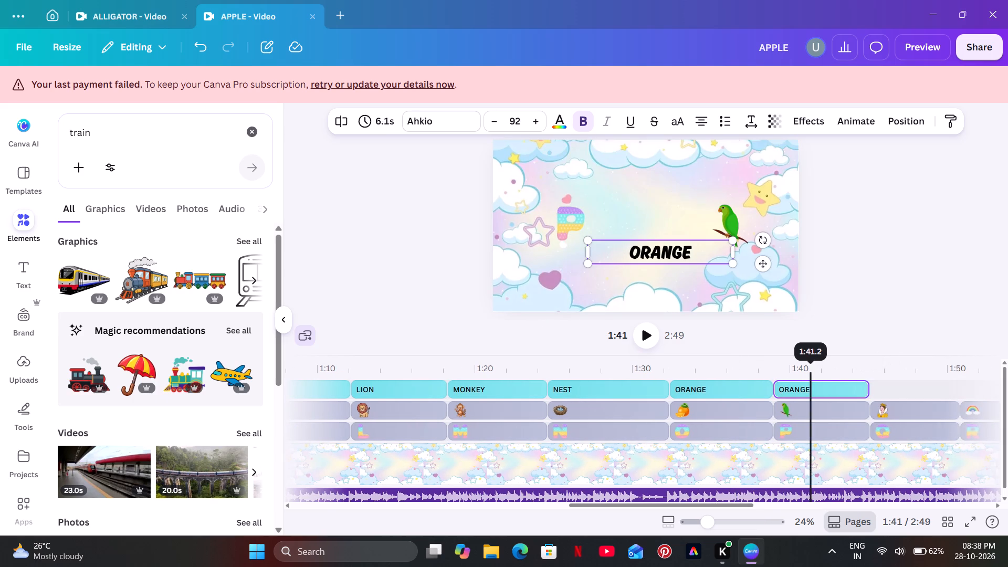
double_click(661, 241)
key("BackSpace")
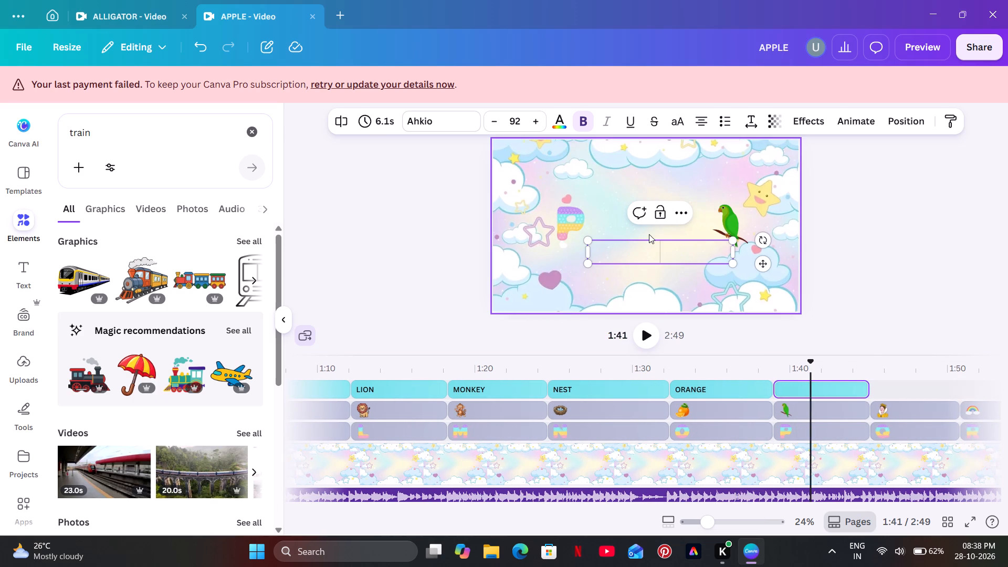
type("PA")
type("RO")
key("BackSpace")
type("ROT")
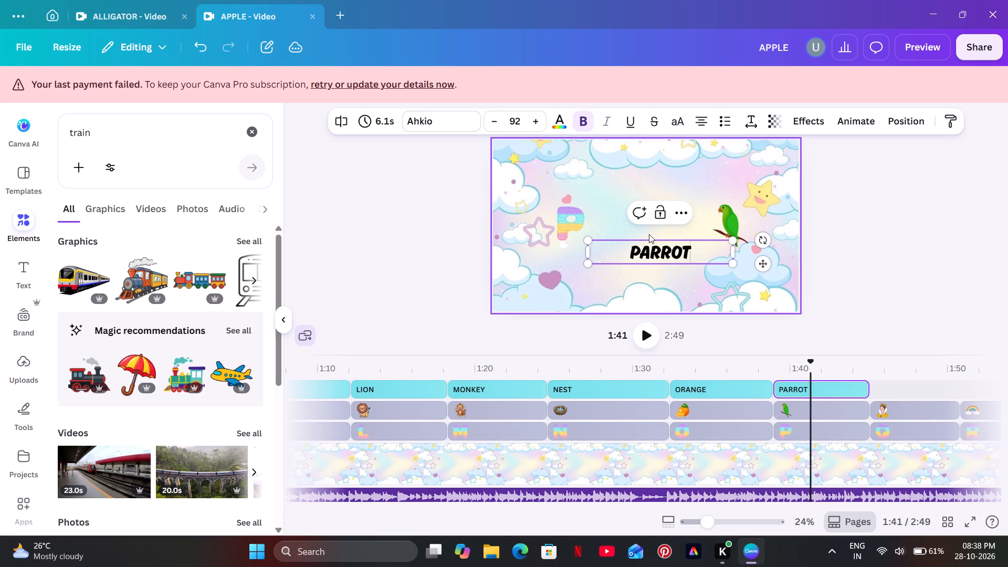
left_click_drag(763, 262, 751, 262)
left_click(757, 281)
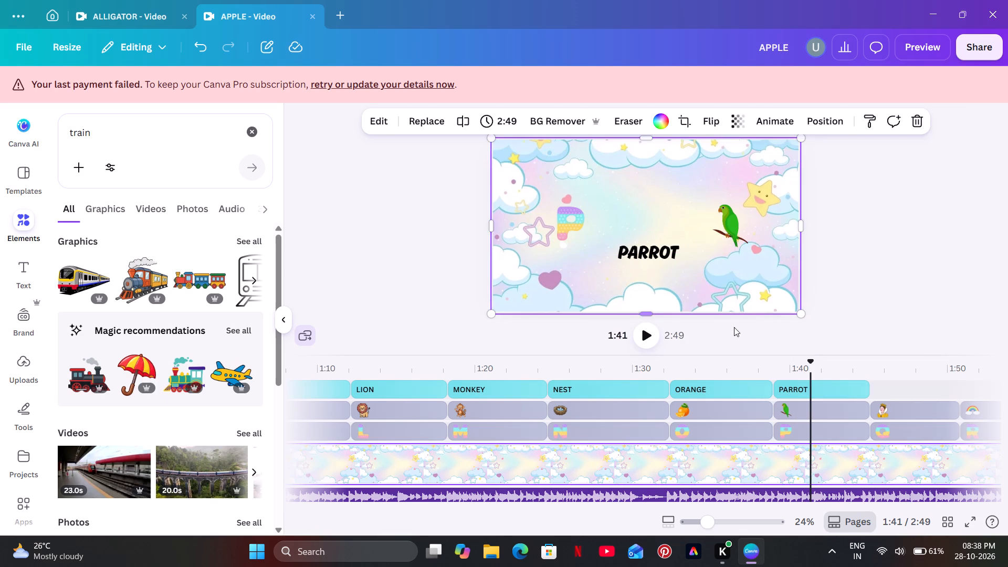
left_click(718, 363)
left_click(824, 374)
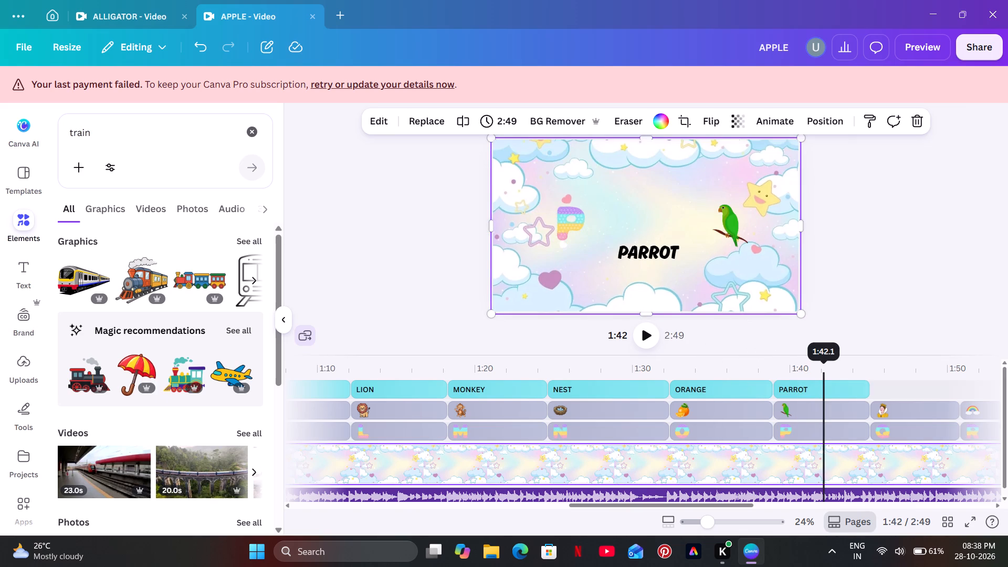
Duplicate the PARROT caption and place the copy at the start of the letter Q section on the caption track.
left_click(851, 392)
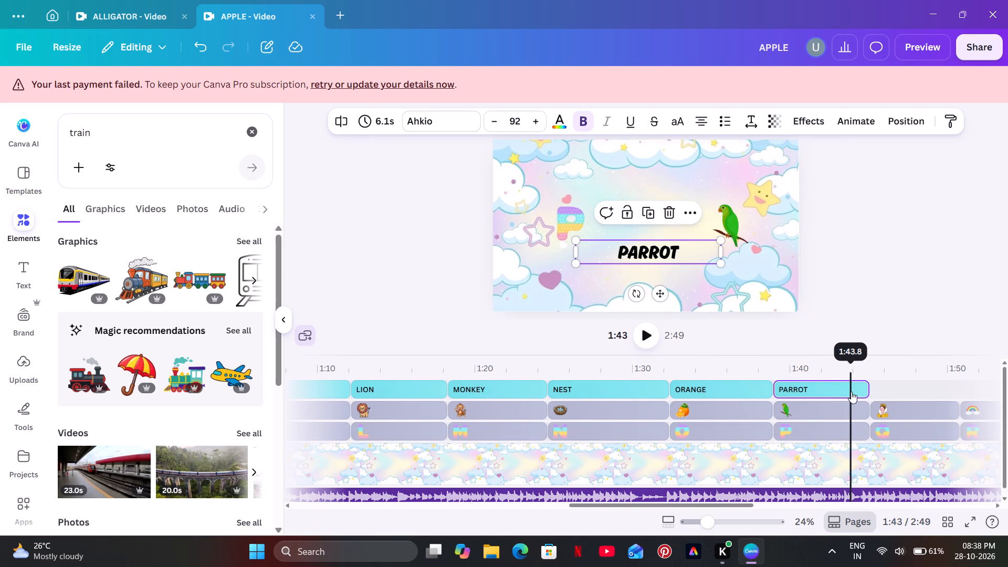
left_click(651, 214)
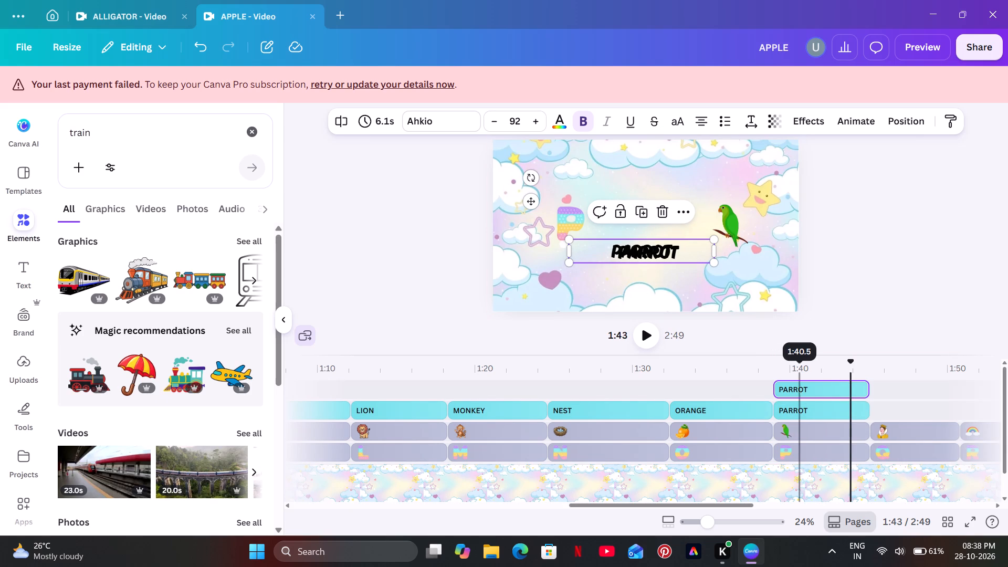
left_click_drag(801, 384, 846, 400)
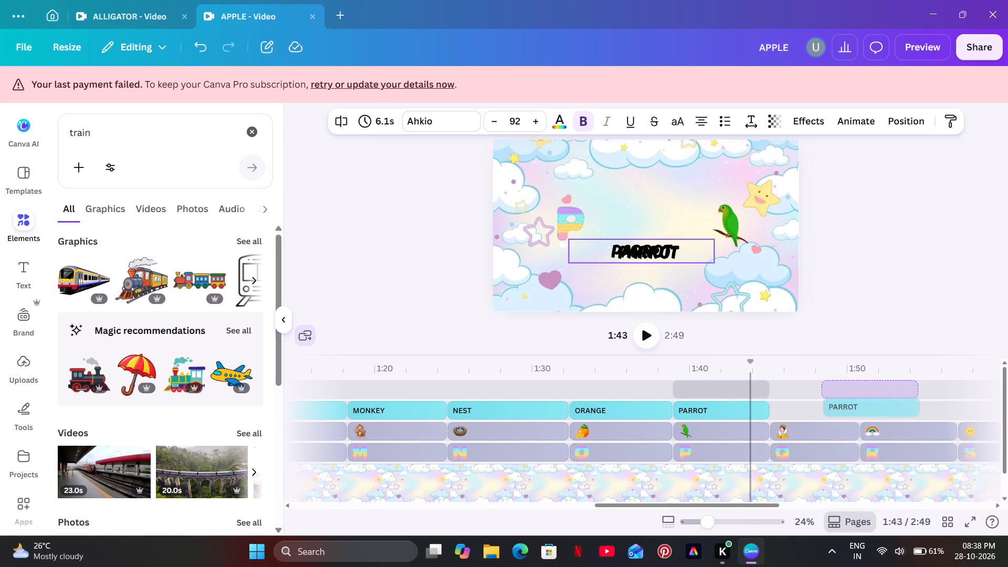
left_click_drag(846, 400, 802, 405)
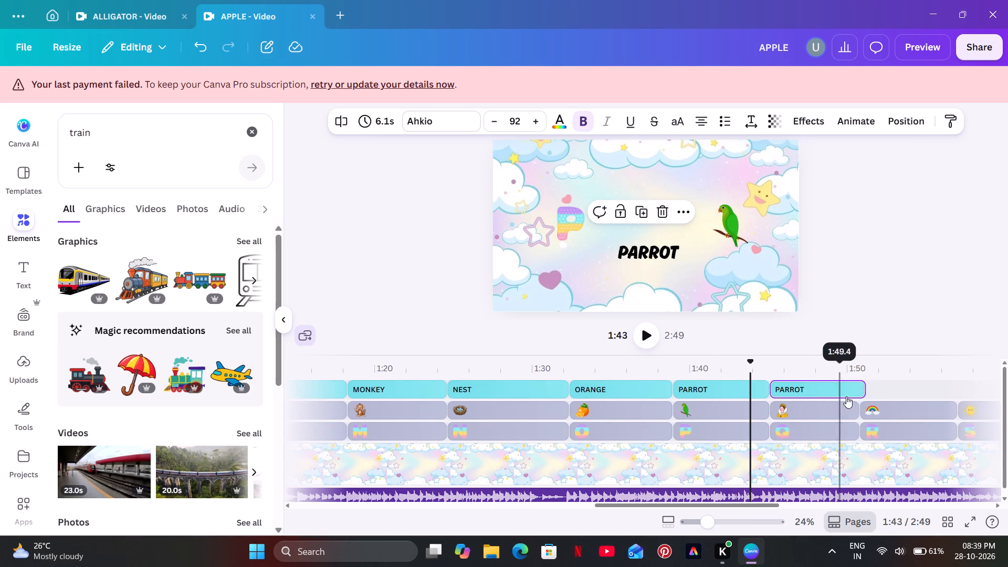
Trim the caption over the letter Q section to 5.7 s to match its clip and replace its text with QUEEN.
left_click_drag(864, 387, 858, 393)
left_click(827, 390)
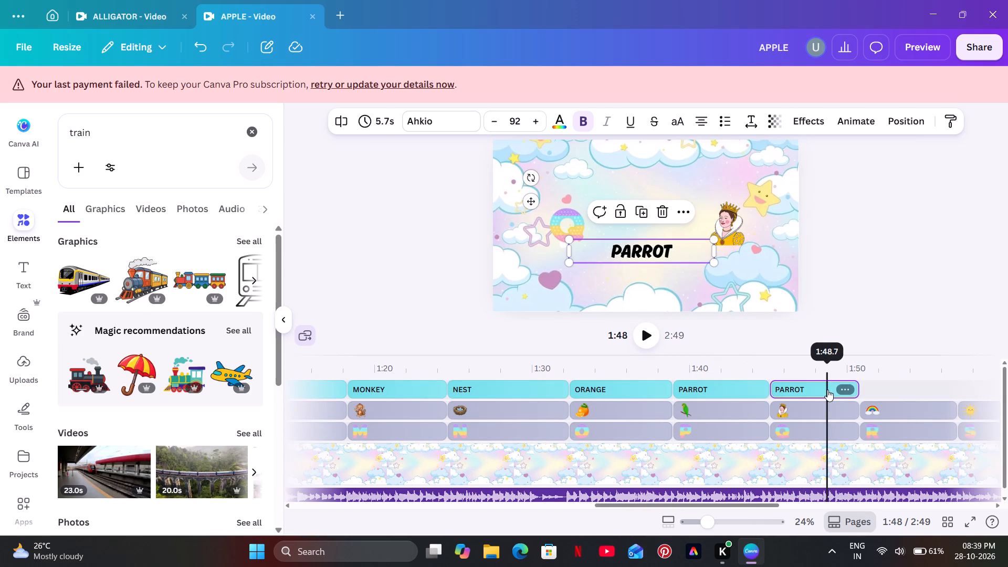
left_click(823, 388)
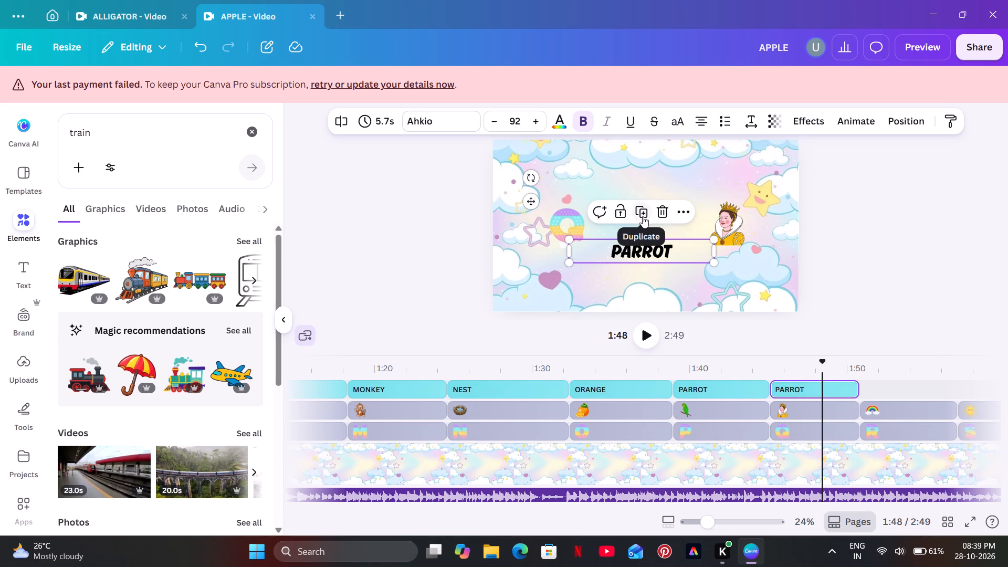
double_click(655, 249)
key("BackSpace")
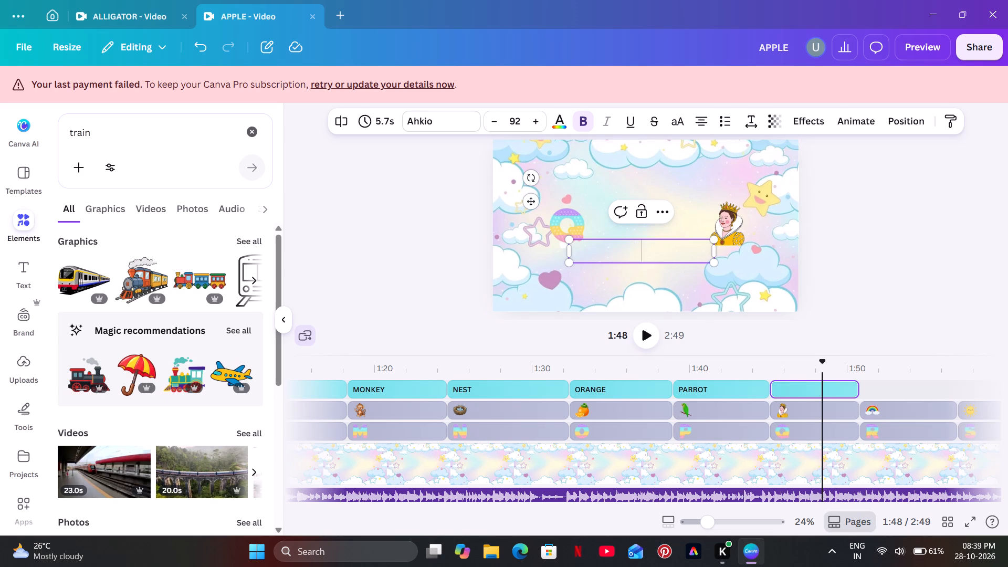
type("QUEEN")
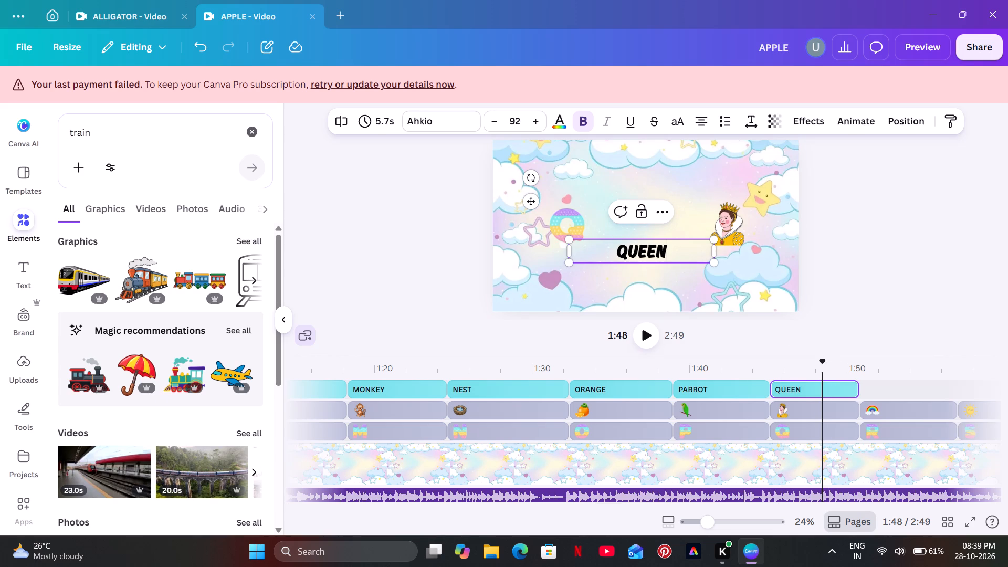
left_click(886, 256)
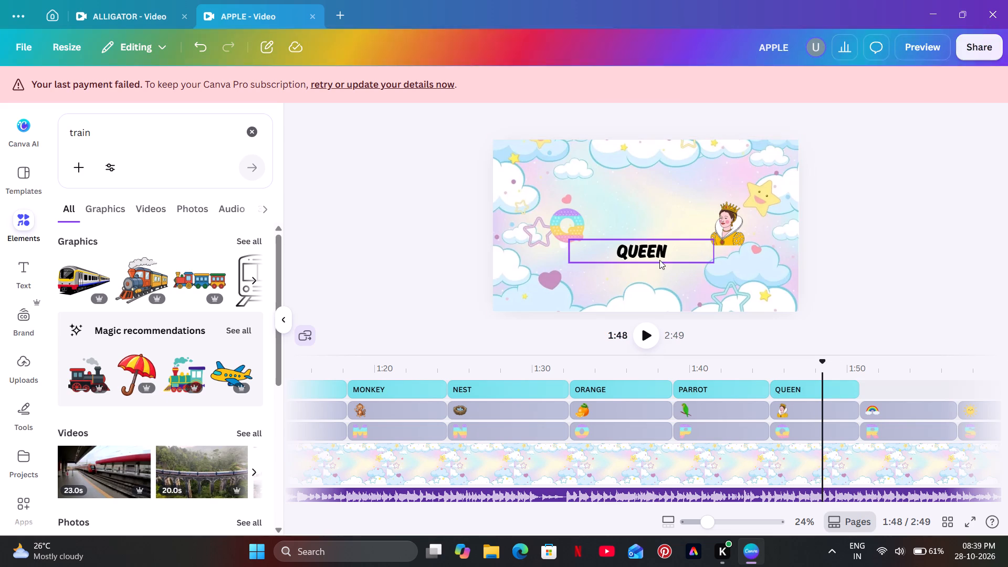
Duplicate the QUEEN caption and place the copy over the letter R section, extended to 6.2 s to match the R clip.
left_click(659, 259)
left_click(644, 213)
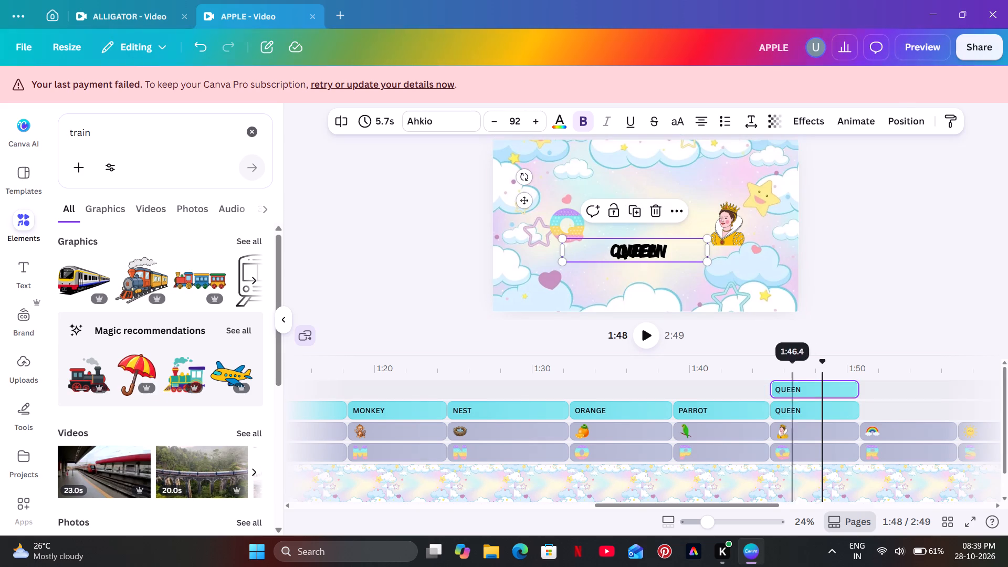
left_click_drag(810, 392, 911, 393)
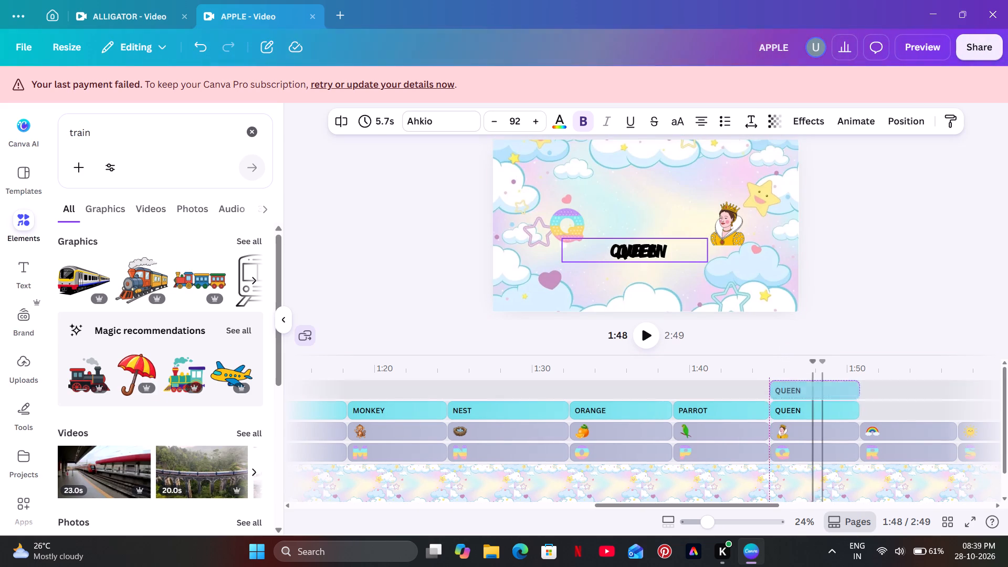
left_click_drag(911, 393, 777, 404)
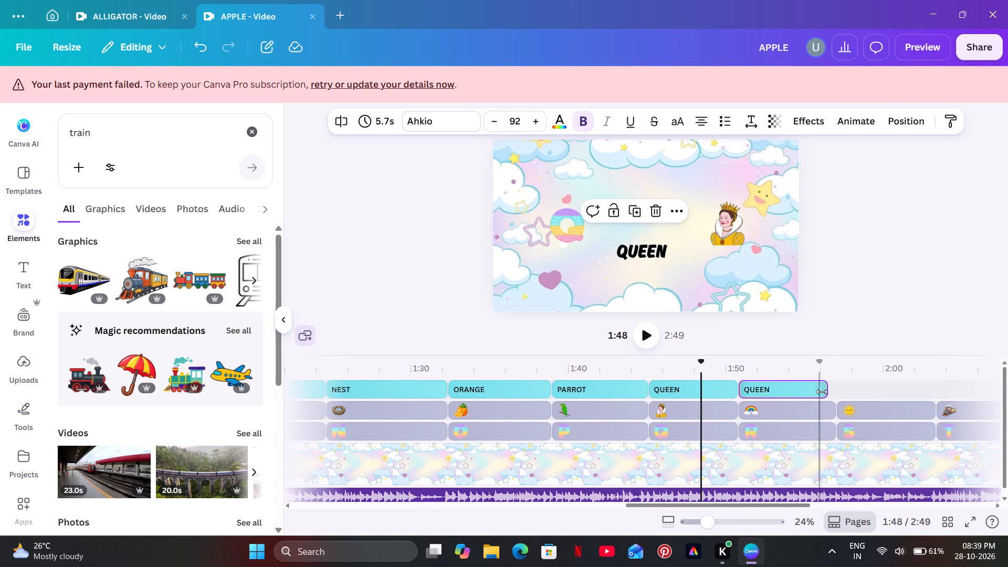
left_click_drag(826, 390, 829, 392)
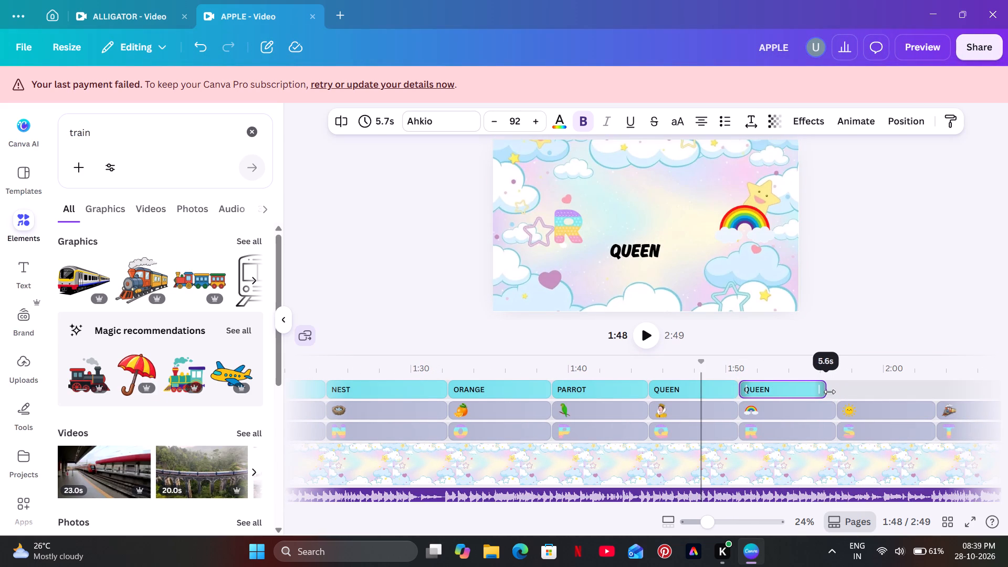
left_click_drag(829, 392, 836, 391)
Shift the caption over the letter R section slightly to the right and replace its text with RAINBOW, keeping it 6.2 s long.
left_click(802, 372)
left_click(655, 255)
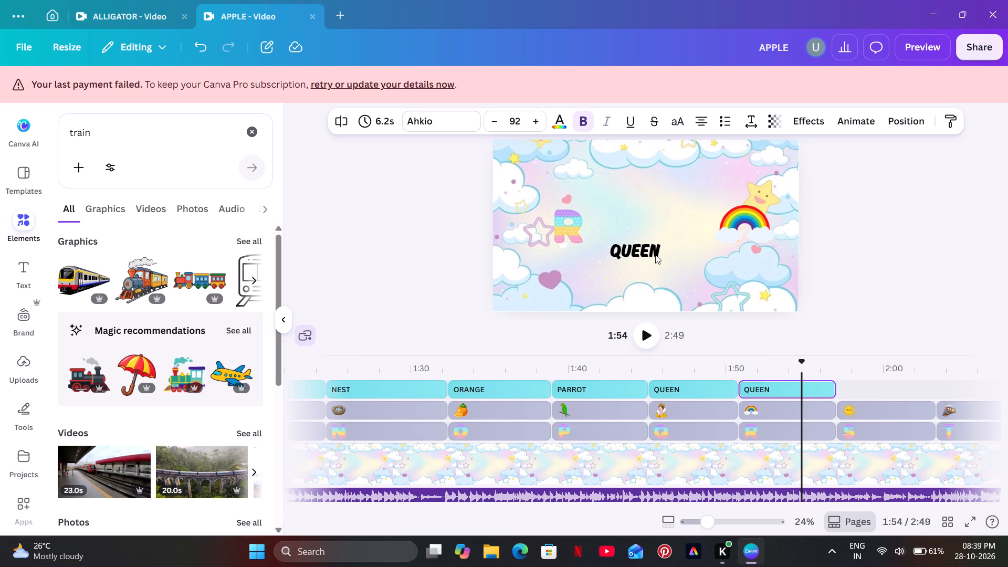
left_click_drag(646, 255, 660, 254)
left_click(660, 254)
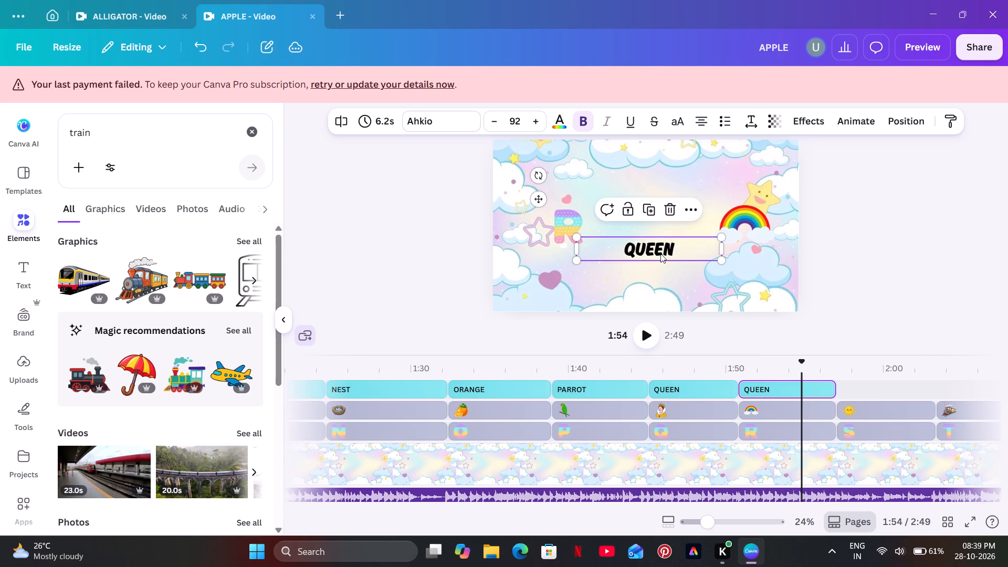
double_click(657, 256)
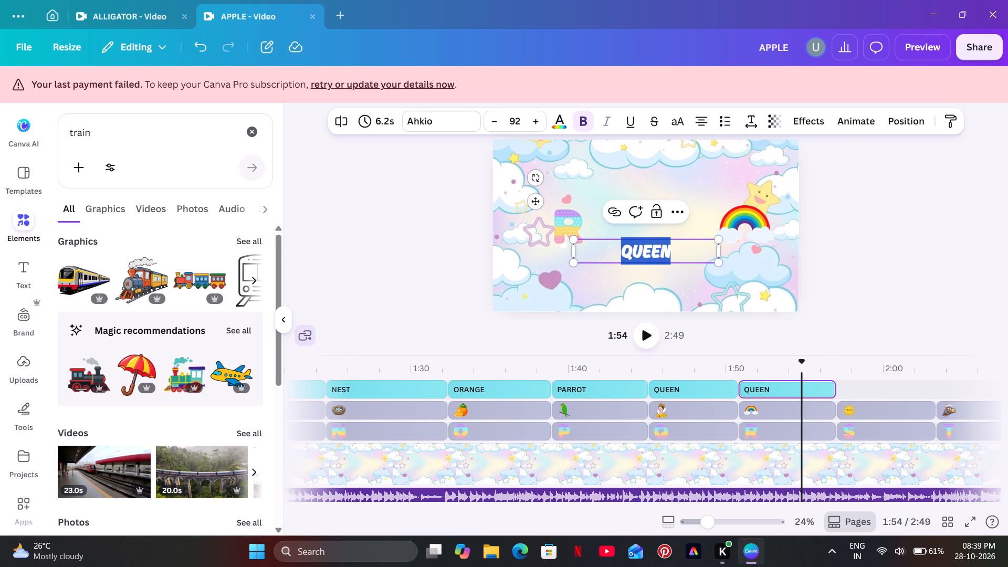
key("BackSpace")
type("RAIN")
type("BOW")
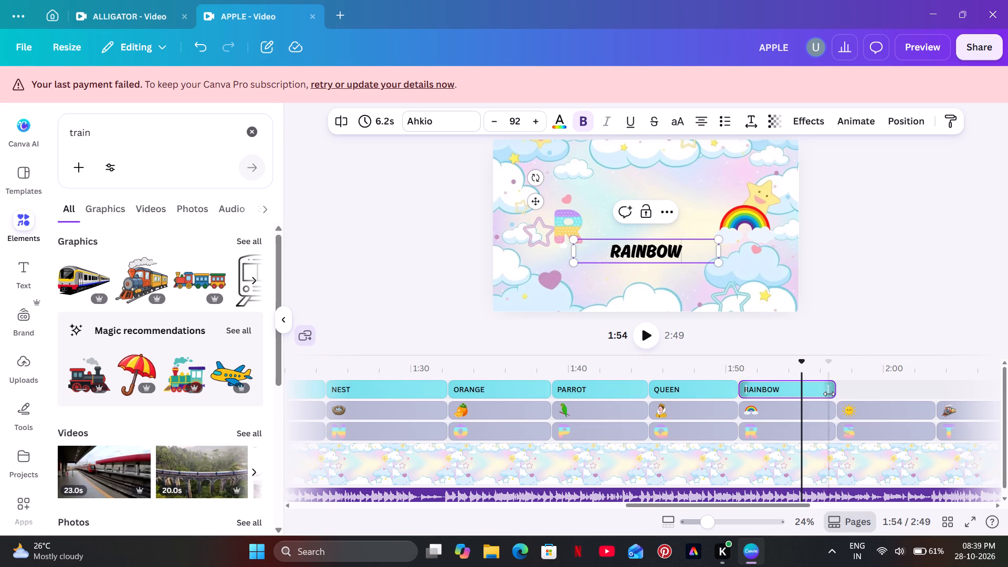
left_click_drag(829, 393, 833, 394)
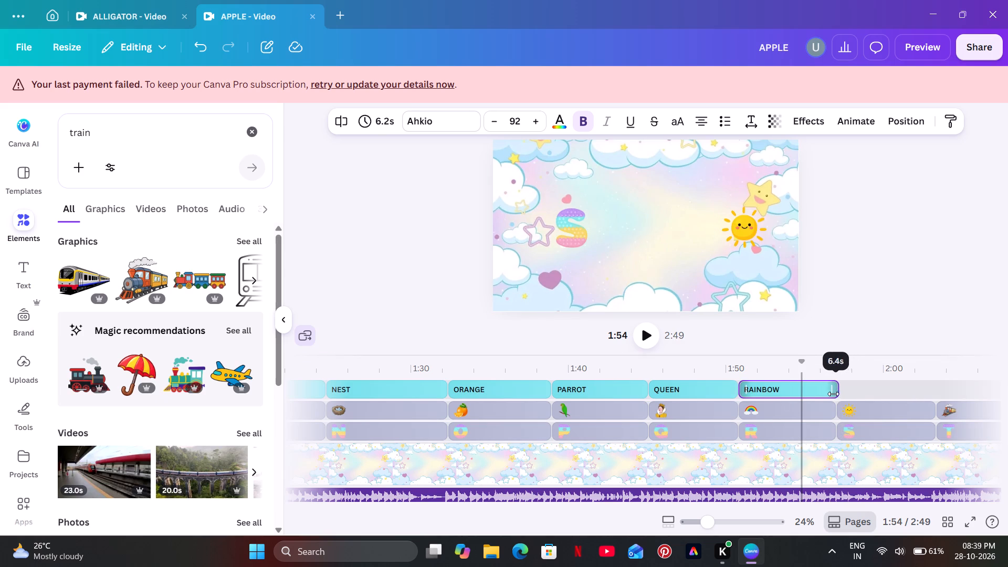
left_click_drag(833, 394, 832, 398)
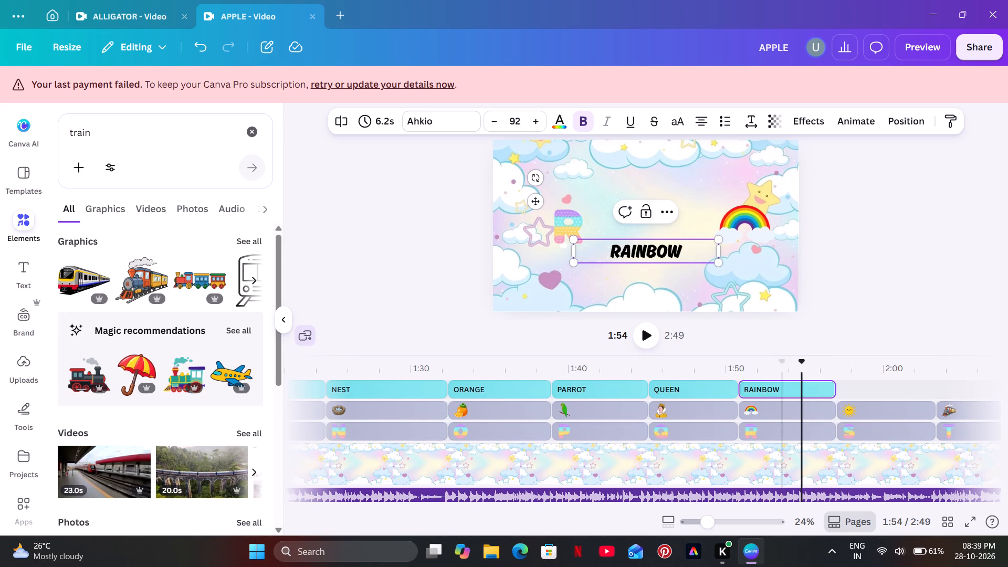
left_click(862, 328)
Duplicate the RAINBOW caption and place the copy over the letter S section, extended to 6.3 s to match the S clip.
left_click(811, 384)
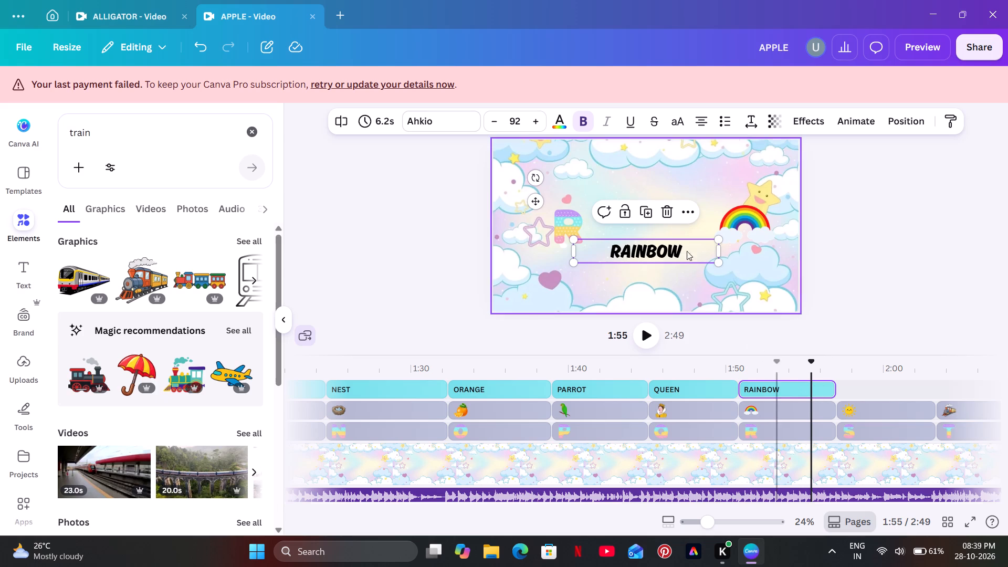
left_click(649, 215)
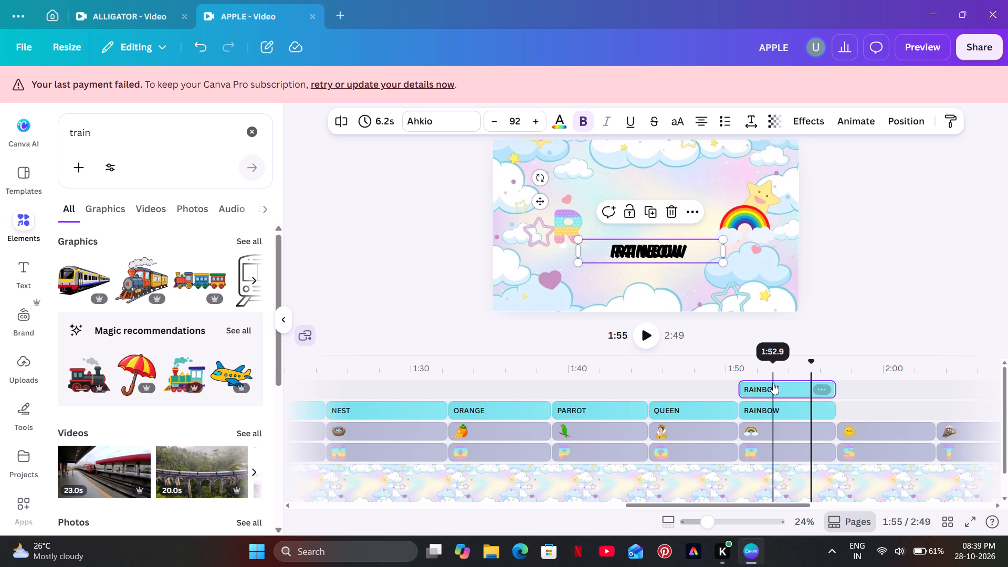
left_click_drag(773, 384, 864, 406)
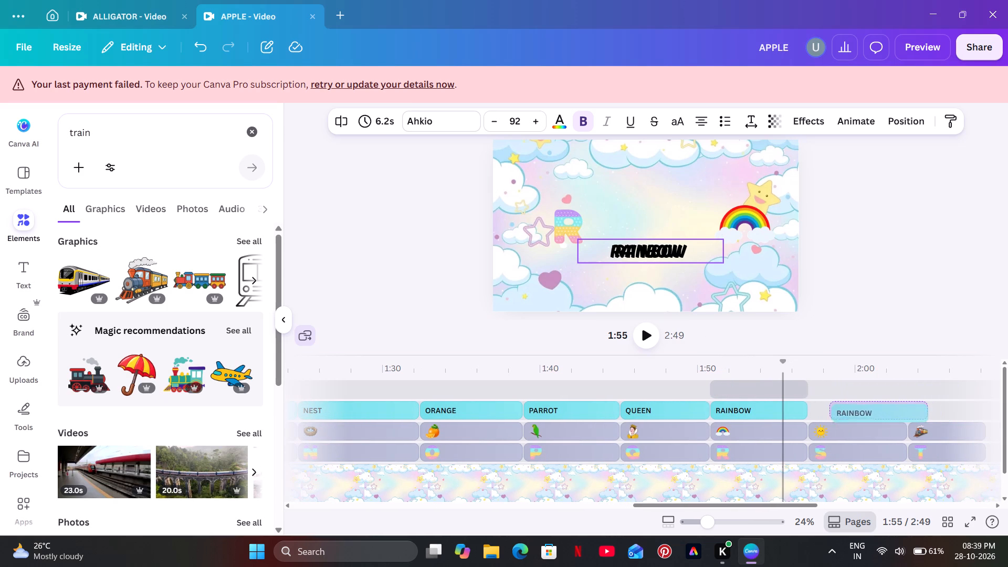
left_click_drag(864, 406, 847, 404)
left_click_drag(902, 387, 775, 401)
Replace the text of the caption over the letter S section with SUN.
left_click(722, 360)
left_click(657, 245)
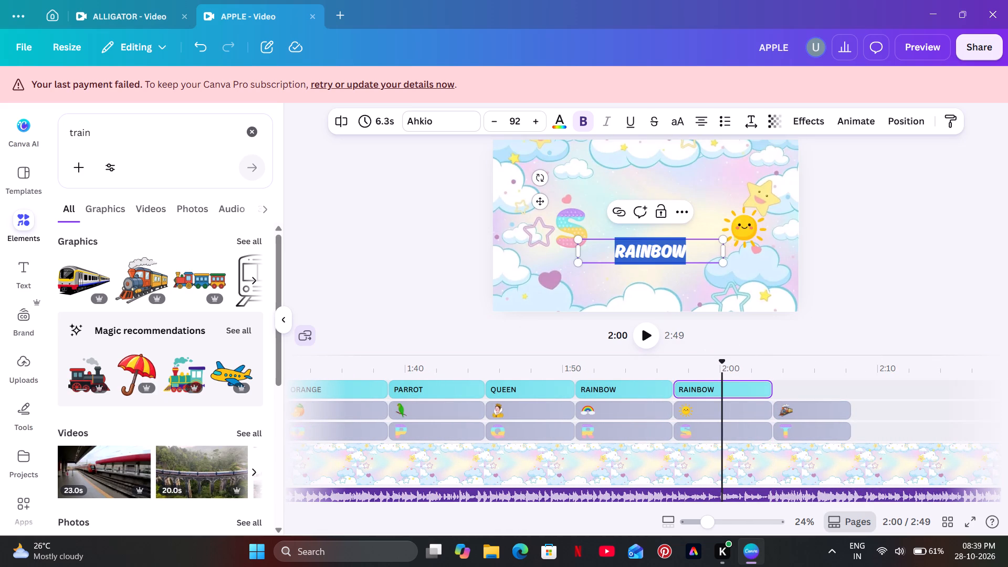
key("BackSpace")
type("SUN")
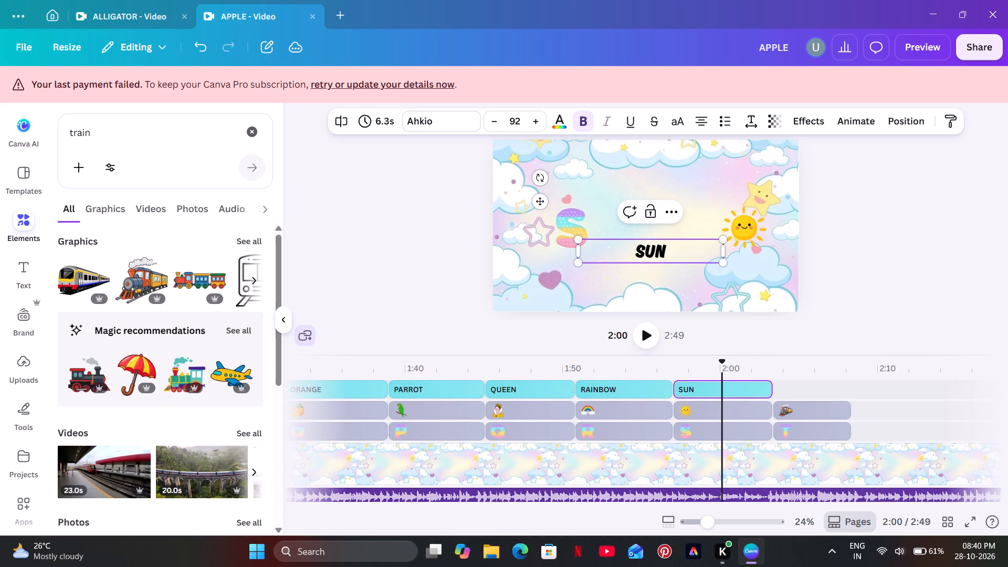
left_click(1000, 256)
Duplicate the SUN caption and place the copy over the letter T section, trimmed to 5.0 s to match the T clip.
left_click(657, 248)
left_click(646, 217)
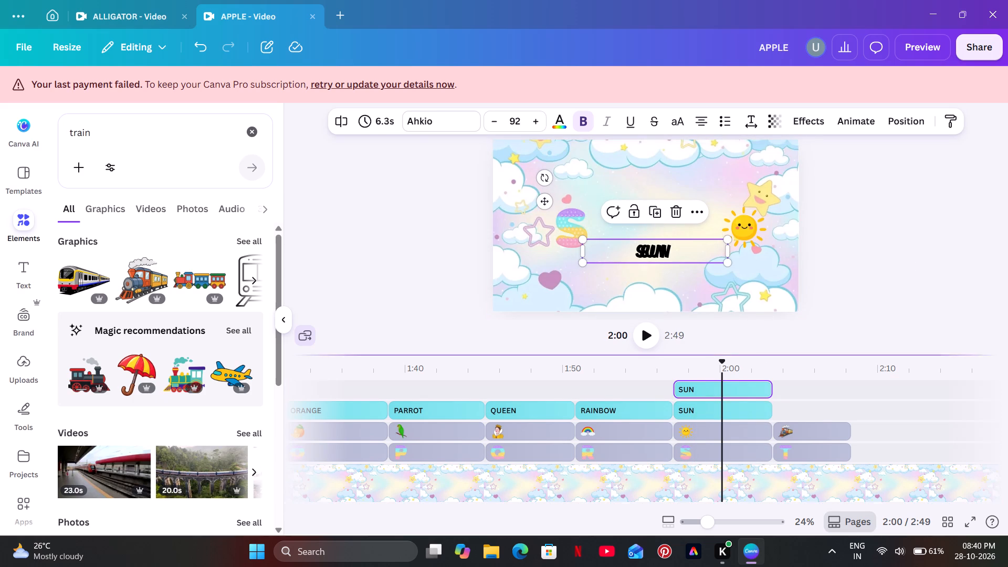
left_click_drag(726, 387, 825, 411)
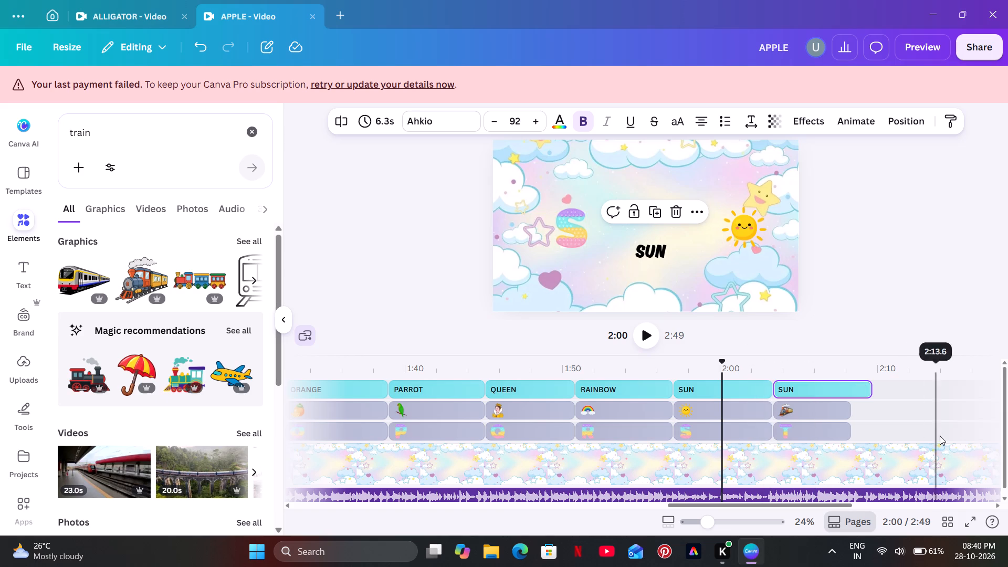
left_click_drag(871, 392, 852, 396)
Replace the text of the caption over the letter T section with TRAIN and shift the caption slightly to the left.
left_click(783, 364)
double_click(650, 253)
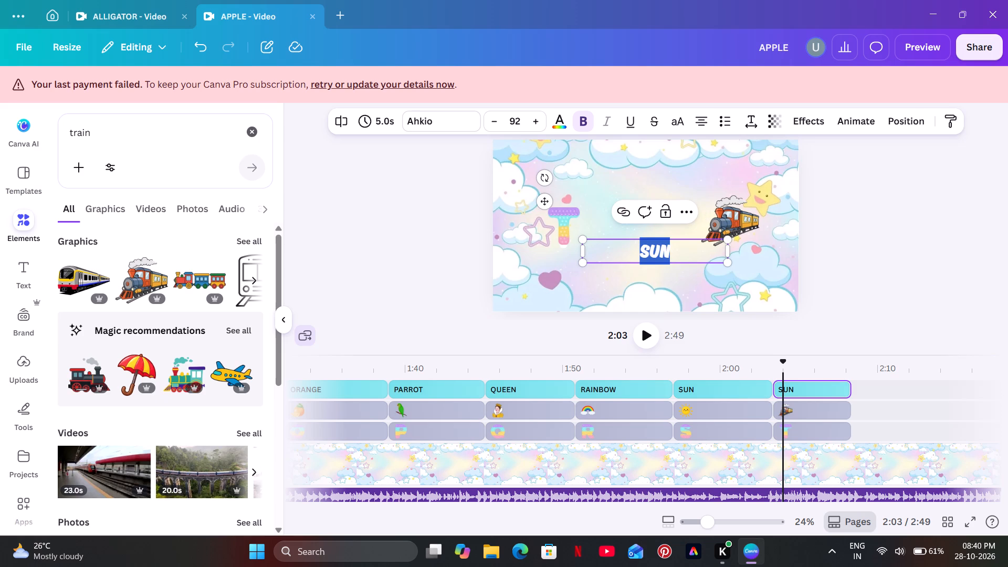
key("BackSpace")
type("TRAI")
key("n")
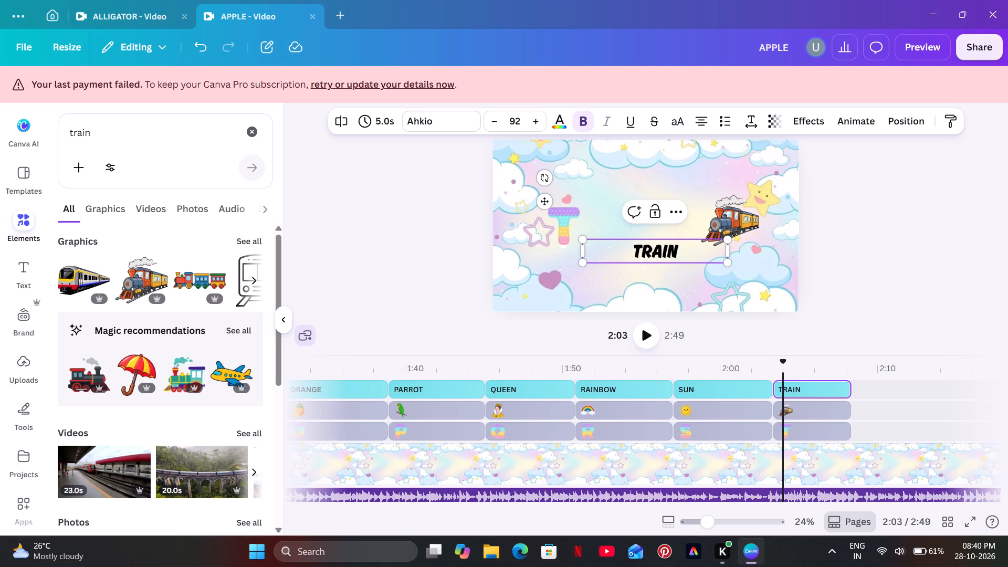
left_click(934, 261)
left_click_drag(656, 254, 652, 254)
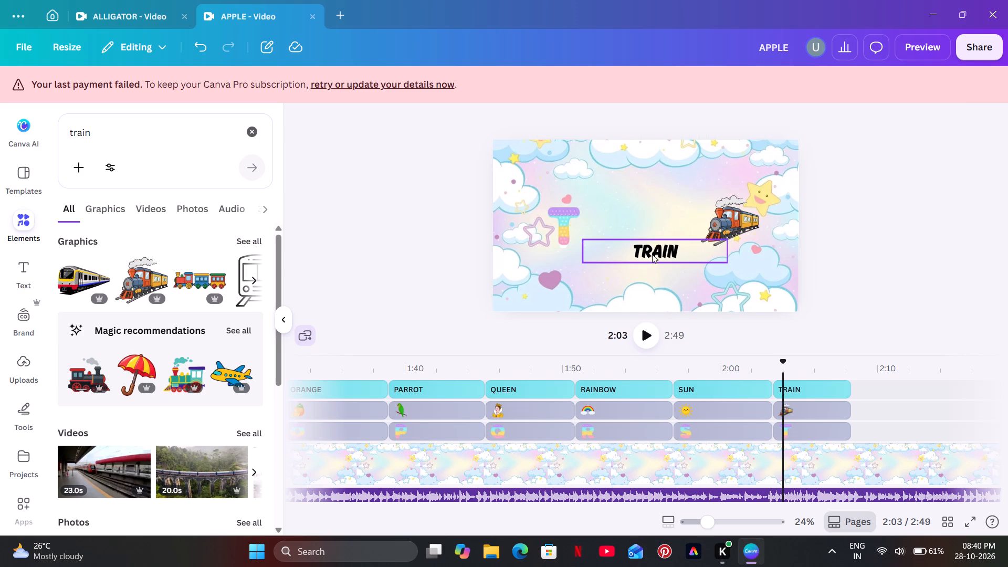
left_click_drag(652, 254, 648, 254)
left_click(1007, 229)
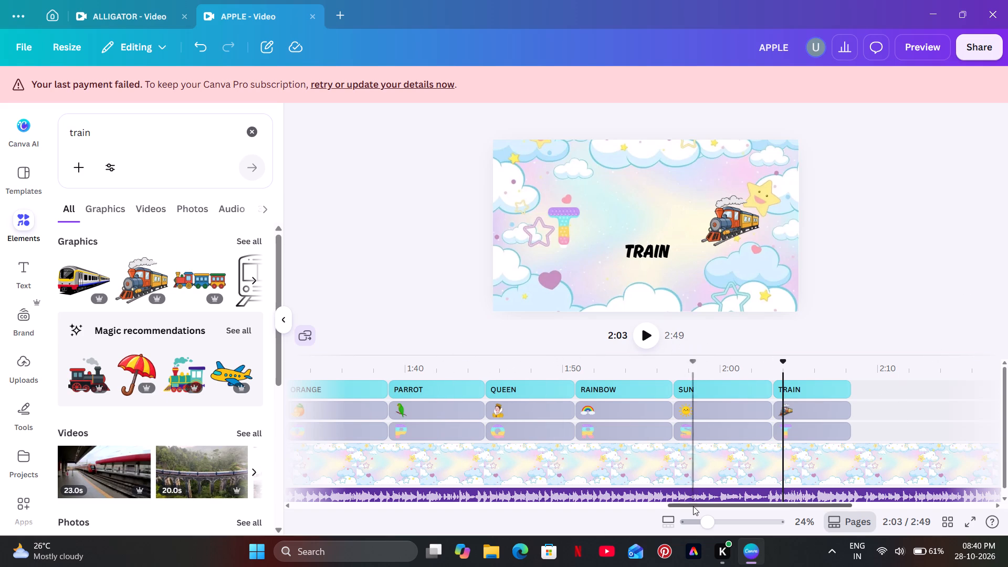
Colour the initial letter I of the ICE CREAM caption light purple, using the photo colours taken from the letter A graphic.
left_click_drag(693, 507, 531, 526)
left_click(540, 381)
left_click(448, 372)
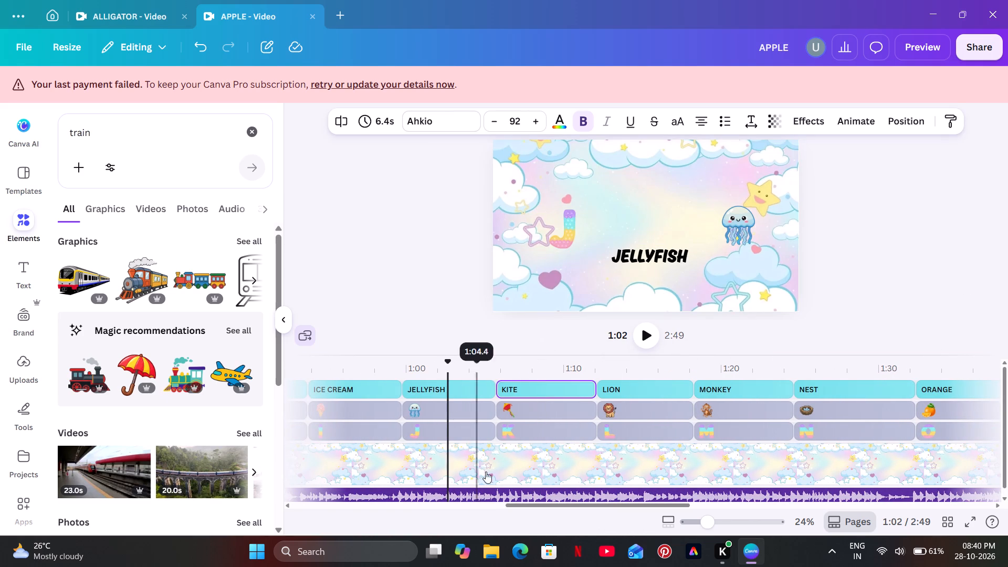
left_click_drag(517, 506, 450, 502)
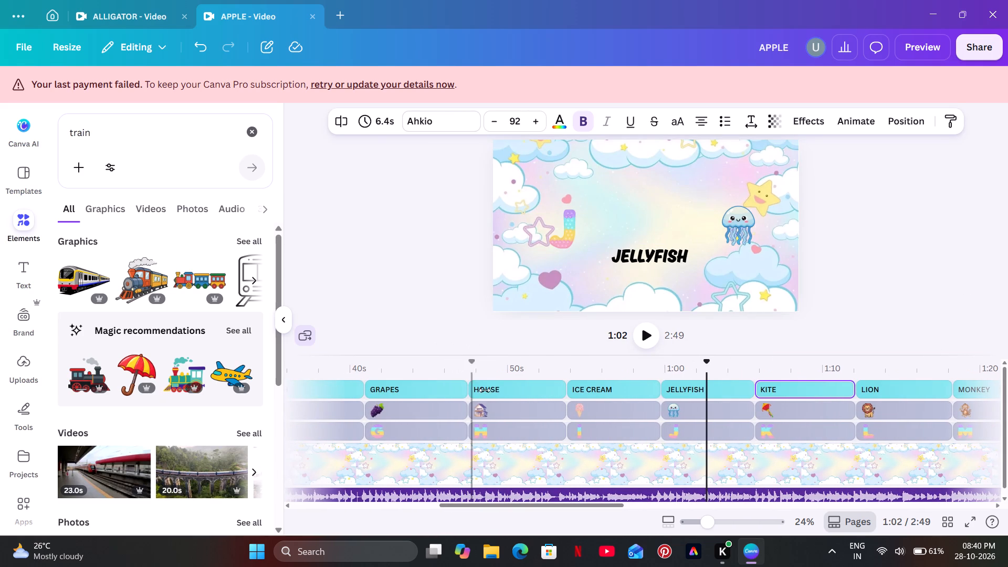
left_click(503, 377)
left_click(439, 374)
left_click(535, 380)
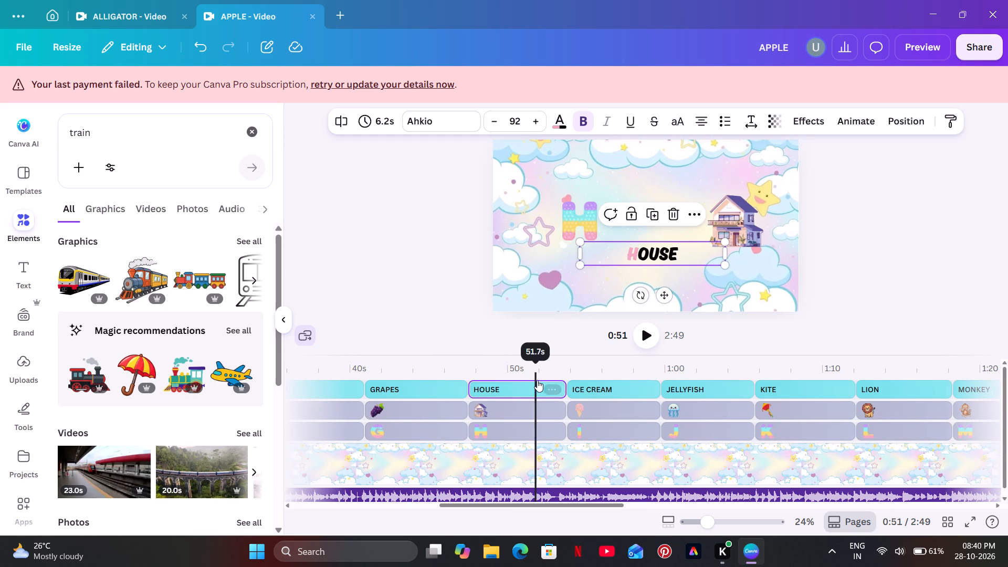
left_click(594, 372)
left_click(626, 254)
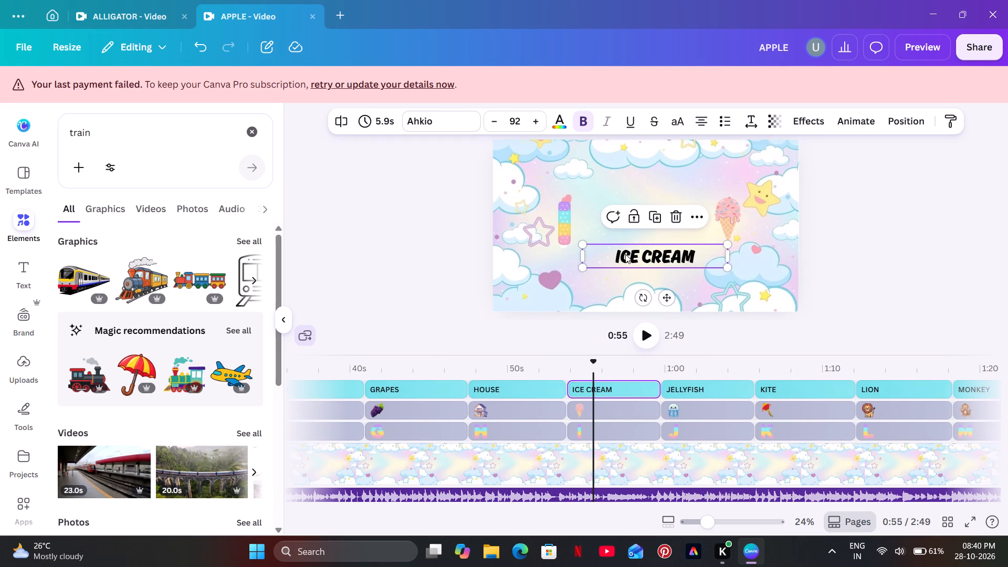
left_click(616, 257)
left_click_drag(619, 257, 610, 263)
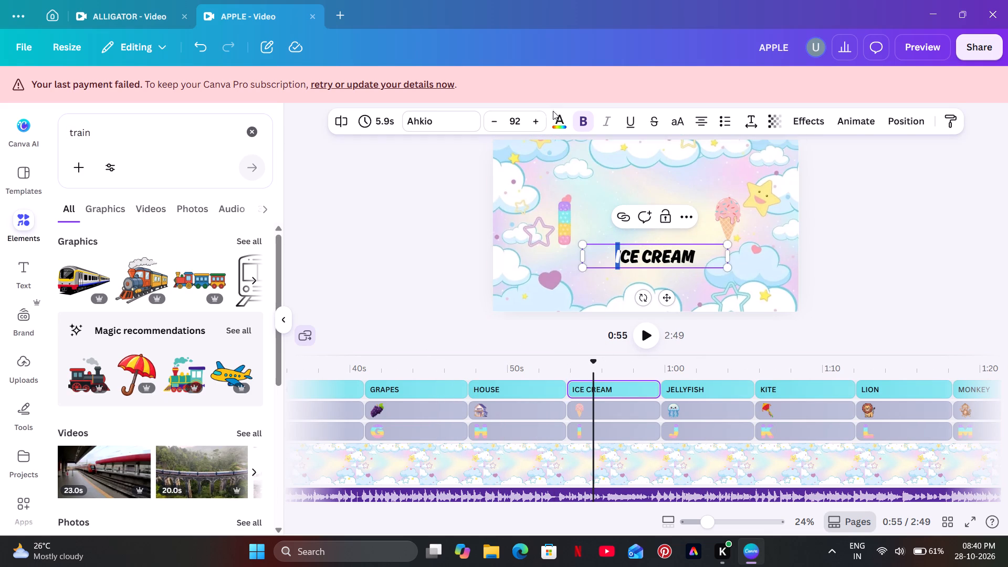
left_click(555, 123)
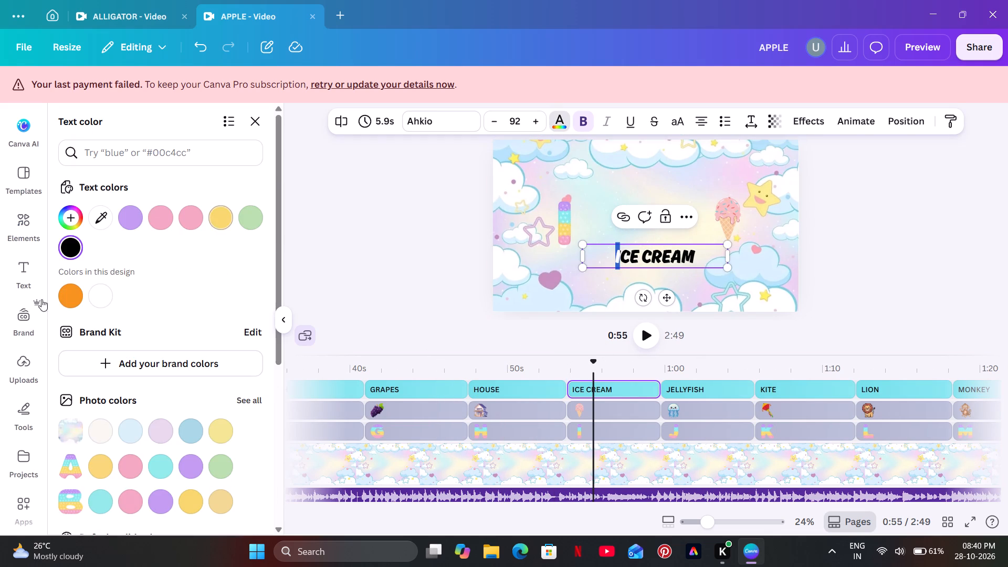
left_click(183, 455)
left_click(187, 463)
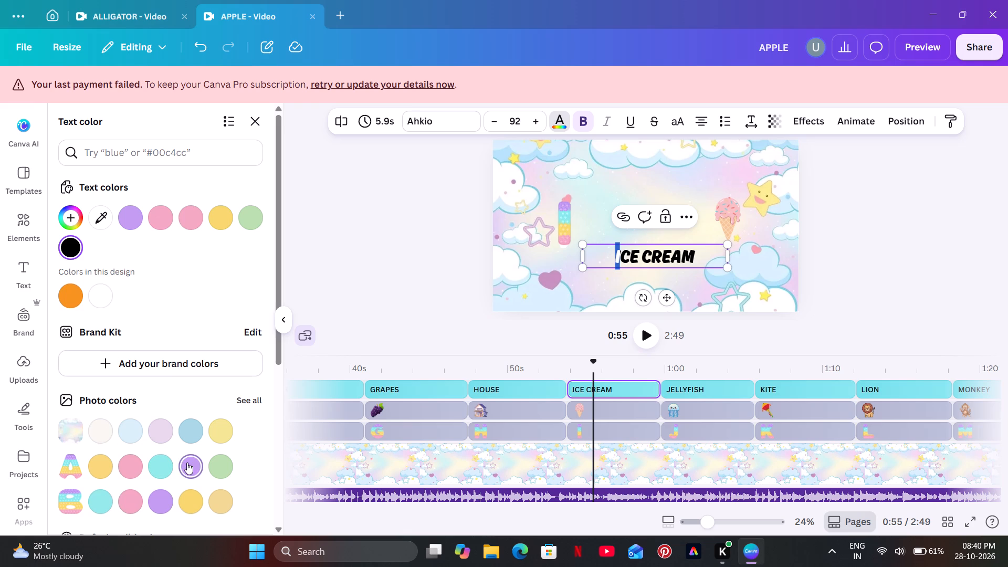
double_click(434, 197)
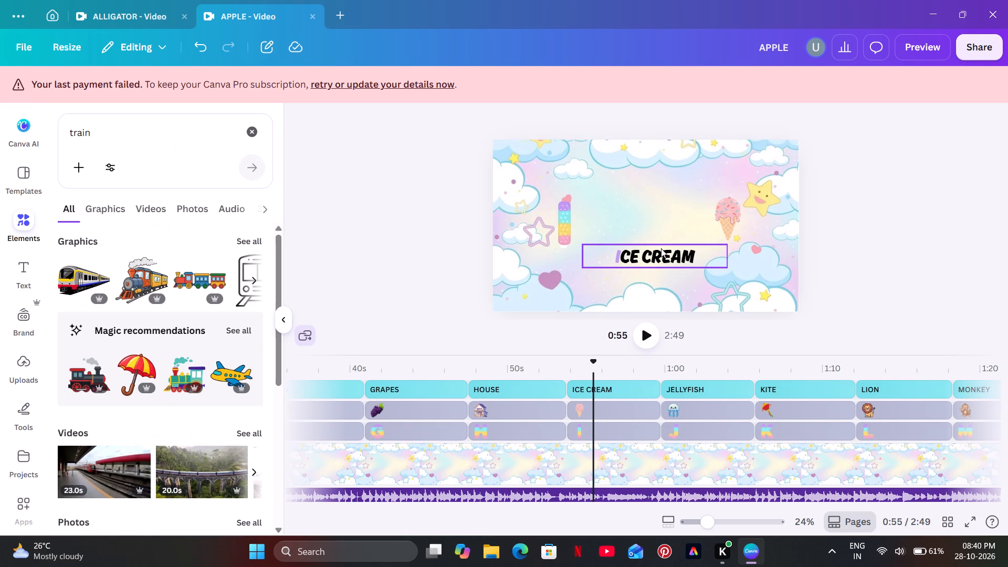
Colour the letter C of CREAM in the ICE CREAM caption pink, using the photo colours taken from the letter A graphic.
left_click(658, 254)
left_click(650, 257)
left_click_drag(650, 257, 645, 260)
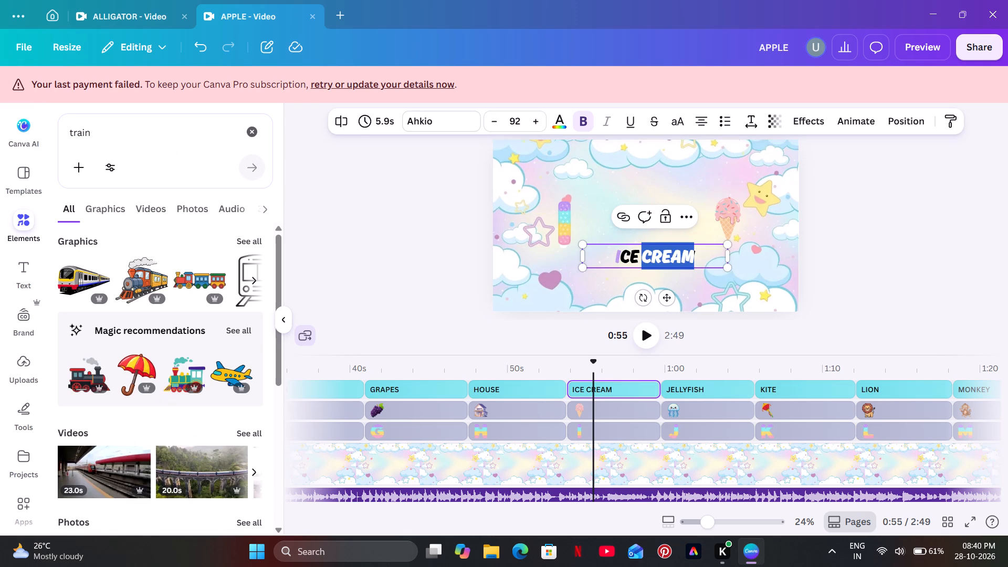
left_click(646, 257)
left_click(646, 257)
left_click(653, 256)
left_click_drag(652, 256, 644, 259)
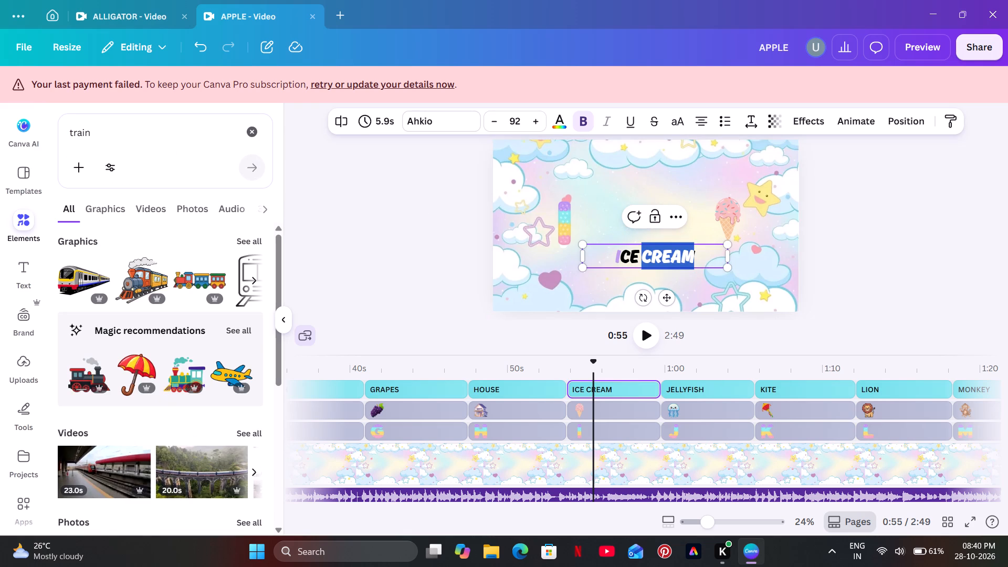
left_click_drag(644, 259, 644, 259)
double_click(651, 255)
left_click(648, 258)
left_click(648, 258)
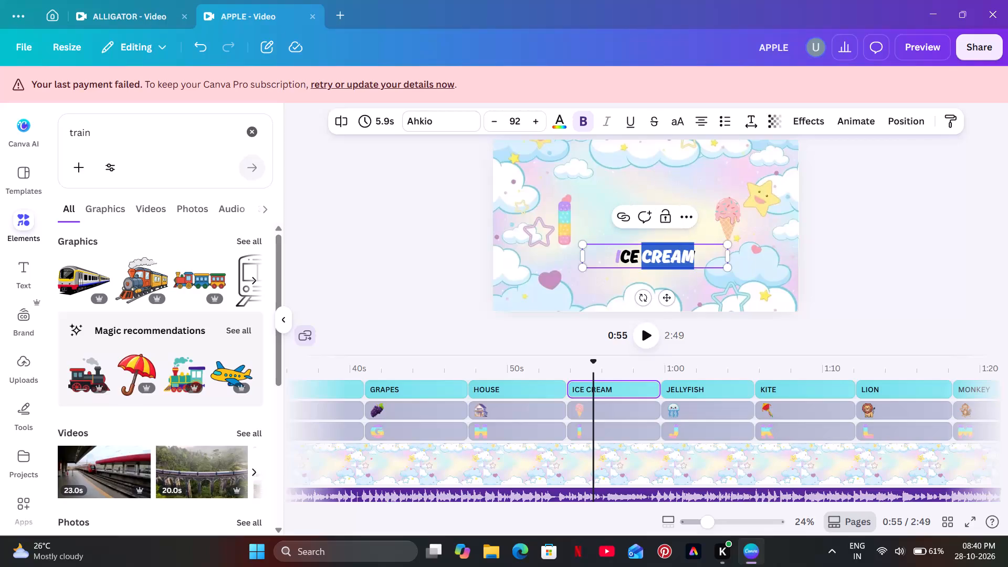
left_click(840, 196)
left_click(651, 253)
left_click(648, 257)
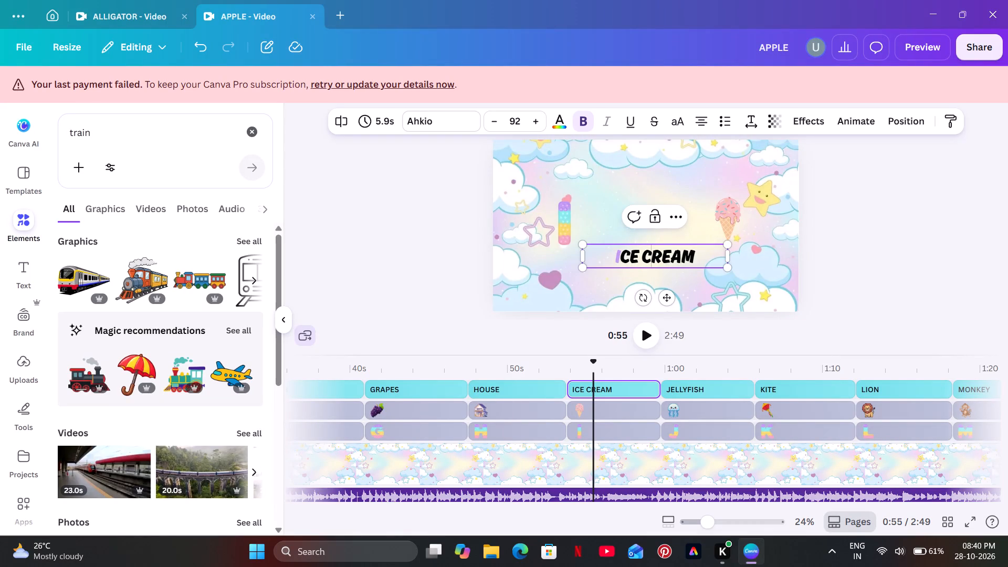
left_click_drag(648, 257, 642, 261)
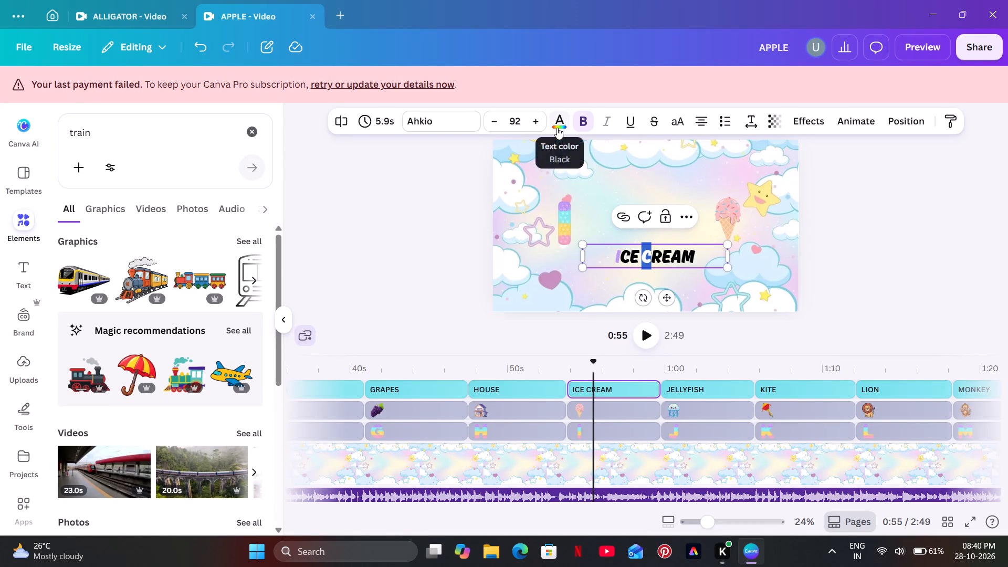
left_click(557, 128)
left_click(121, 470)
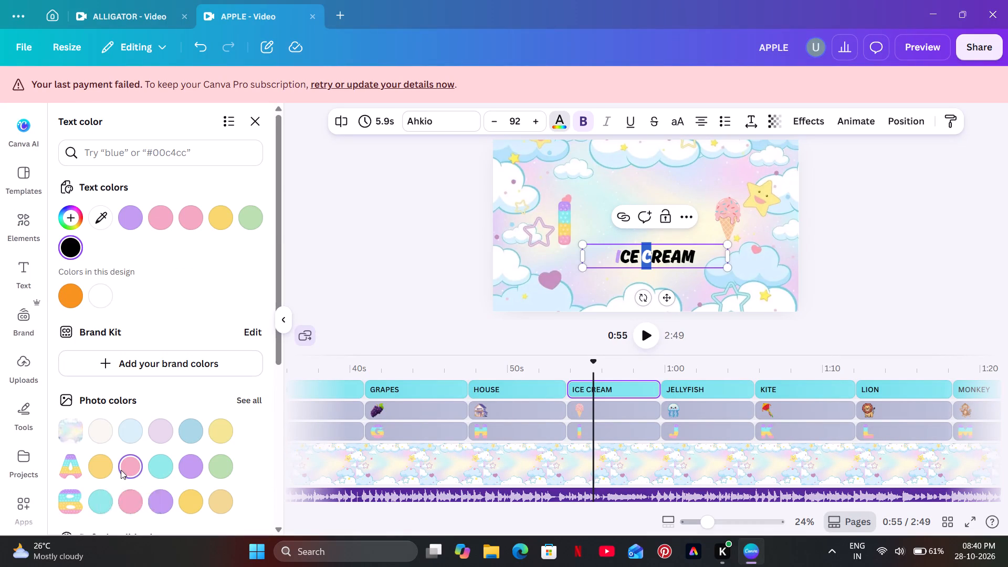
double_click(430, 193)
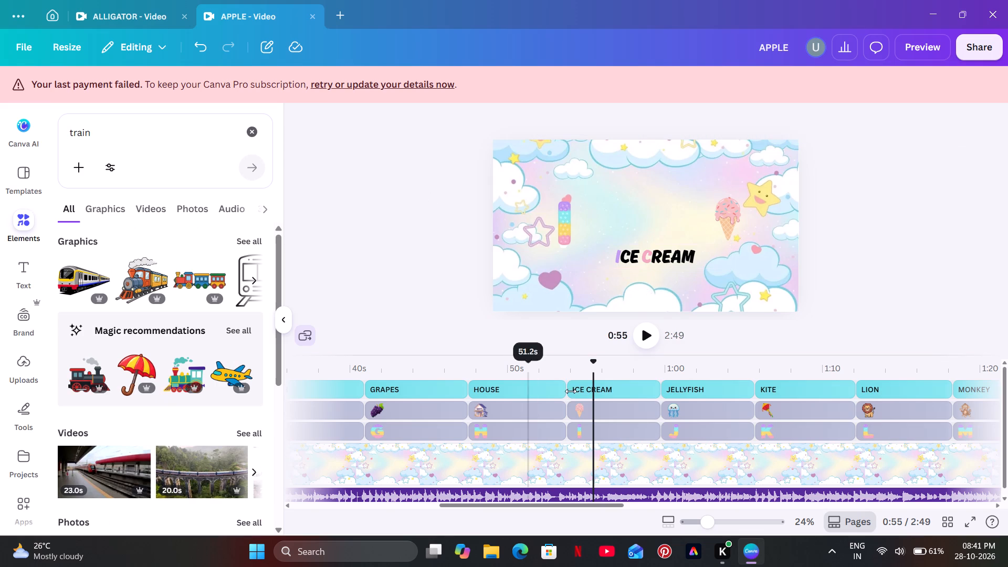
Colour the initial letter J of the JELLYFISH caption light turquoise, using the photo colours taken from the letter B graphic.
left_click(690, 374)
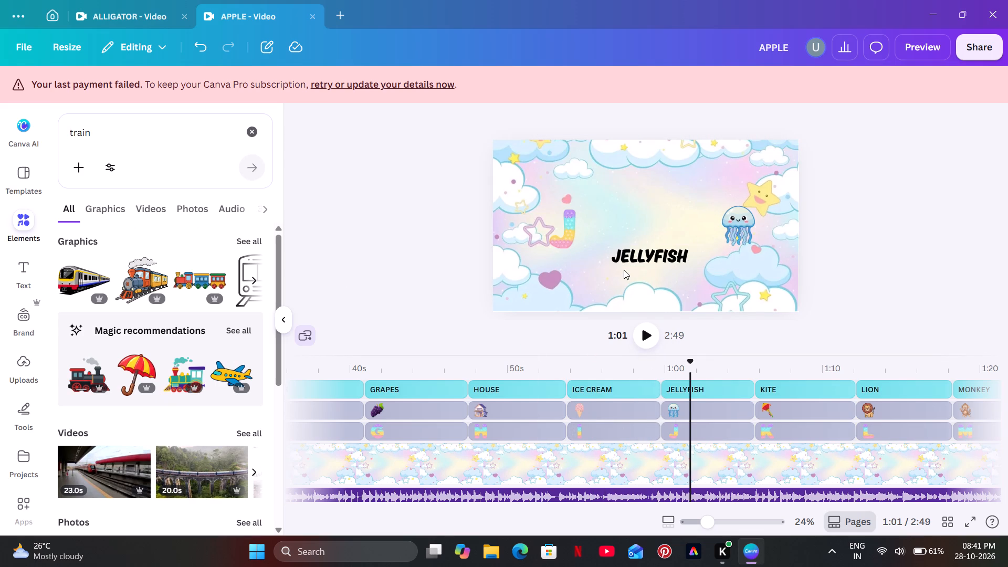
left_click(624, 256)
left_click(623, 256)
left_click_drag(622, 256, 617, 256)
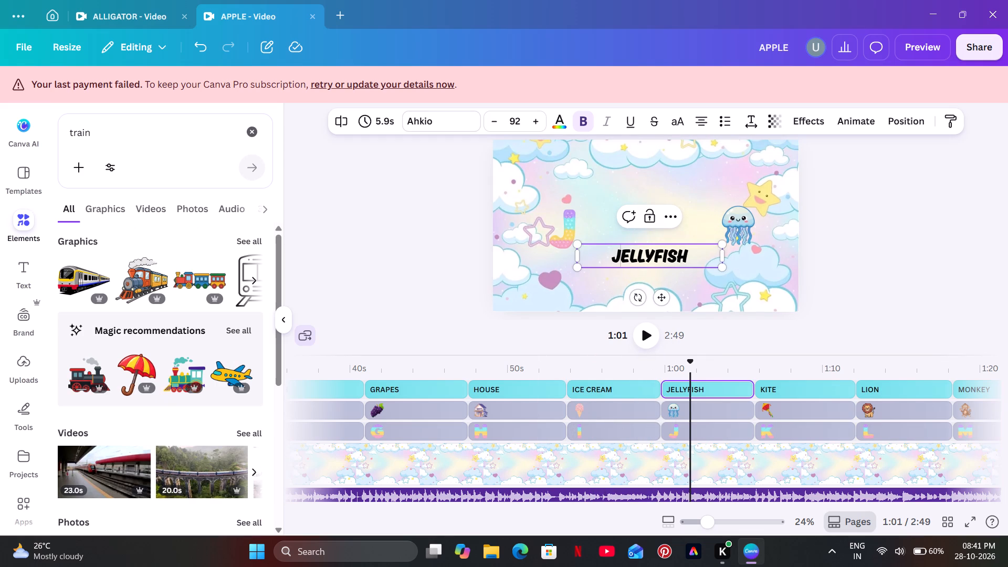
left_click_drag(617, 256, 610, 259)
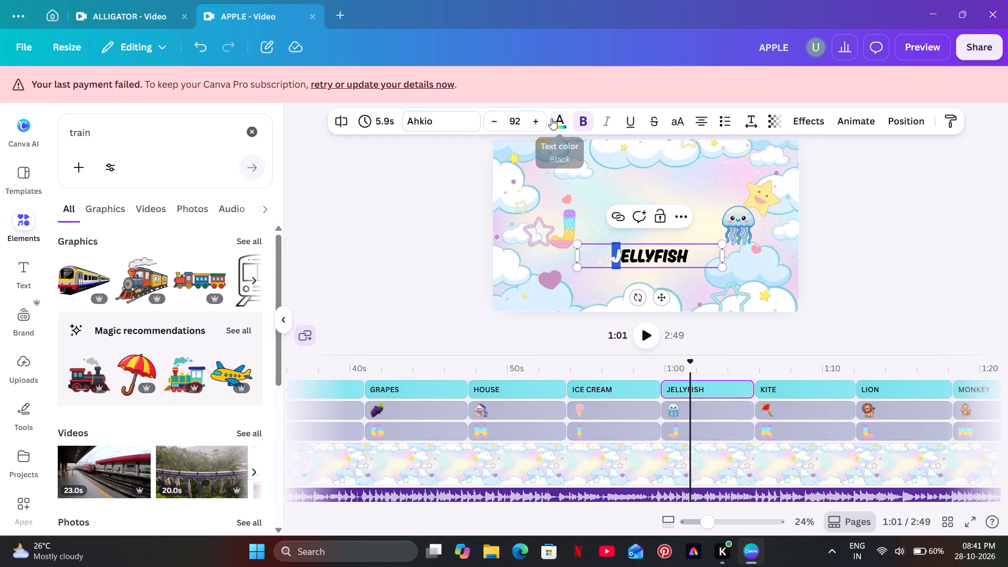
left_click(554, 117)
scroll(115, 343, "down", 2)
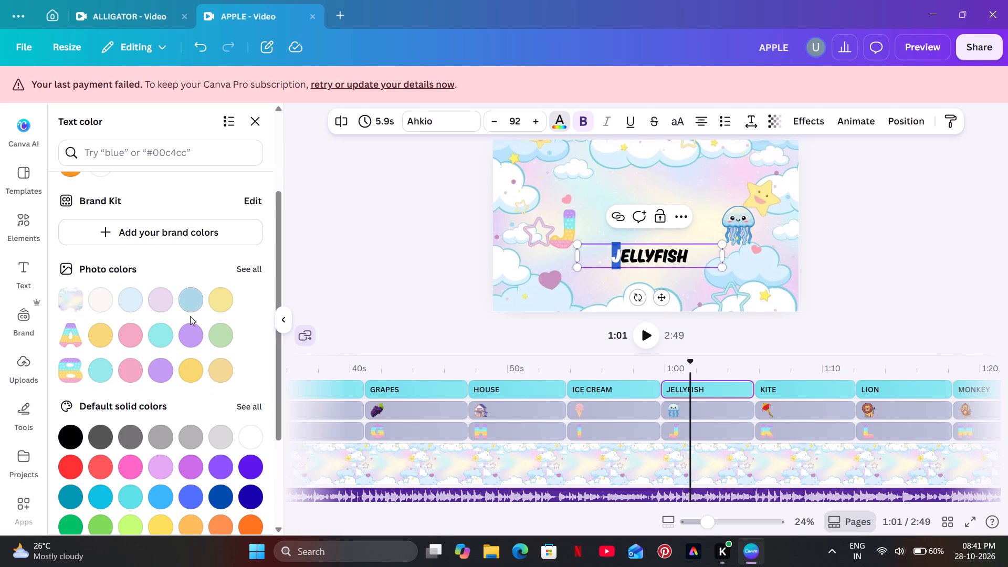
left_click(108, 372)
double_click(362, 197)
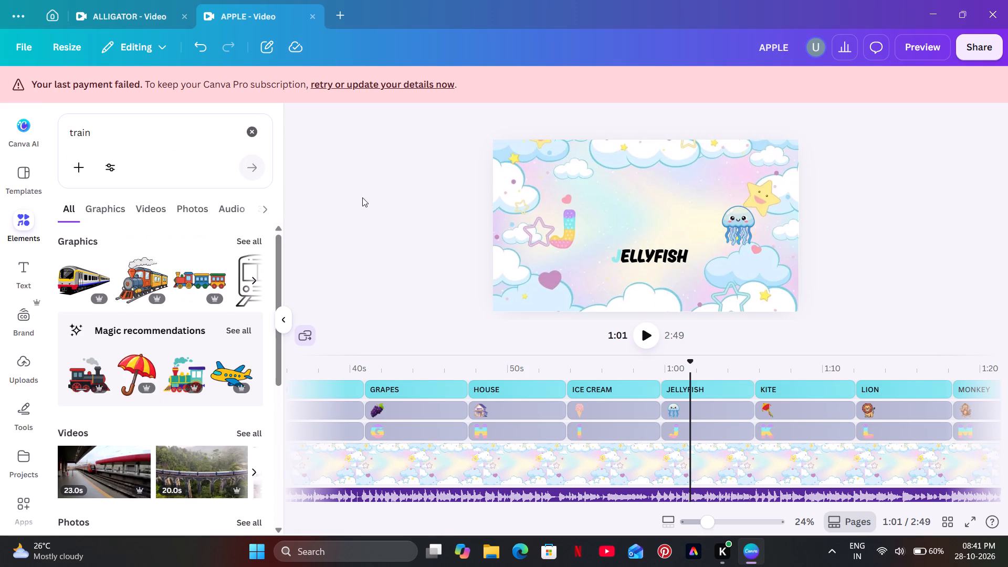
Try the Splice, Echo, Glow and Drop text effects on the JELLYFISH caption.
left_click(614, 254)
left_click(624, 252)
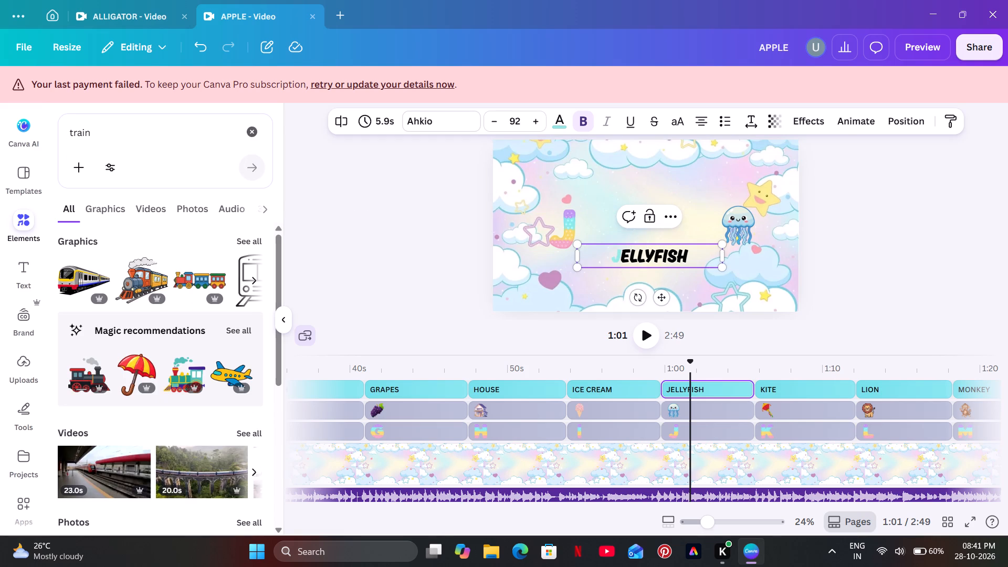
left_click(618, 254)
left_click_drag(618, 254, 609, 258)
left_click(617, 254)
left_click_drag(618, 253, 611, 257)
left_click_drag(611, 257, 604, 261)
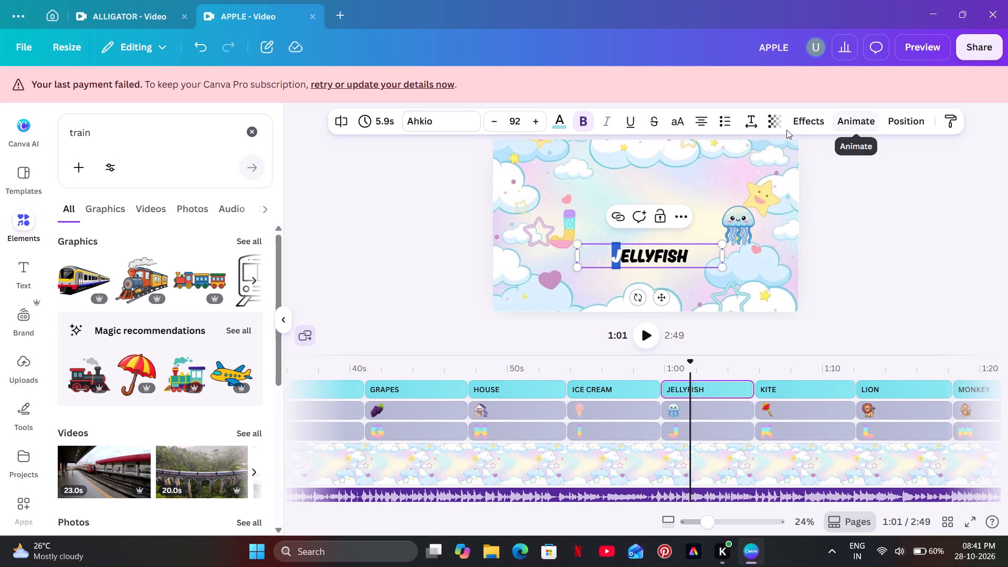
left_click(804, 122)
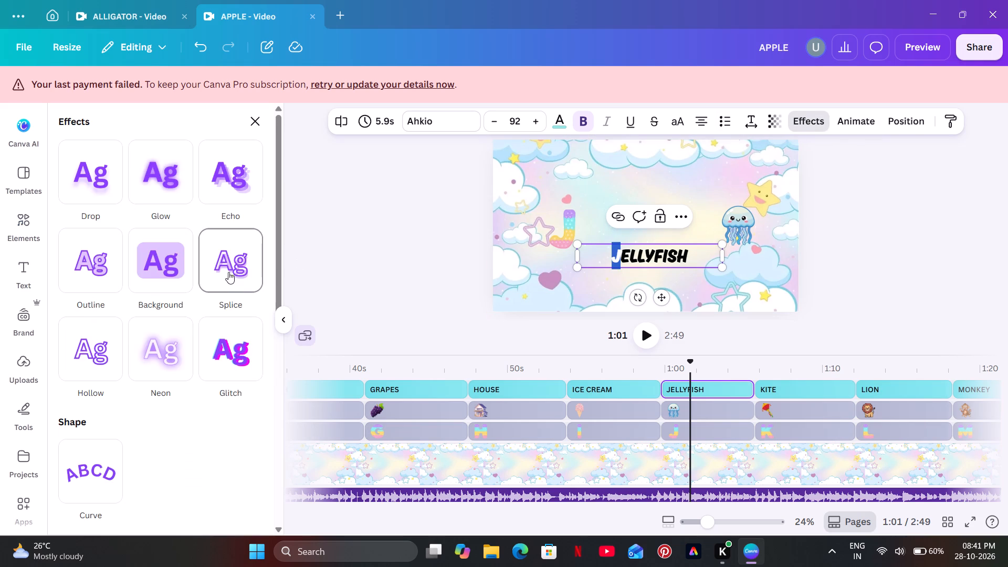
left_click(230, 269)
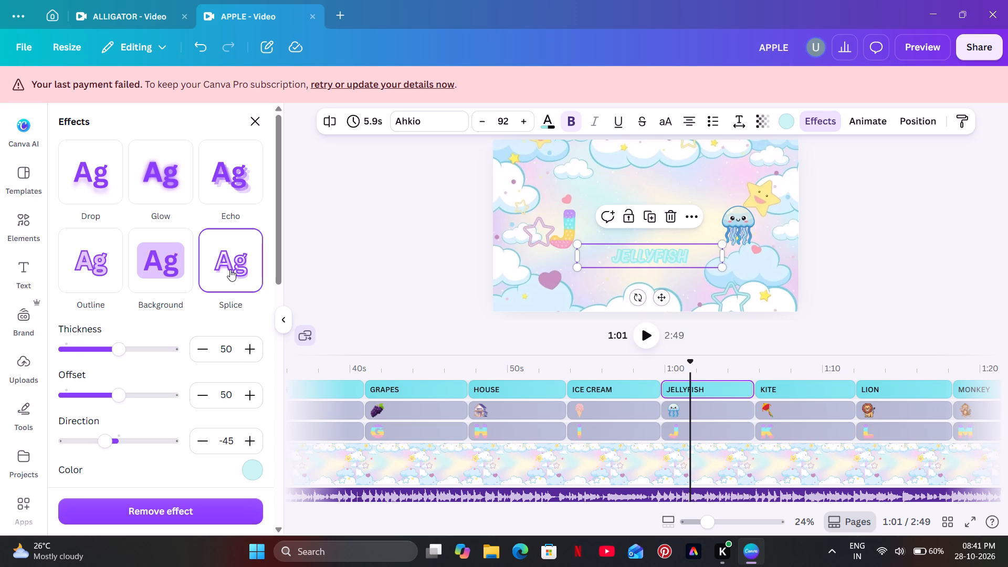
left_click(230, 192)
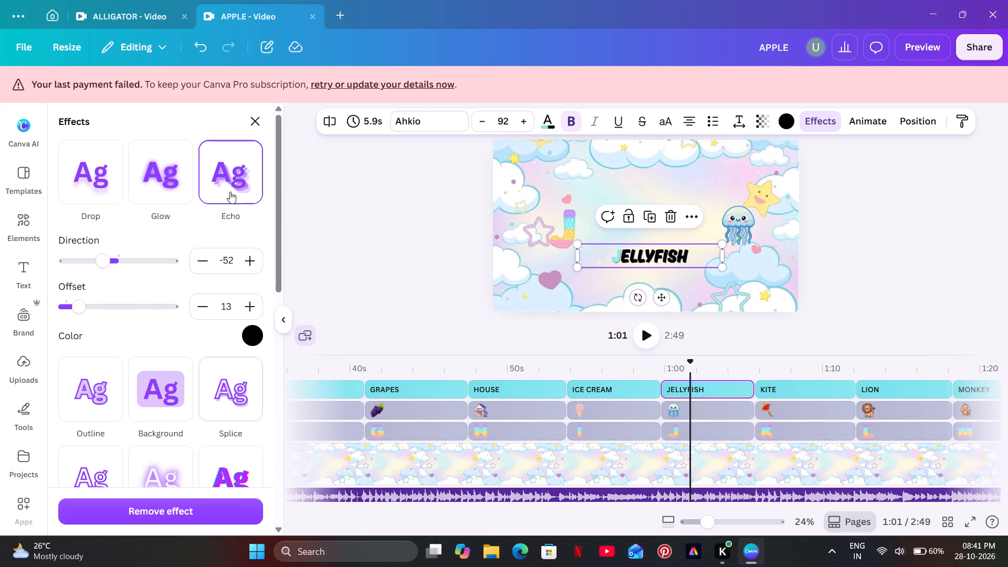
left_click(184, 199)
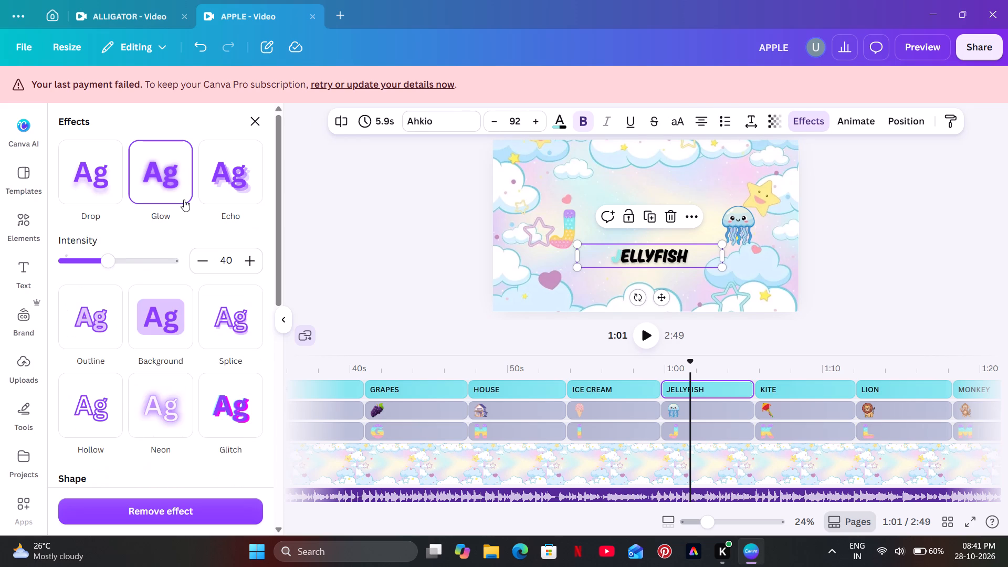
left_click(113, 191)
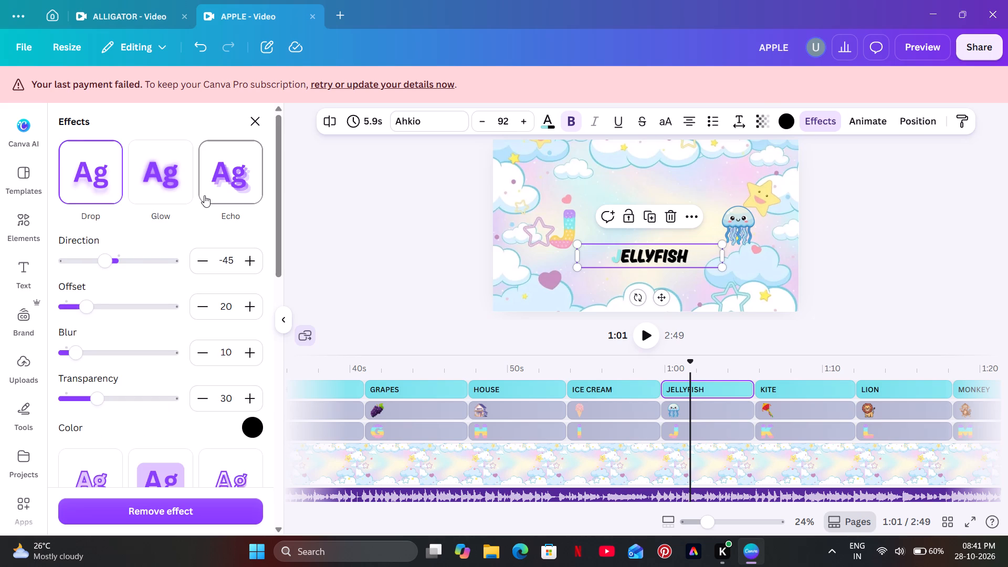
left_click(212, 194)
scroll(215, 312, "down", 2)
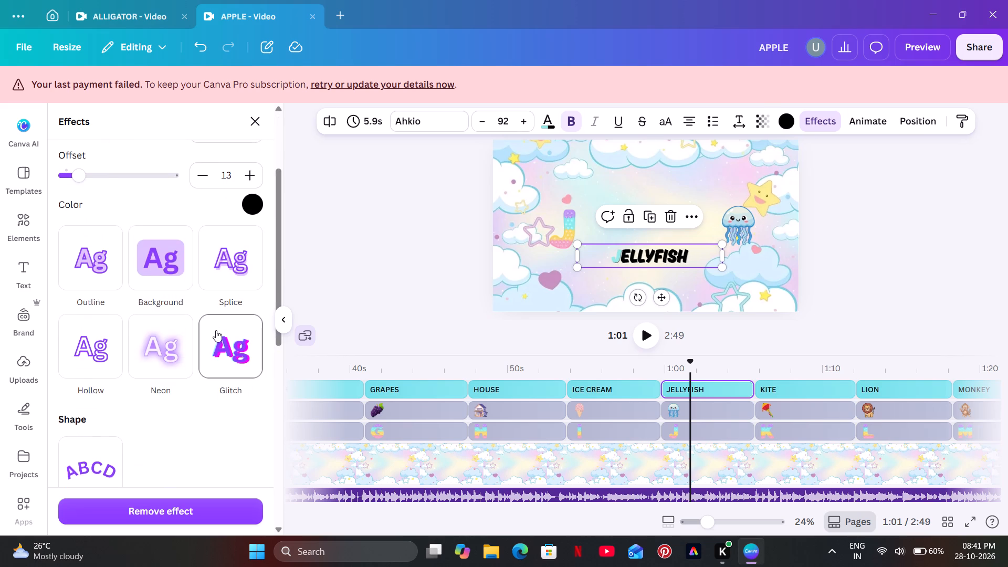
Compare the Glitch, Neon and Hollow text effects on the JELLYFISH caption and apply Glitch.
left_click(219, 348)
left_click(166, 359)
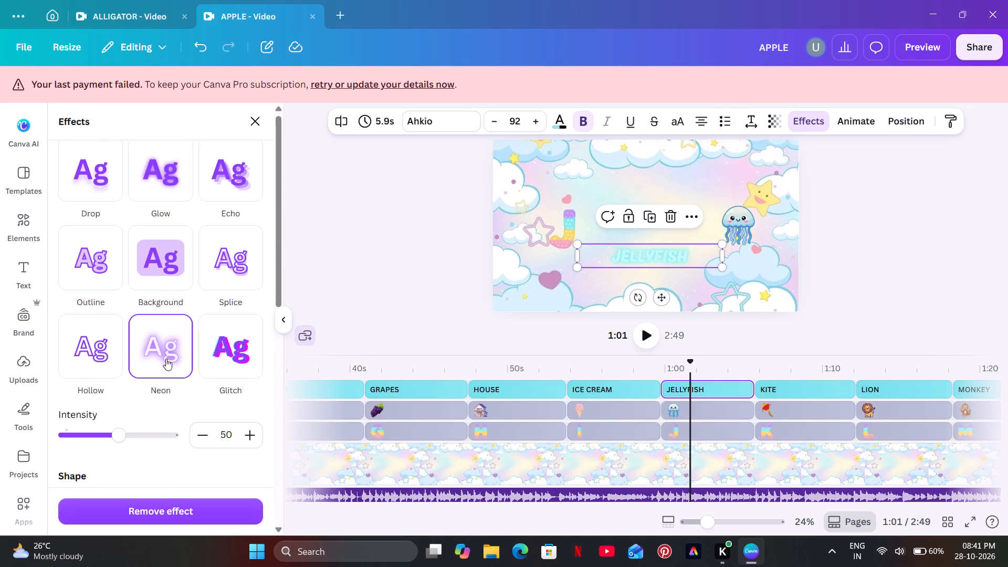
left_click(107, 359)
left_click(200, 352)
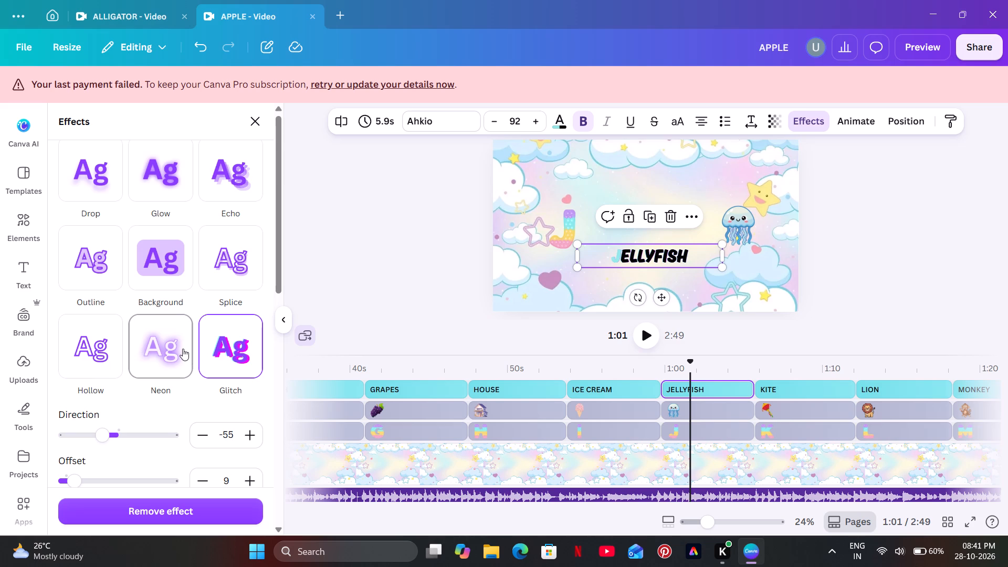
left_click(182, 349)
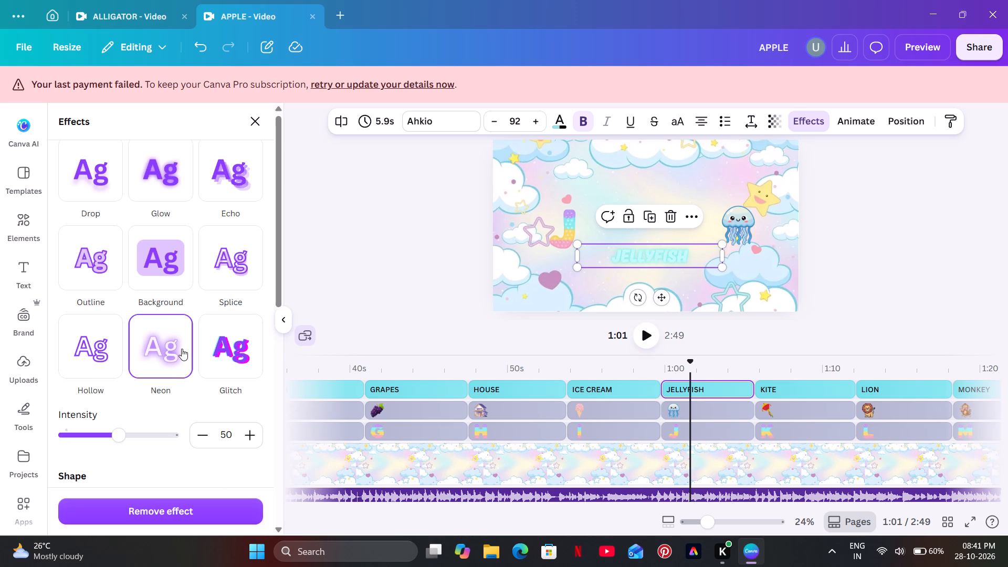
left_click(217, 343)
left_click(421, 191)
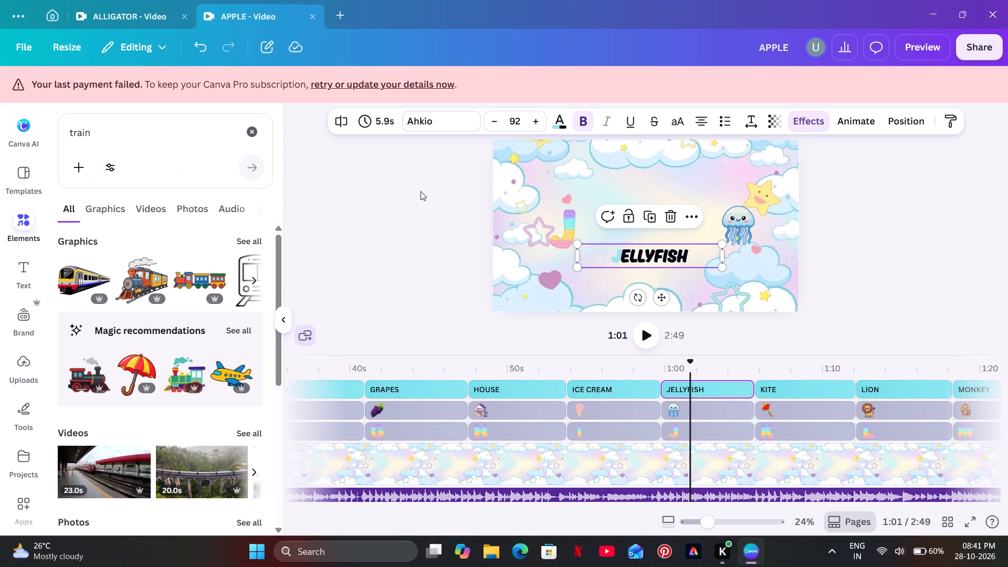
left_click(421, 191)
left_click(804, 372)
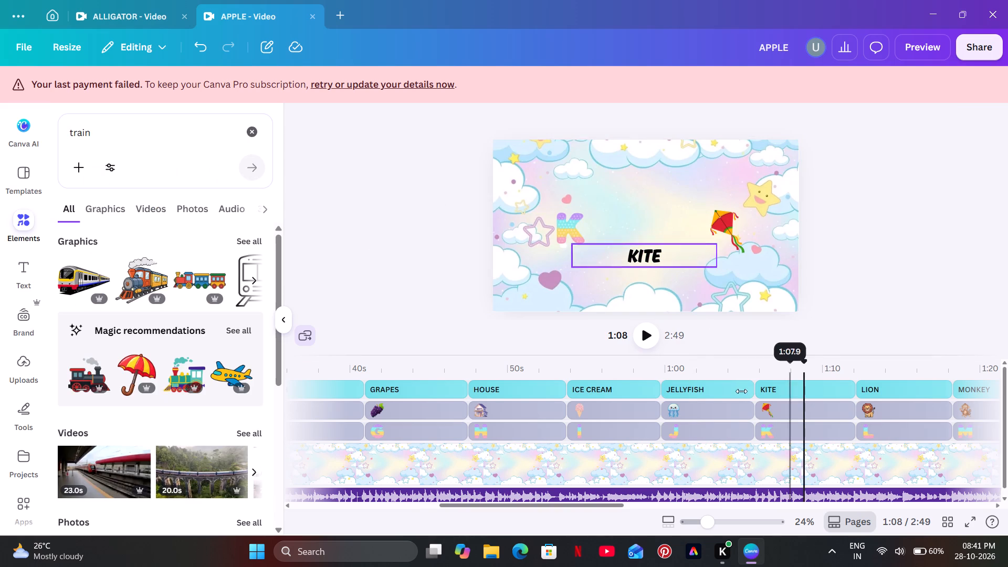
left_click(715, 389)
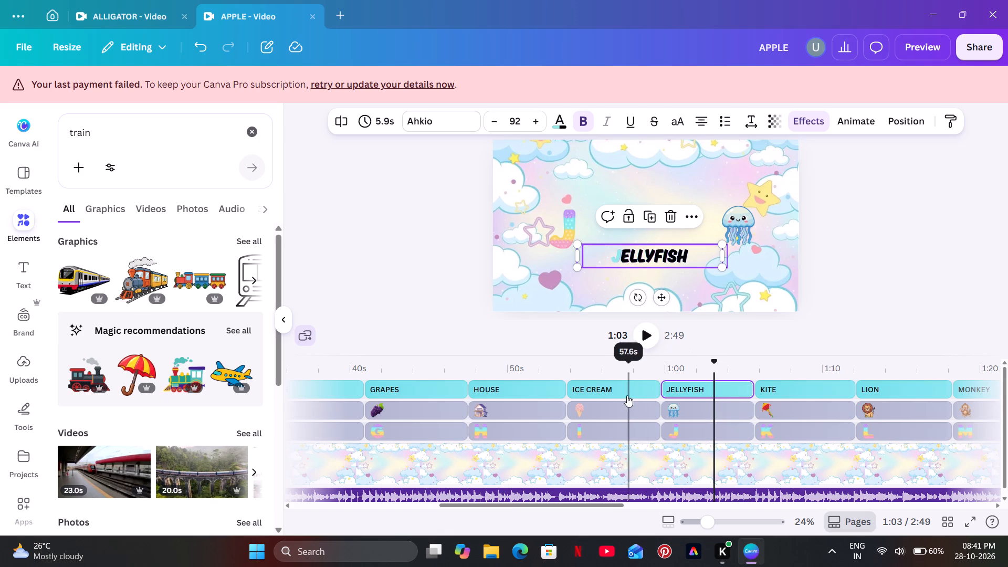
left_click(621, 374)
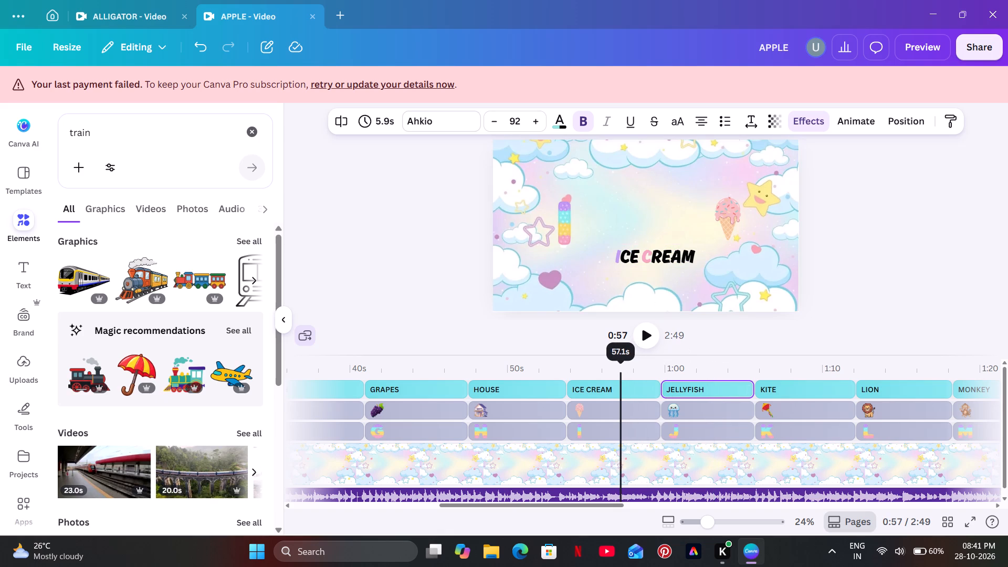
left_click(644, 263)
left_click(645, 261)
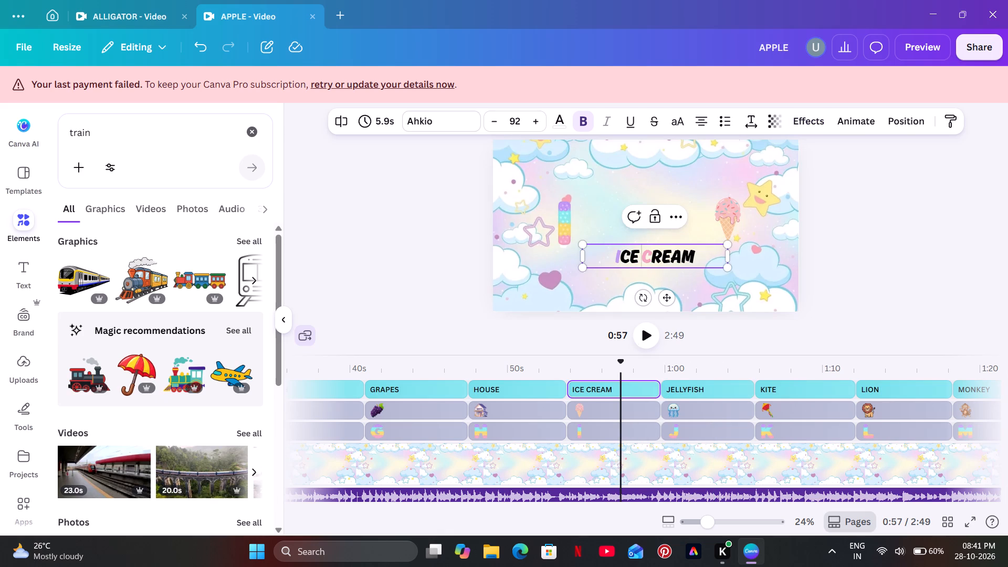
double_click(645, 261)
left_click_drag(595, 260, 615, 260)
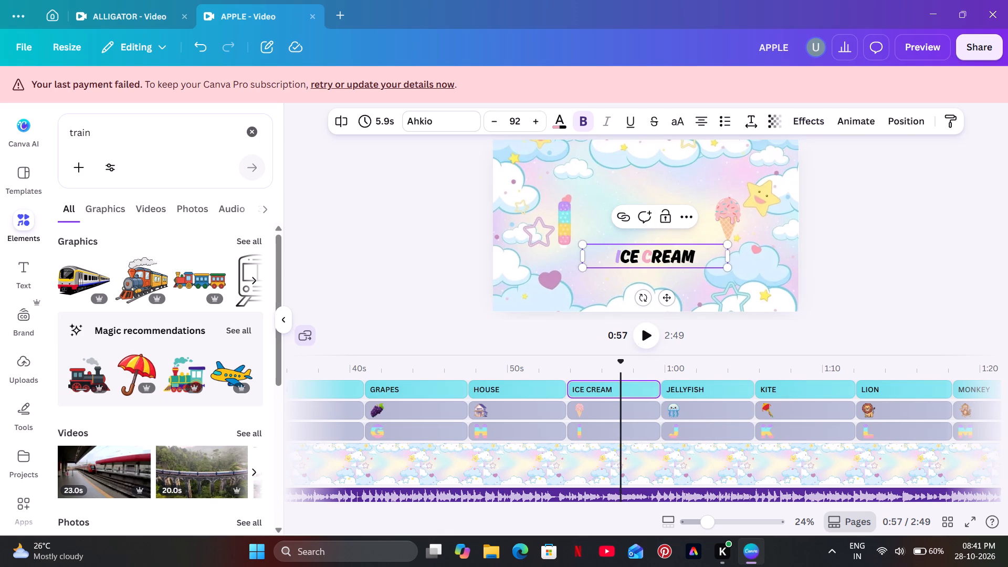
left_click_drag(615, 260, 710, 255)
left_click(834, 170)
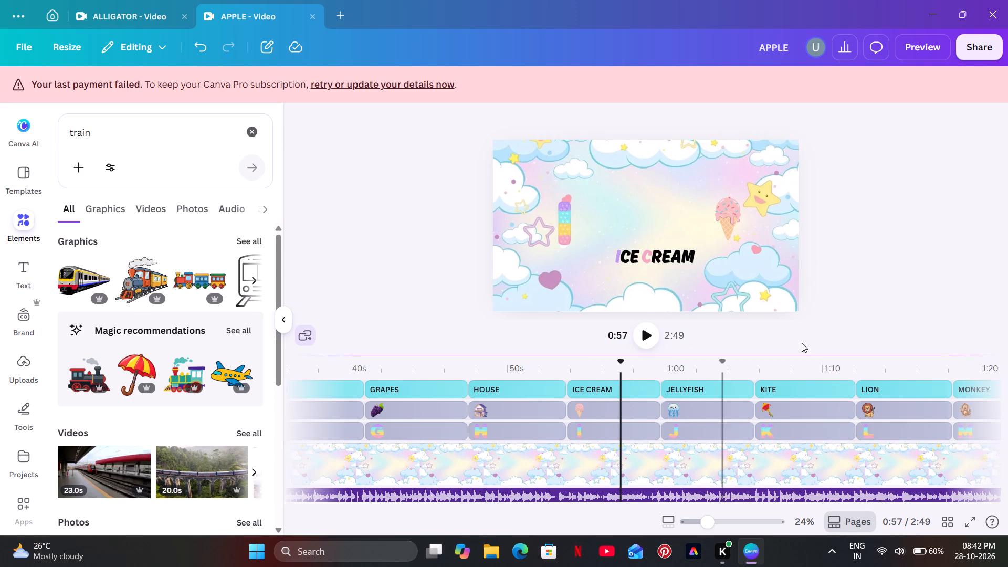
Colour the initial letter K of the KITE caption light purple, using the photo colours taken from the letter A graphic.
left_click(706, 377)
left_click(783, 367)
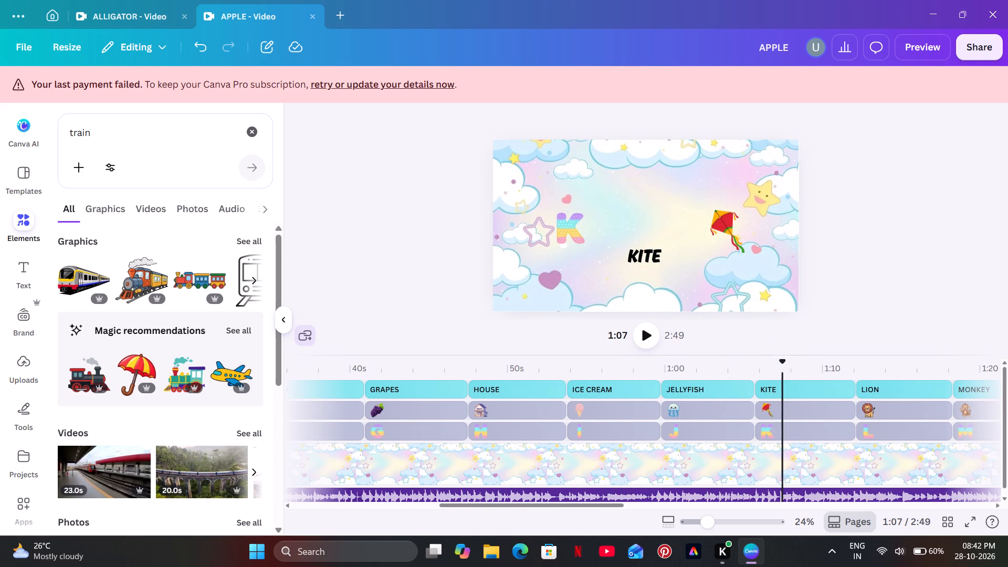
left_click(640, 260)
left_click(640, 260)
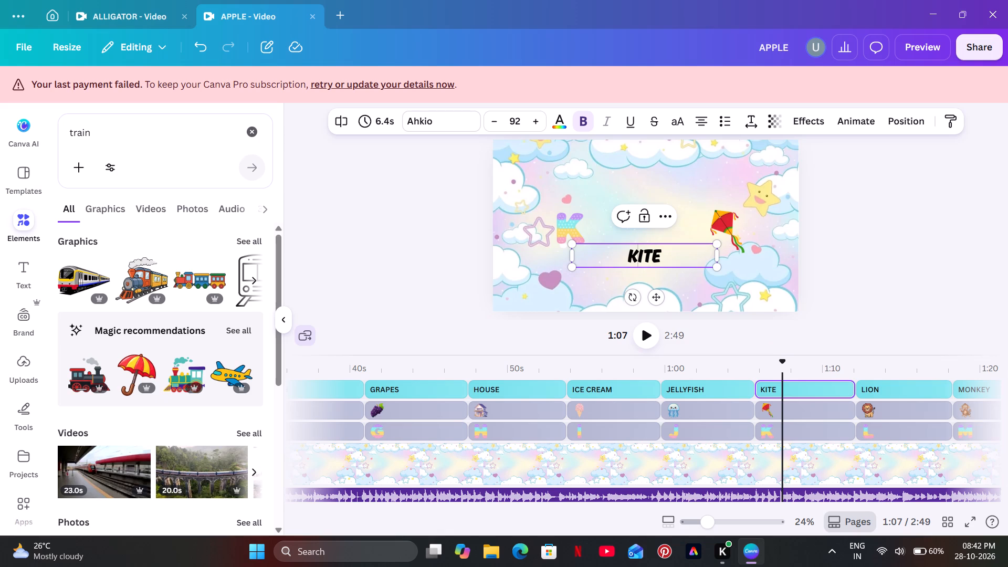
left_click(639, 260)
left_click_drag(635, 254, 626, 259)
left_click(562, 122)
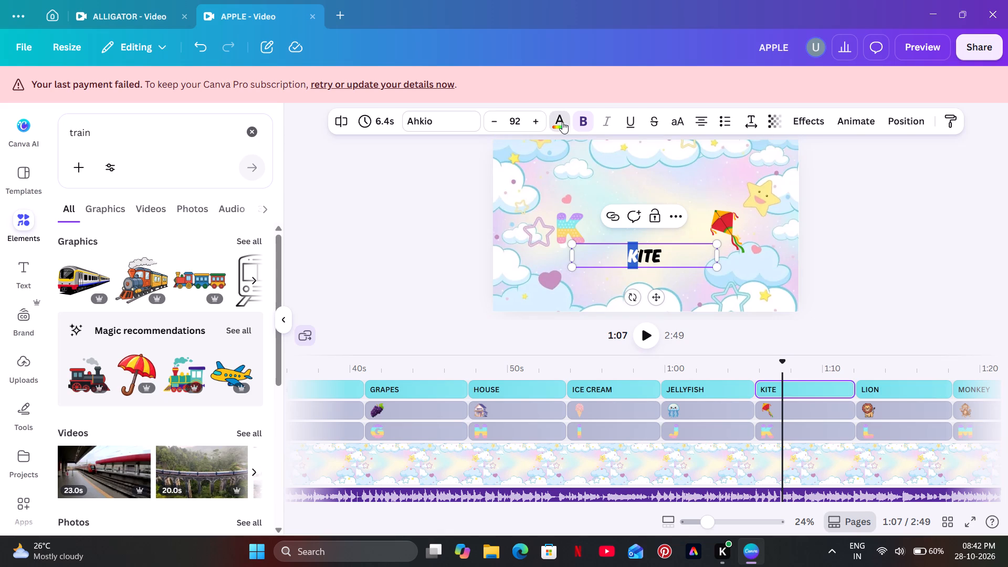
scroll(190, 288, "down", 2)
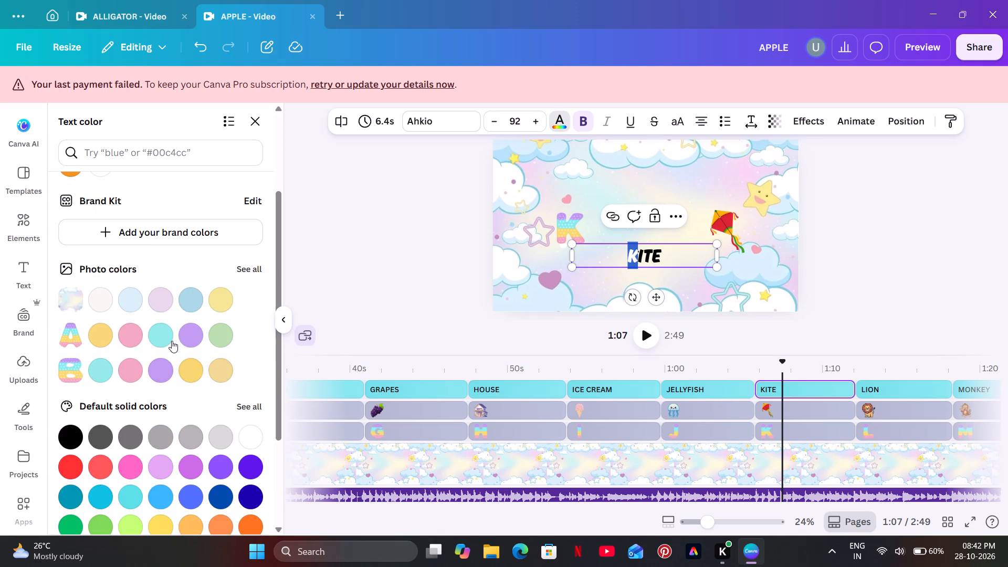
left_click(189, 342)
double_click(398, 154)
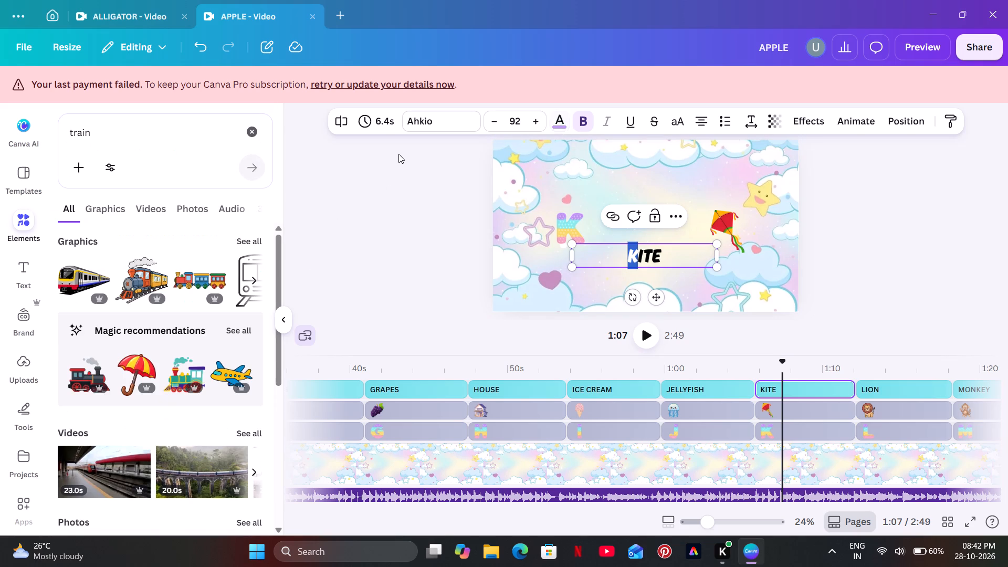
Remove bold from the initial letter L of the LION caption and colour it magenta-purple from the default solid colours.
left_click(888, 375)
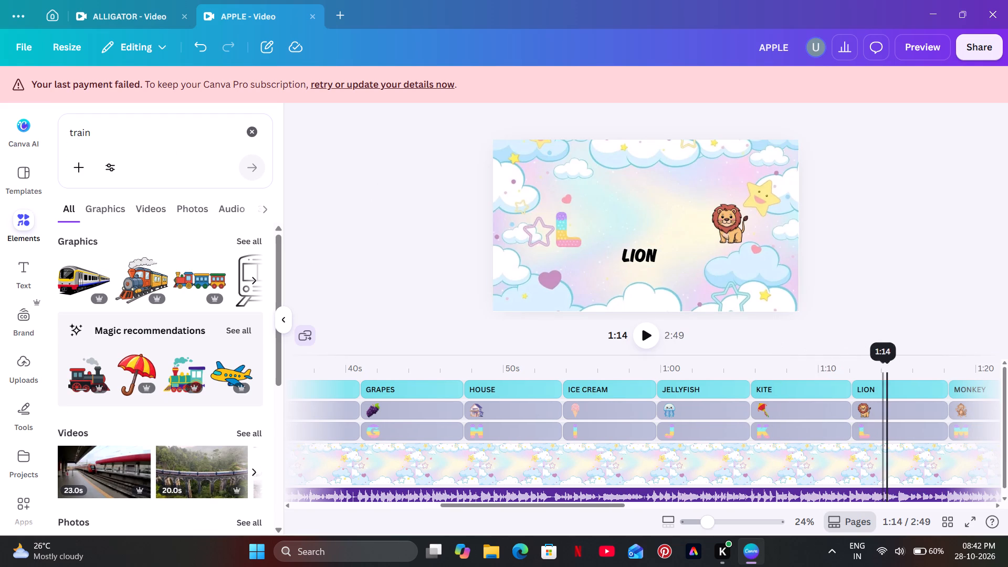
left_click(633, 264)
left_click(633, 257)
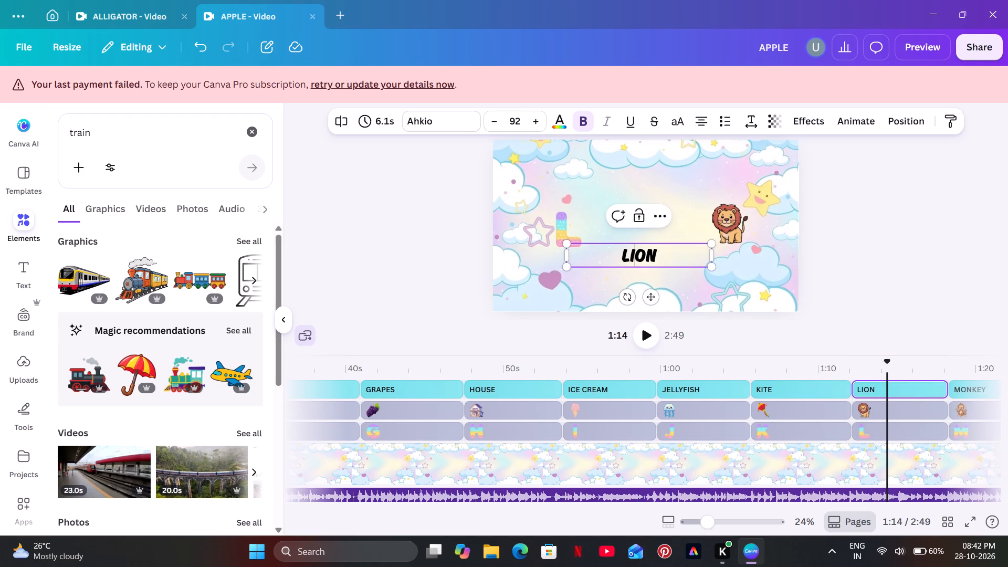
left_click(632, 257)
left_click_drag(632, 257, 622, 261)
double_click(627, 259)
left_click(629, 255)
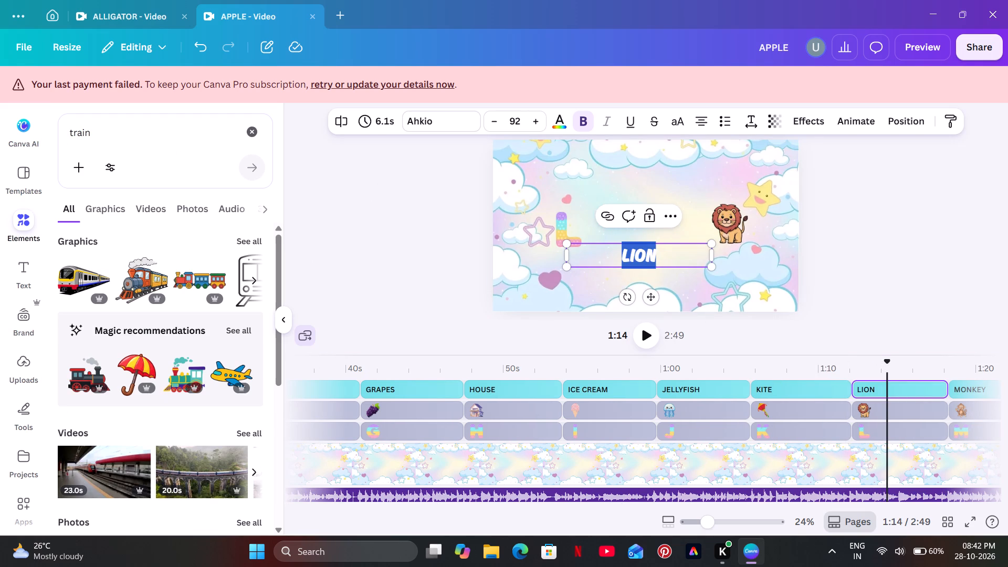
left_click_drag(629, 255, 619, 260)
left_click(944, 230)
left_click(655, 254)
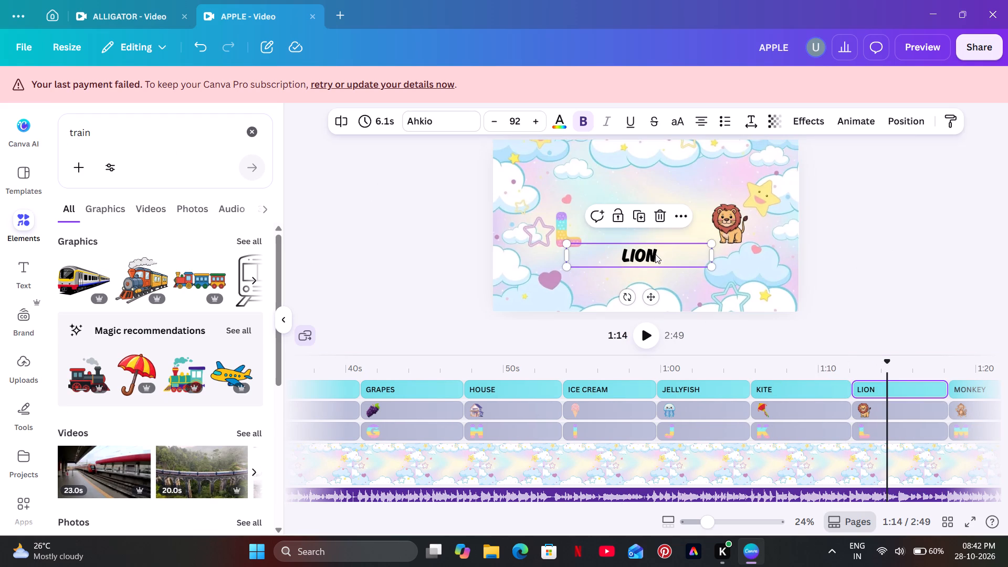
left_click(628, 251)
left_click_drag(628, 251, 615, 258)
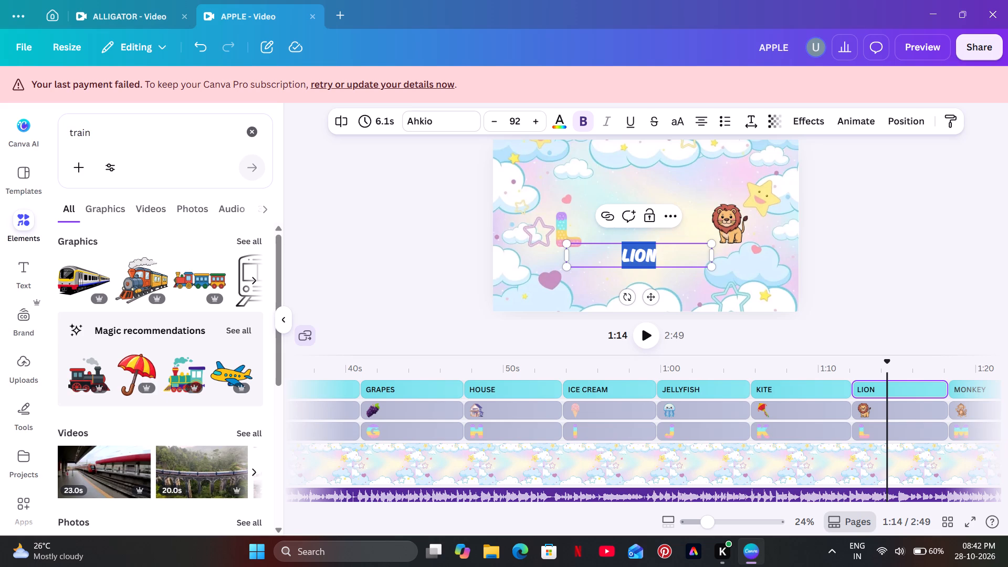
left_click(645, 249)
left_click_drag(629, 255, 617, 260)
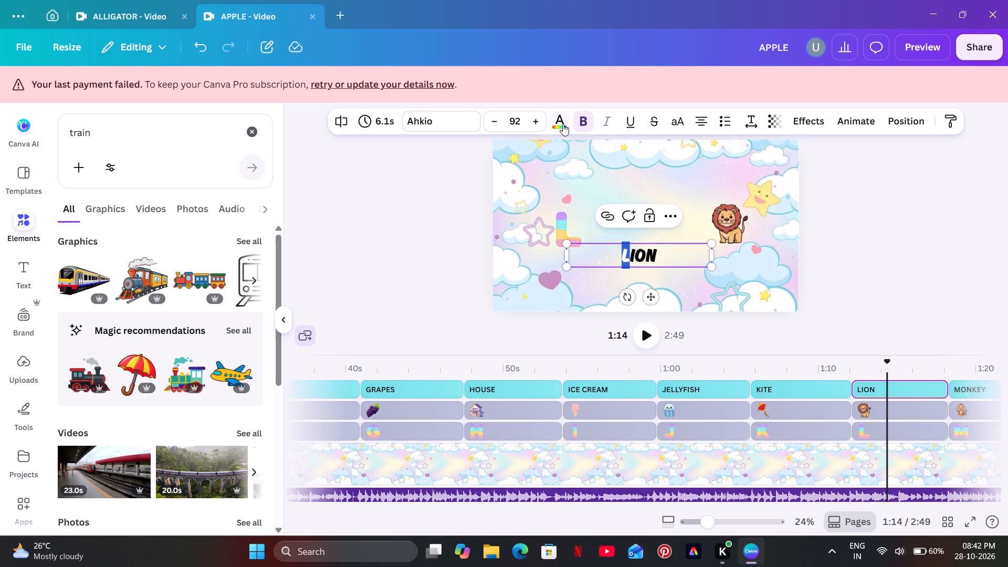
left_click(563, 124)
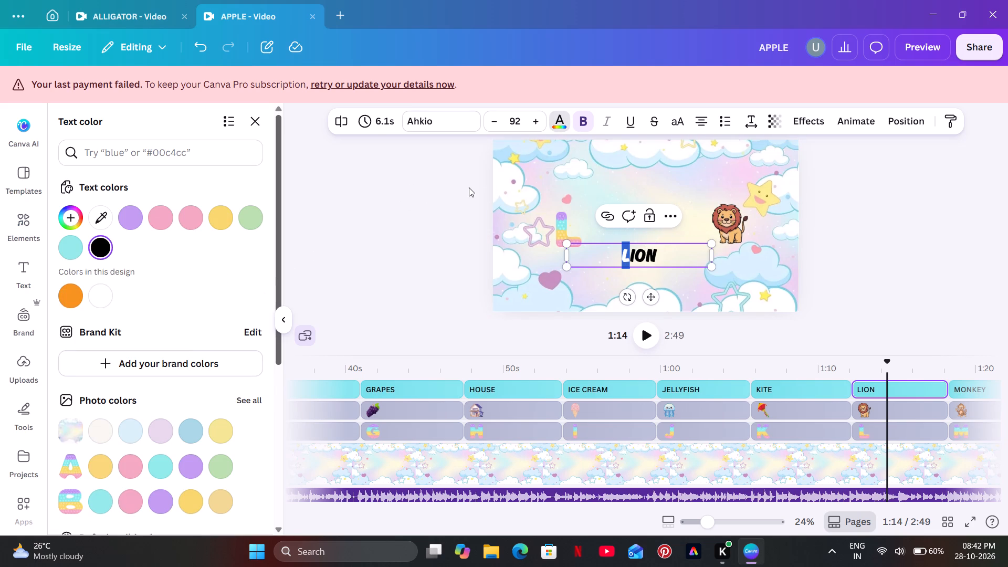
left_click(582, 125)
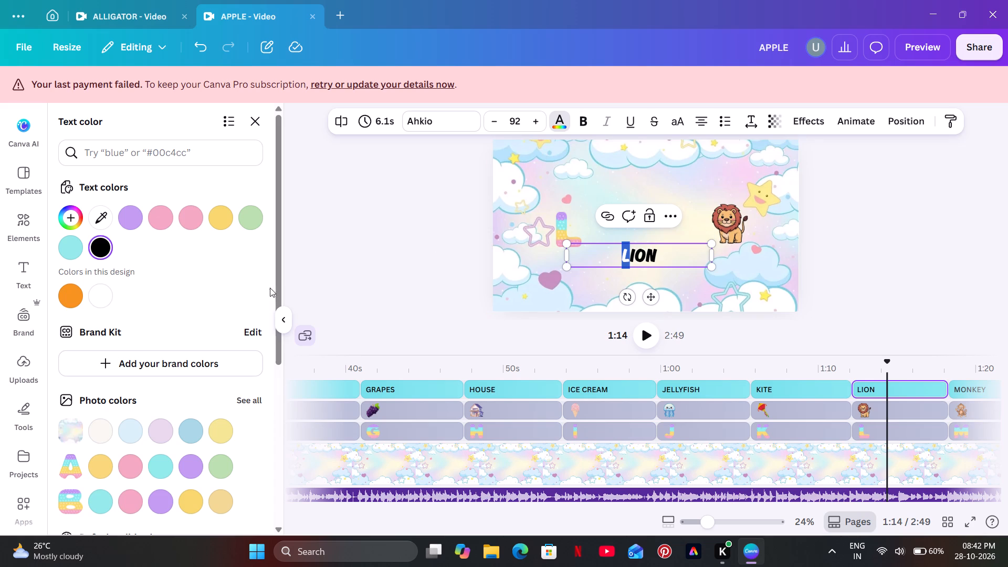
scroll(196, 335, "down", 1)
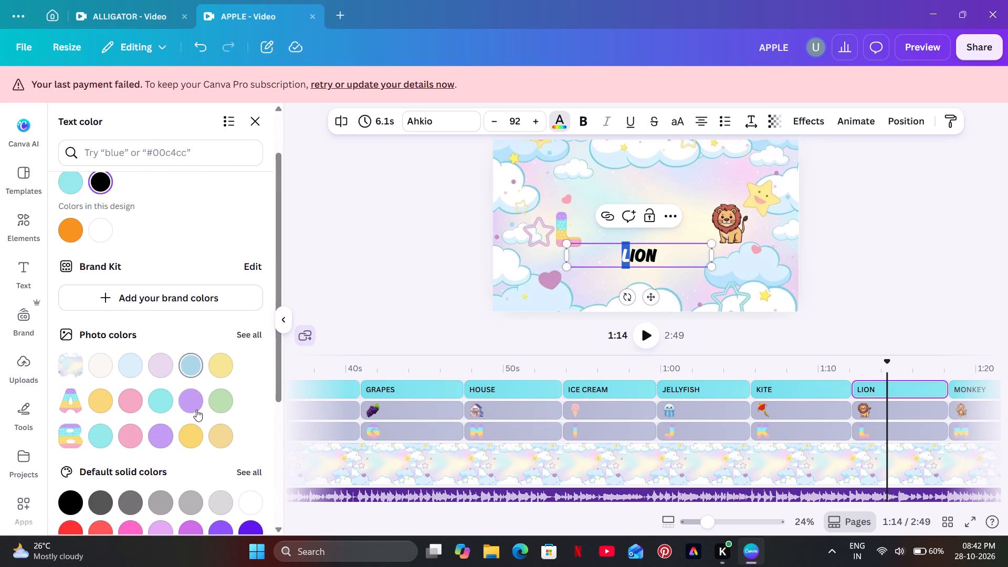
scroll(196, 418, "down", 3)
left_click(187, 336)
left_click(418, 187)
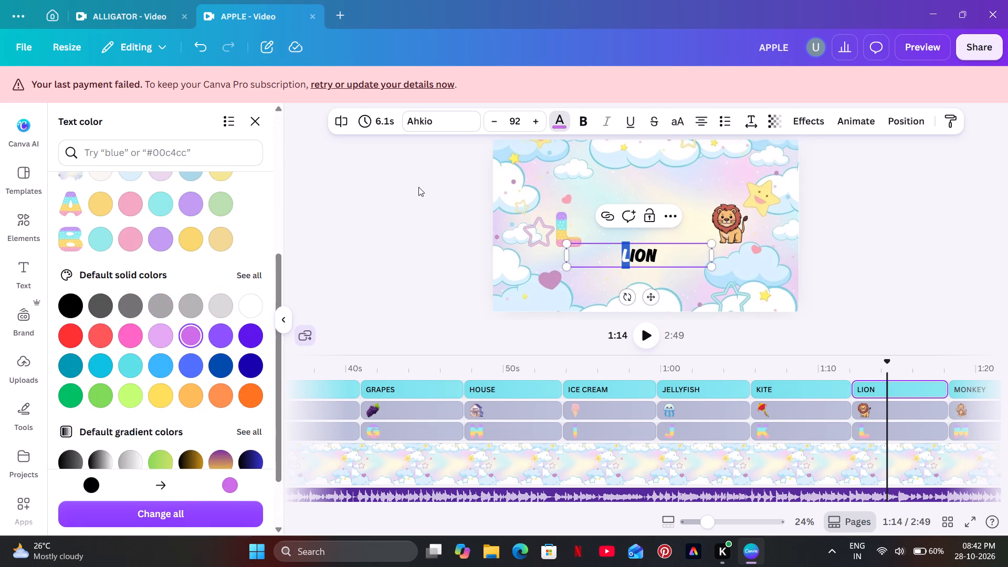
left_click(423, 203)
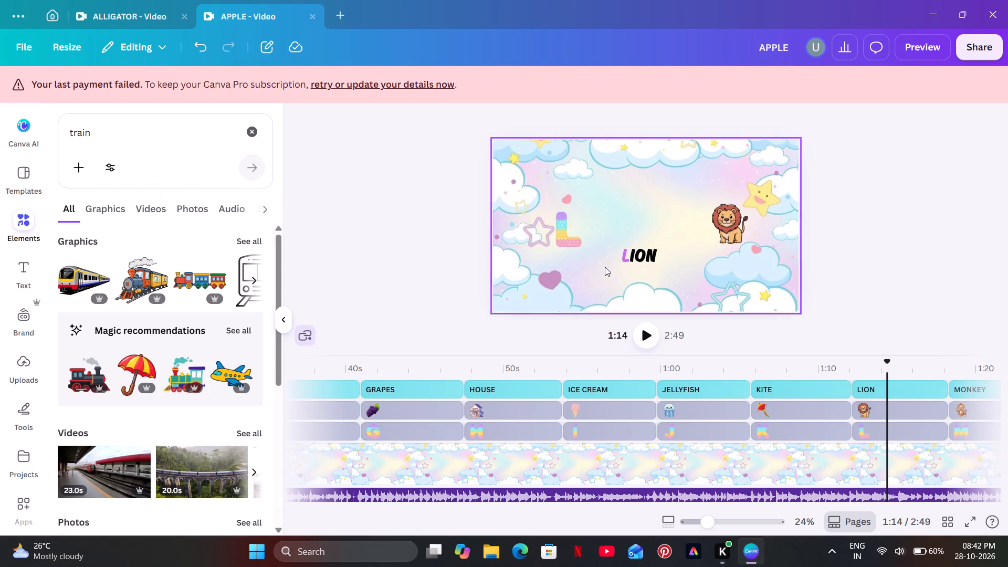
Colour the initial letter M of the MONKEY caption bright pink from the default solid colours.
left_click(786, 381)
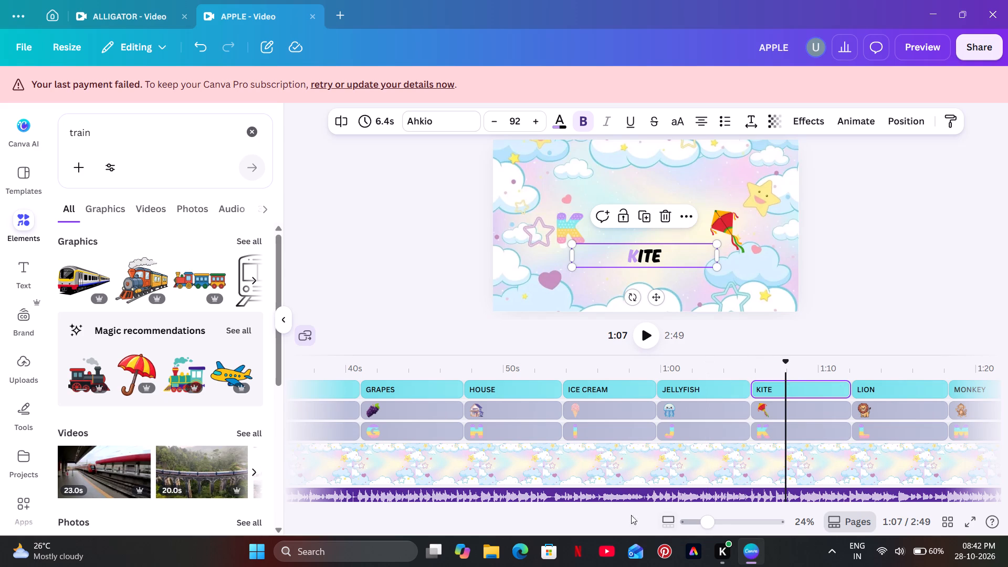
left_click_drag(611, 505, 645, 501)
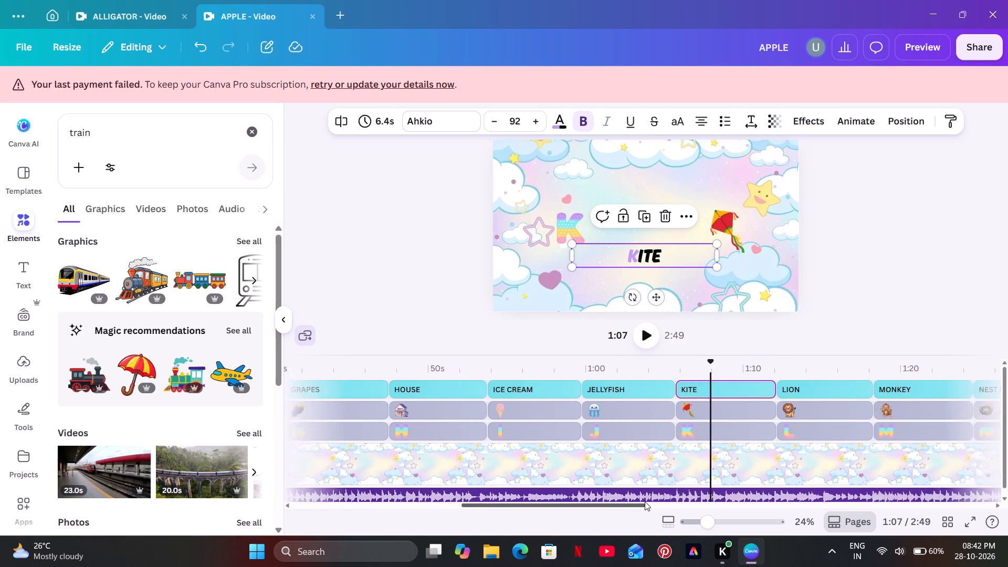
left_click_drag(645, 501, 675, 498)
left_click(636, 376)
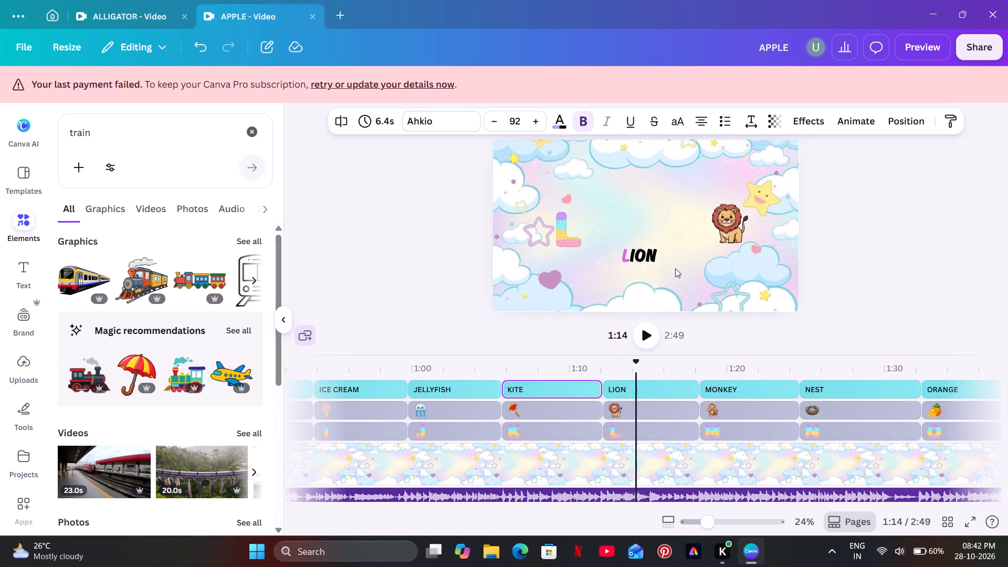
left_click(744, 362)
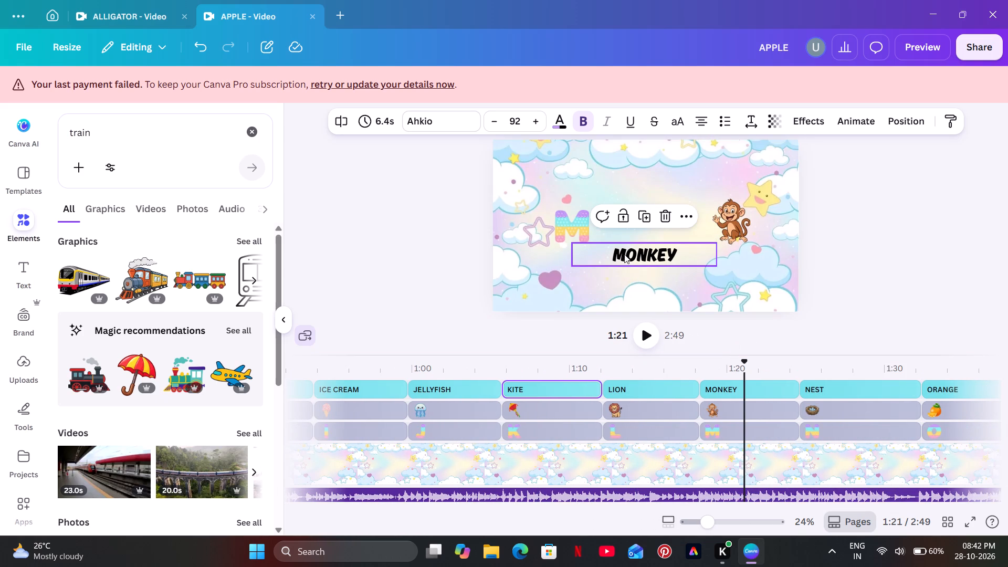
left_click(623, 253)
left_click(623, 252)
left_click_drag(623, 252, 607, 261)
left_click(618, 258)
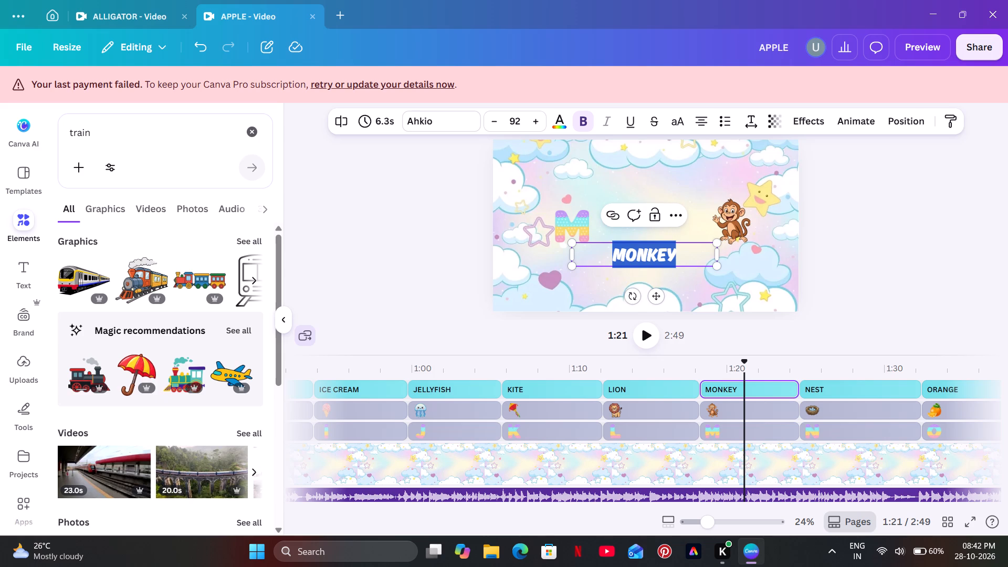
left_click_drag(622, 255, 613, 261)
left_click(559, 125)
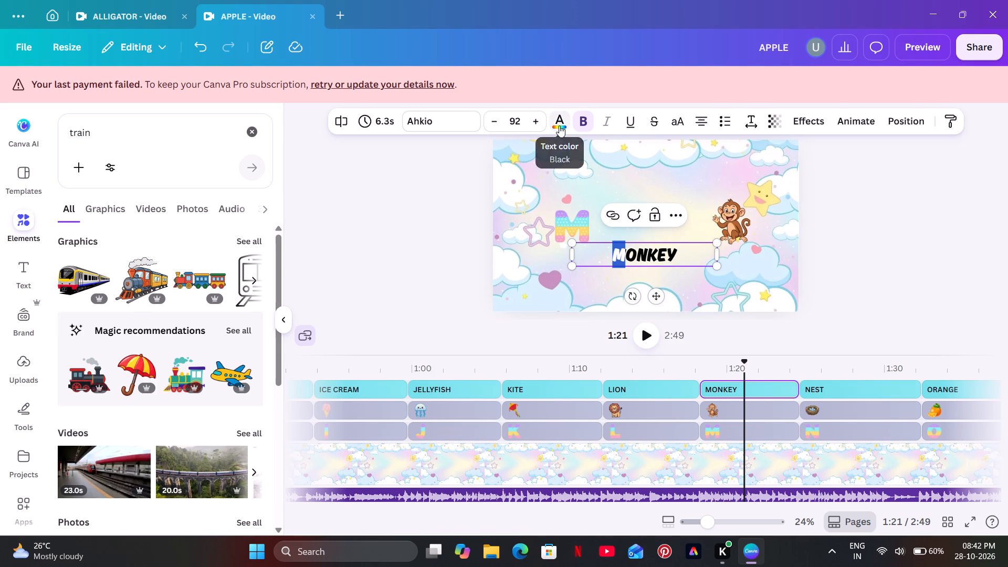
scroll(182, 281, "down", 4)
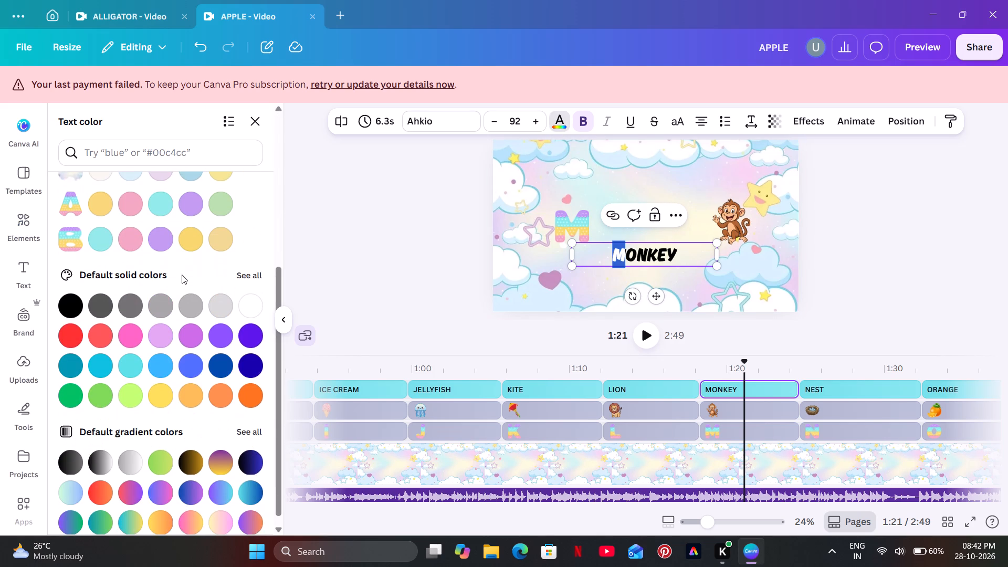
left_click(131, 340)
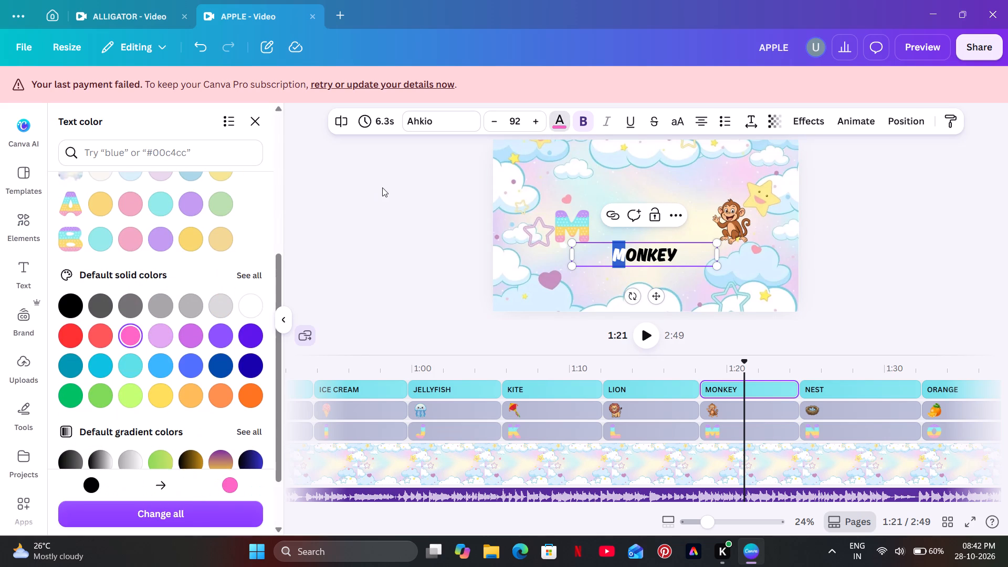
double_click(382, 187)
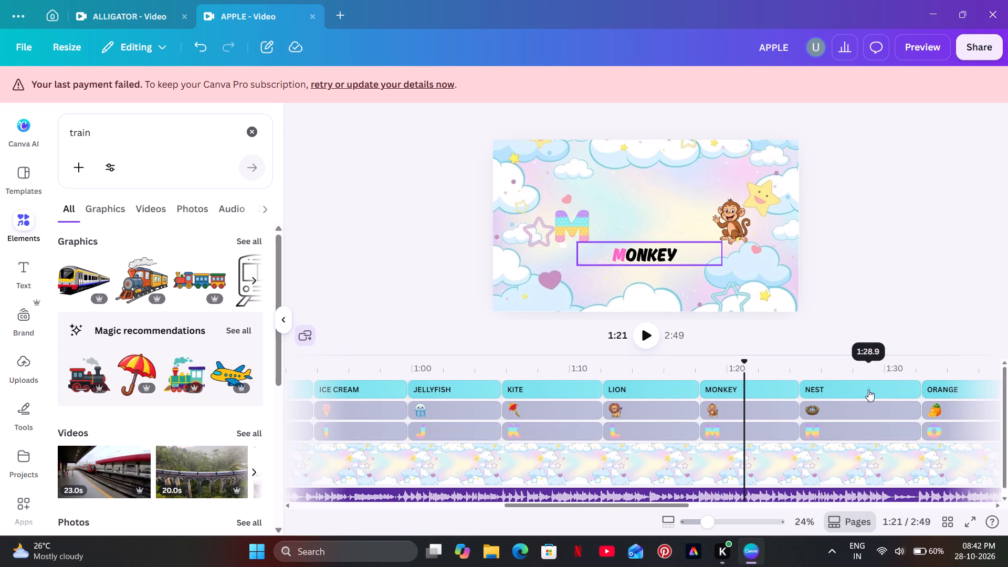
Colour the initial letter N of the NEST caption violet from the default solid colours.
left_click(868, 357)
left_click(868, 366)
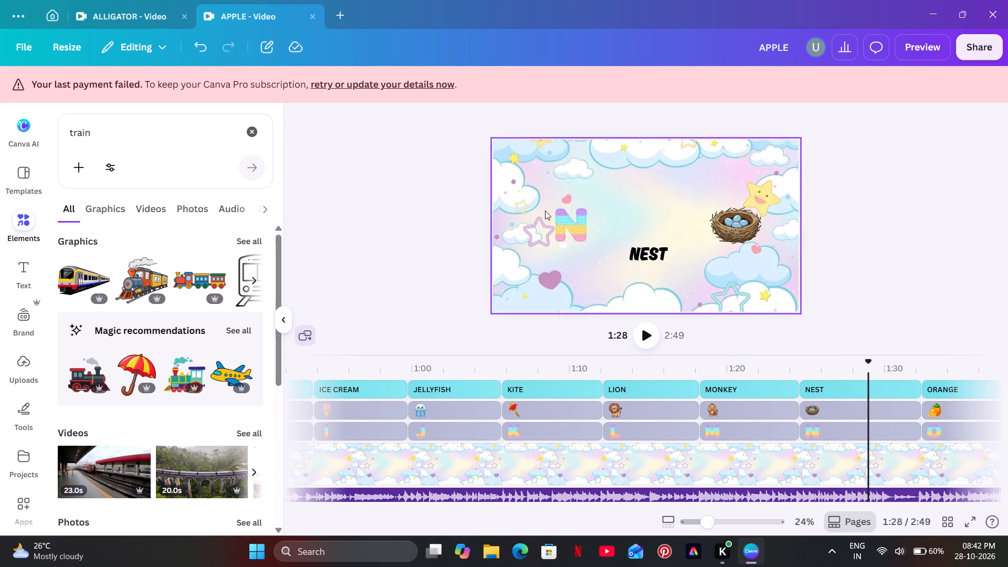
left_click(635, 247)
left_click(639, 252)
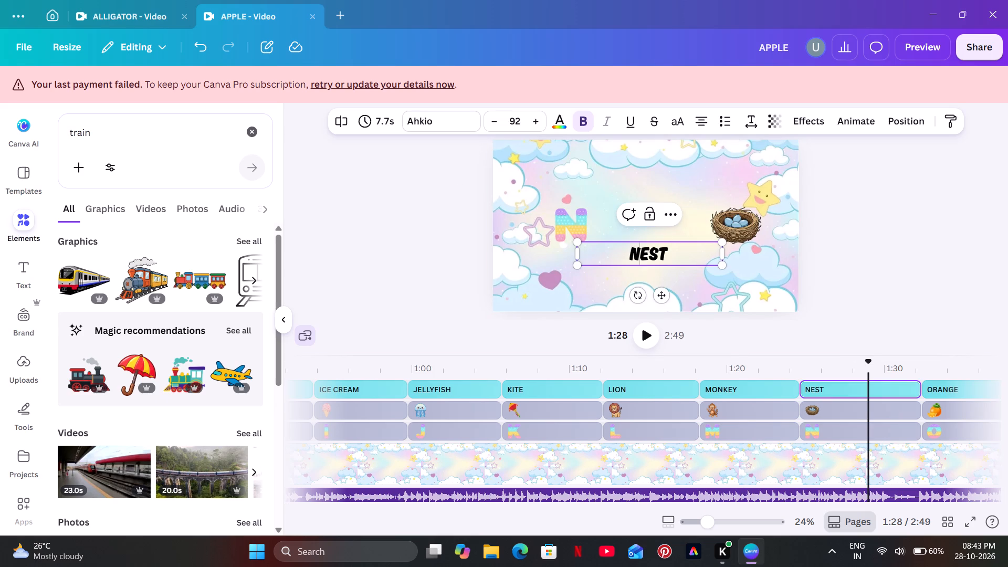
left_click_drag(639, 252, 623, 256)
left_click(552, 127)
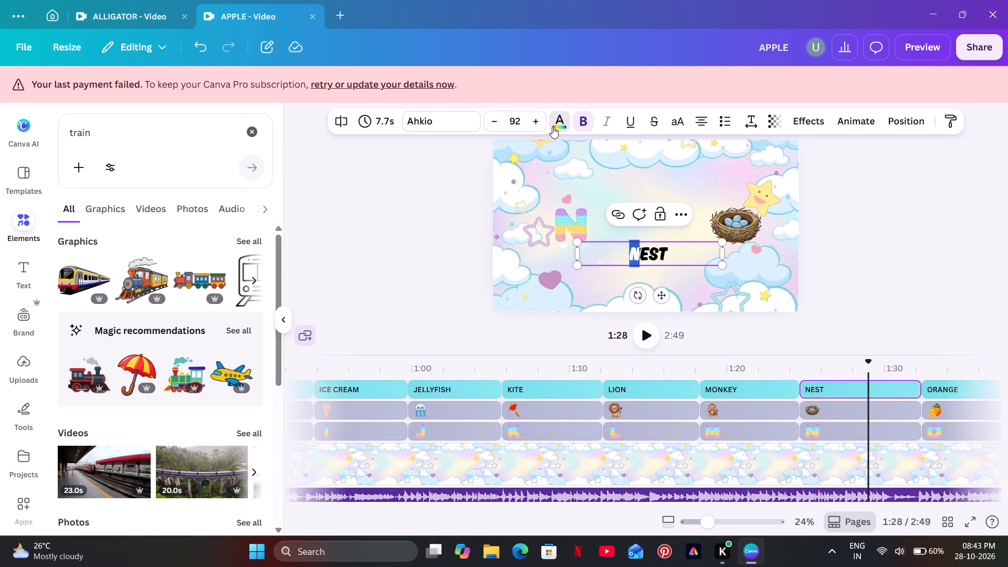
scroll(189, 251, "down", 4)
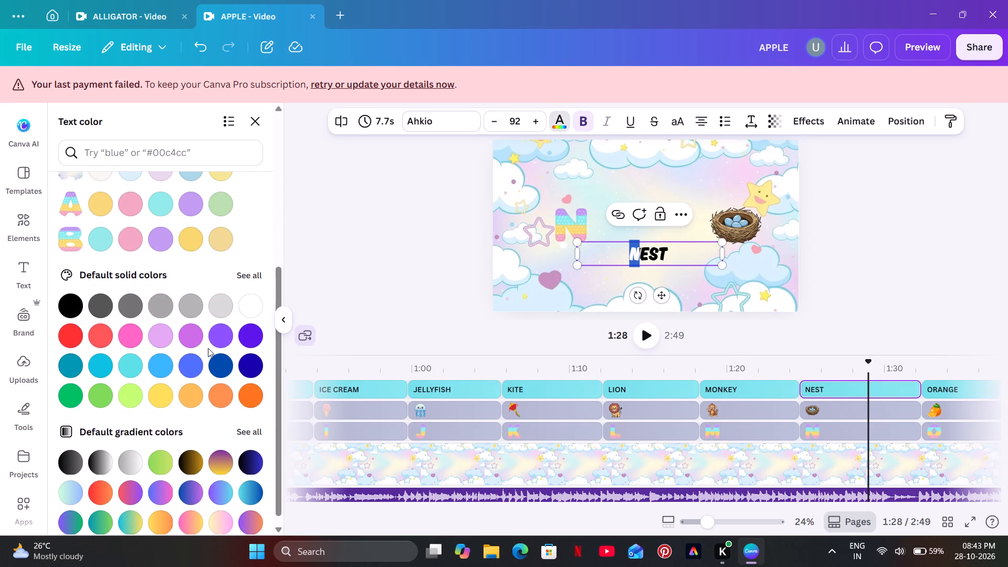
left_click(226, 338)
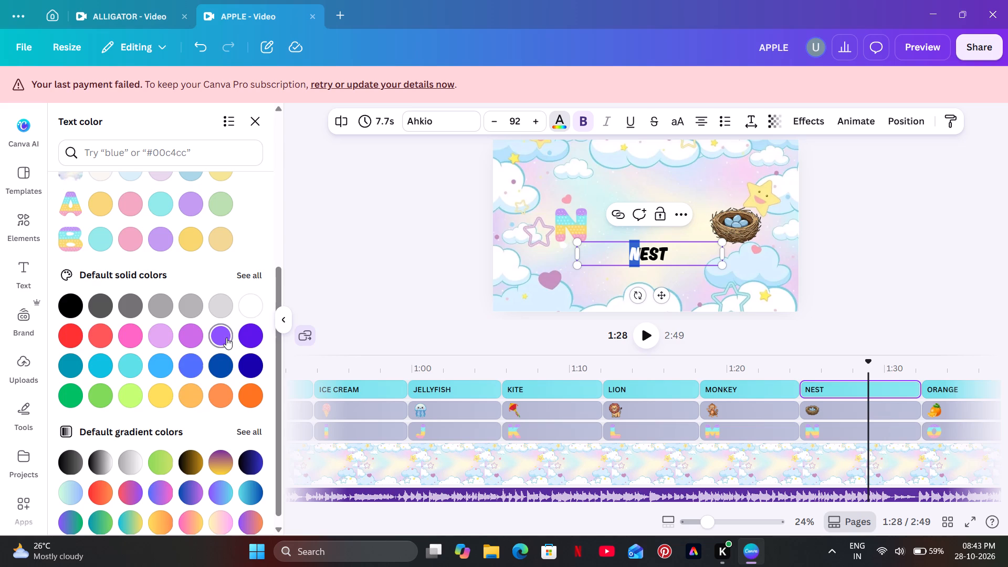
double_click(345, 231)
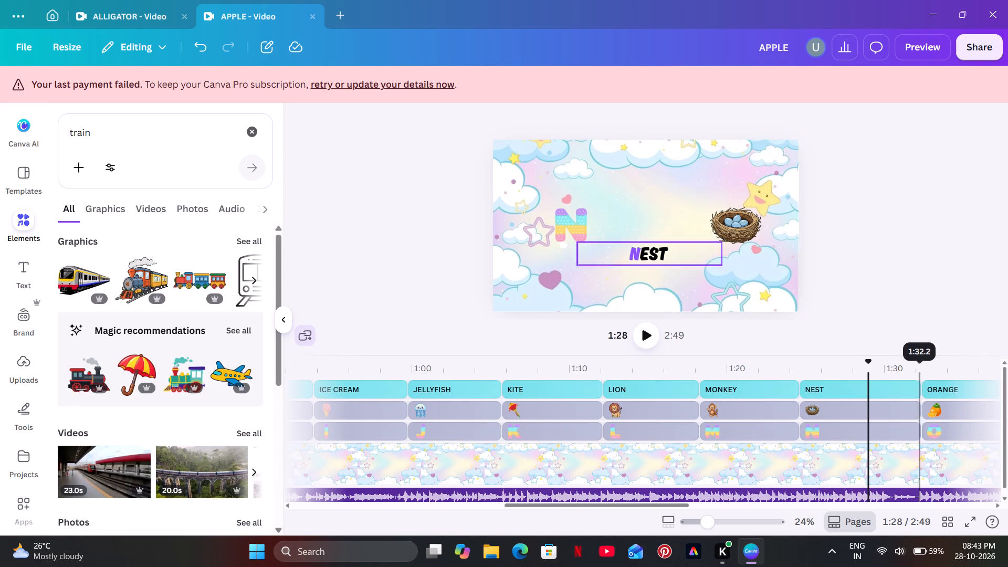
Colour the initial letter O of the ORANGE caption turquoise from the default solid colours.
left_click(935, 366)
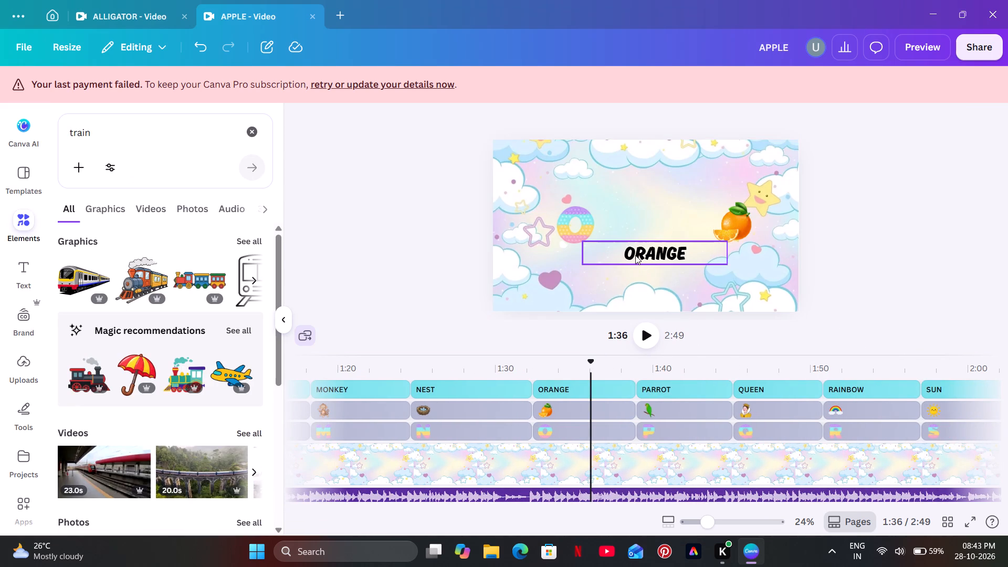
left_click(635, 255)
left_click(635, 253)
left_click_drag(635, 253, 626, 254)
left_click(631, 251)
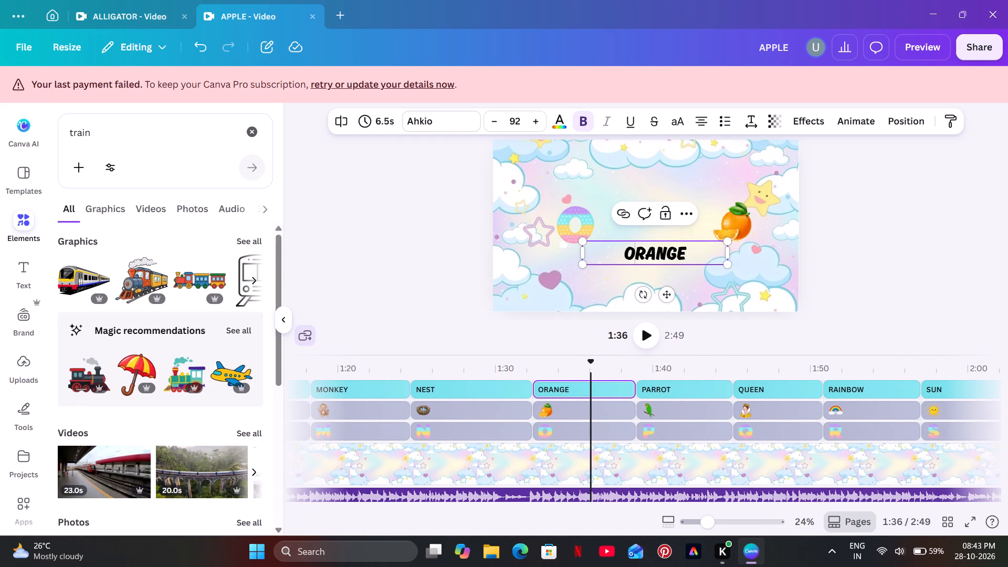
left_click_drag(631, 251, 615, 257)
left_click(555, 132)
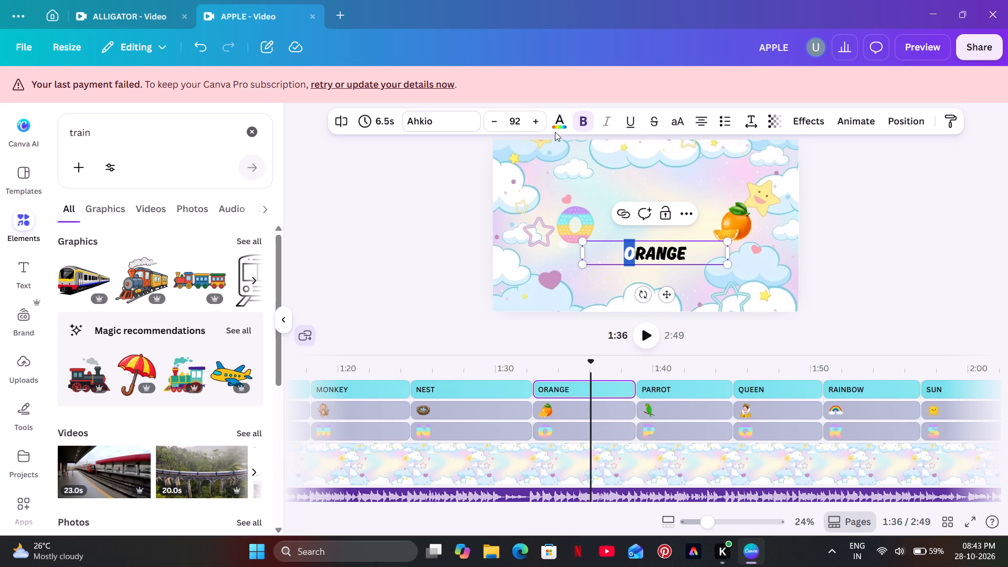
left_click(556, 129)
scroll(193, 297, "down", 4)
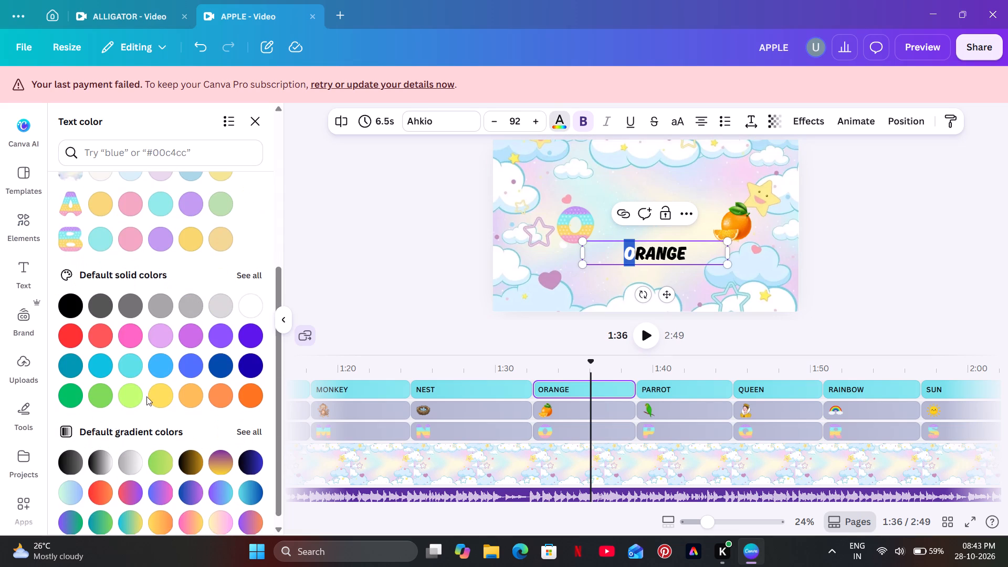
left_click(128, 361)
left_click(340, 181)
left_click(340, 181)
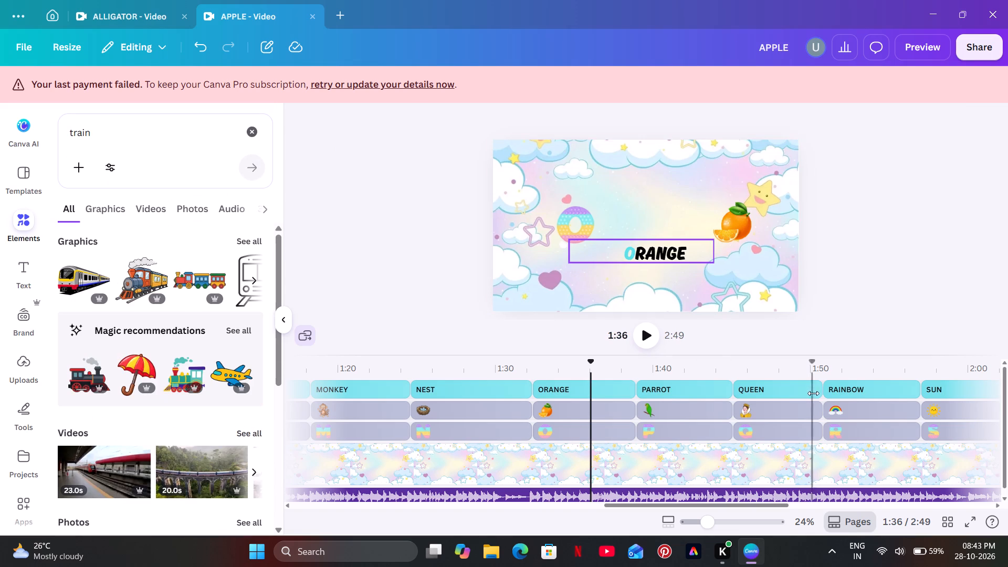
Colour the initial letter P of the PARROT caption light orange from the default solid colours.
left_click(730, 379)
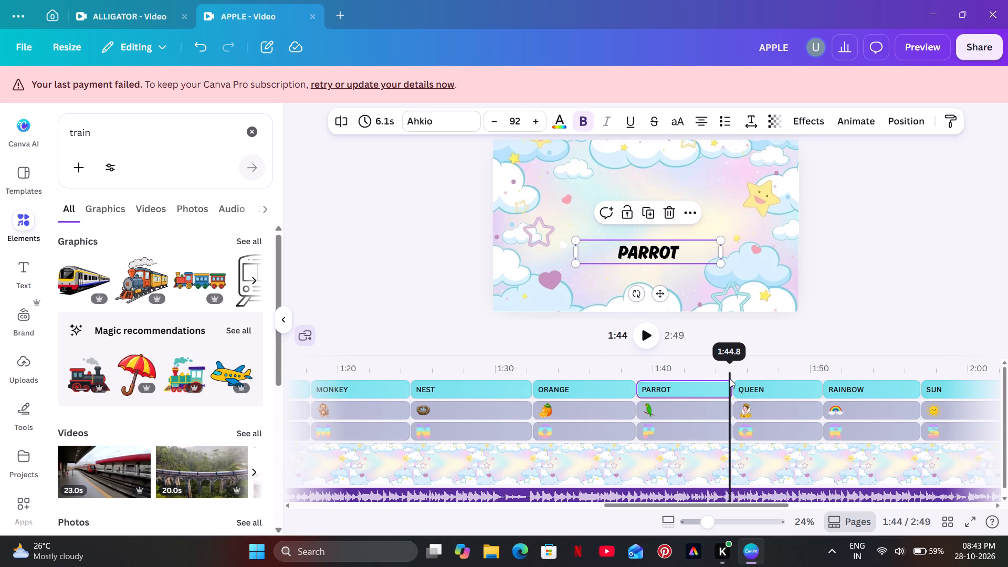
left_click(628, 253)
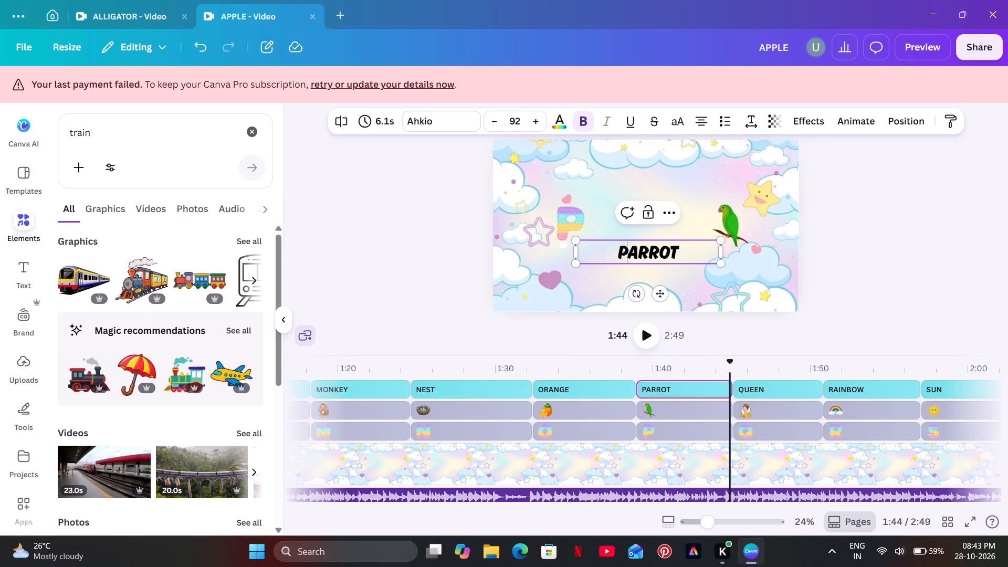
left_click_drag(628, 252, 614, 257)
left_click(566, 128)
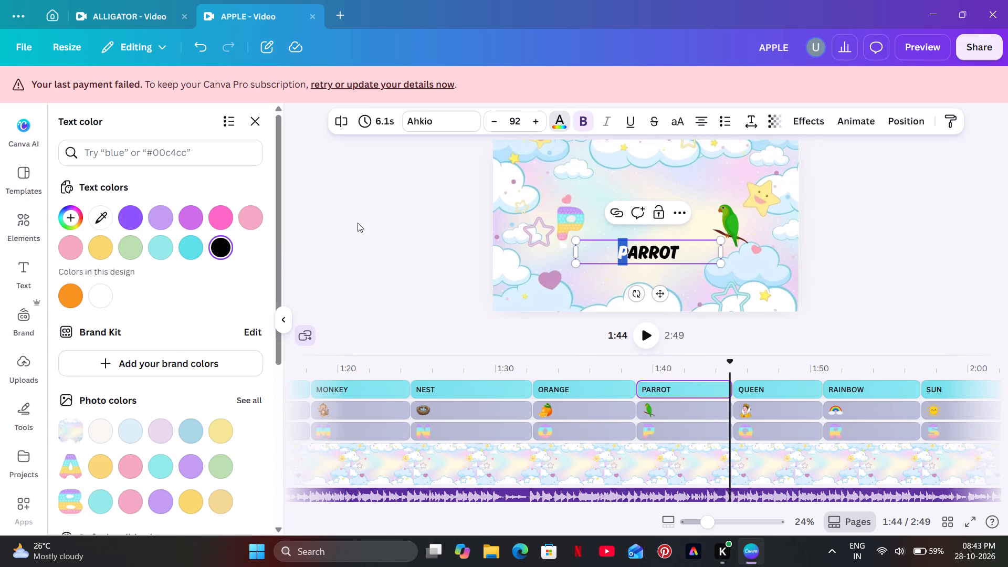
scroll(277, 411, "down", 5)
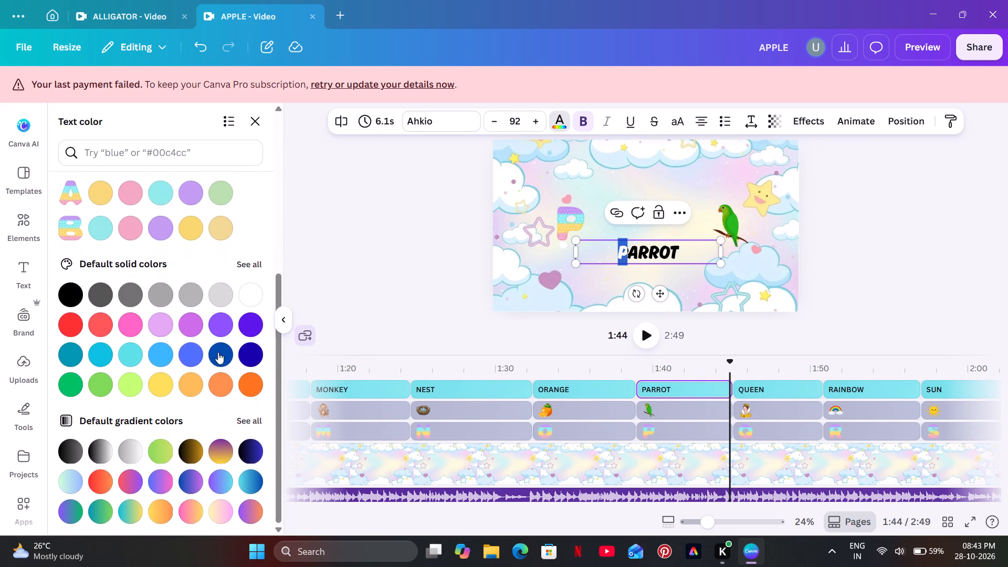
left_click(227, 384)
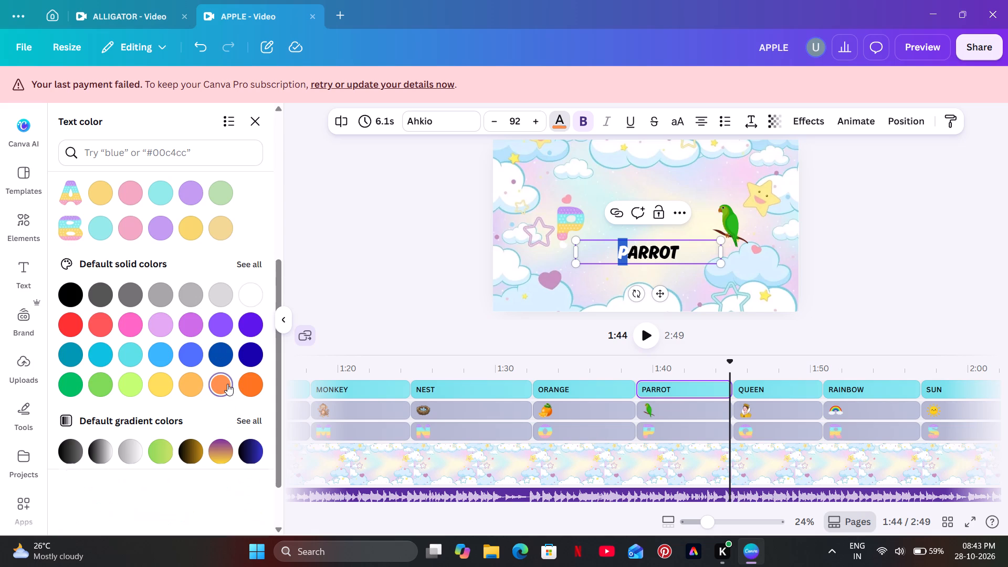
double_click(330, 242)
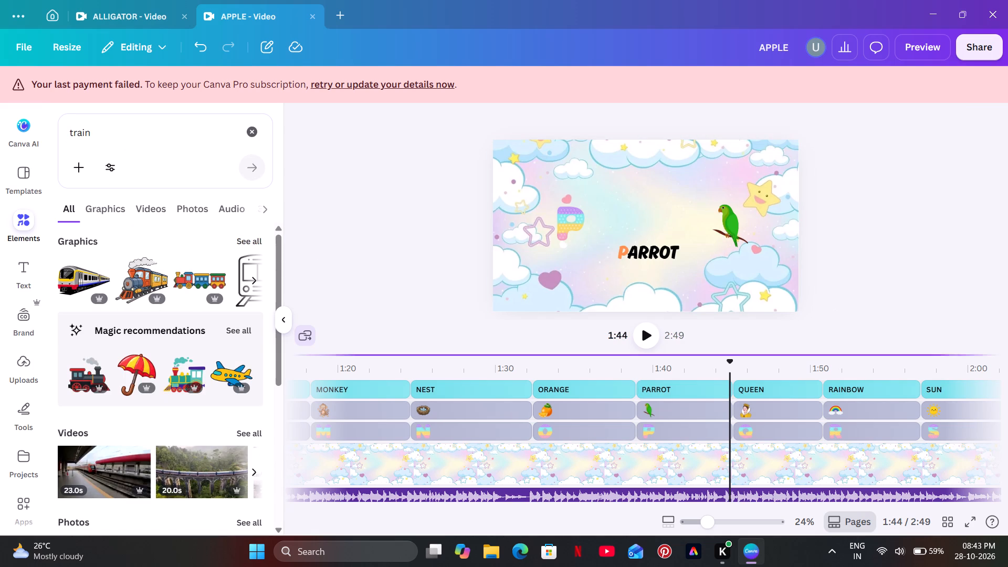
Colour the initial letter Q of the QUEEN caption yellow #ffde59 from the default solid colours.
left_click(774, 381)
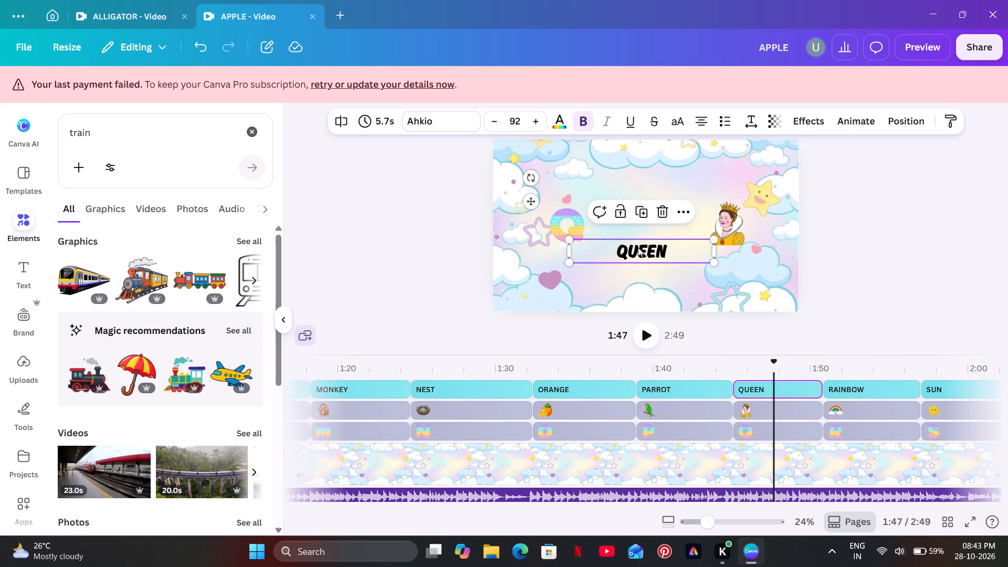
left_click(624, 251)
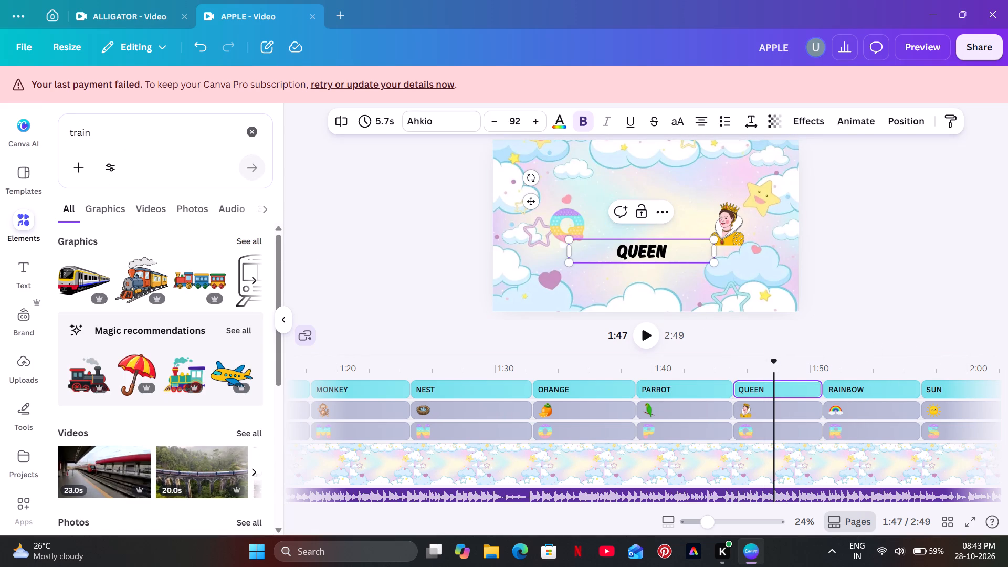
left_click_drag(624, 251, 615, 260)
left_click(551, 121)
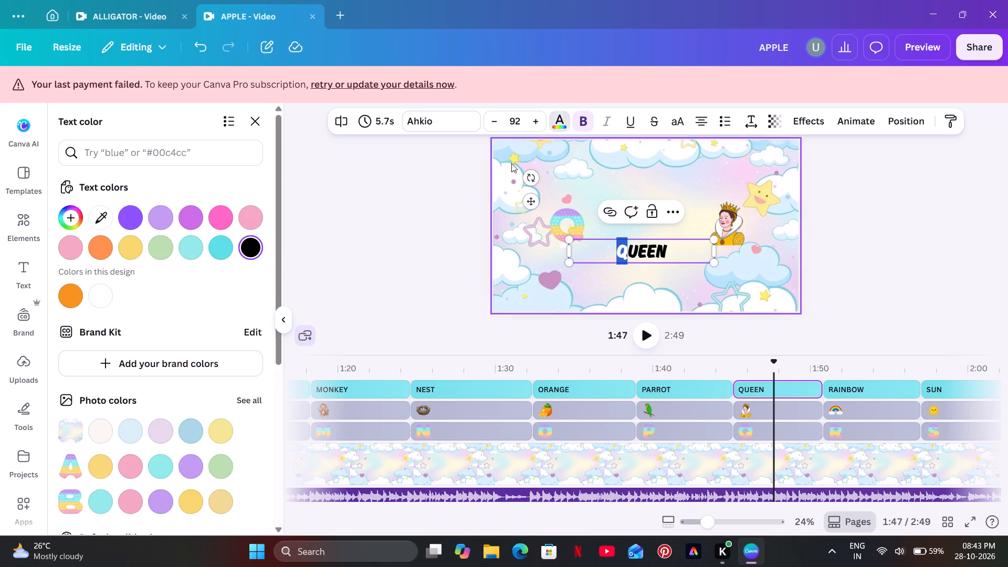
scroll(129, 311, "down", 2)
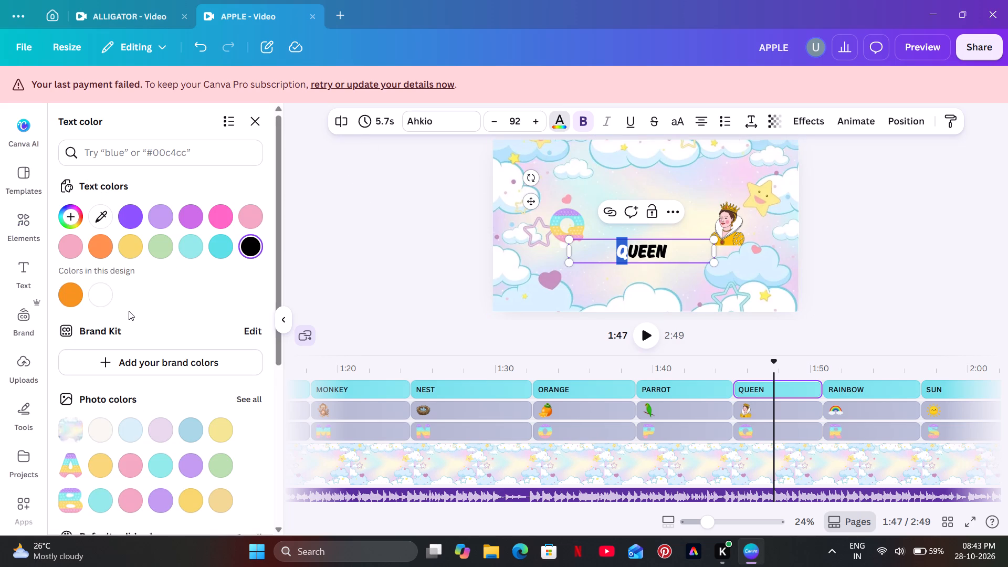
scroll(129, 311, "down", 3)
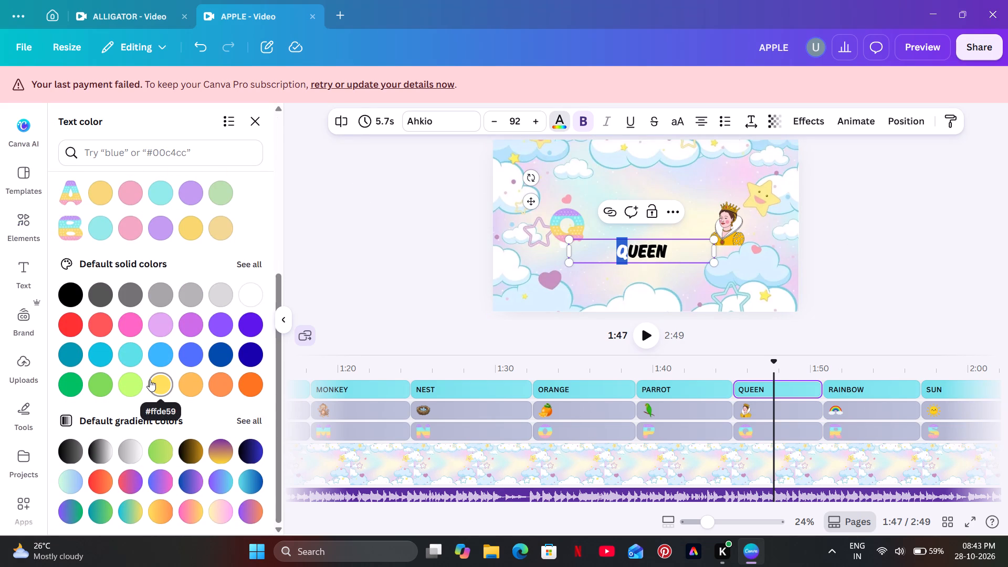
left_click(150, 380)
double_click(337, 207)
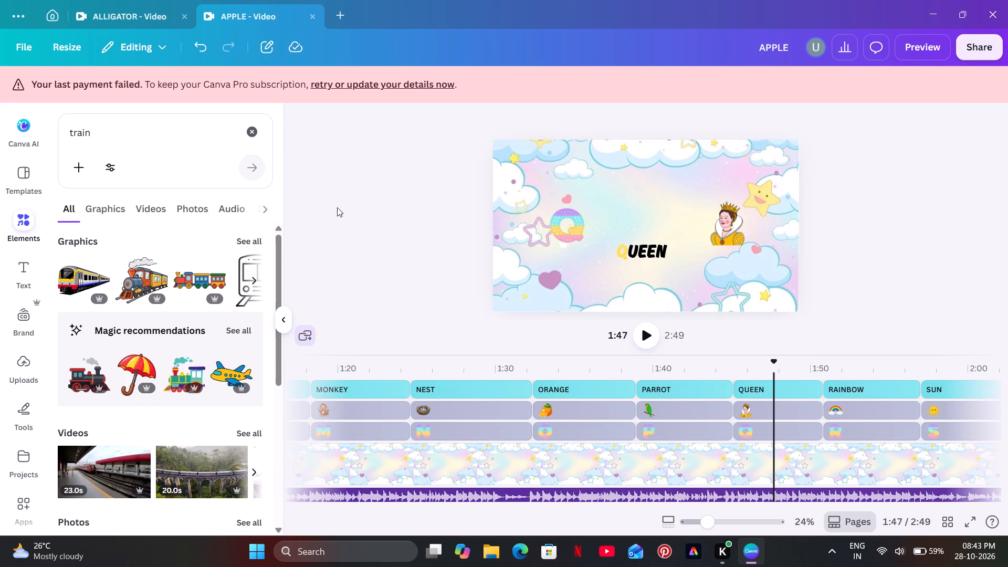
Colour the initial letter R of the RAINBOW caption light green from the default solid colours.
left_click(853, 363)
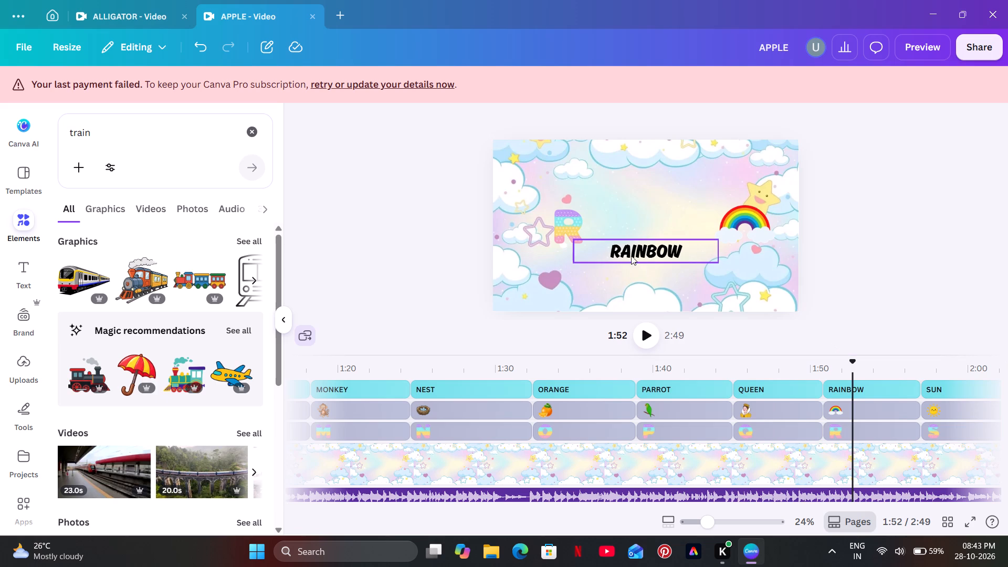
left_click(622, 254)
left_click(620, 250)
left_click_drag(620, 250, 581, 264)
left_click(551, 124)
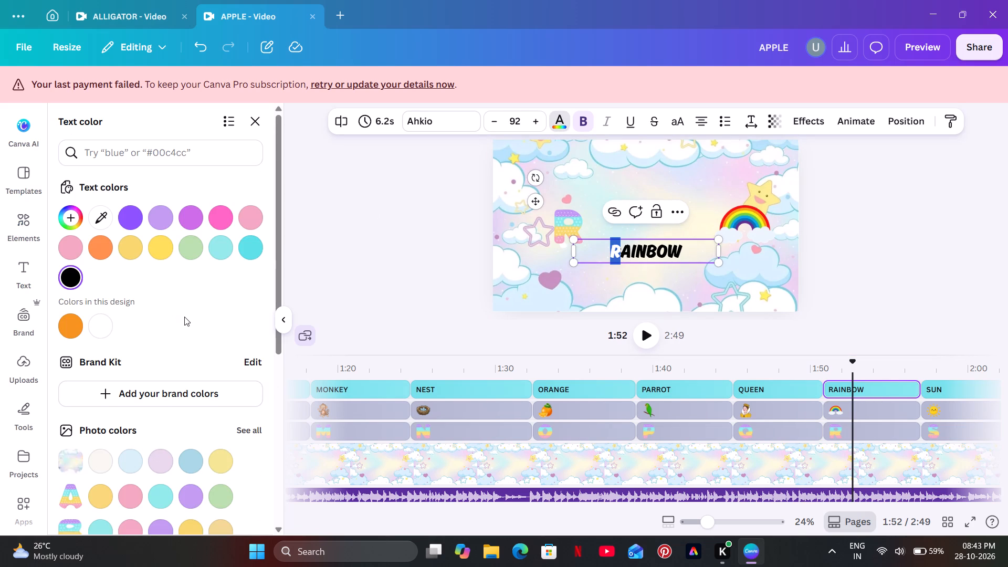
scroll(184, 321, "down", 7)
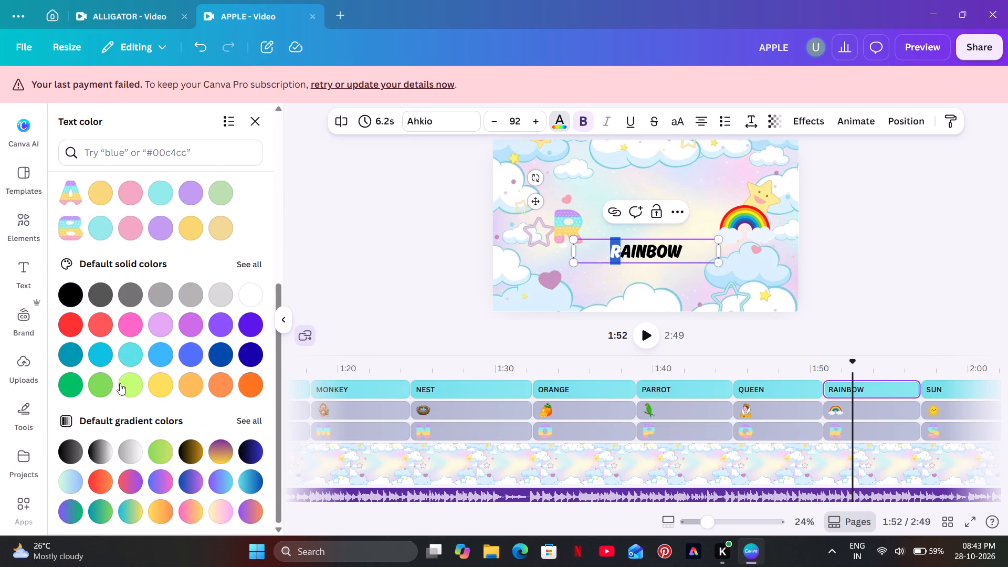
left_click(109, 387)
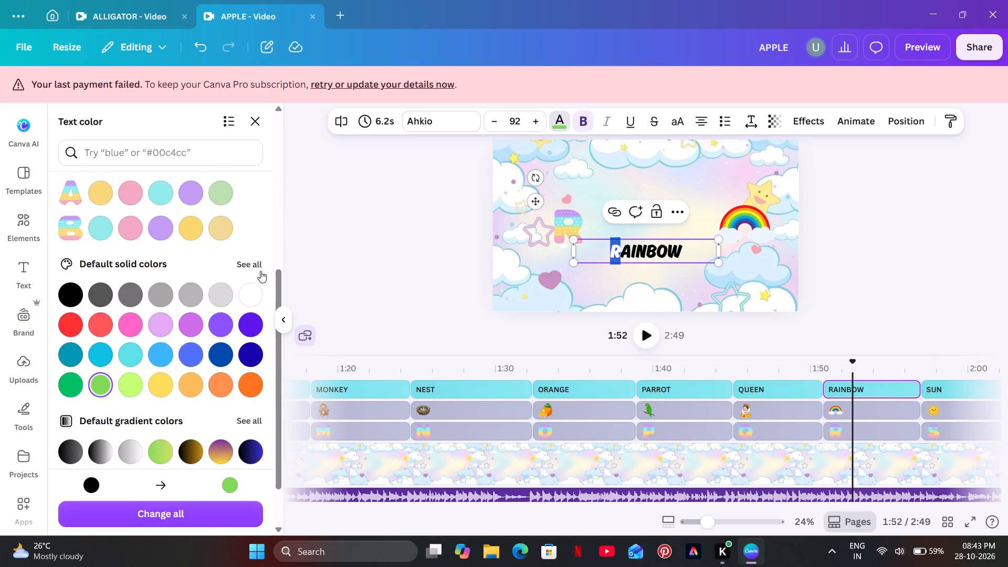
double_click(331, 222)
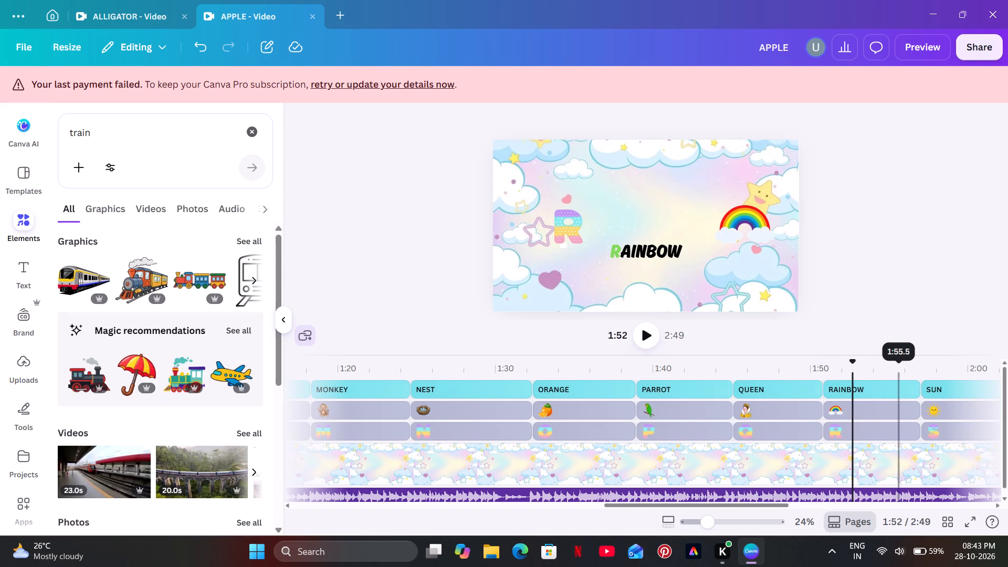
Colour the initial letter S of the SUN caption bright yellow, reusing the text colour already in the design.
left_click(937, 360)
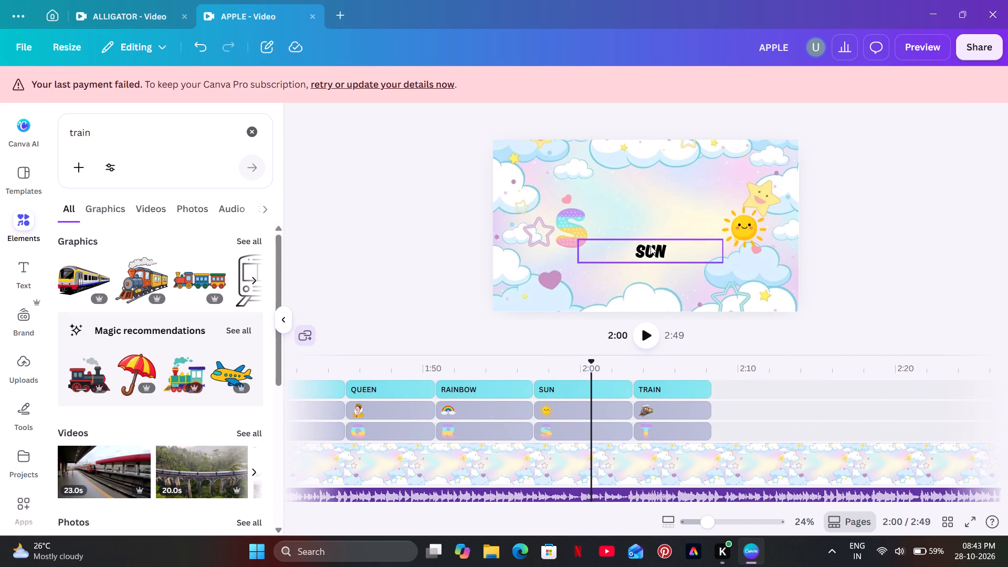
left_click(646, 250)
left_click(646, 250)
left_click_drag(646, 250, 634, 256)
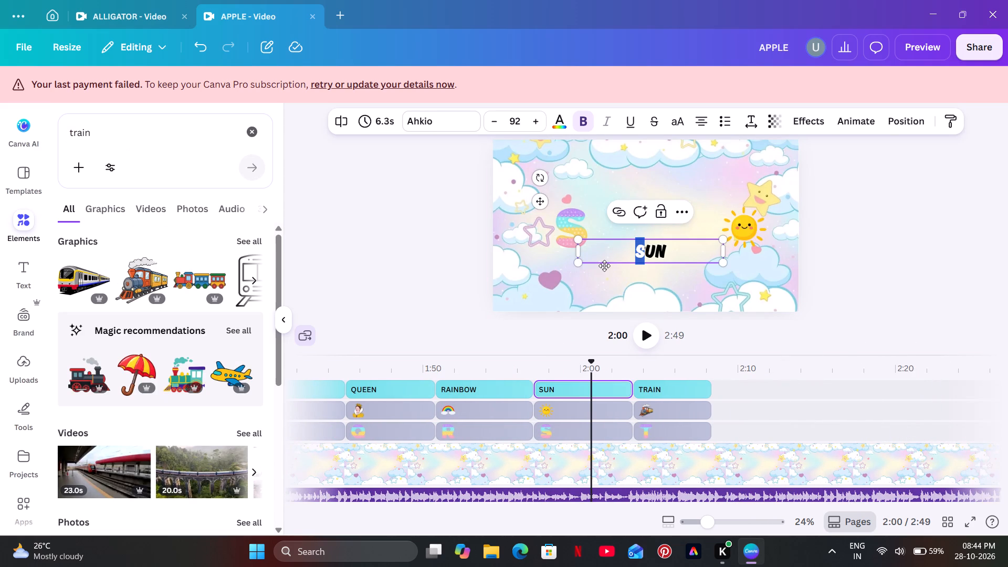
left_click(566, 130)
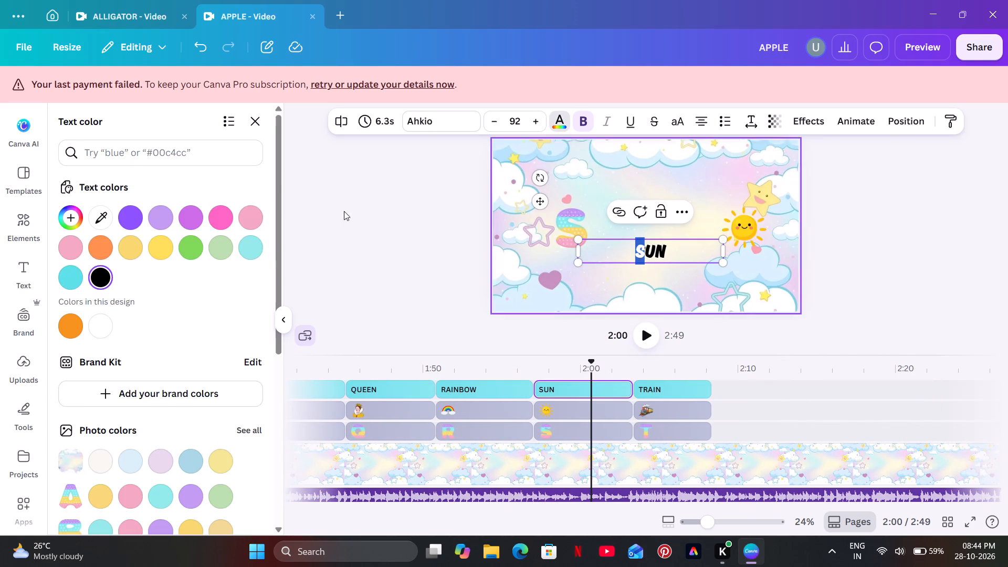
left_click(169, 246)
double_click(376, 170)
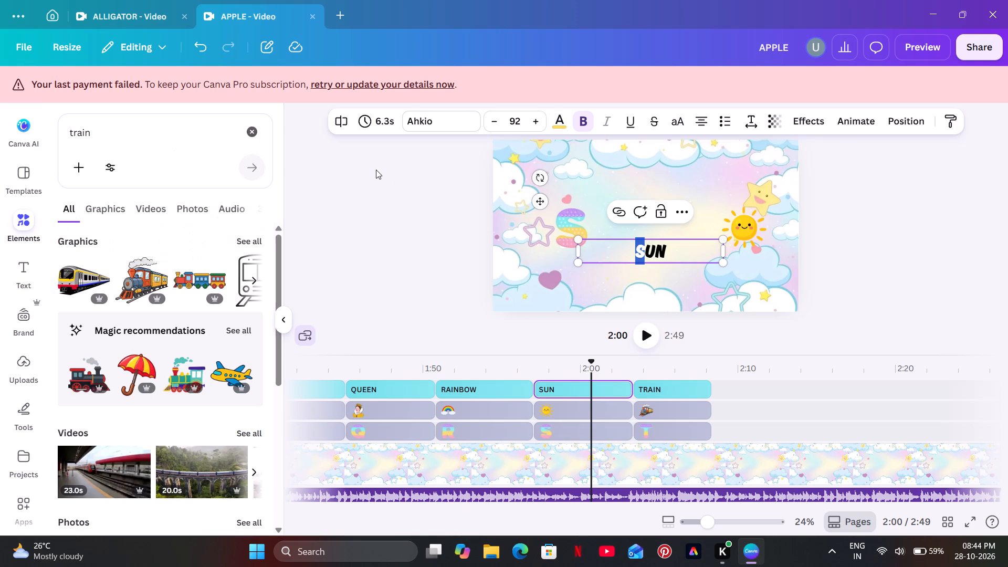
Colour the initial letter T of the TRAIN caption pink, using the photo colours taken from the letter A graphic.
left_click(655, 375)
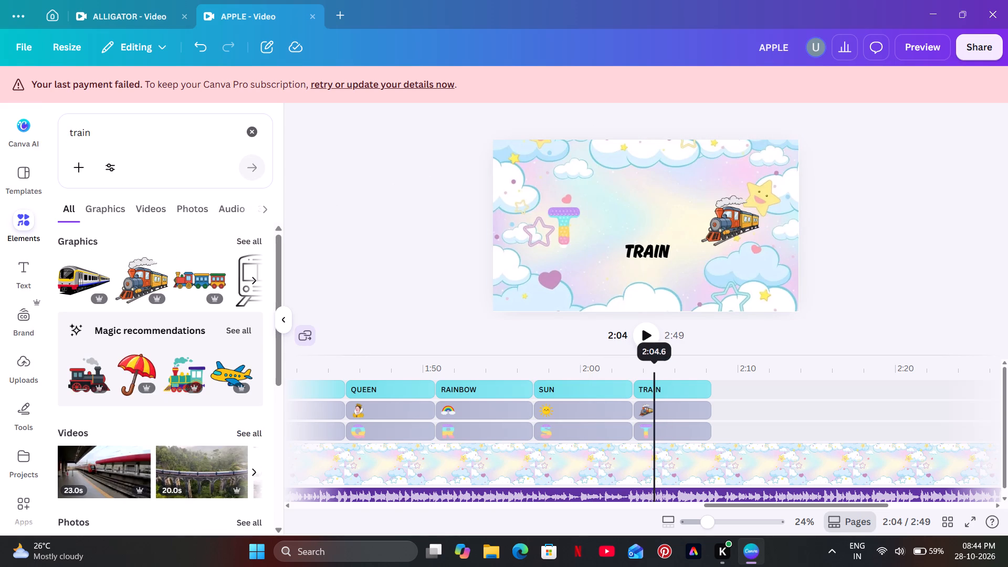
left_click(624, 248)
left_click(627, 247)
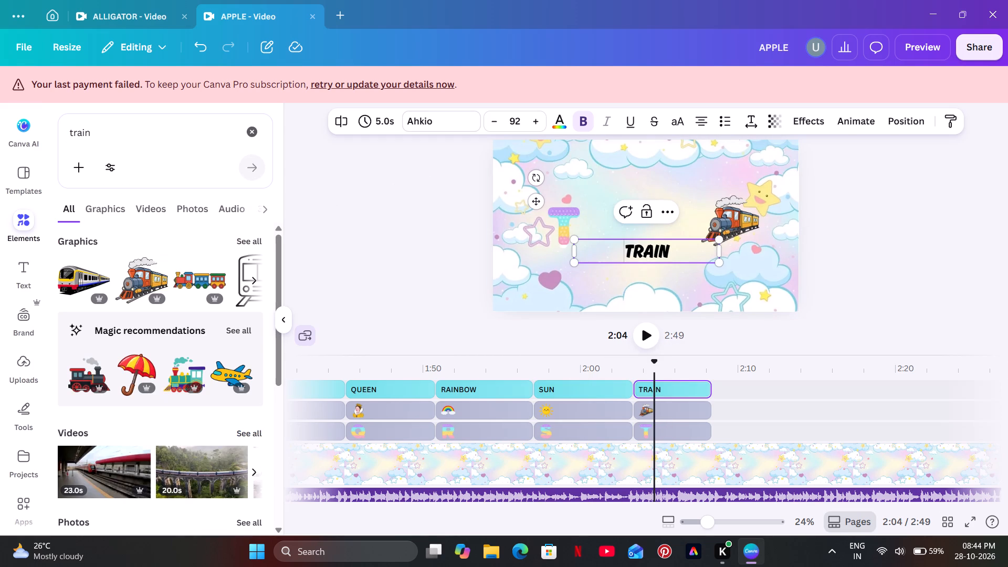
left_click(634, 245)
left_click_drag(634, 245, 617, 259)
left_click(626, 253)
left_click_drag(629, 248, 623, 258)
left_click(555, 131)
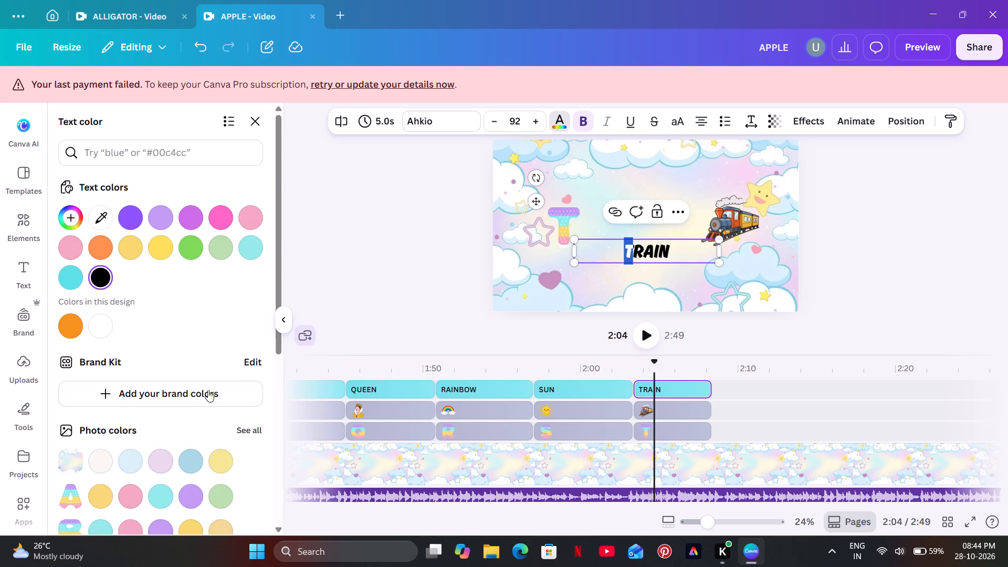
scroll(109, 438, "down", 3)
left_click(132, 287)
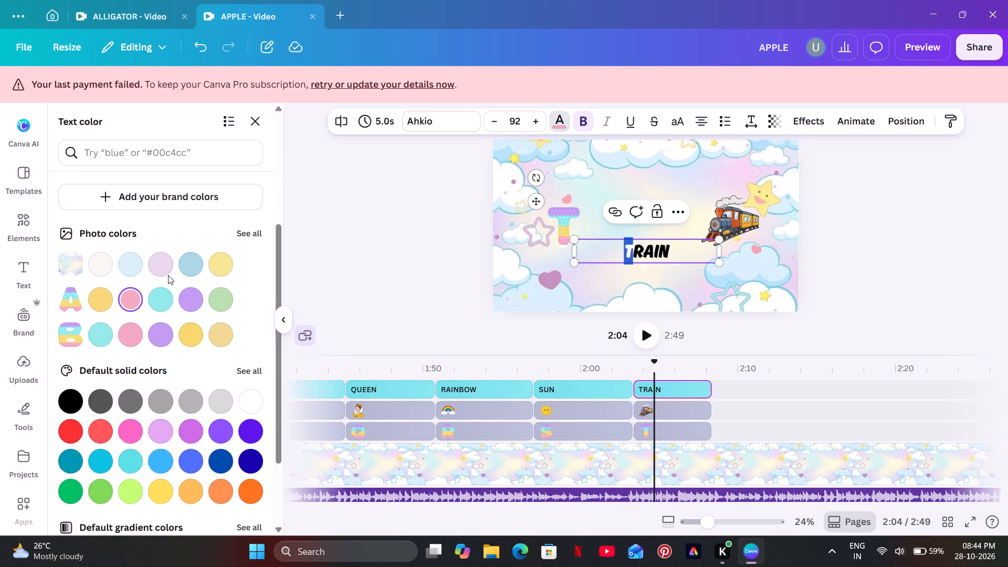
double_click(356, 187)
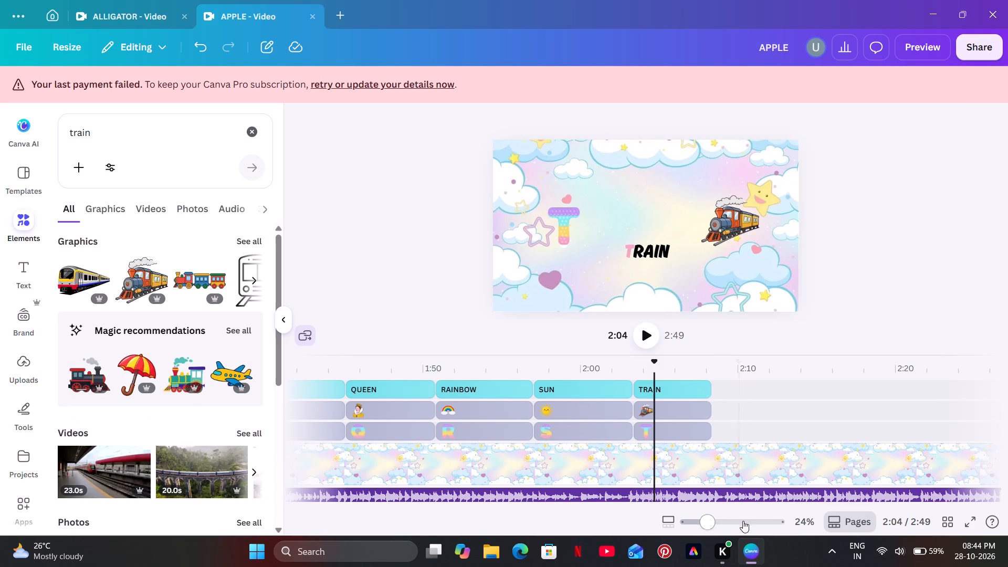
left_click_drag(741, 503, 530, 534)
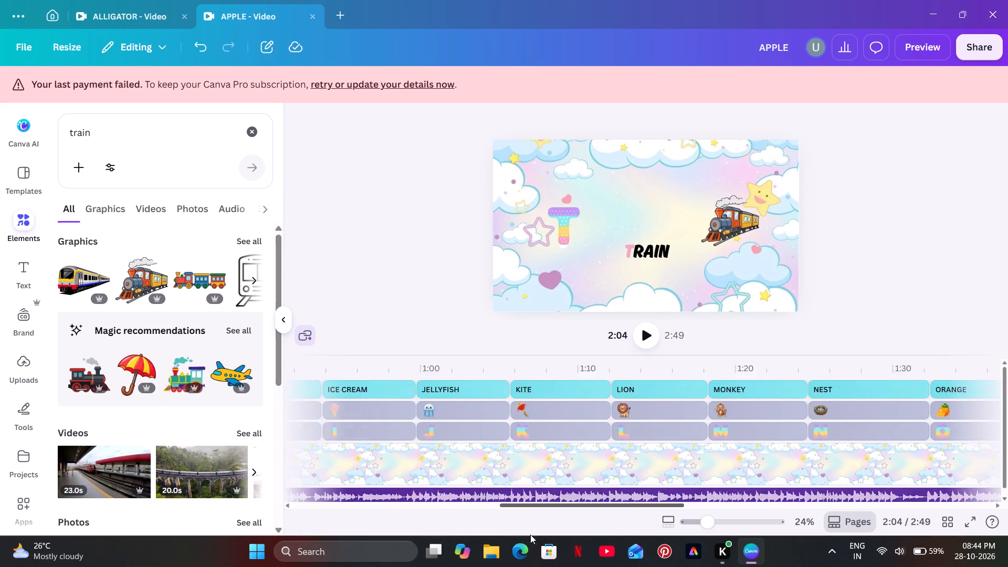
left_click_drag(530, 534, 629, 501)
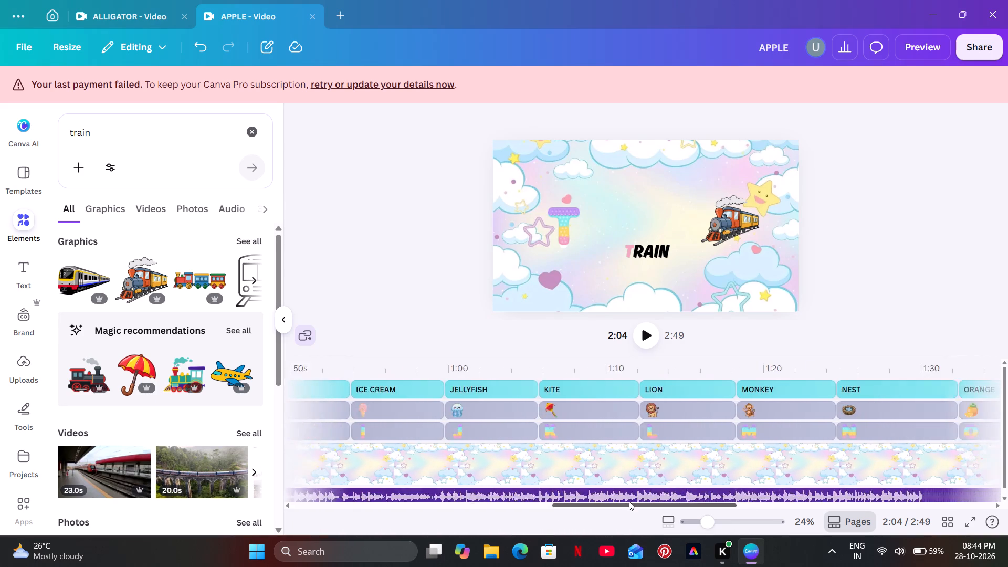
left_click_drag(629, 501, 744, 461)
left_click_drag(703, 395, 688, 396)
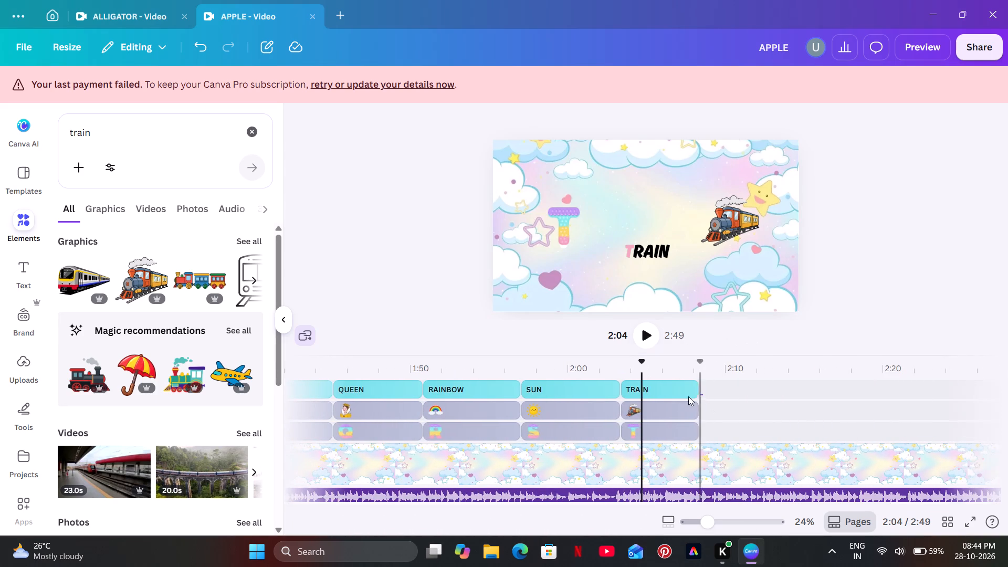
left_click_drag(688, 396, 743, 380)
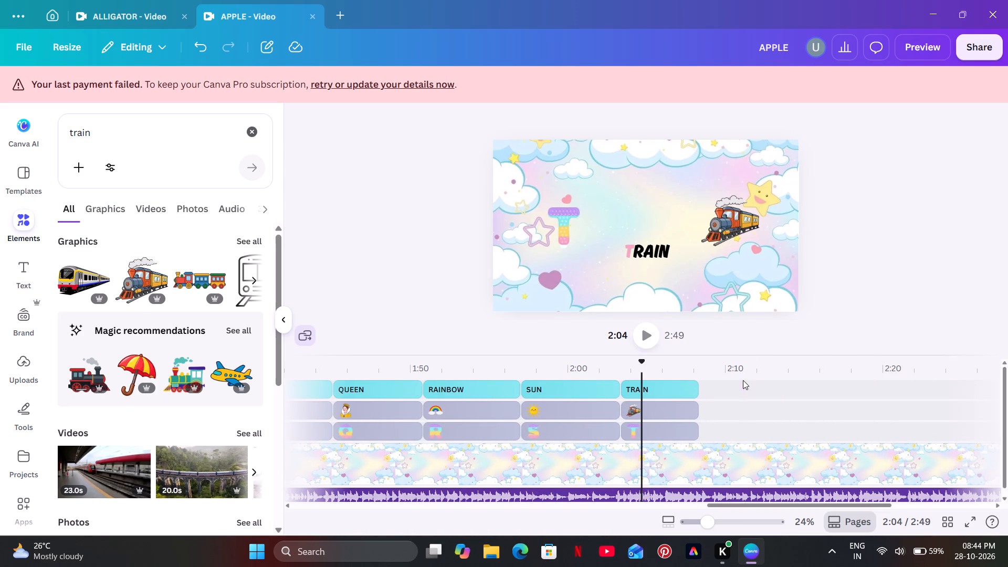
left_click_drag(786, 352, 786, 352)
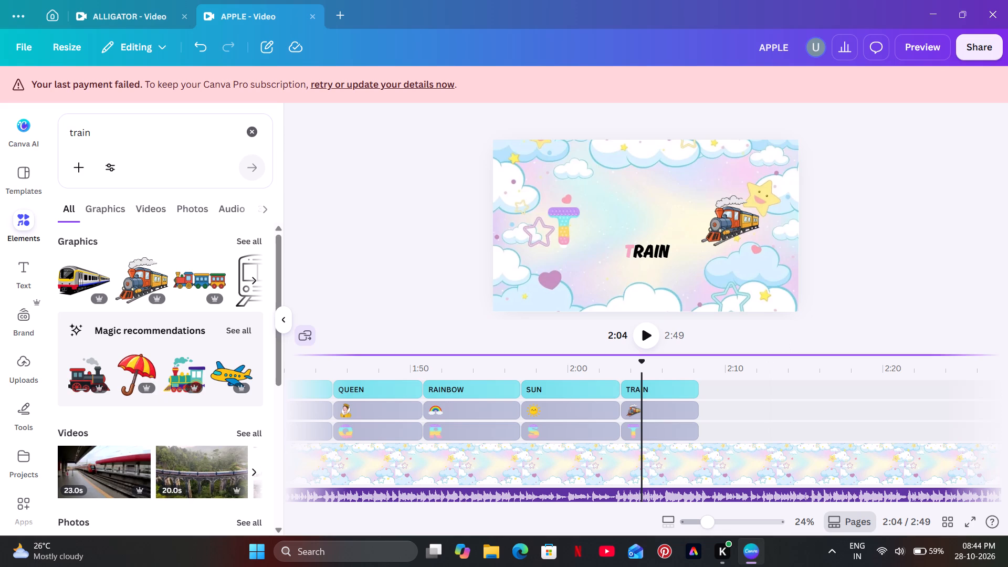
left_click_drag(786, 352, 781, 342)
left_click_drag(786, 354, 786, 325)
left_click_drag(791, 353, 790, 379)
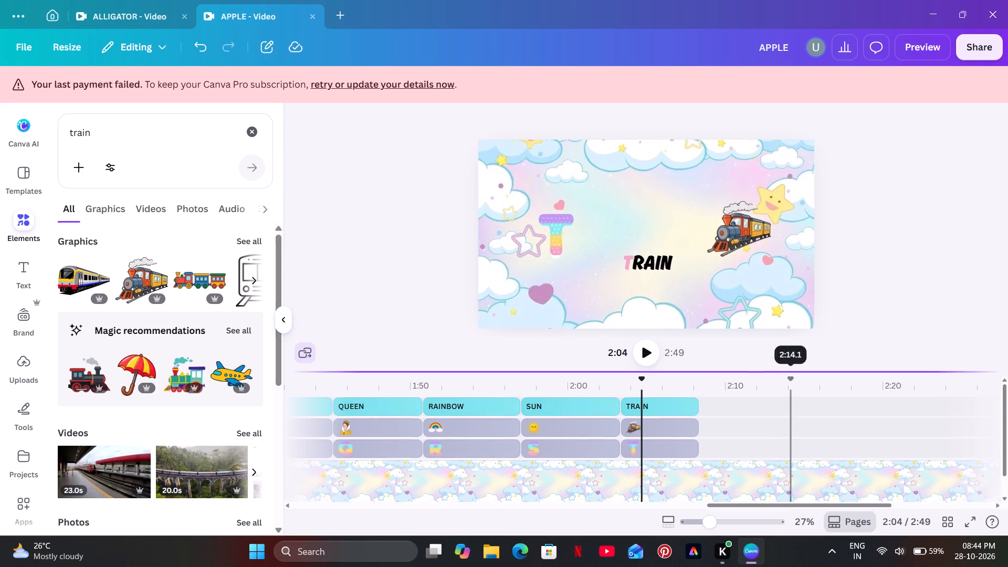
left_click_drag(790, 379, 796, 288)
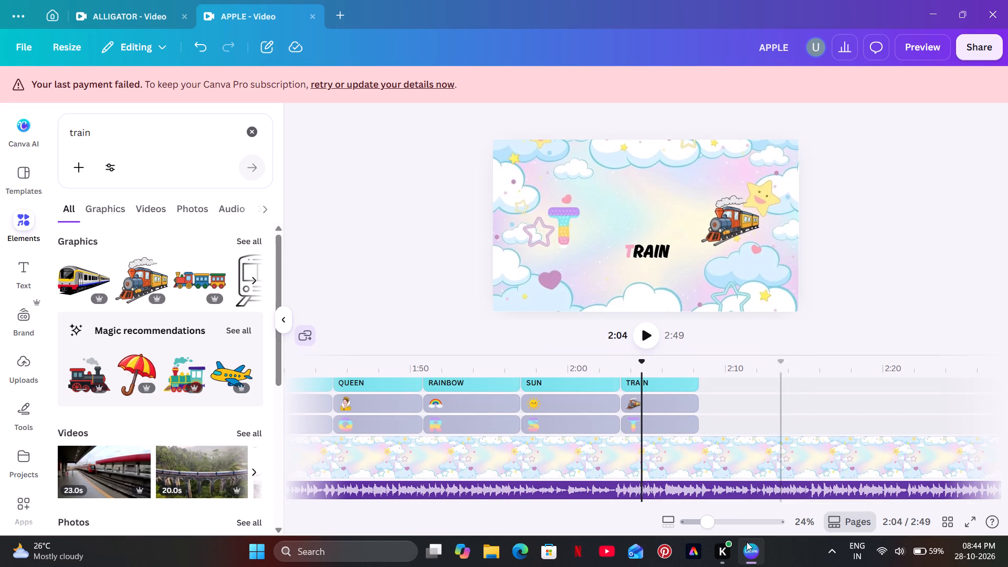
Apply the Echo text effect with an offset of 34 to the APPLE through GRAPES captions together.
left_click_drag(748, 503, 559, 554)
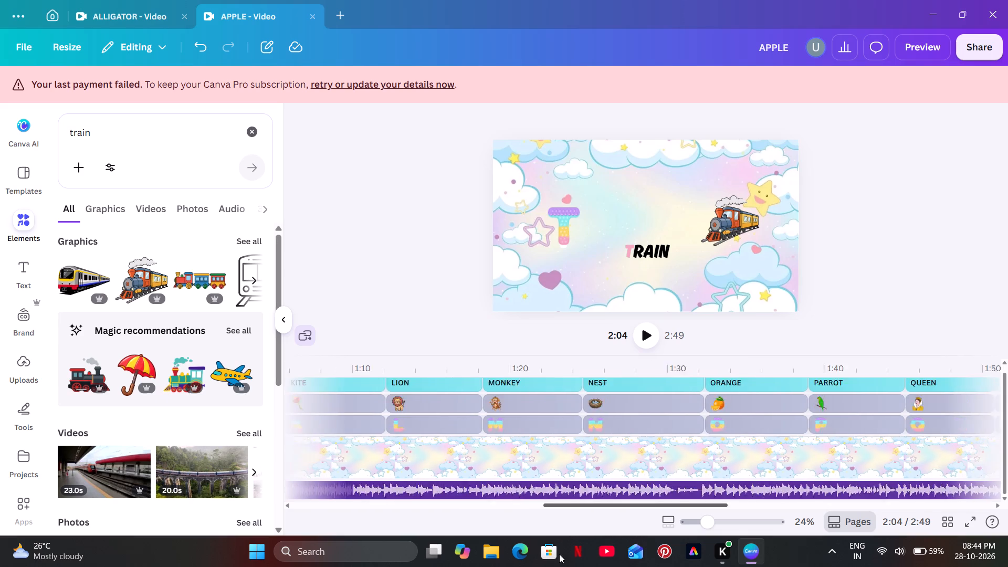
left_click_drag(559, 554, 286, 566)
scroll(350, 459, "up", 1)
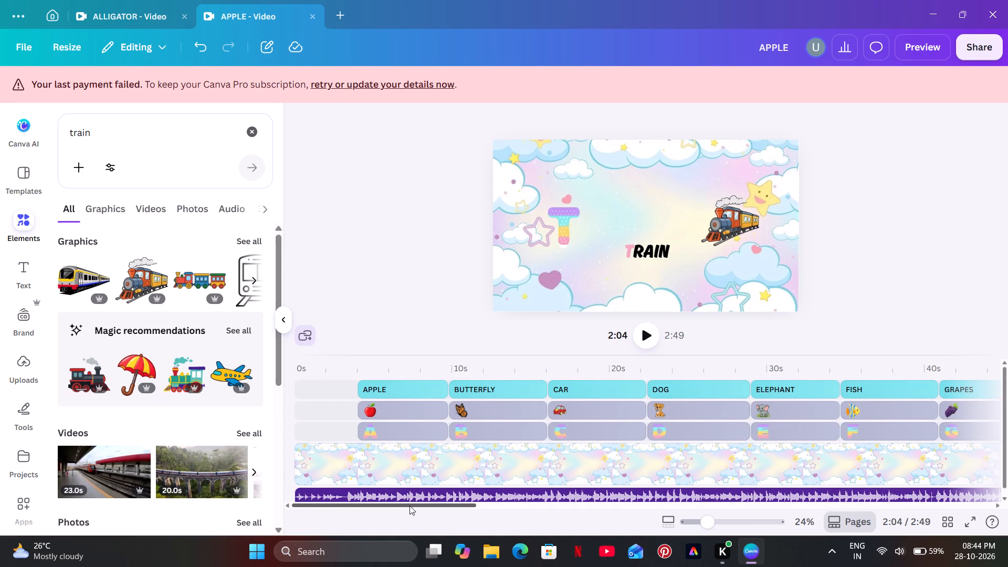
left_click_drag(409, 505, 415, 501)
left_click_drag(321, 382, 363, 382)
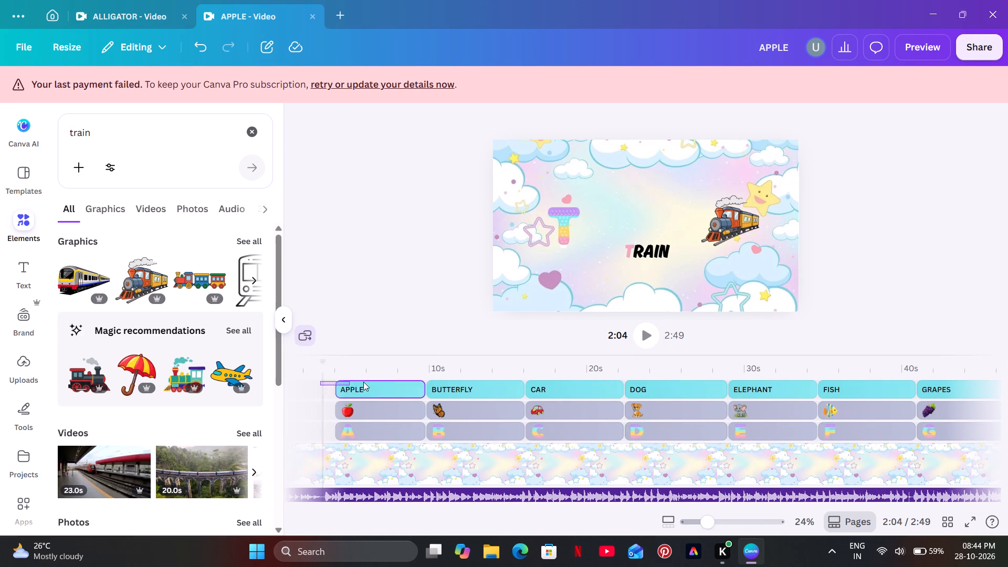
left_click_drag(363, 382, 663, 382)
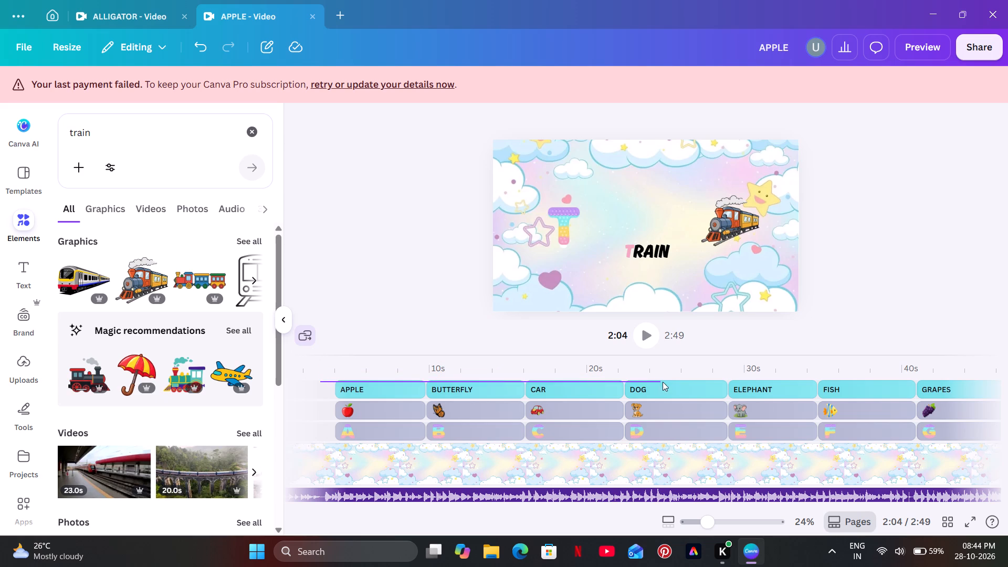
left_click_drag(663, 382, 953, 382)
left_click_drag(953, 382, 962, 386)
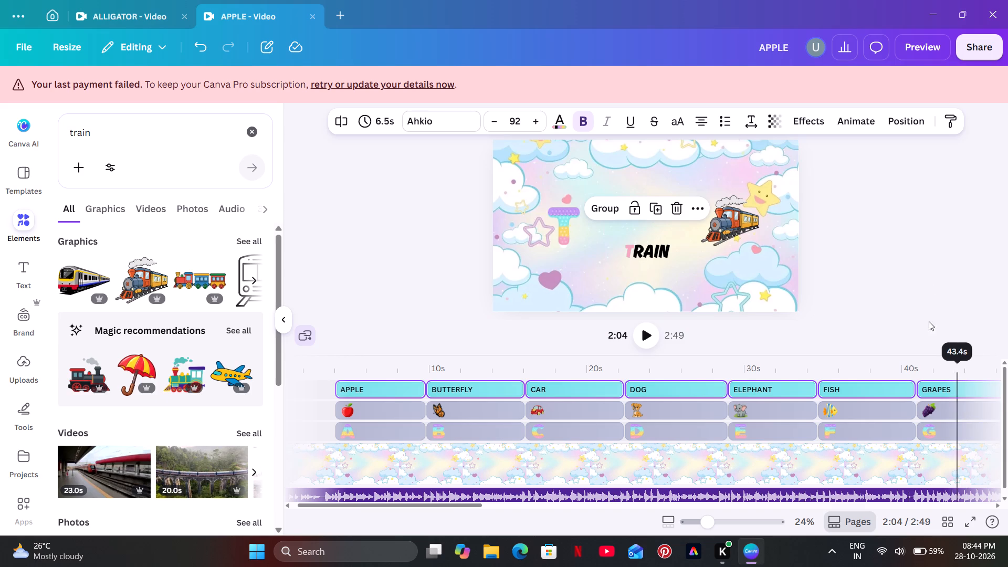
left_click(810, 129)
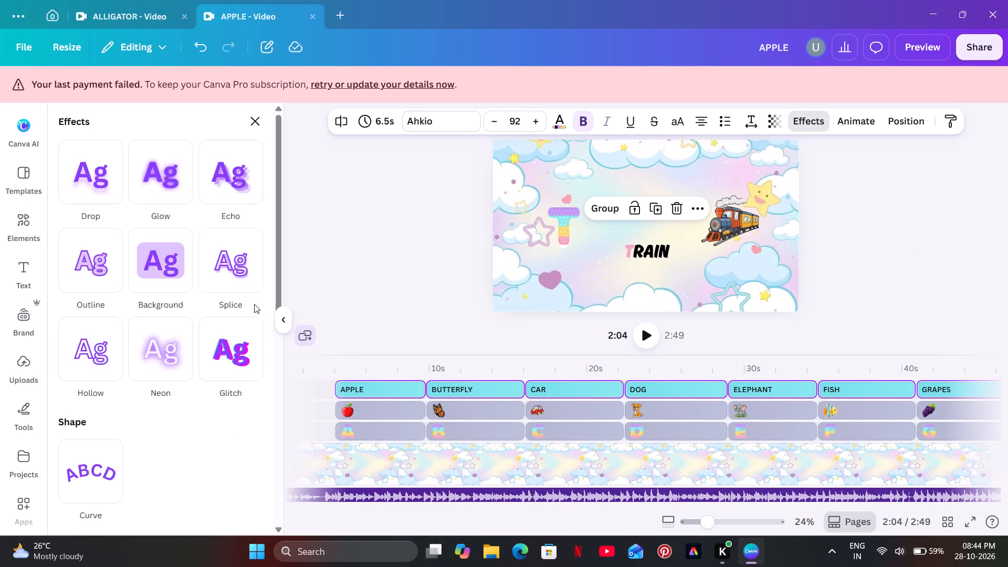
left_click(201, 281)
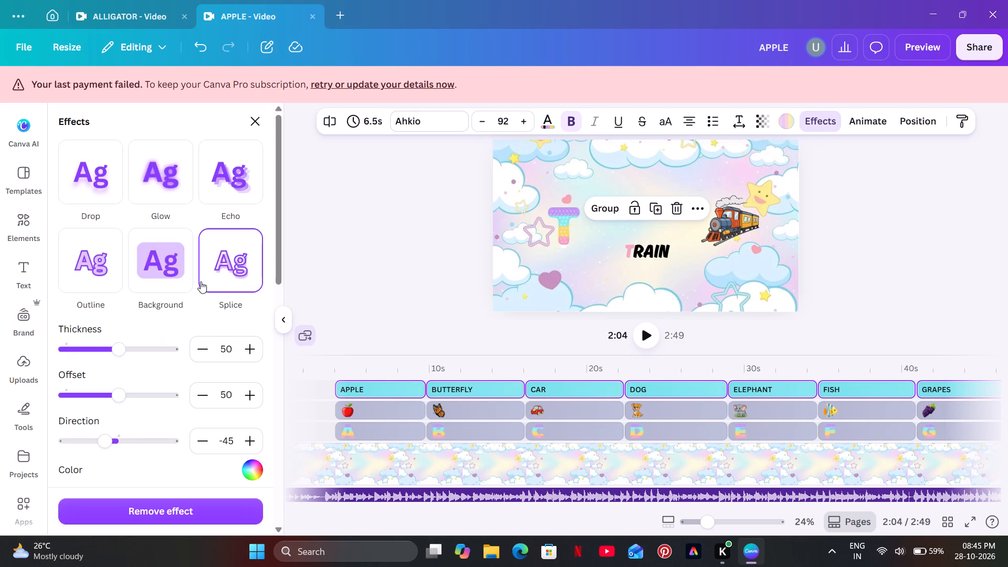
left_click(218, 185)
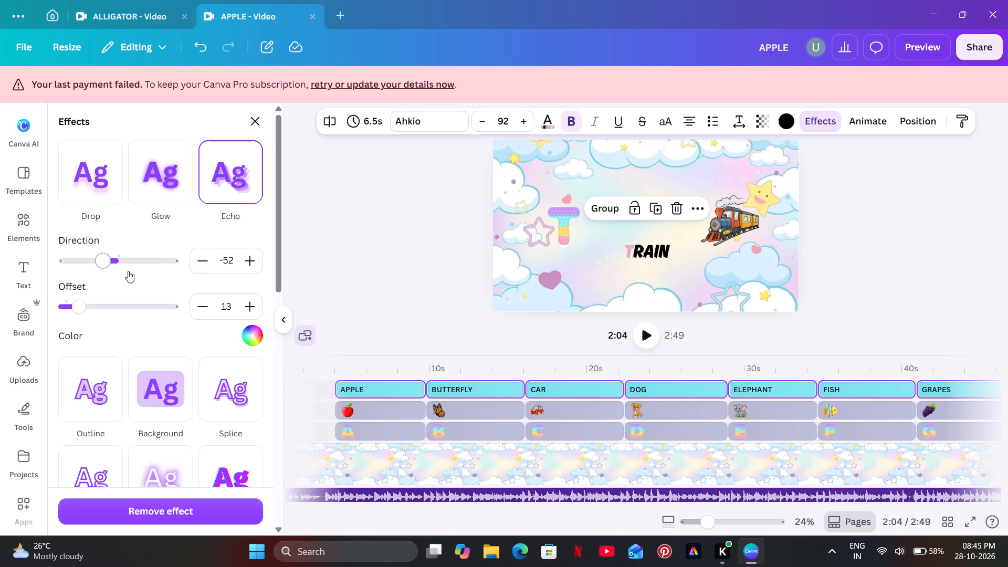
left_click_drag(86, 306, 124, 308)
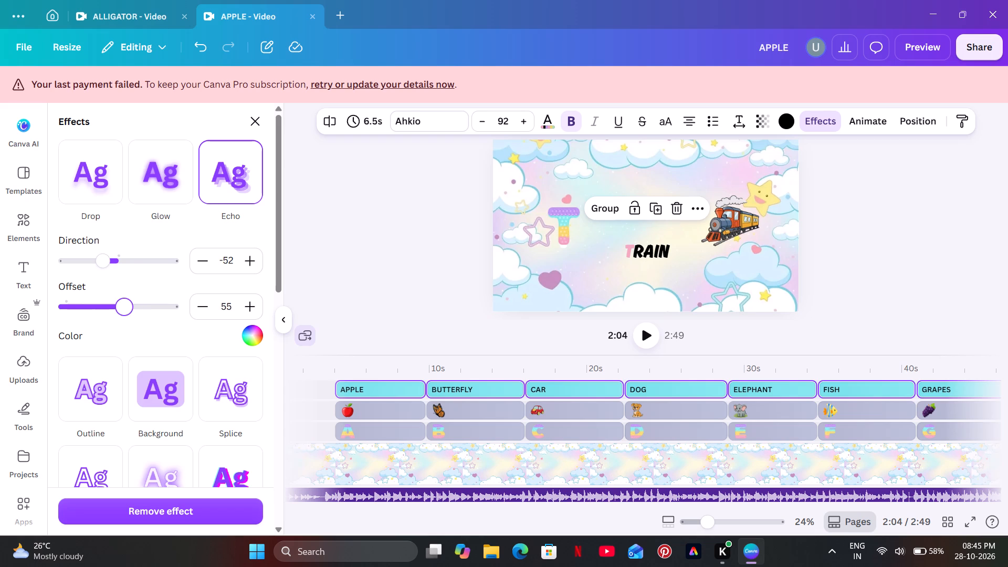
left_click_drag(124, 308, 101, 315)
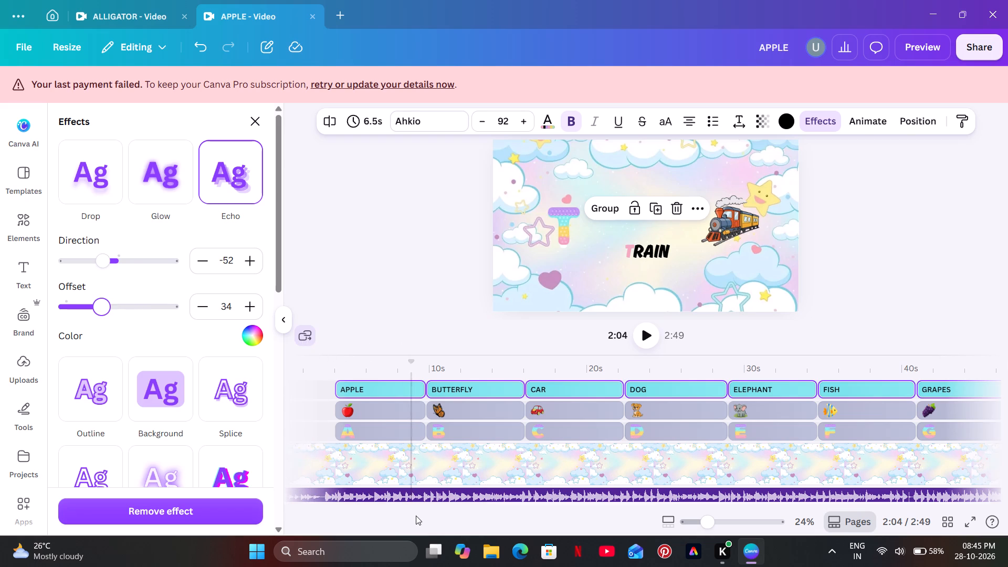
Trim the ends of the selected APPLE through GRAPES captions together, with the shown duration at 6.2 s.
left_click_drag(415, 505, 489, 504)
left_click_drag(572, 504, 580, 504)
left_click_drag(580, 504, 572, 506)
left_click(500, 521)
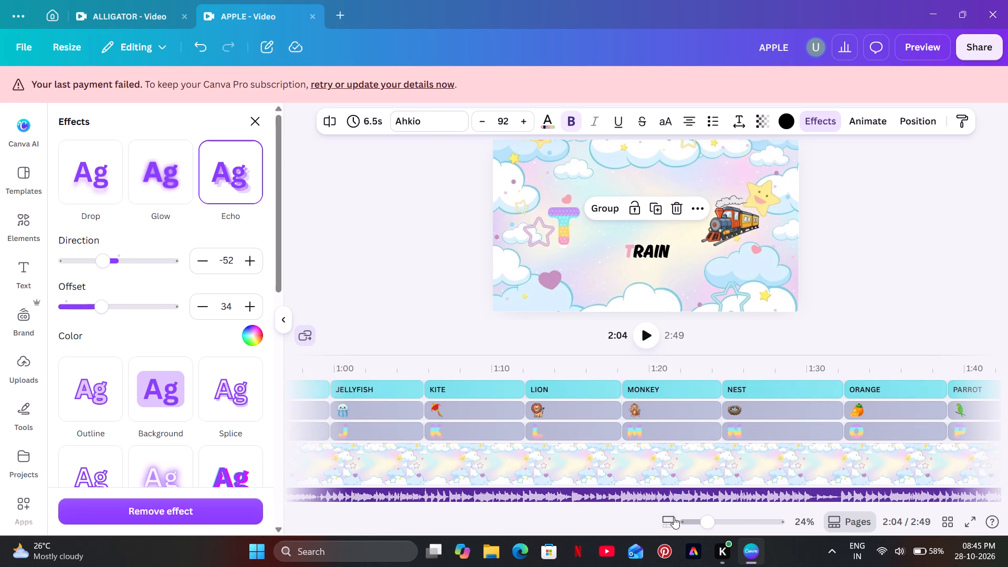
left_click(313, 227)
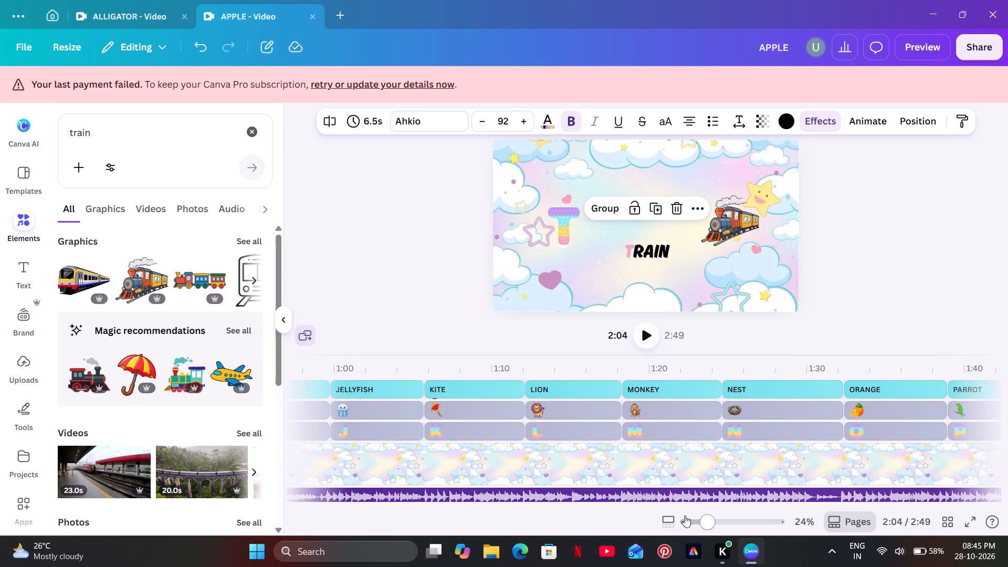
left_click(682, 505)
double_click(614, 515)
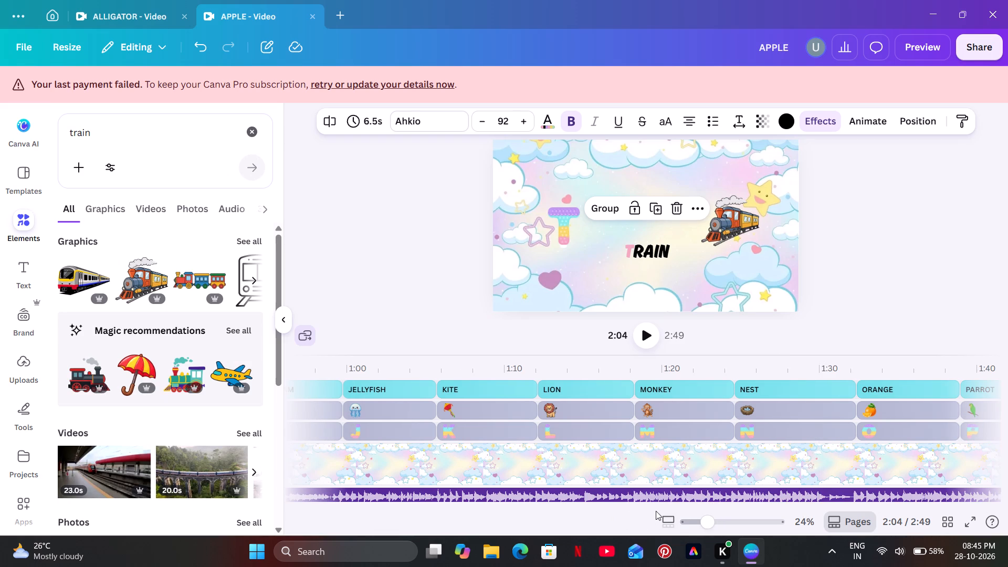
left_click_drag(662, 506, 580, 518)
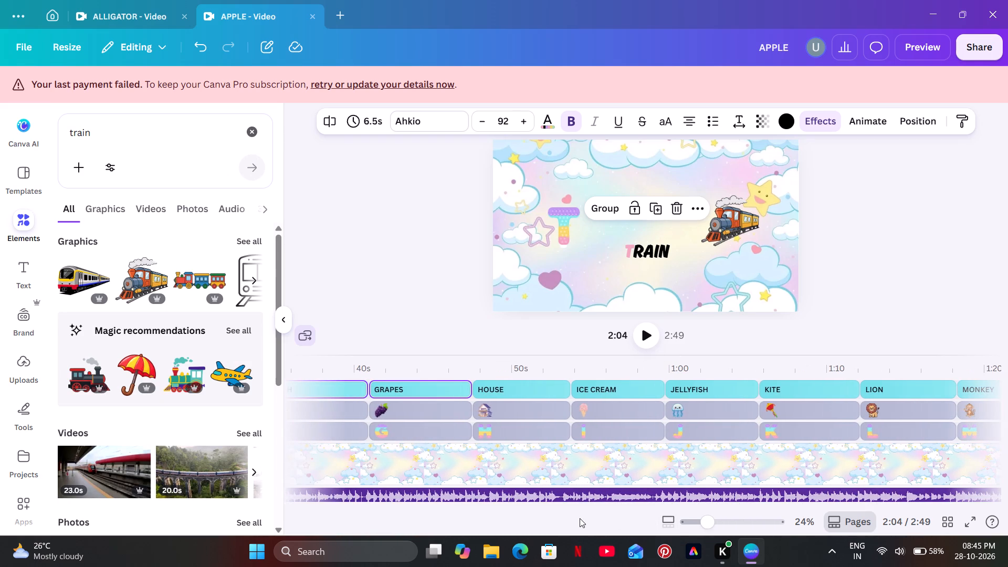
left_click(471, 371)
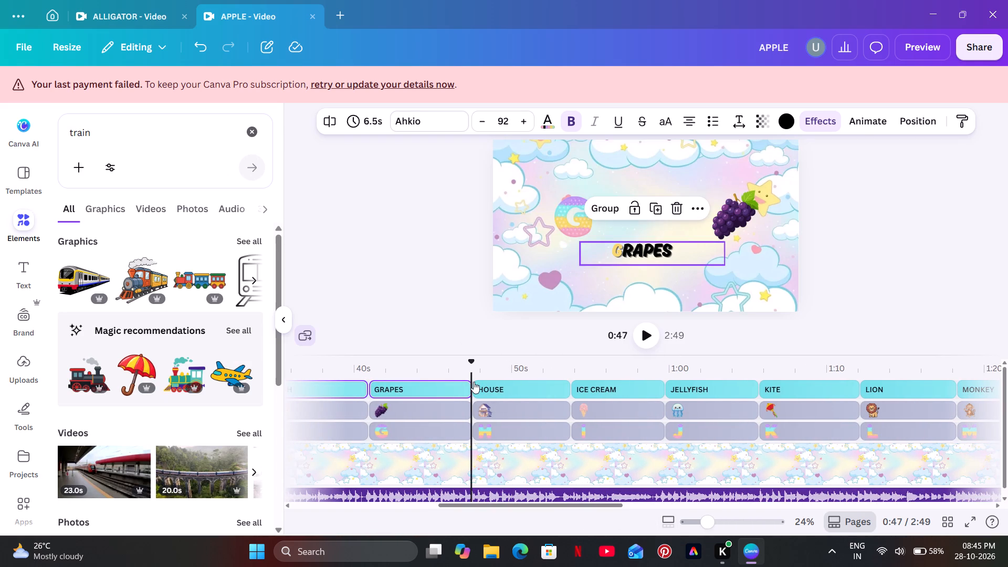
left_click_drag(474, 376, 480, 384)
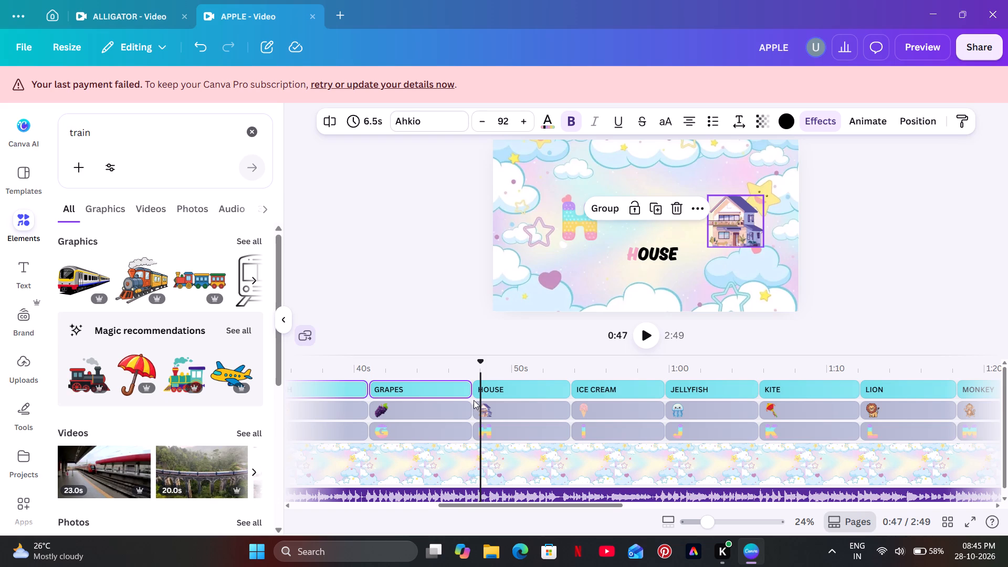
left_click_drag(474, 400, 521, 381)
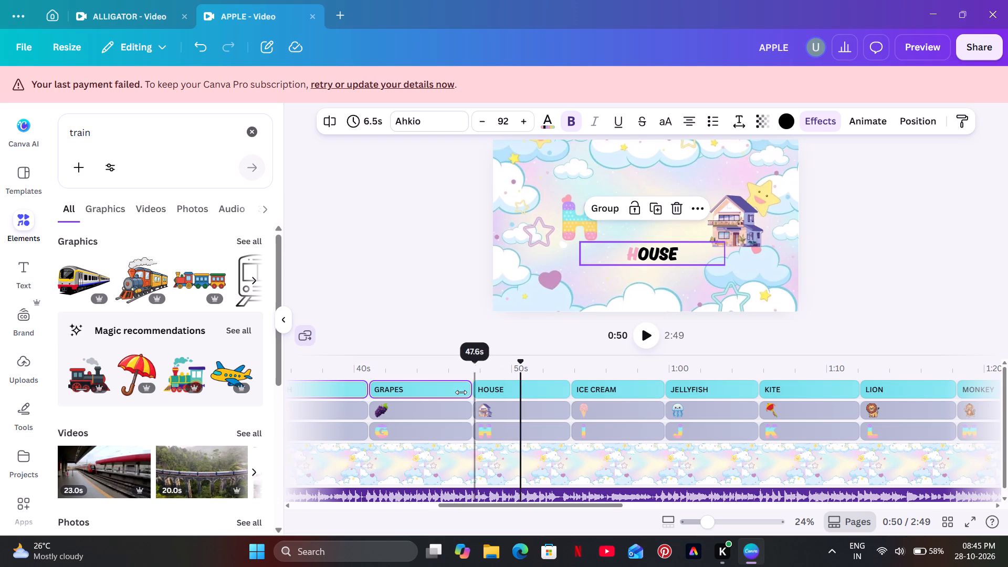
left_click_drag(468, 388, 464, 392)
left_click(464, 392)
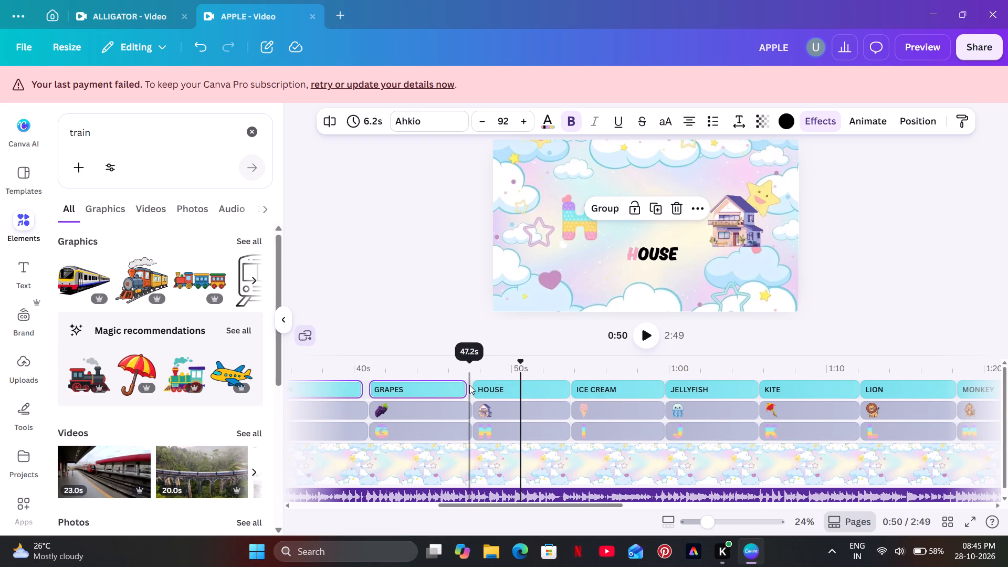
Apply the Echo text effect to the HOUSE through MONKEY captions together.
left_click_drag(469, 385, 888, 380)
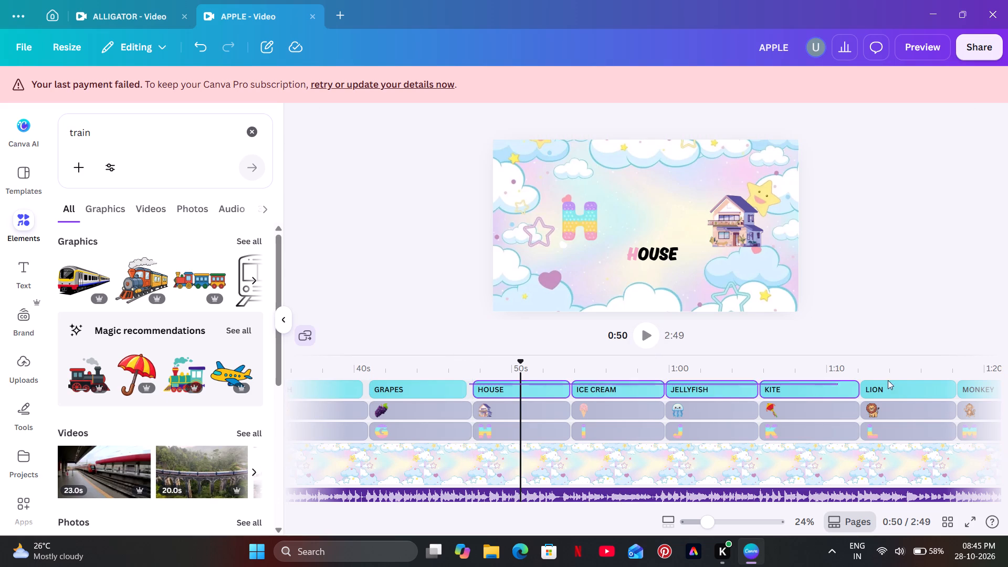
left_click_drag(888, 380, 997, 382)
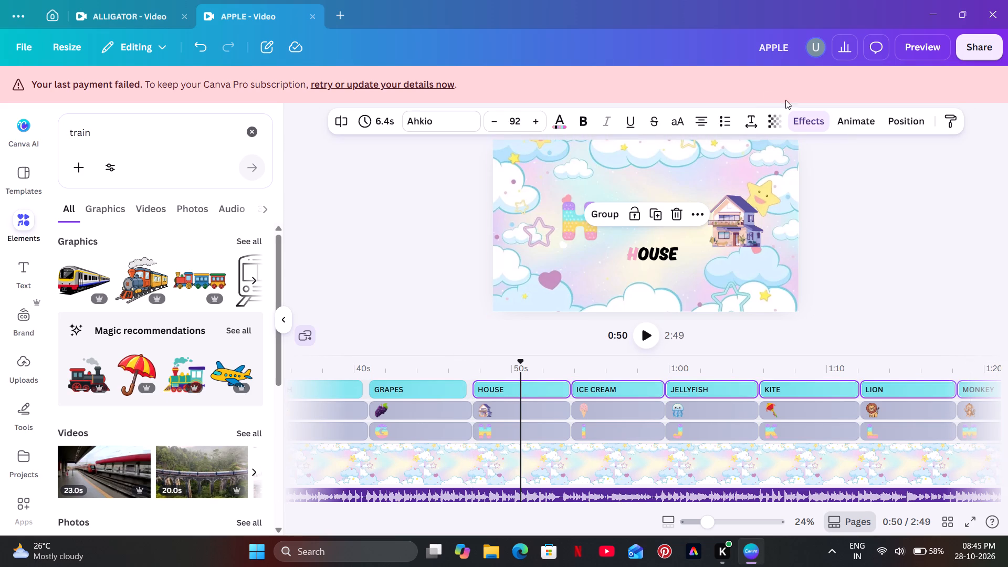
left_click(807, 118)
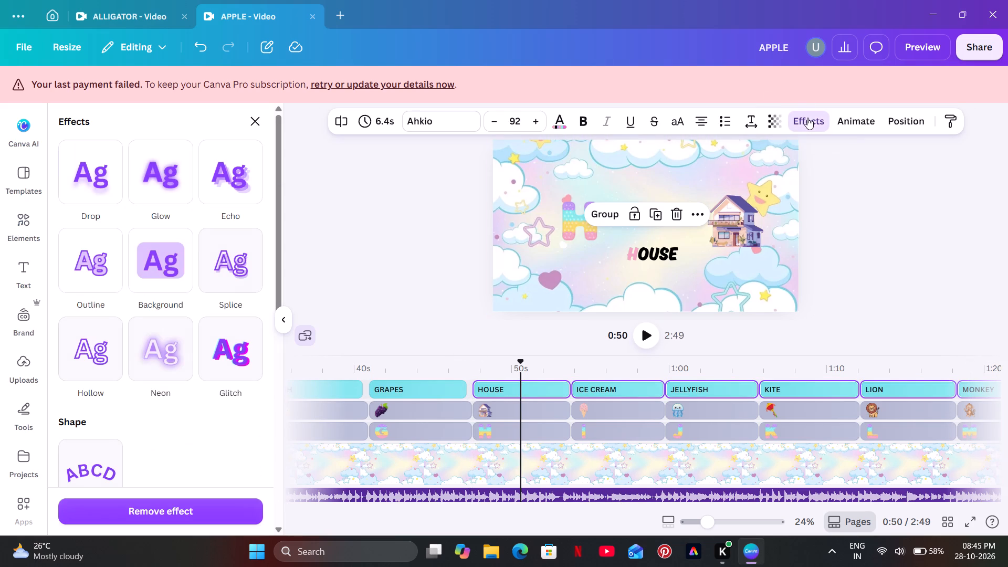
scroll(165, 332, "up", 6)
scroll(163, 304, "down", 4)
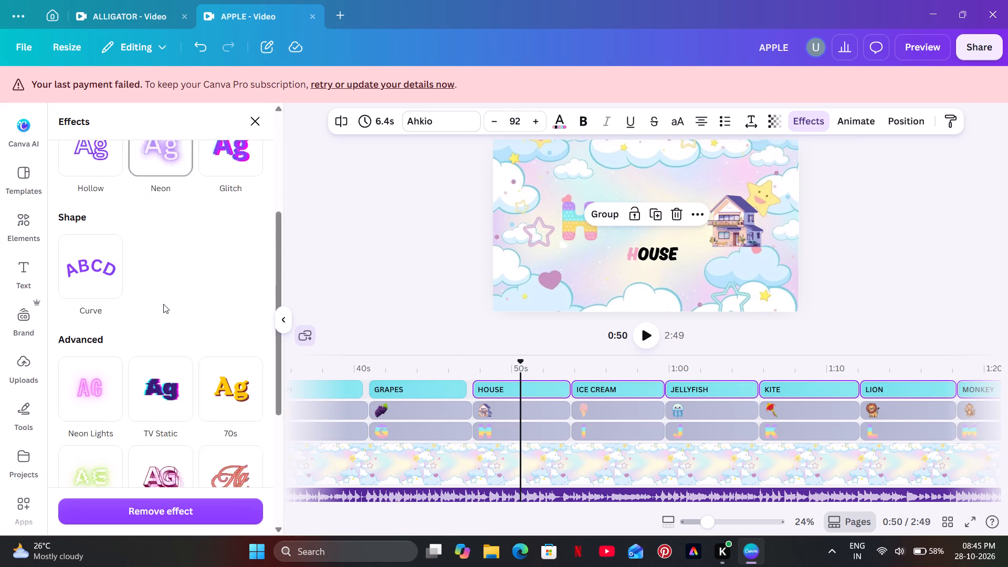
scroll(163, 304, "up", 4)
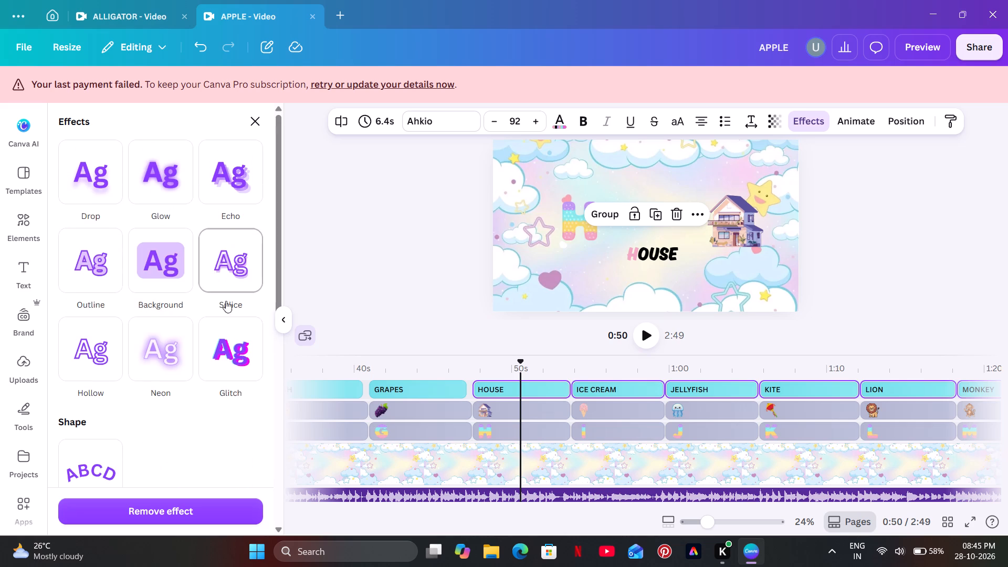
left_click(205, 184)
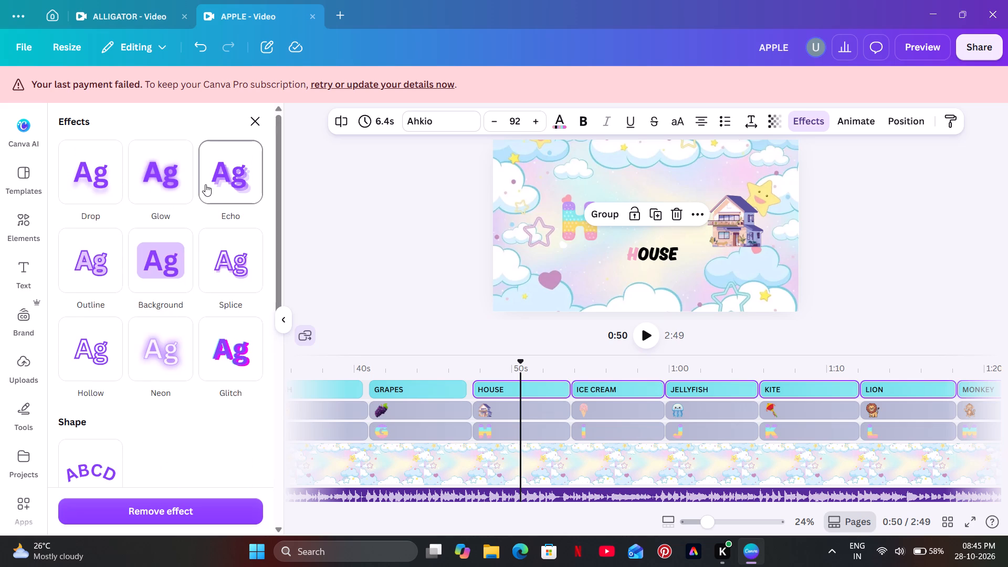
left_click(371, 189)
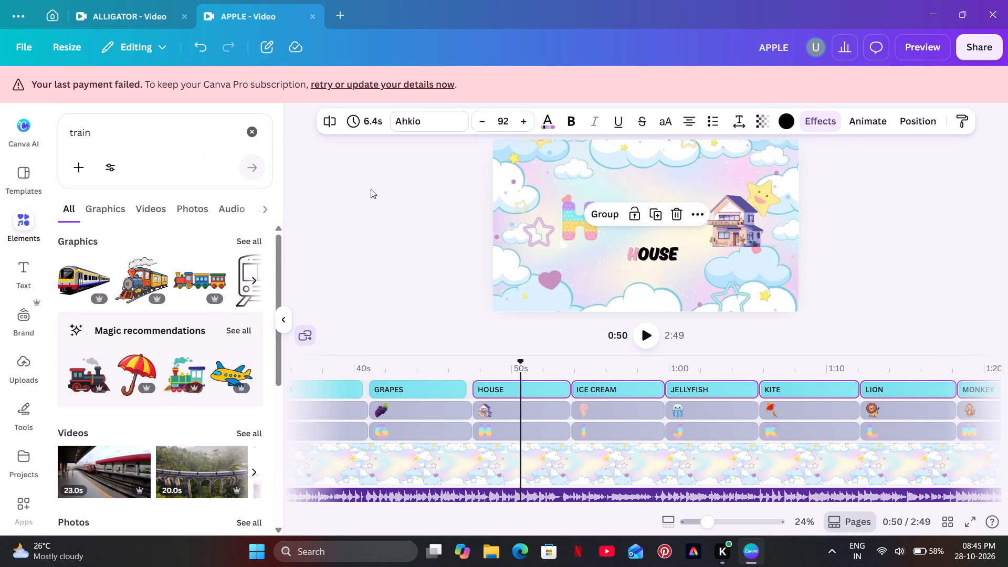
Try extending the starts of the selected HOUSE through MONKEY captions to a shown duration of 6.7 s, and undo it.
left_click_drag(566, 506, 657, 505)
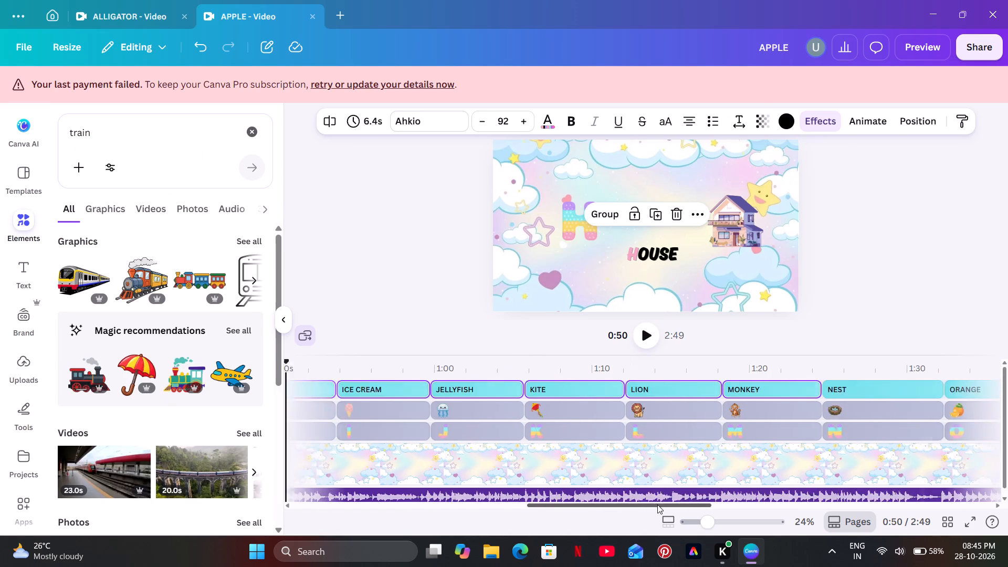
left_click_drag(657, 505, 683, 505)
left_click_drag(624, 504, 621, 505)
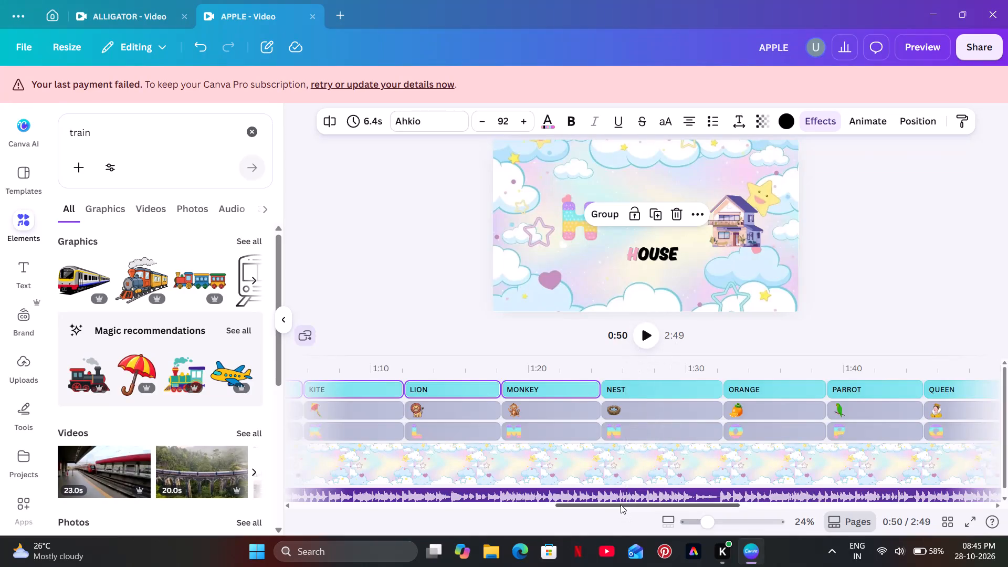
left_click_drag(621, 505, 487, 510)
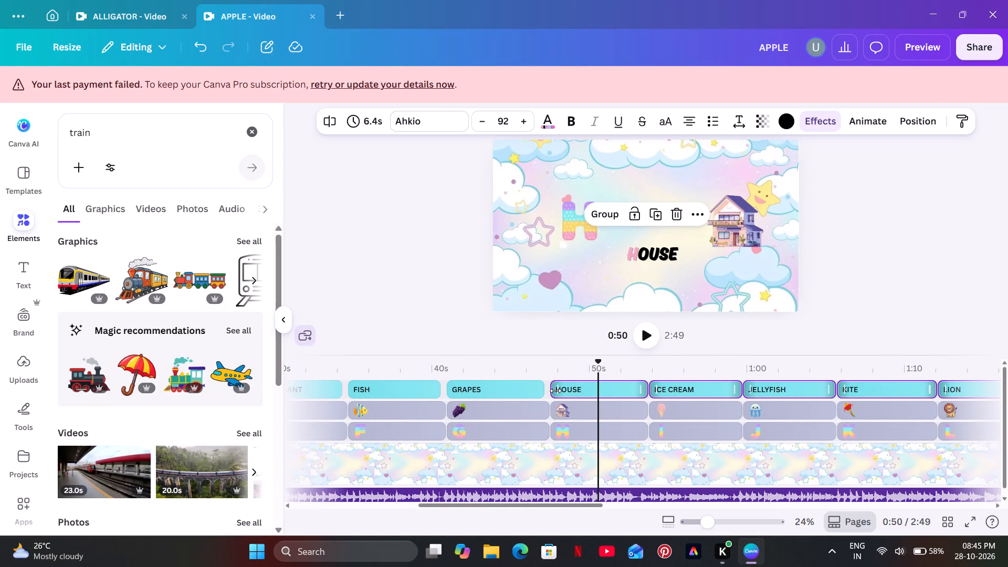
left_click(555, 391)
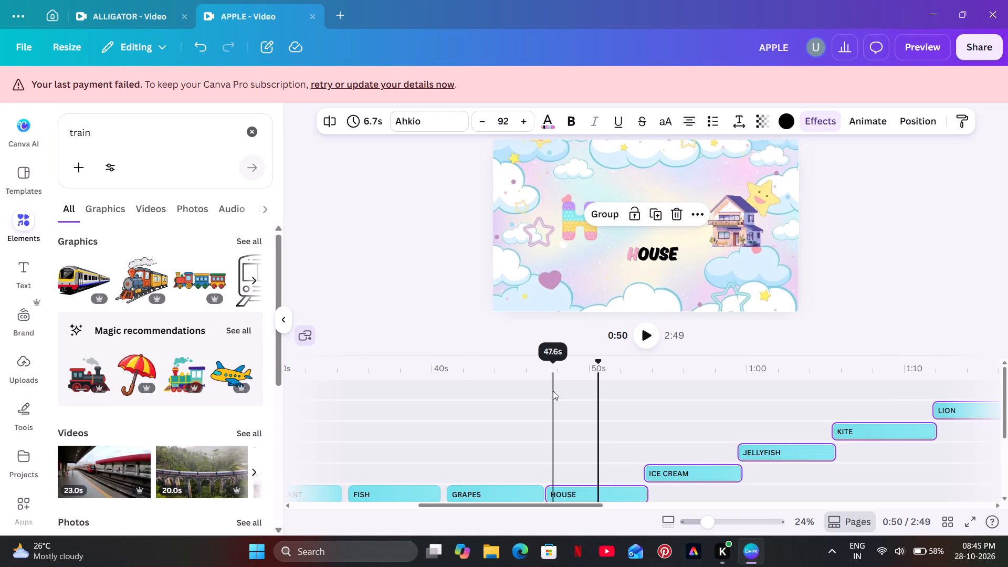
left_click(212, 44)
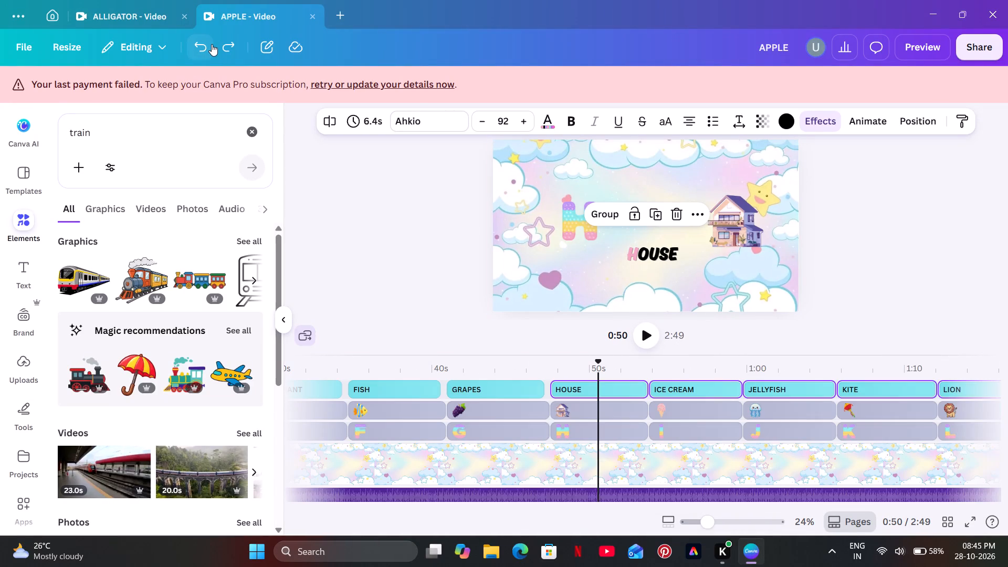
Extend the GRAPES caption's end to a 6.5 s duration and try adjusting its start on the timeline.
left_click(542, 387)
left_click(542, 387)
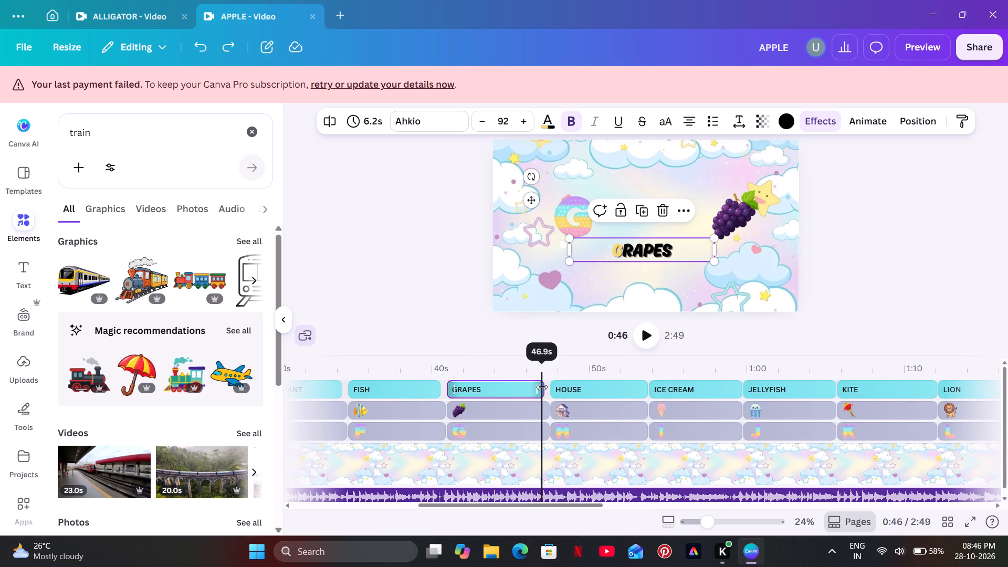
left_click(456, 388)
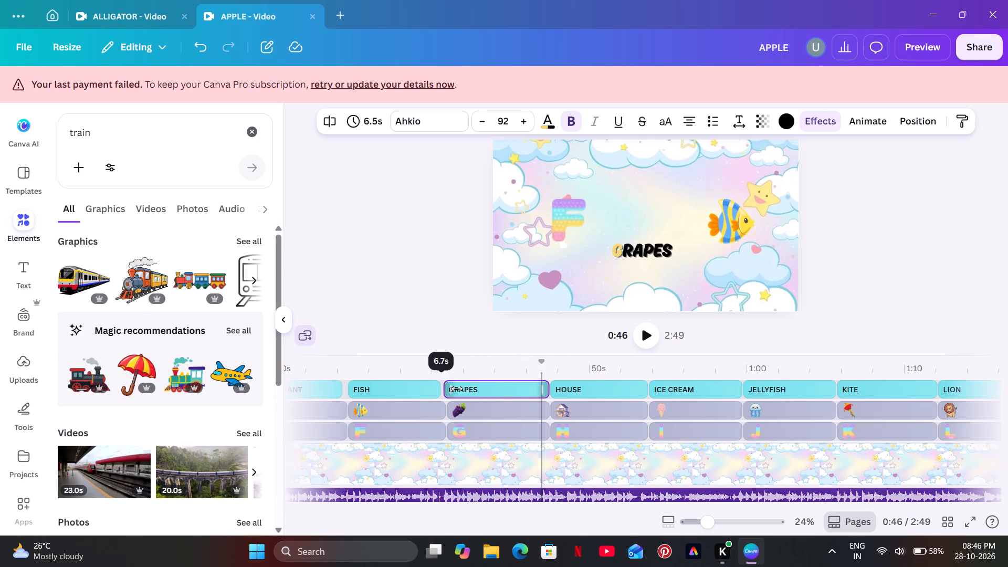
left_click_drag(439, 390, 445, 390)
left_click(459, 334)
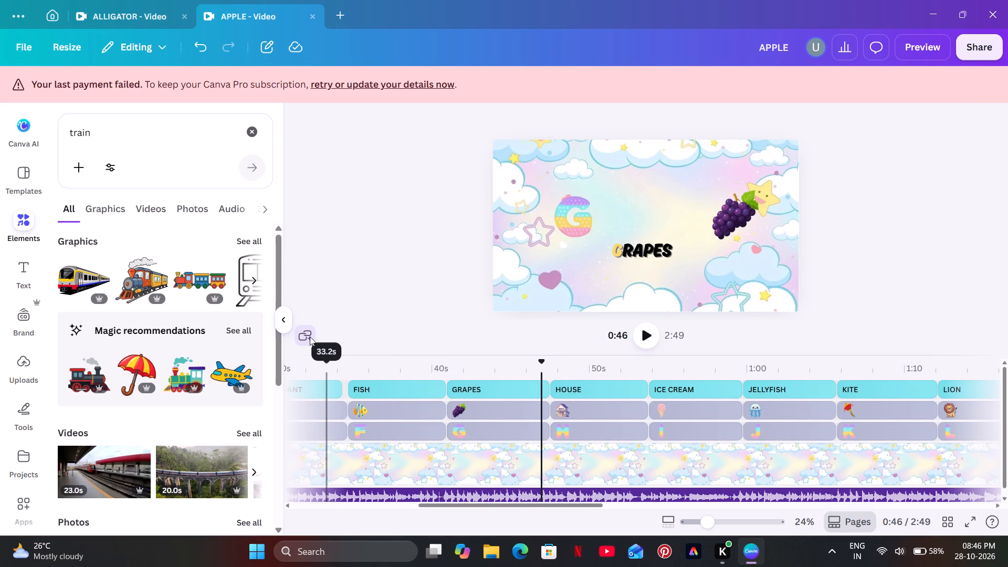
Undo the recent caption edits back to before the ends of the APPLE through GRAPES captions were trimmed.
left_click(188, 51)
left_click(188, 51)
left_click(188, 51)
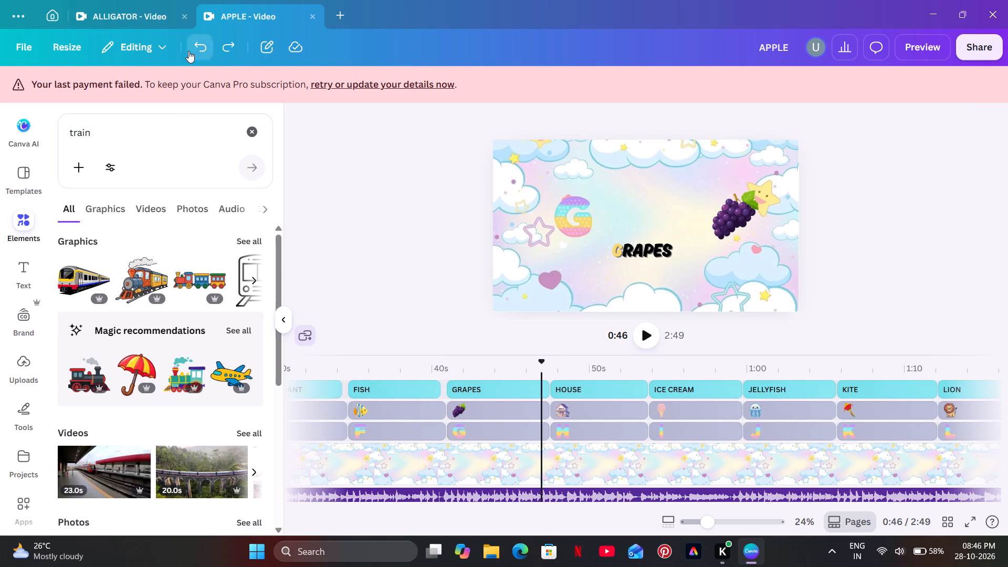
left_click(188, 51)
left_click(188, 51)
left_click(188, 51)
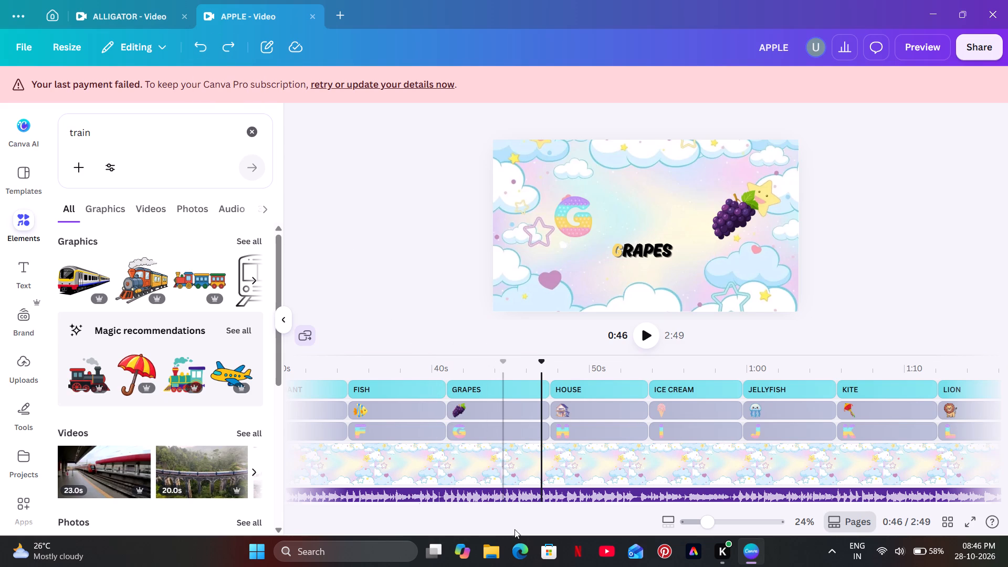
Review the later part of the timeline up to TRAIN, previewing the QUEEN, RAINBOW and SUN scenes.
left_click_drag(538, 505, 547, 506)
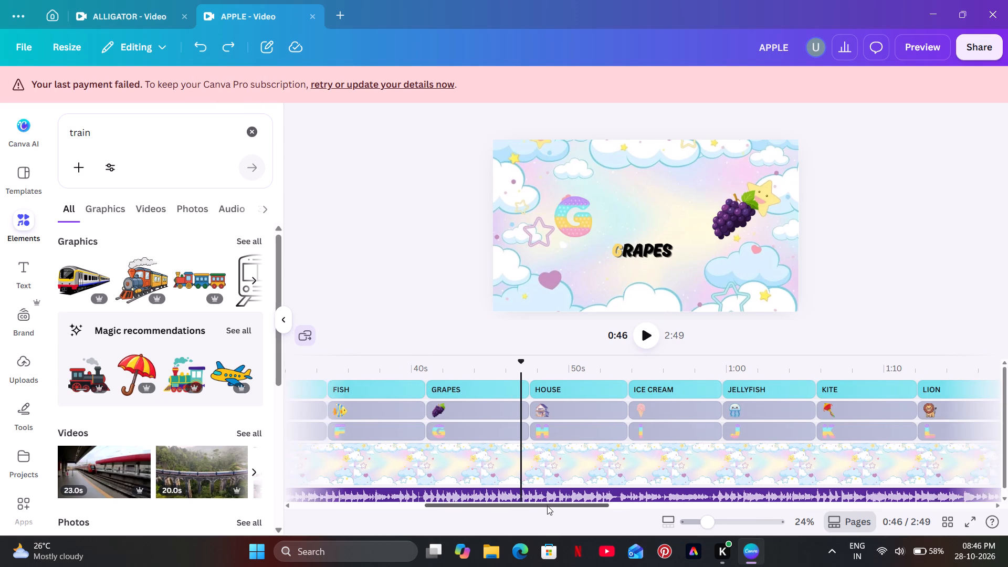
left_click_drag(547, 506, 679, 503)
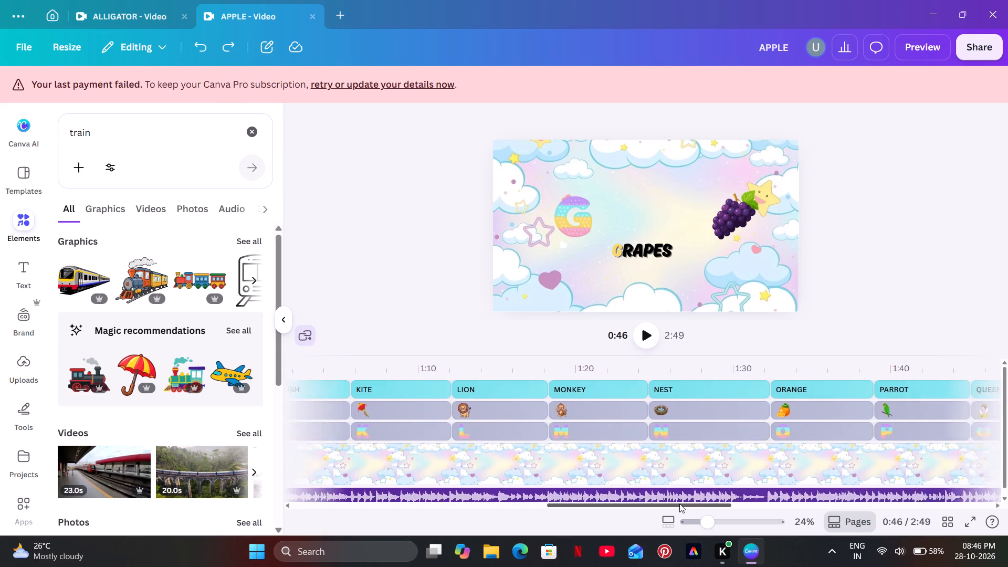
left_click_drag(679, 503, 733, 501)
left_click(738, 352)
left_click(748, 361)
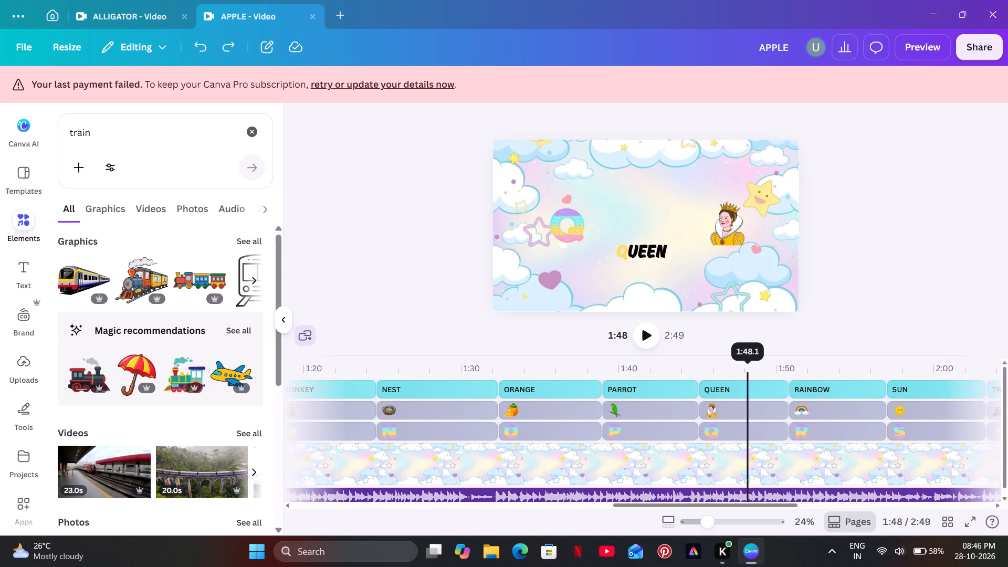
left_click(810, 361)
left_click(861, 356)
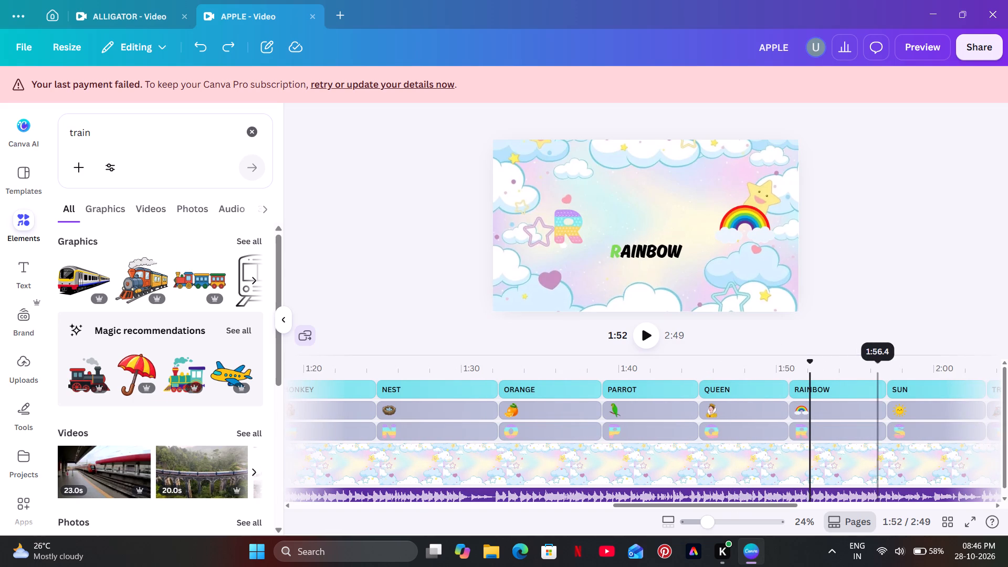
left_click(878, 376)
left_click(911, 378)
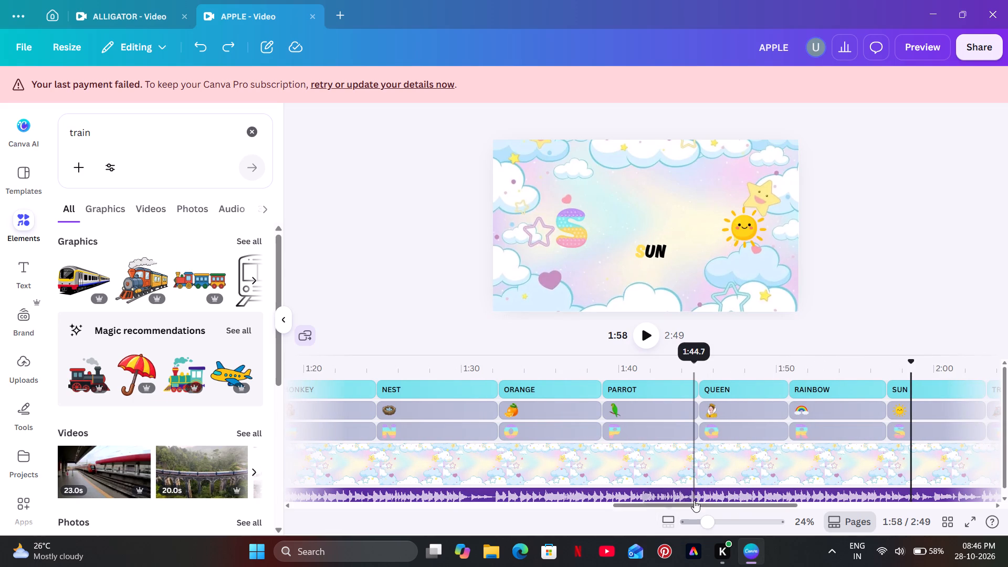
left_click_drag(694, 502, 759, 503)
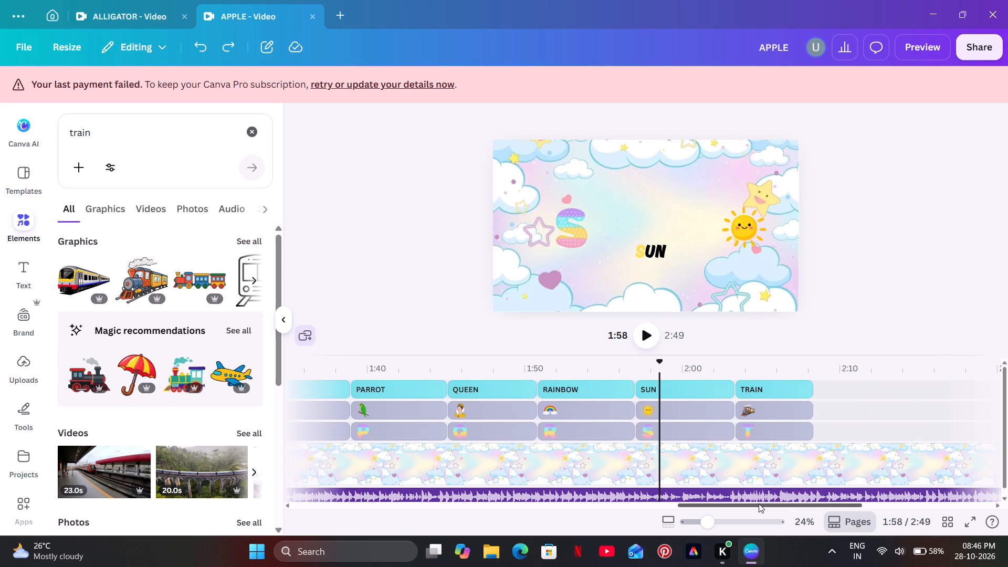
Apply the Tumble animation to the letter and picture clips of APPLE through GRAPES together.
left_click_drag(759, 503, 427, 520)
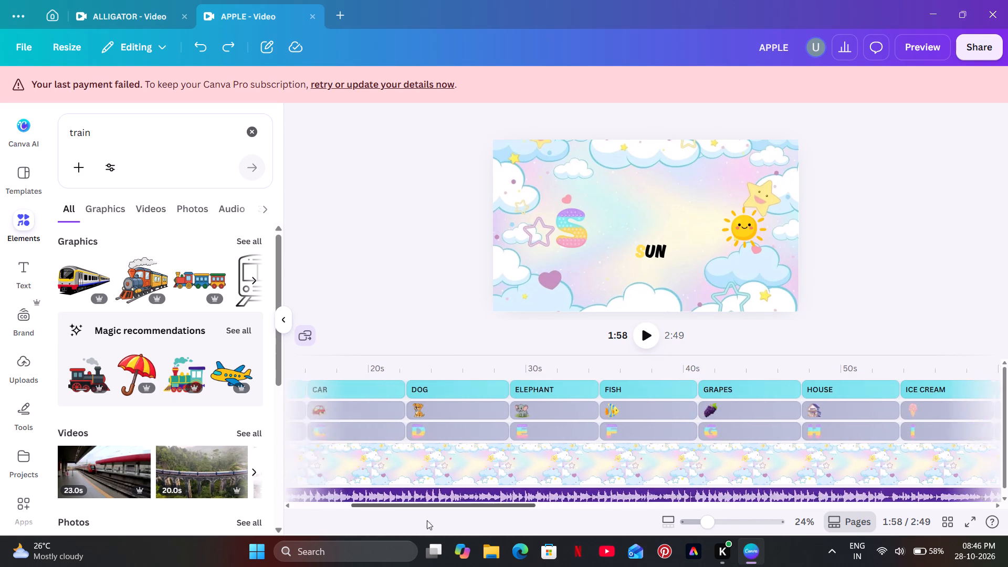
left_click_drag(427, 520, 348, 523)
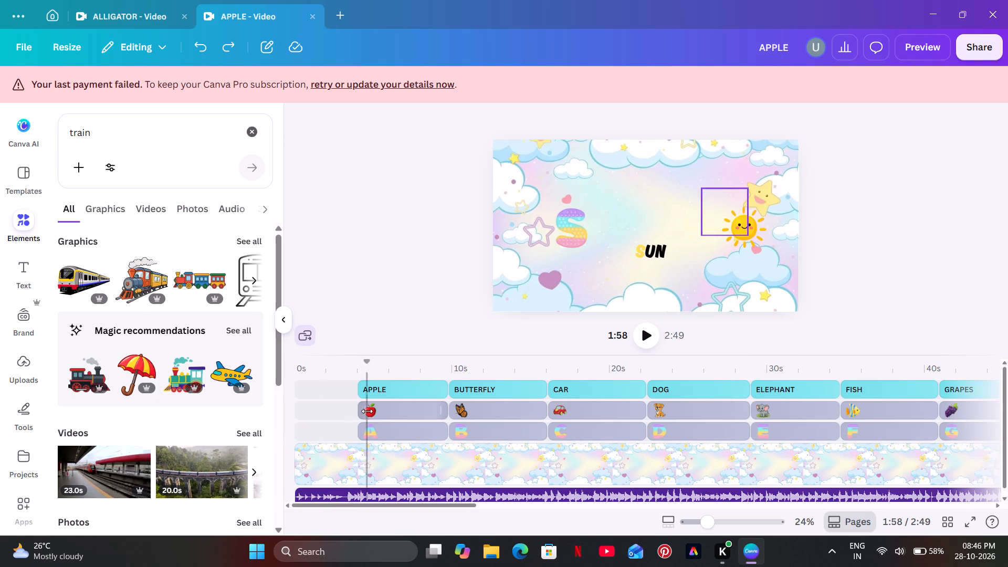
left_click_drag(351, 410, 499, 426)
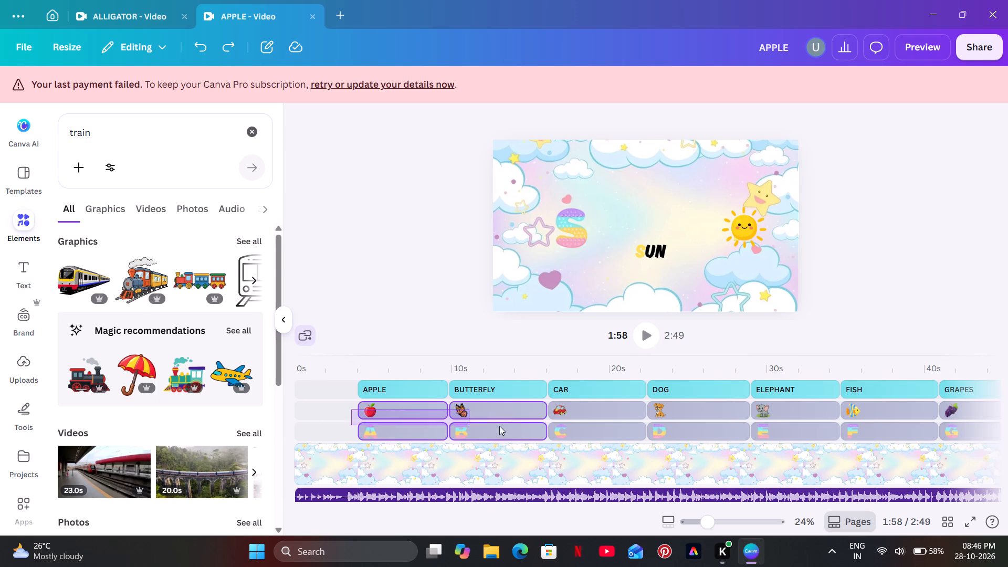
left_click_drag(499, 426, 1007, 432)
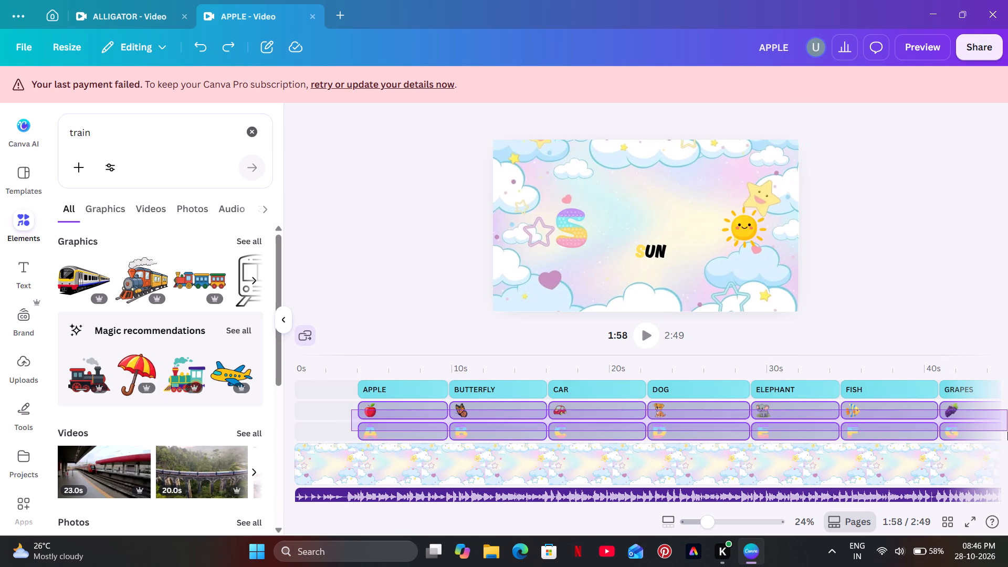
left_click_drag(1007, 432, 1007, 430)
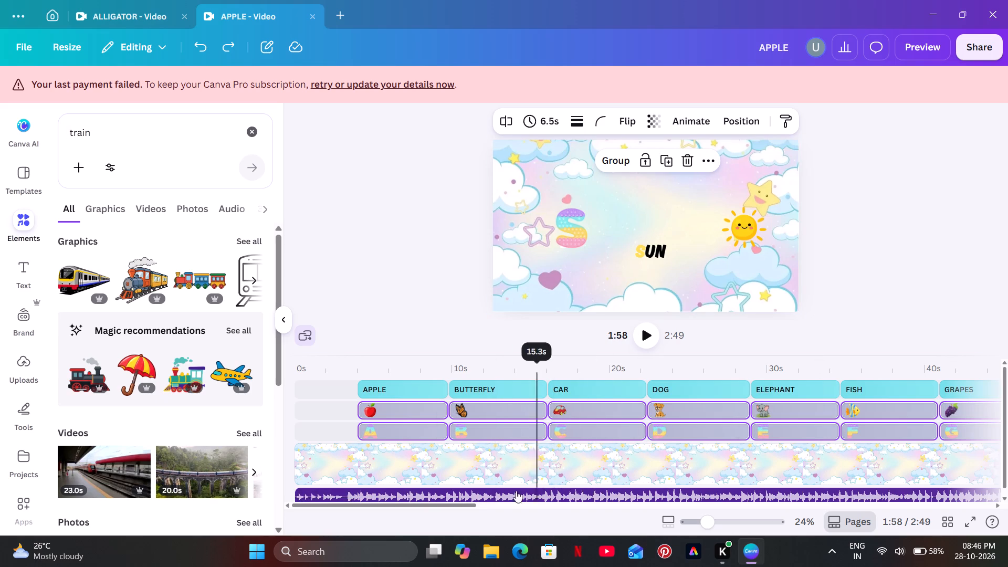
left_click_drag(470, 505, 590, 510)
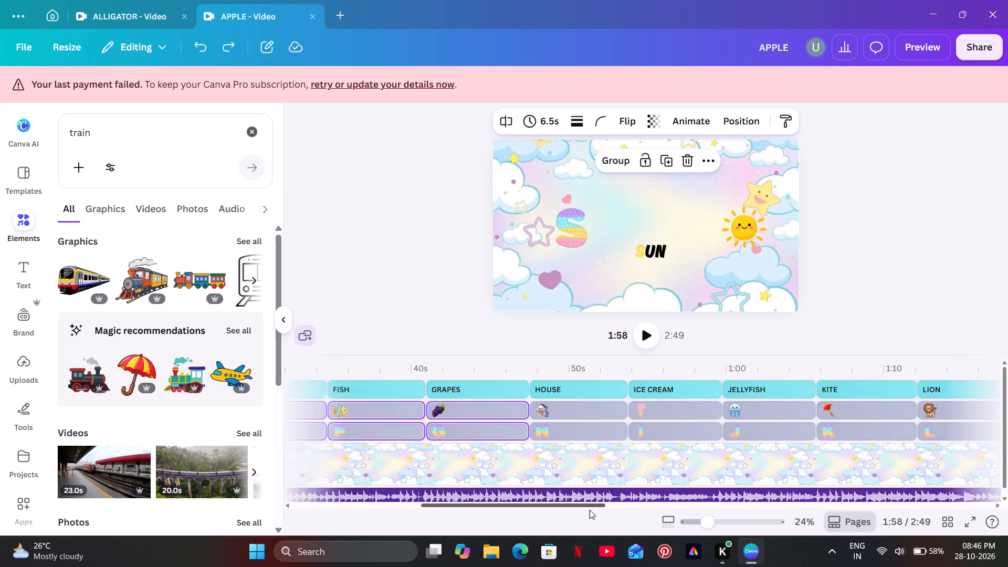
left_click_drag(590, 510, 495, 524)
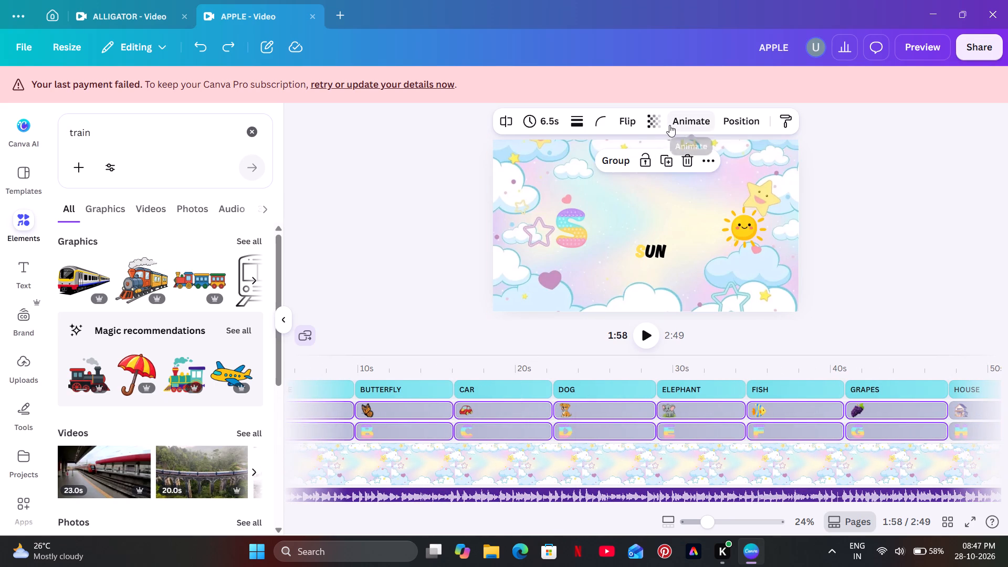
left_click(669, 125)
scroll(152, 435, "down", 4)
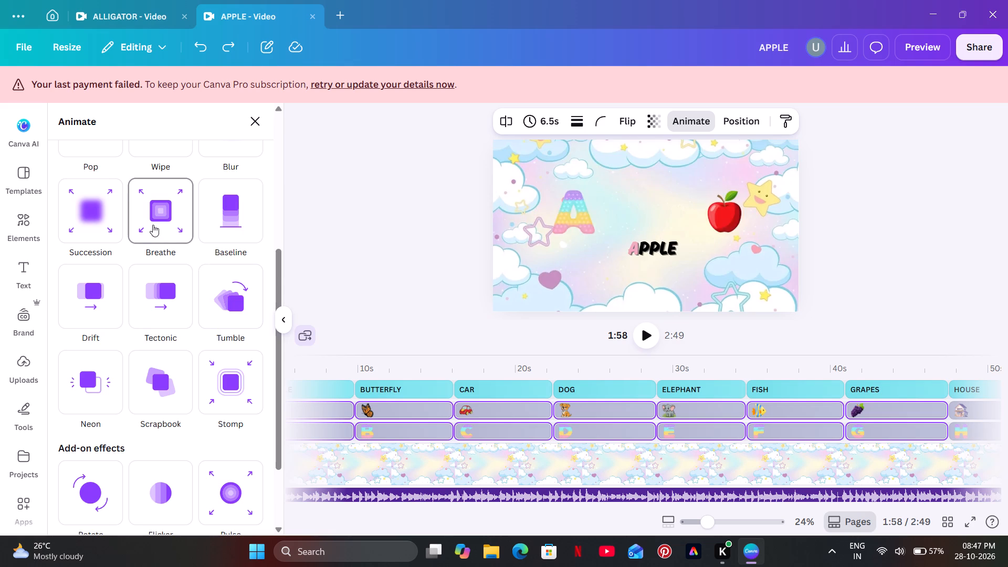
left_click(218, 297)
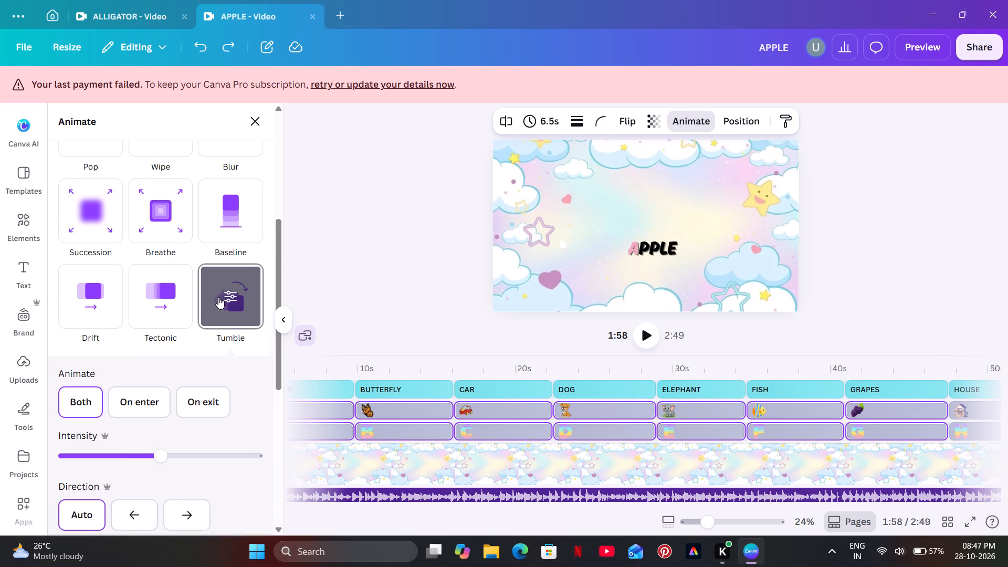
Add the Pulse add-on effect to the selected letter and picture clips of APPLE through GRAPES.
scroll(218, 314, "down", 1)
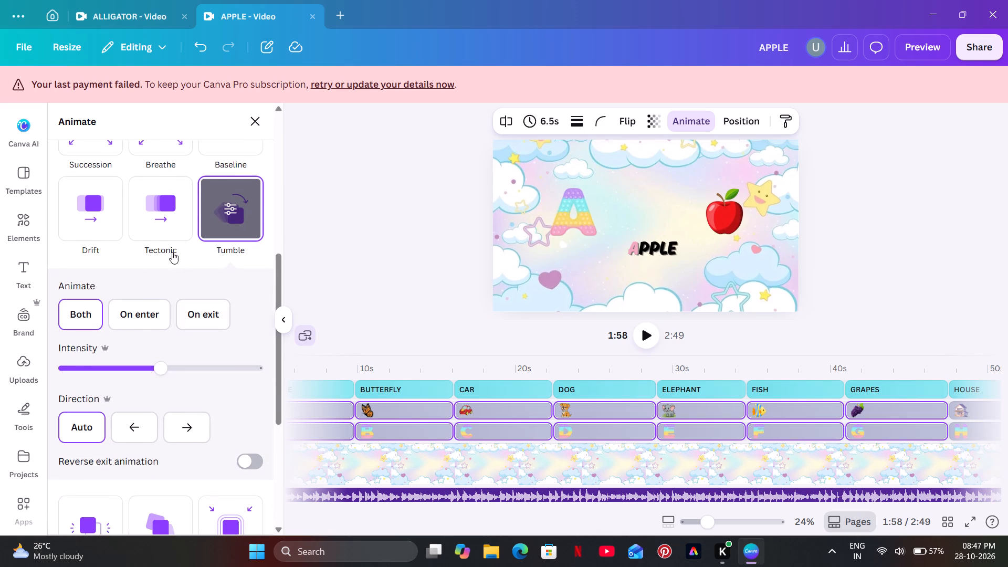
scroll(231, 445, "down", 3)
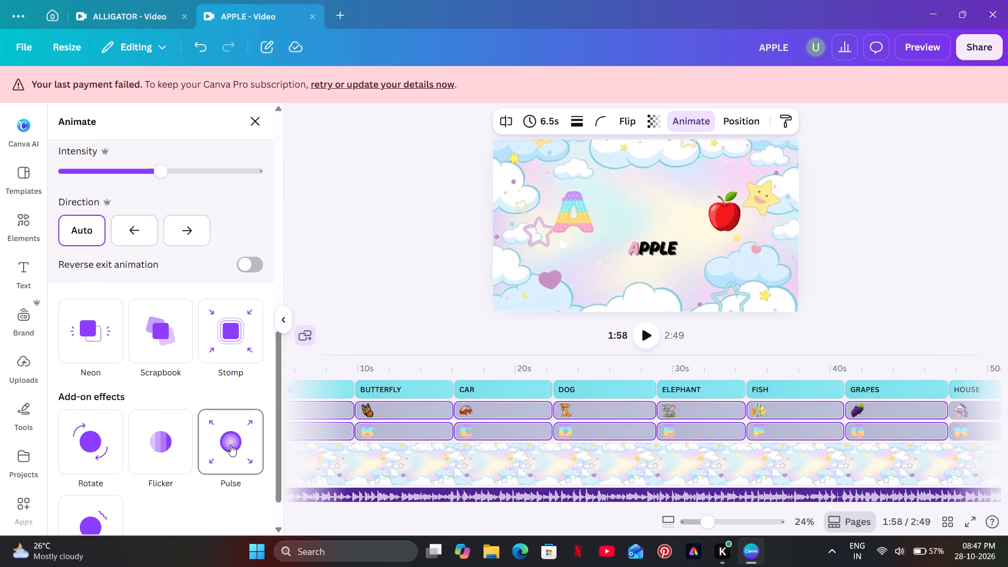
left_click(230, 445)
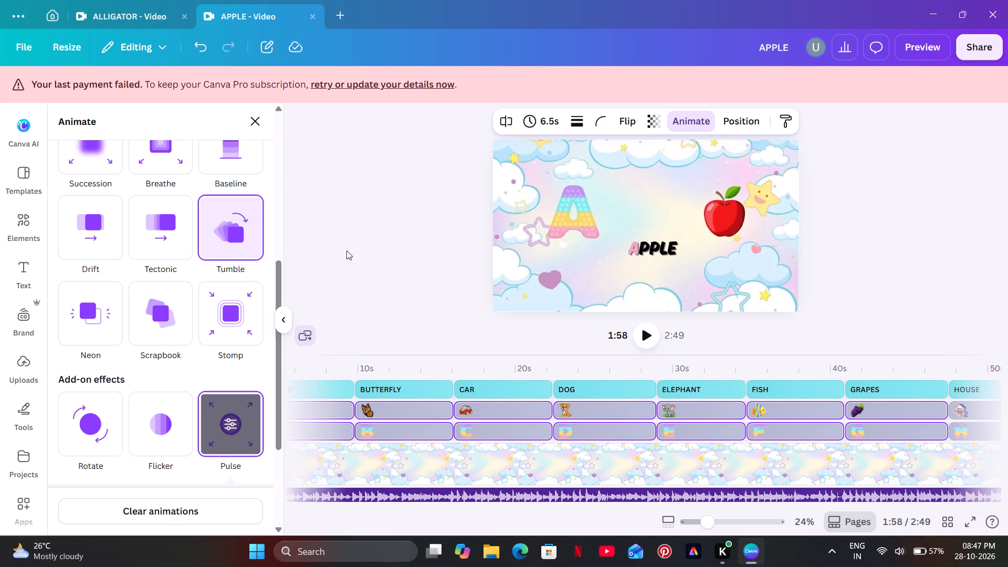
left_click(384, 234)
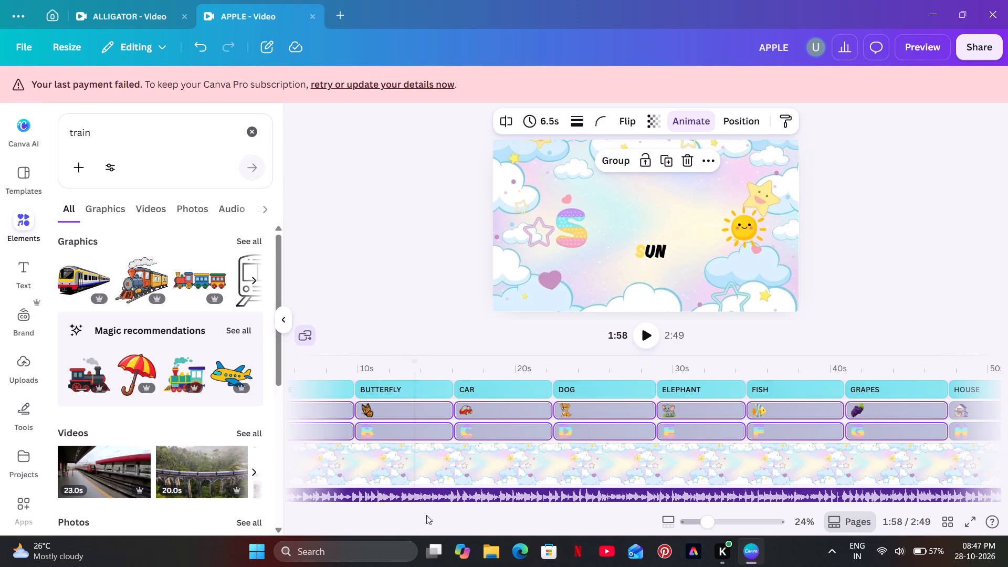
Play the video from just before the APPLE scene to check the letter and picture animations.
left_click_drag(432, 503, 381, 507)
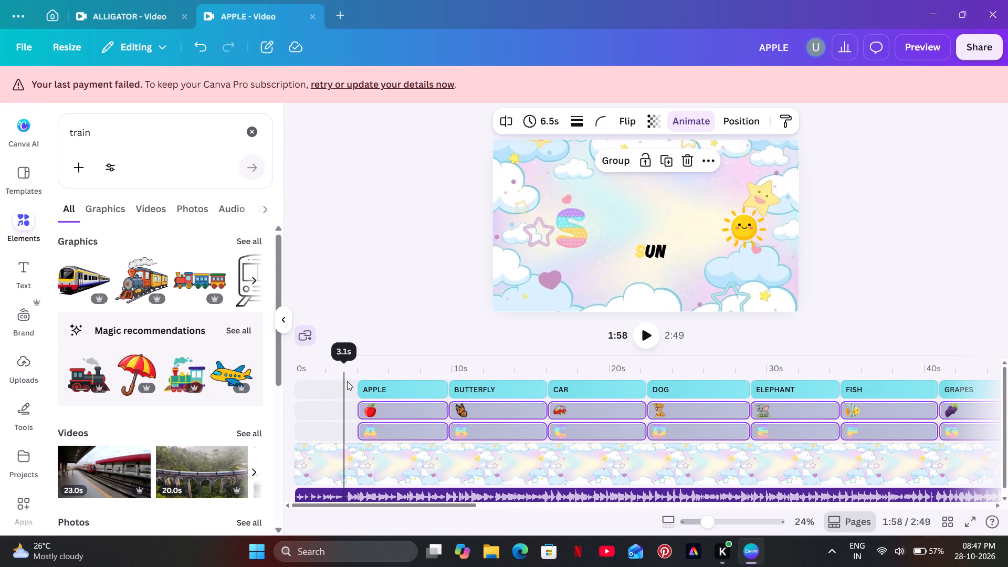
left_click(347, 381)
left_click(654, 333)
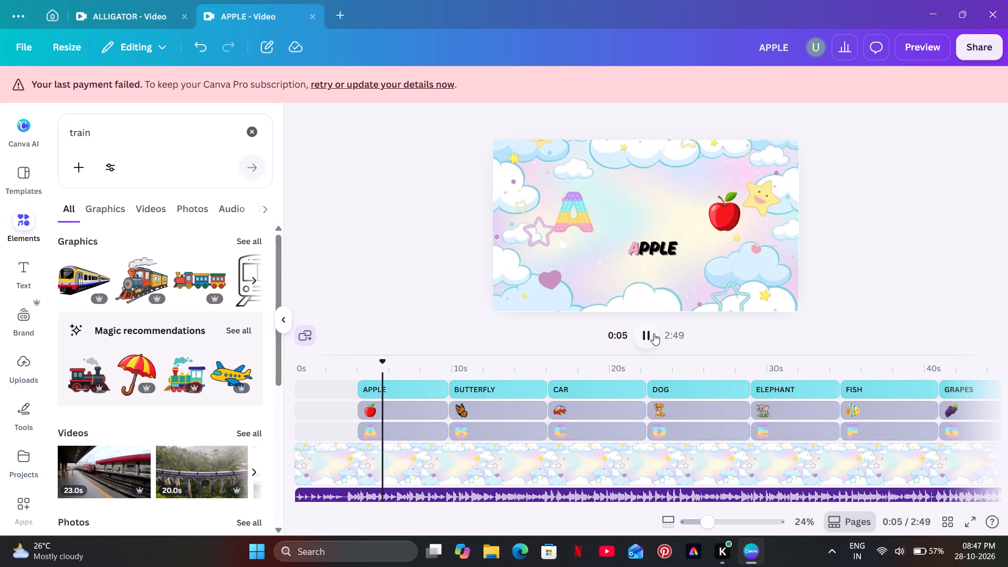
Move the APPLE caption slightly left and down on the canvas, between the letter and the apple picture.
left_click(646, 240)
left_click_drag(652, 250, 650, 252)
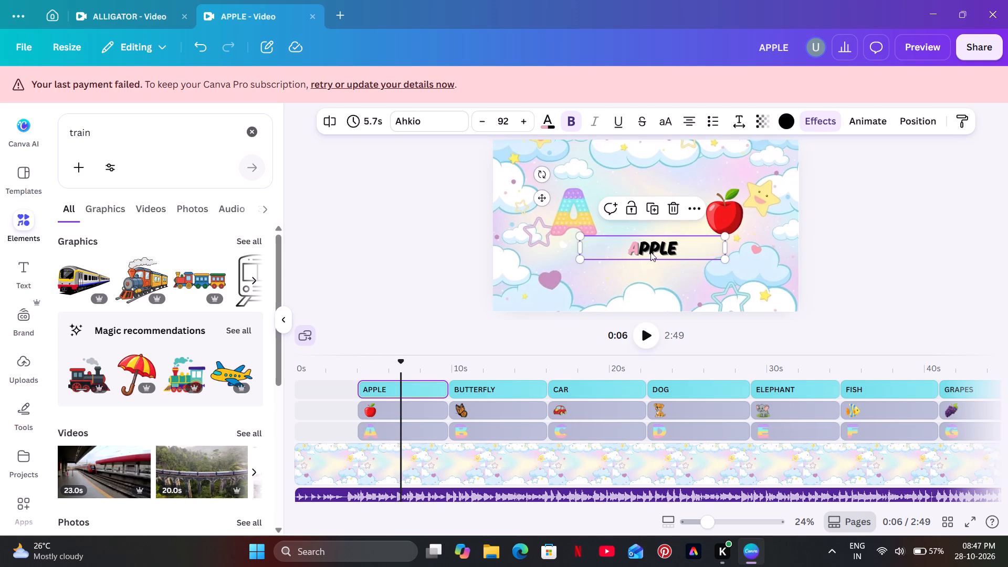
left_click_drag(650, 252, 646, 253)
left_click(889, 242)
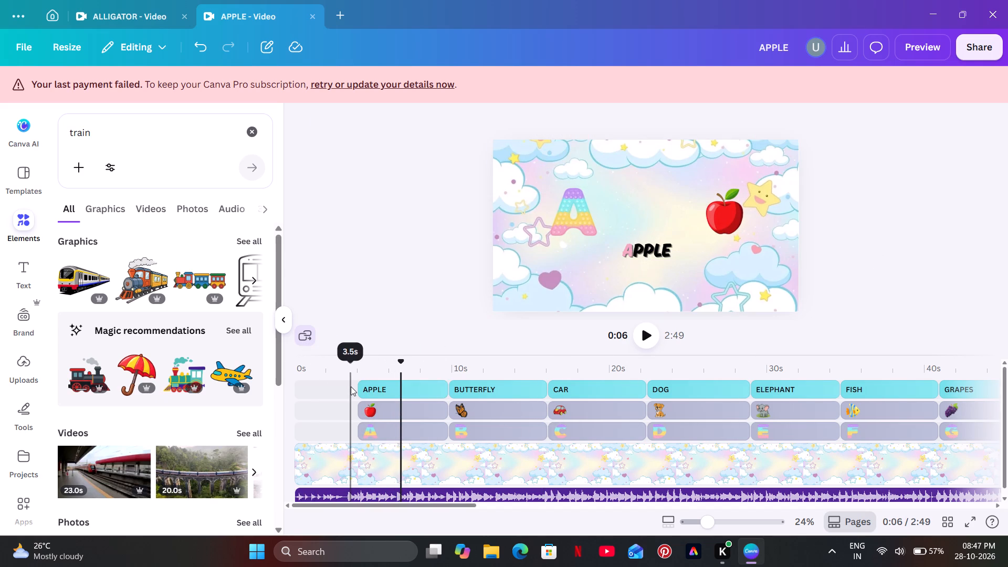
Apply the Skate text animation to the APPLE through GRAPES captions together.
left_click_drag(351, 386, 989, 388)
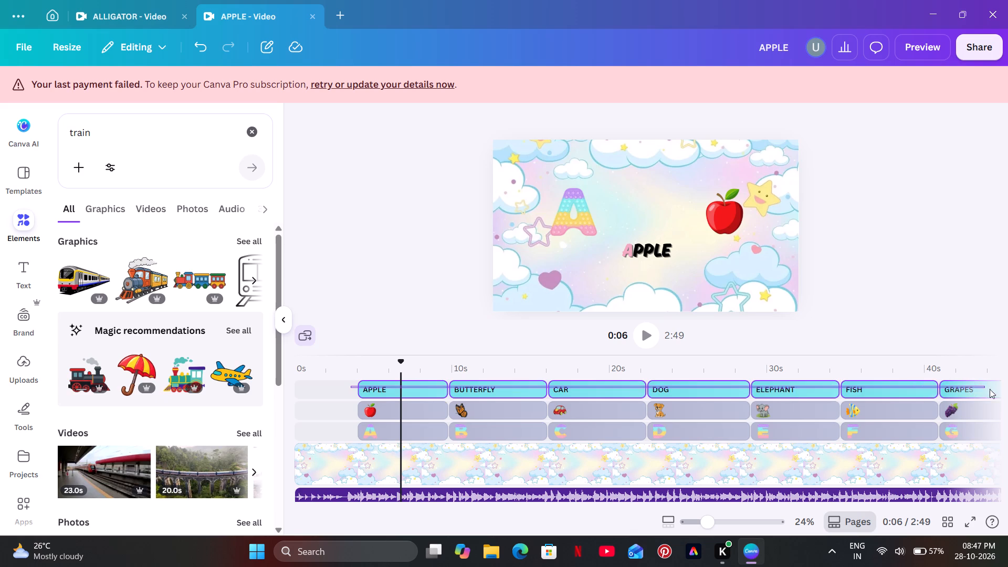
left_click(881, 122)
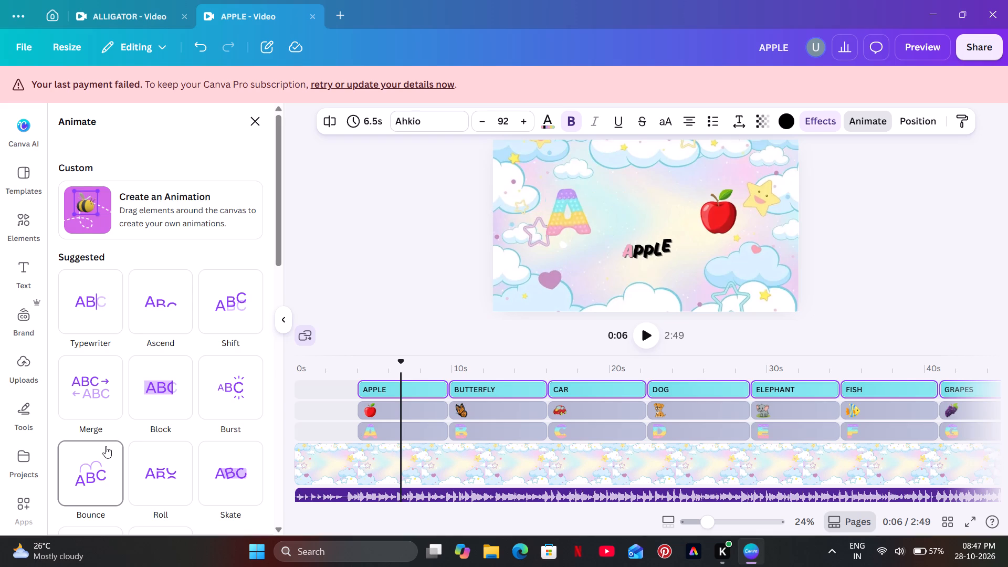
scroll(149, 449, "down", 1)
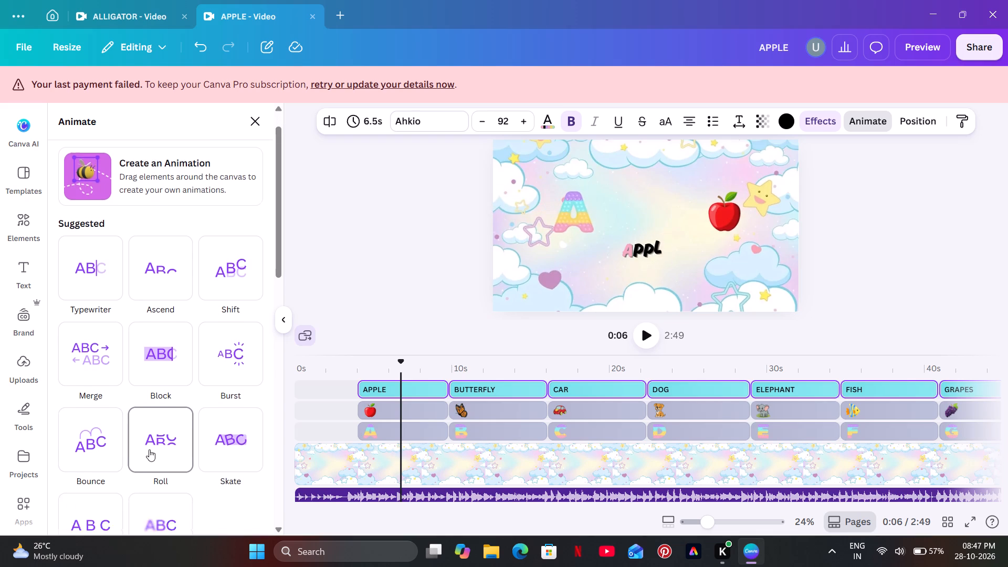
scroll(149, 449, "down", 1)
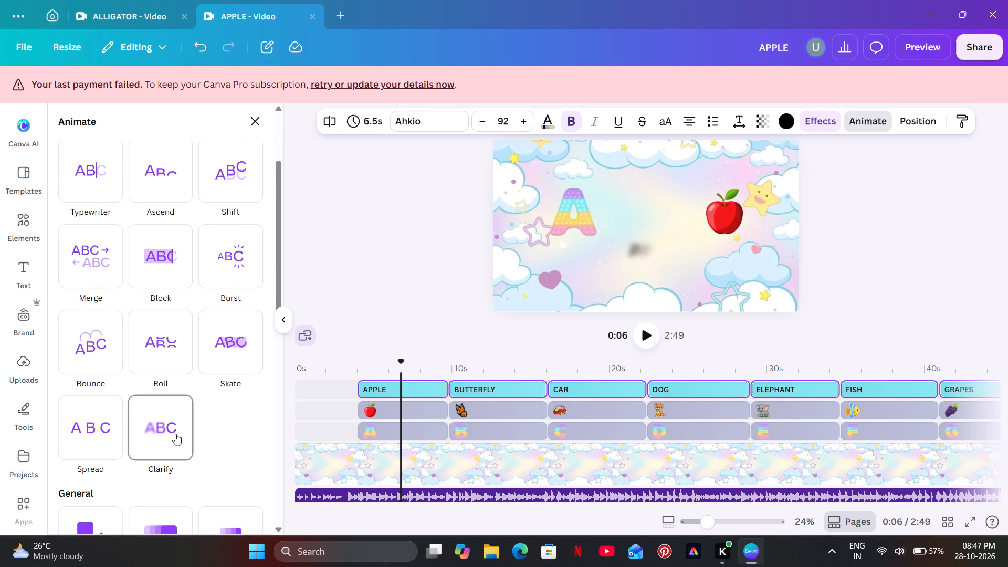
left_click(246, 353)
left_click(386, 227)
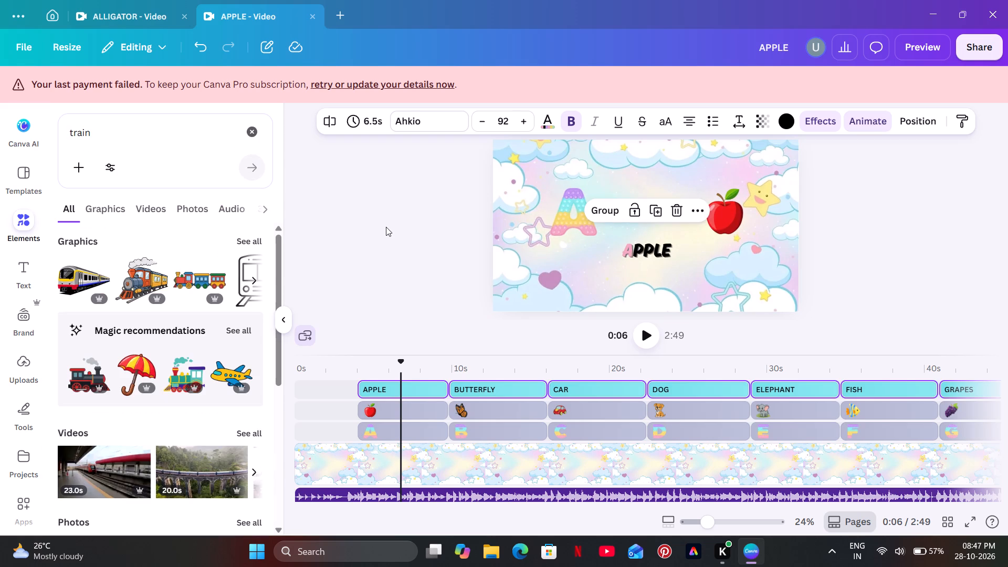
left_click(386, 227)
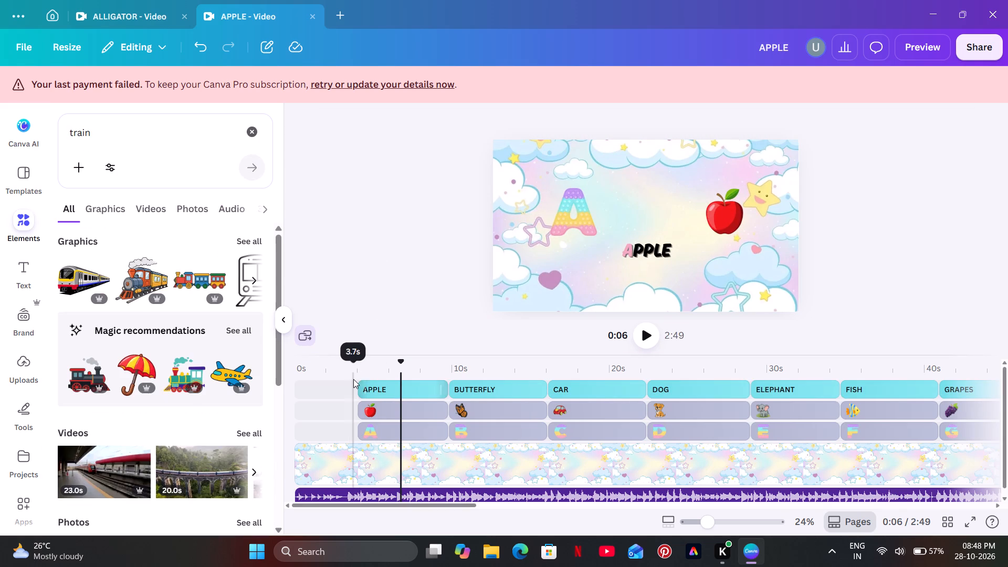
Play the video from just before the APPLE scene into the ELEPHANT scene to check the caption animations.
left_click(353, 379)
left_click(646, 330)
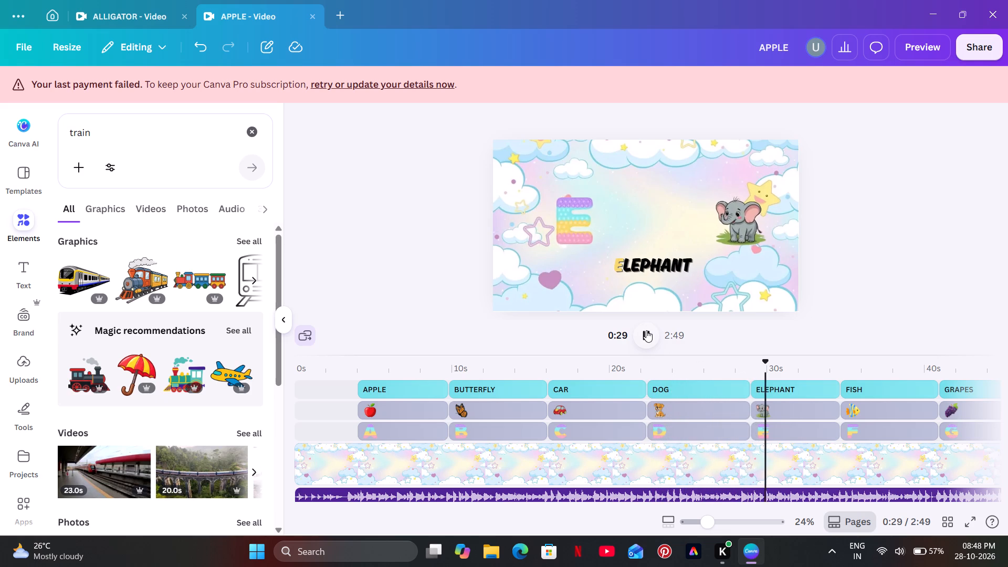
left_click(646, 330)
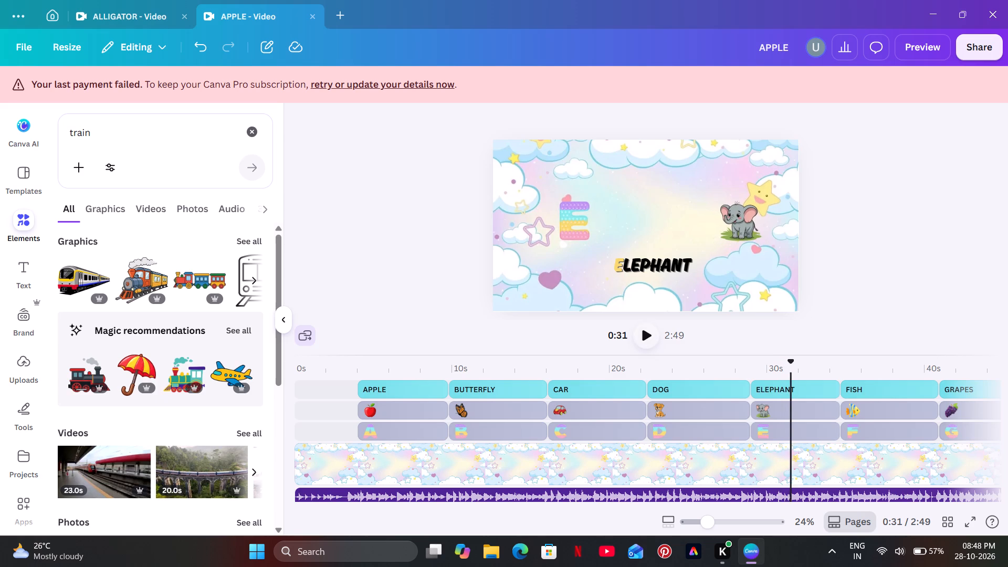
Shorten the GRAPES caption, grape picture and letter G clips to 6.0 s each, leaving a gap before HOUSE.
left_click_drag(450, 504, 476, 506)
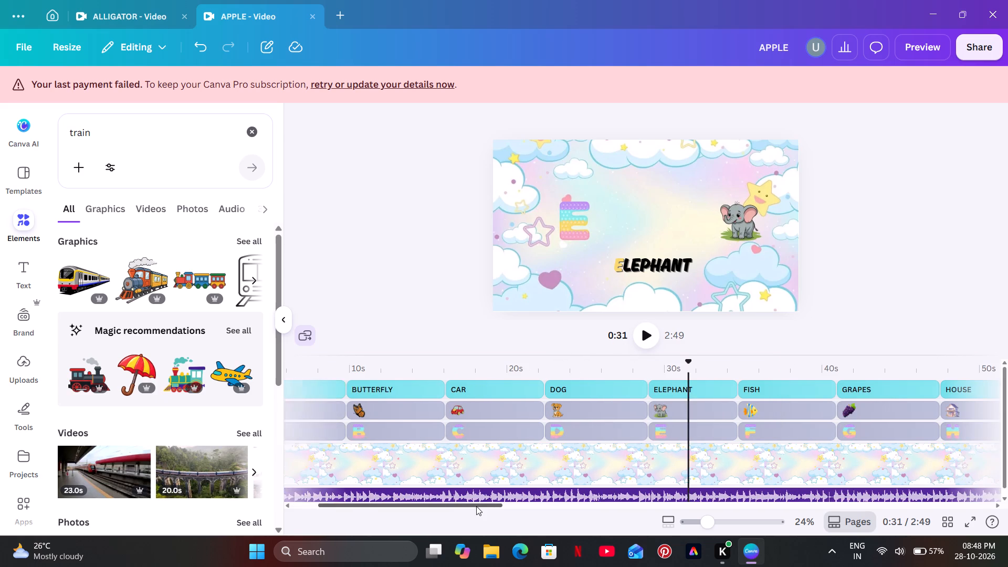
left_click_drag(476, 506, 599, 506)
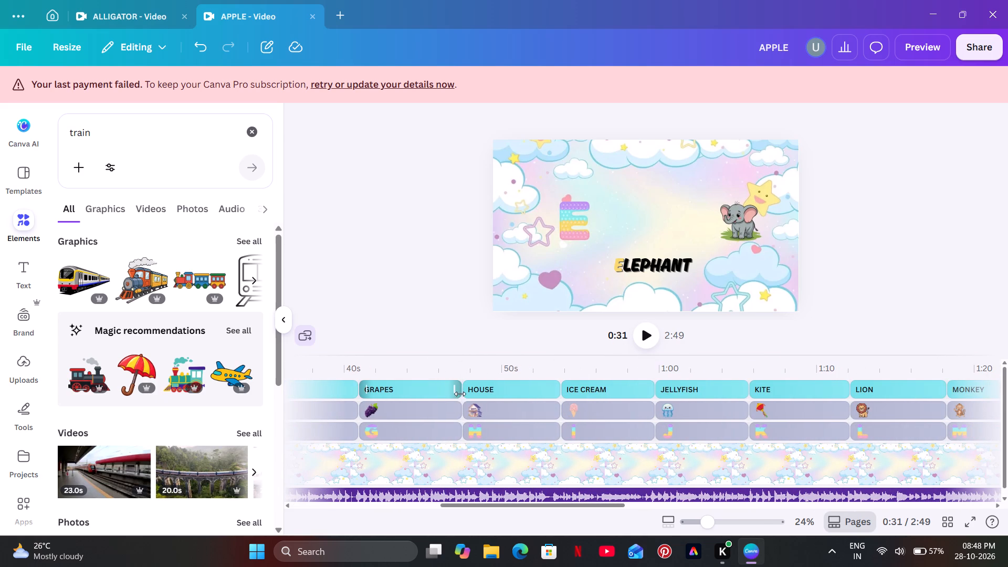
left_click_drag(459, 392, 451, 393)
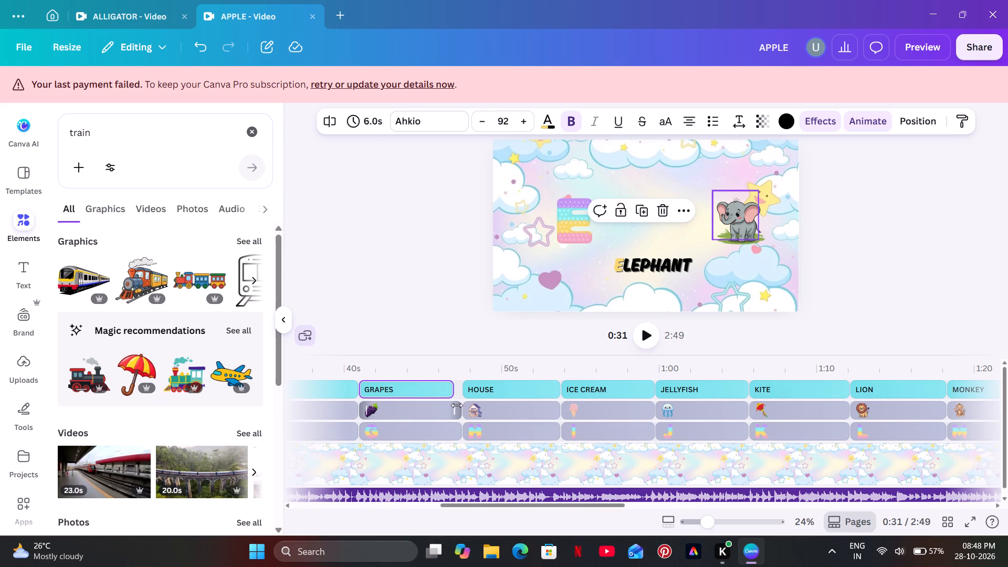
left_click(457, 405)
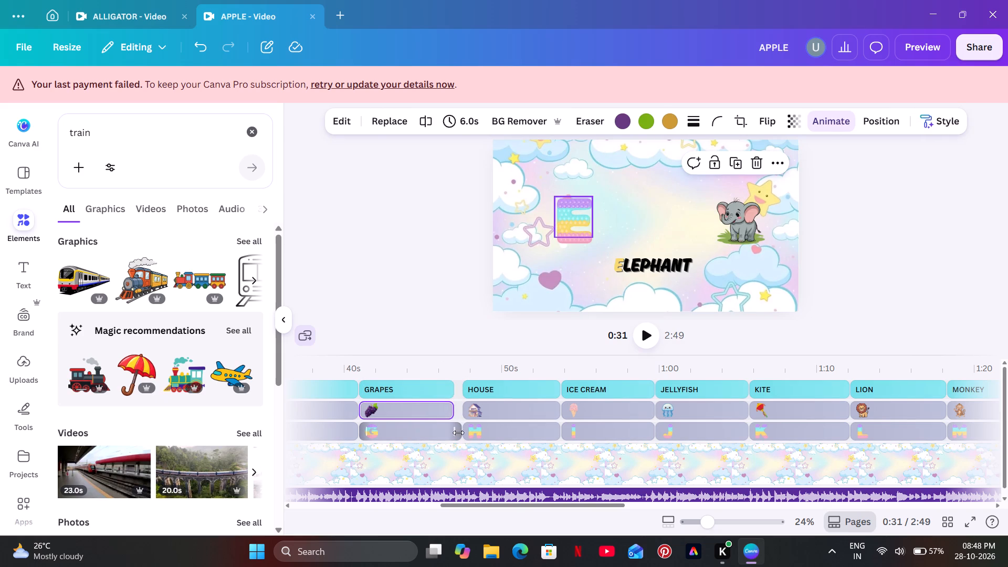
left_click_drag(458, 433, 453, 433)
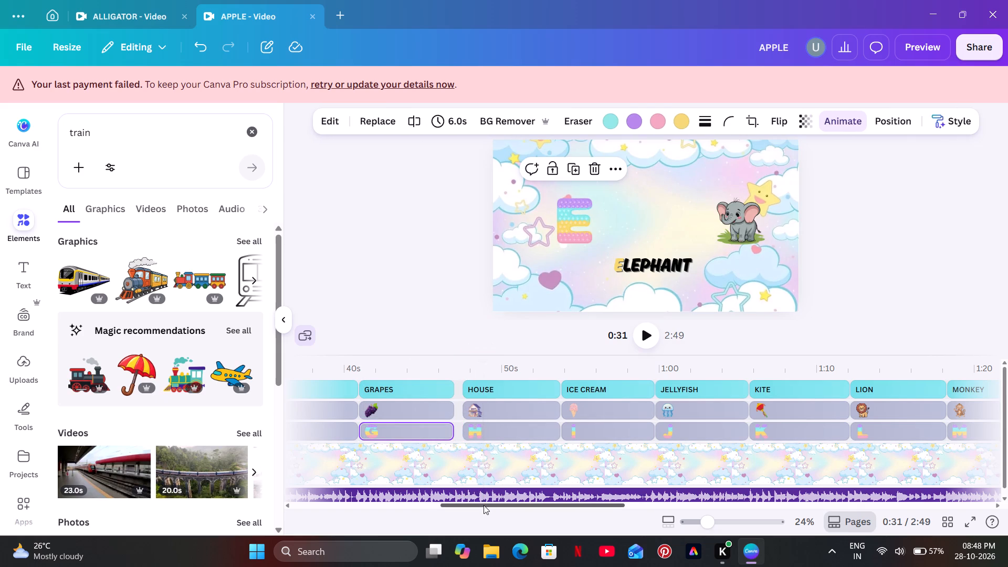
Apply the Tumble animation to the letter and picture clips of HOUSE through NEST together.
left_click_drag(484, 505, 510, 506)
left_click_drag(358, 407, 770, 425)
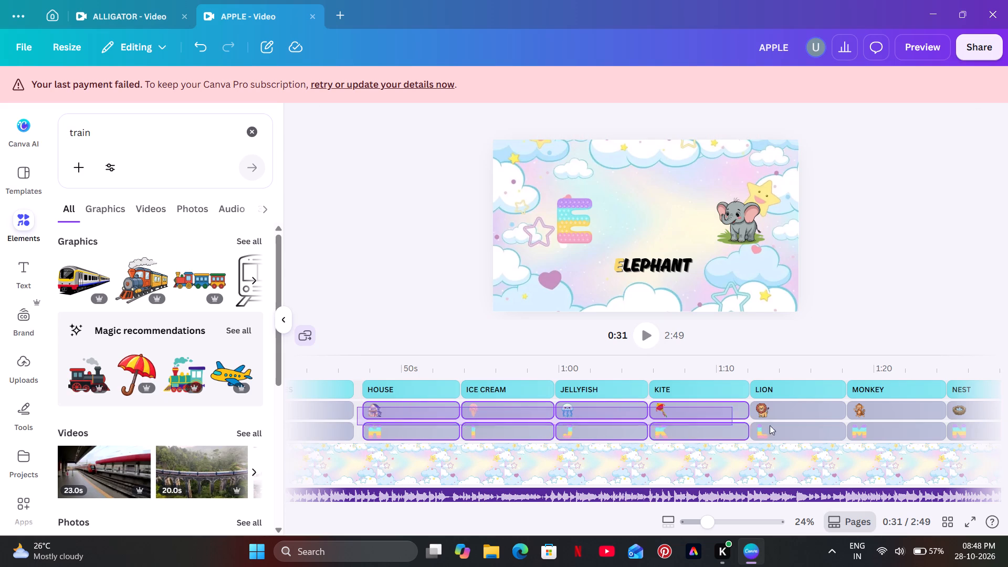
left_click_drag(770, 425, 970, 432)
left_click(680, 117)
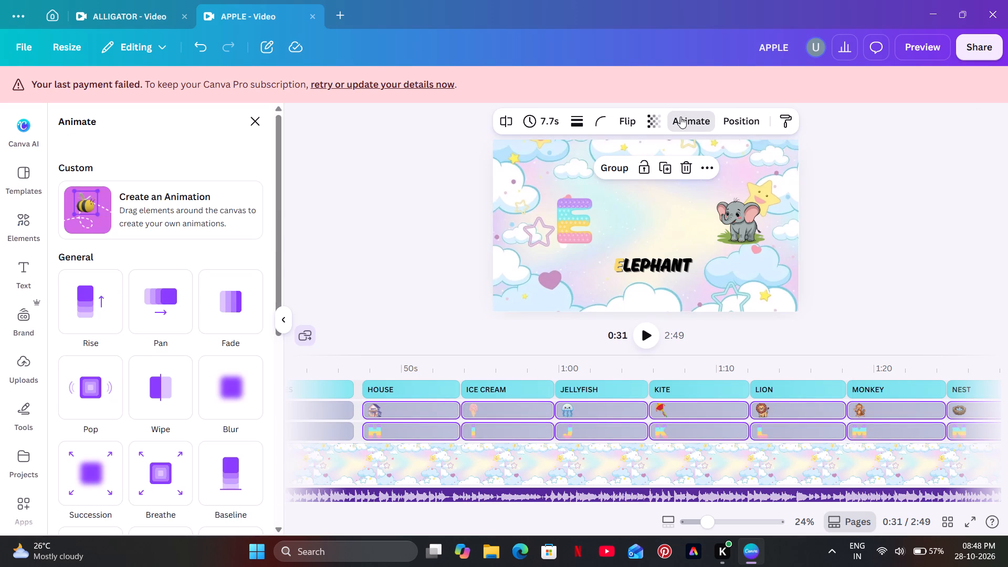
scroll(89, 411, "down", 4)
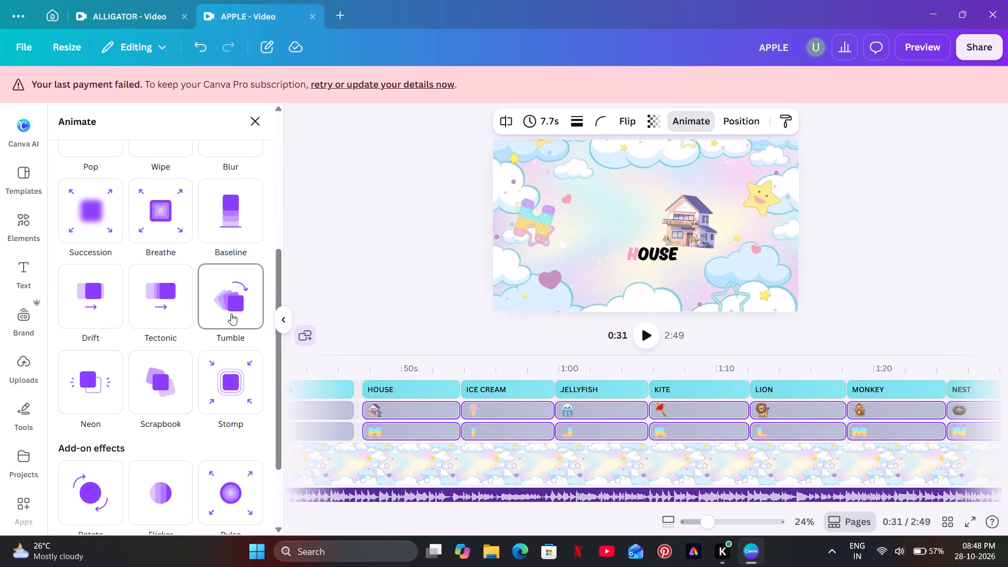
left_click(231, 313)
Add the Pulse add-on effect to the selected letter and picture clips of HOUSE through NEST.
scroll(231, 313, "down", 1)
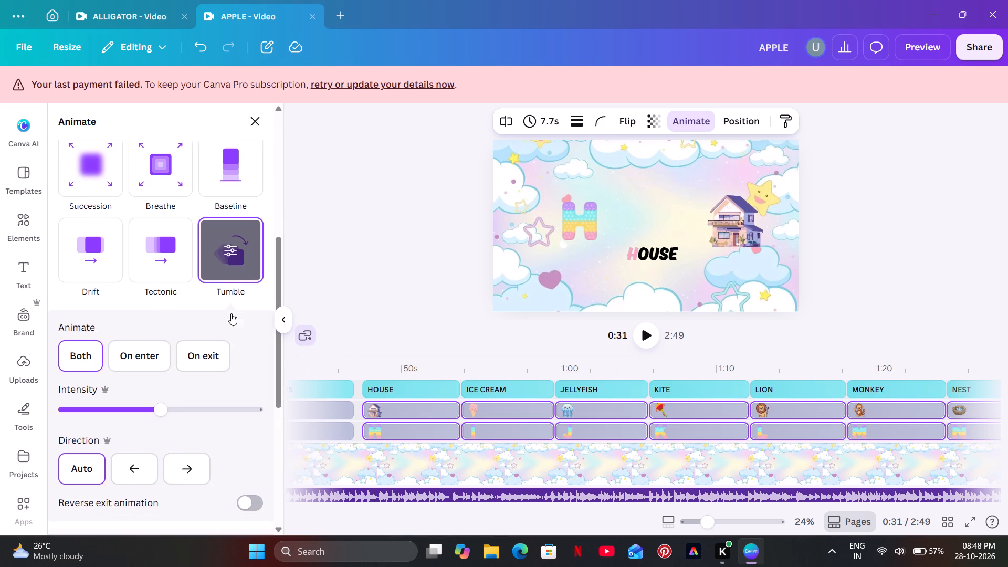
scroll(231, 313, "down", 5)
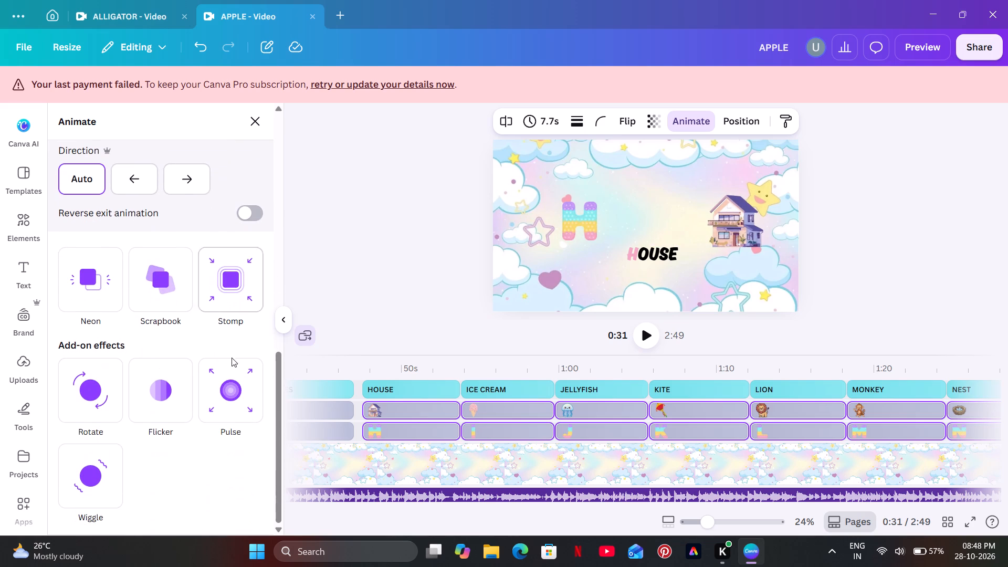
left_click(233, 367)
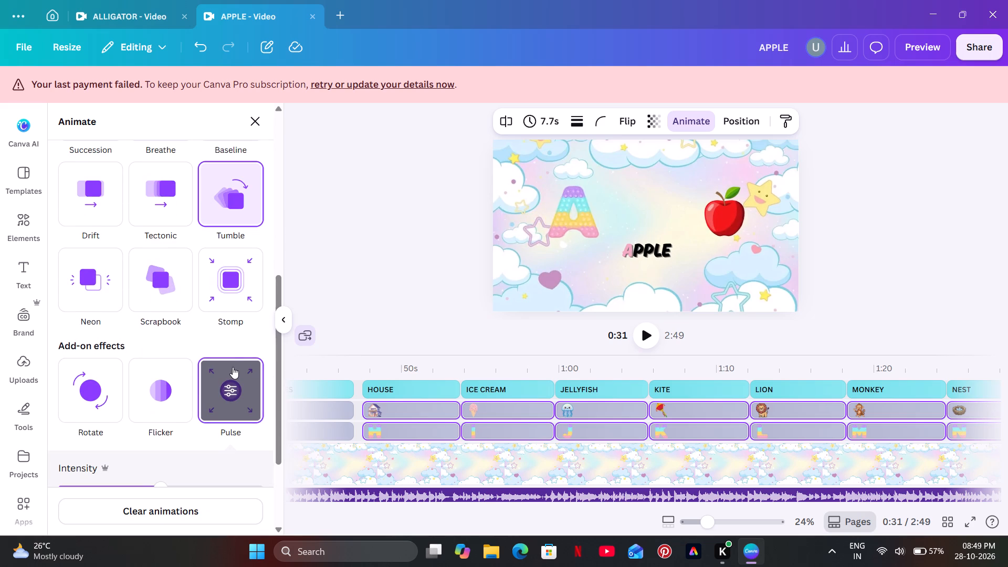
scroll(233, 367, "up", 3)
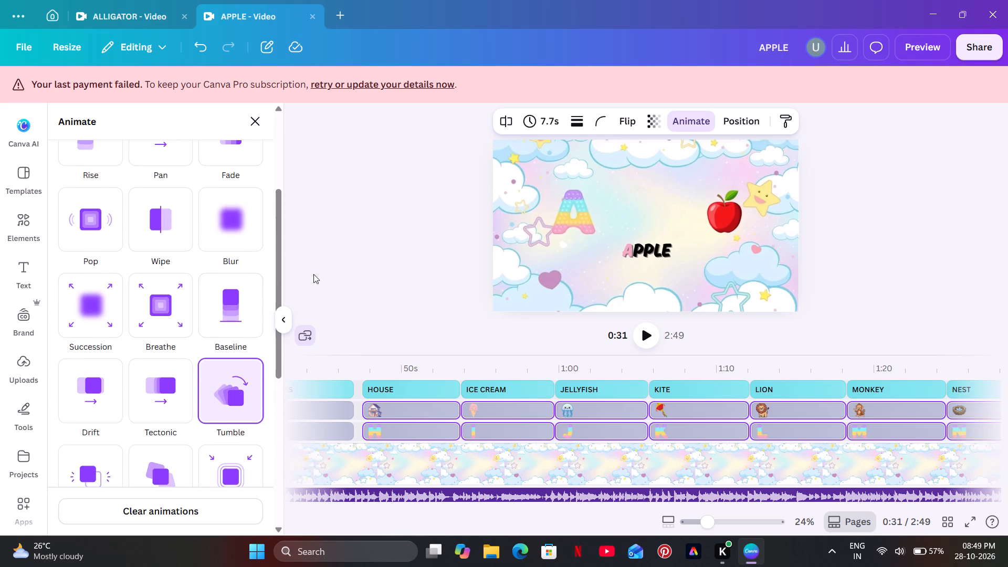
left_click(319, 269)
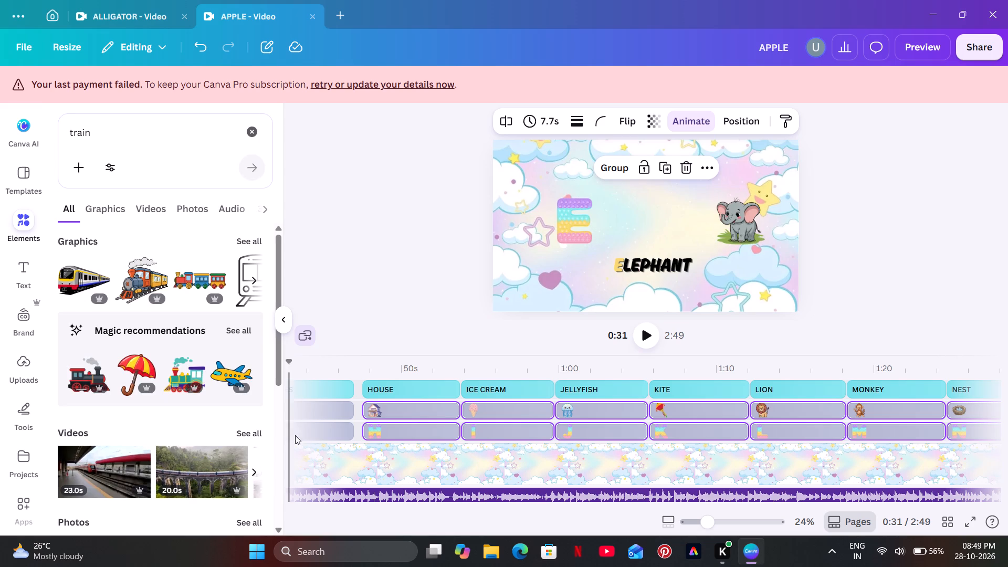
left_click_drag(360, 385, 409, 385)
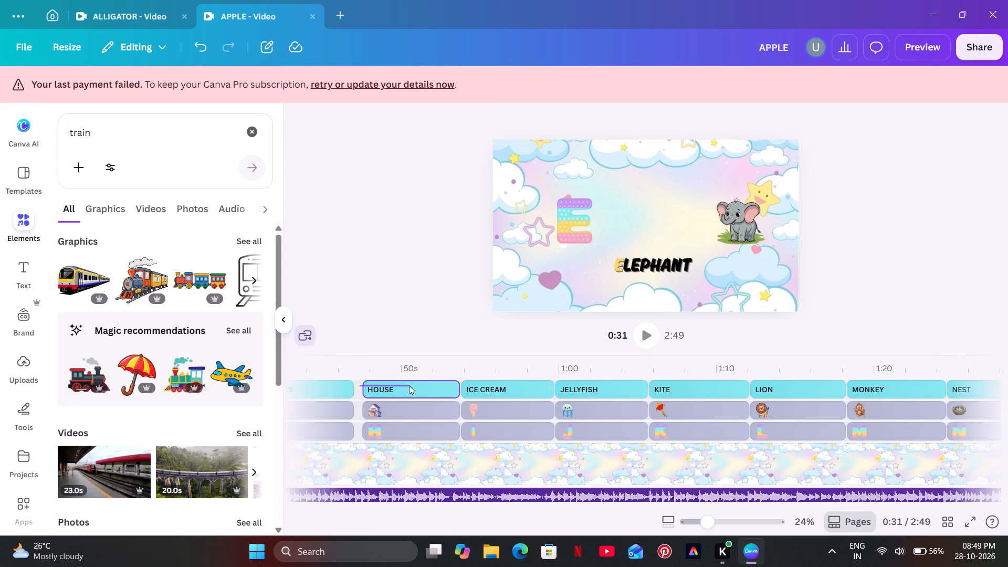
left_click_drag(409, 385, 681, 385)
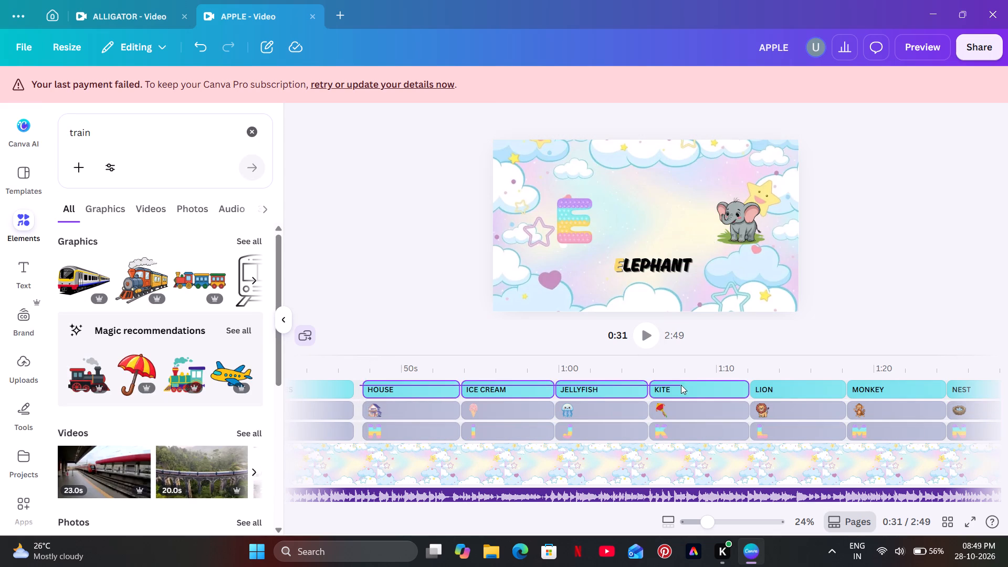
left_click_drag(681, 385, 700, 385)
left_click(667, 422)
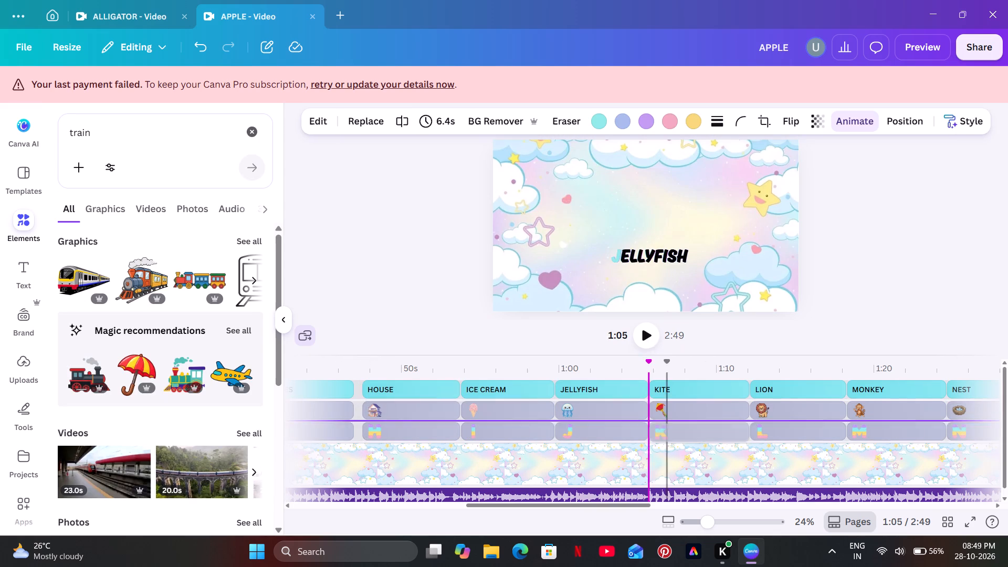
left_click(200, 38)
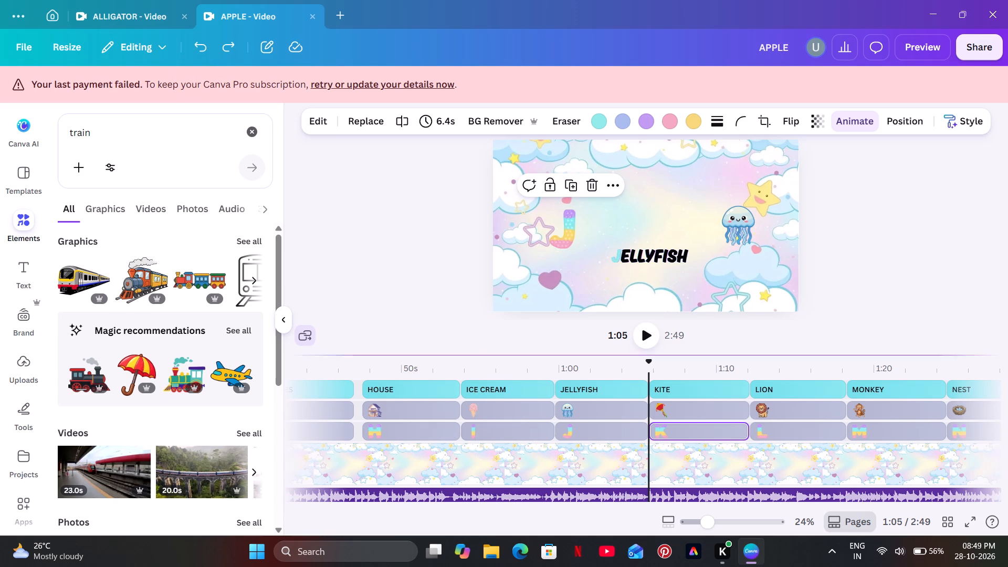
Apply the Skate text animation to the HOUSE through NEST captions together.
left_click_drag(357, 392, 657, 384)
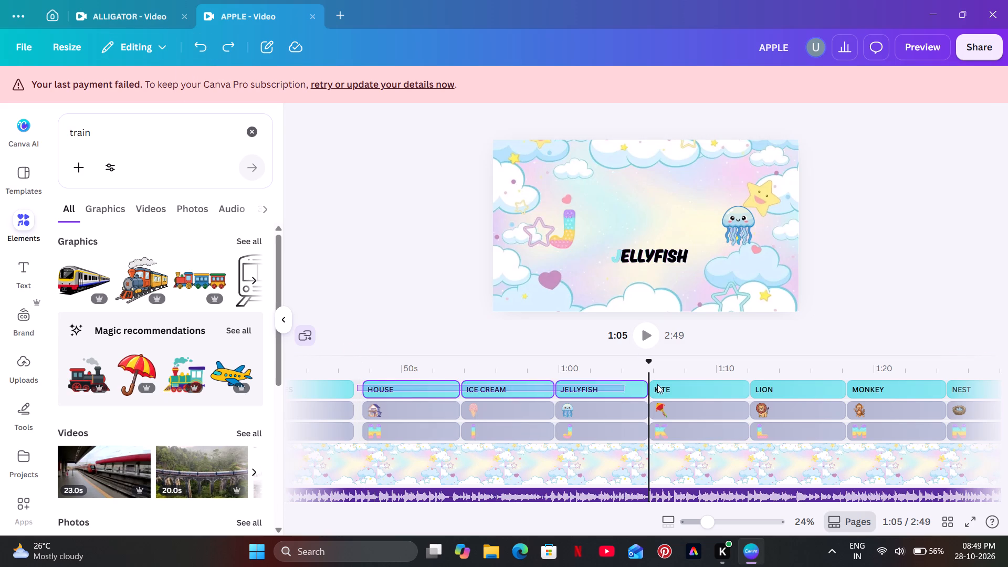
left_click_drag(657, 384, 964, 386)
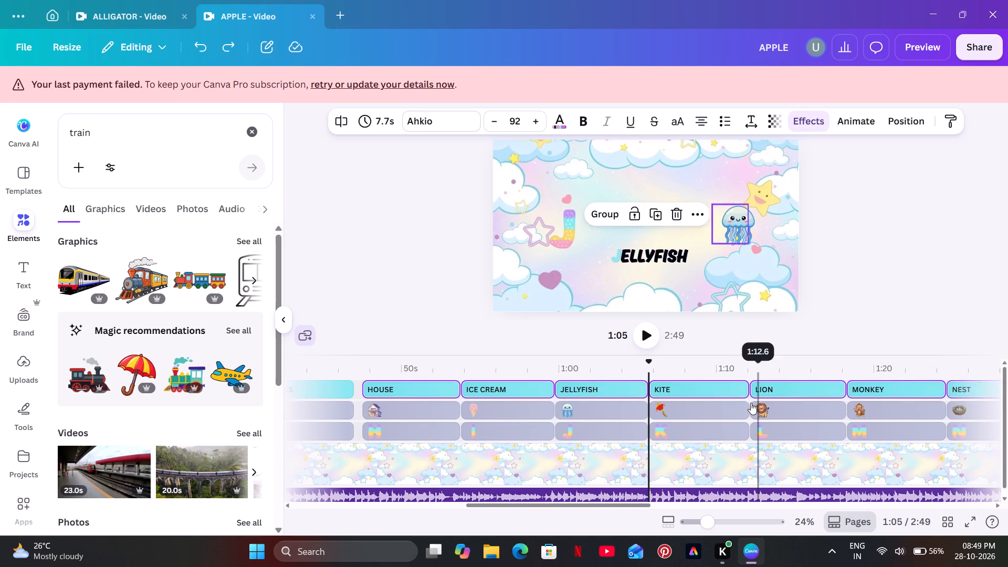
left_click(875, 128)
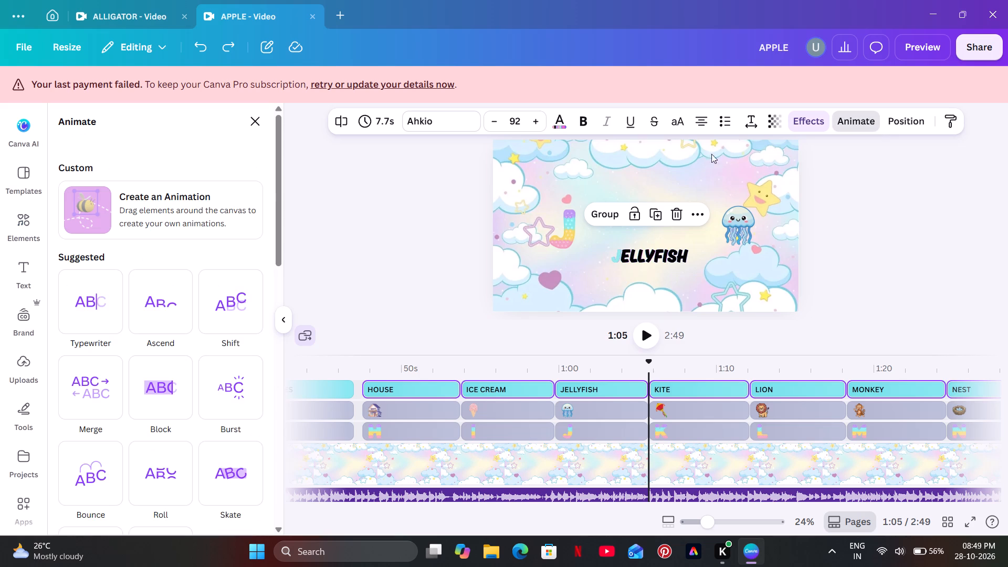
scroll(223, 449, "down", 1)
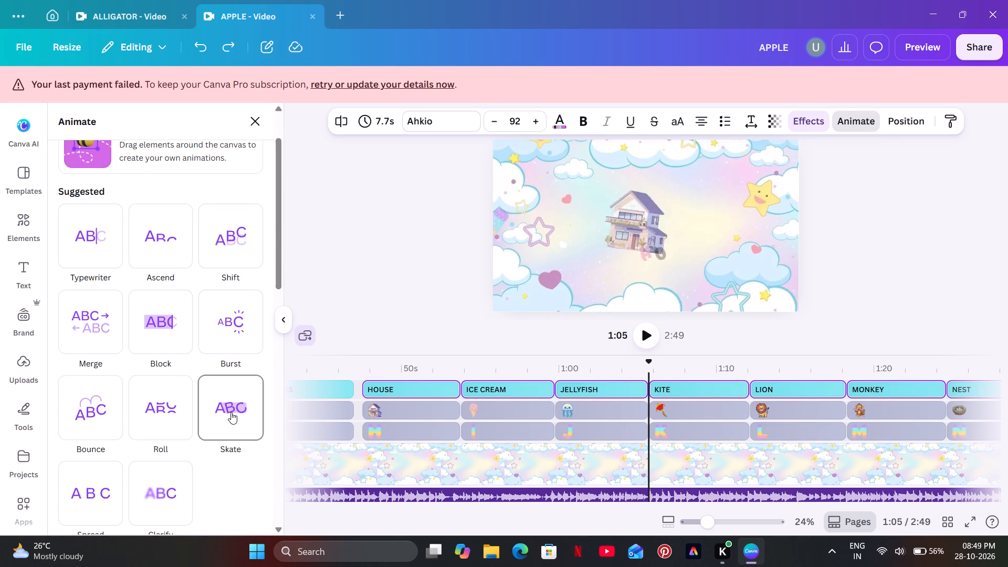
left_click(231, 412)
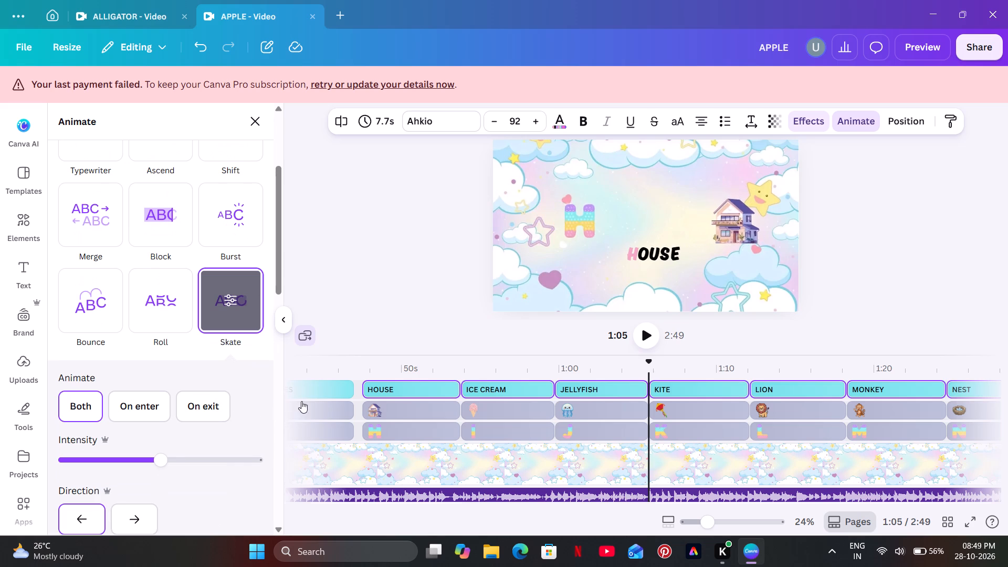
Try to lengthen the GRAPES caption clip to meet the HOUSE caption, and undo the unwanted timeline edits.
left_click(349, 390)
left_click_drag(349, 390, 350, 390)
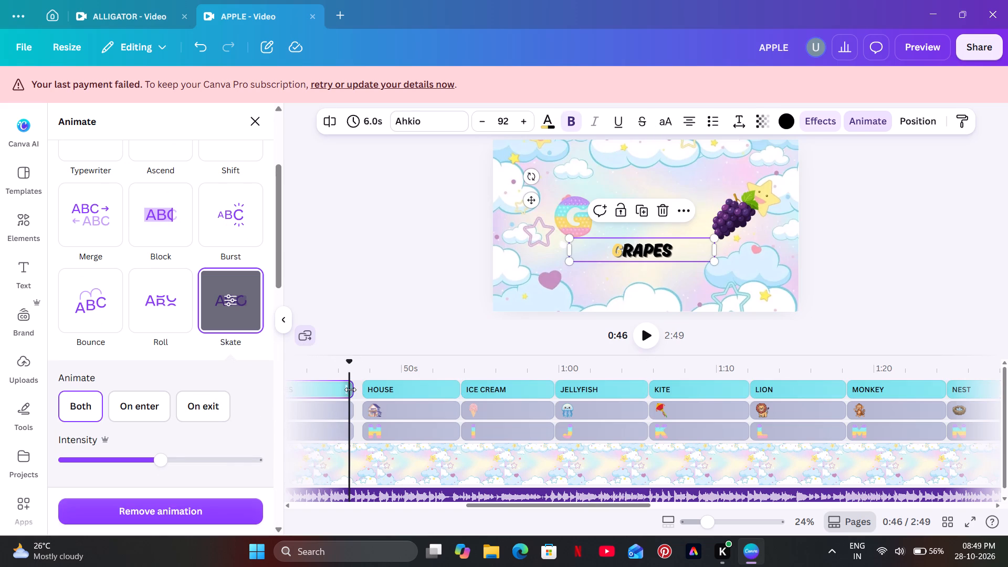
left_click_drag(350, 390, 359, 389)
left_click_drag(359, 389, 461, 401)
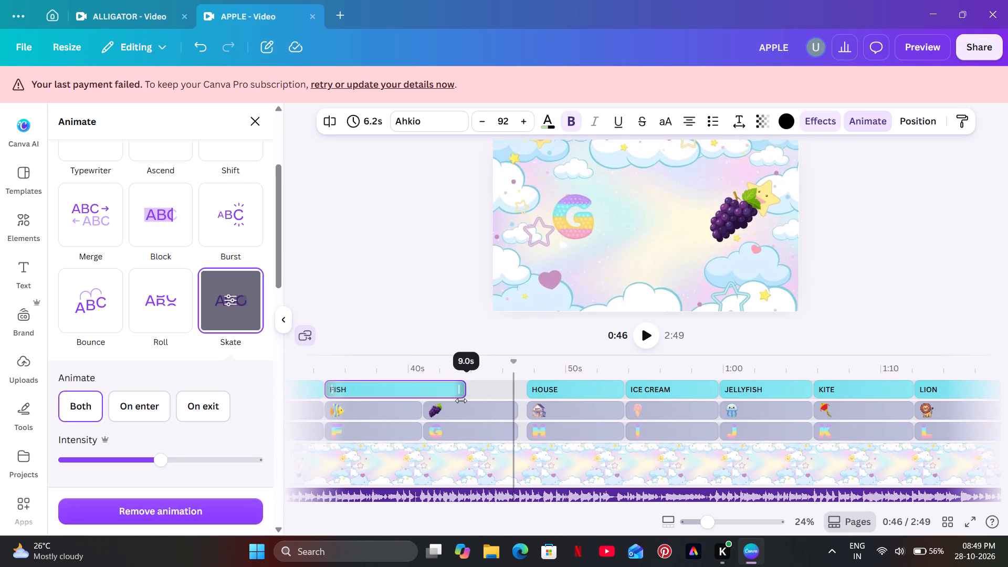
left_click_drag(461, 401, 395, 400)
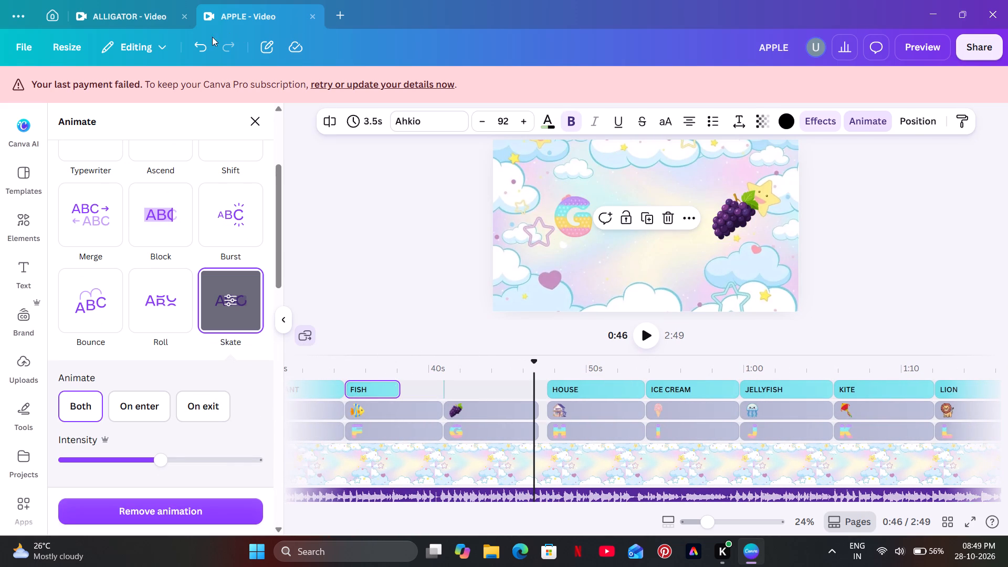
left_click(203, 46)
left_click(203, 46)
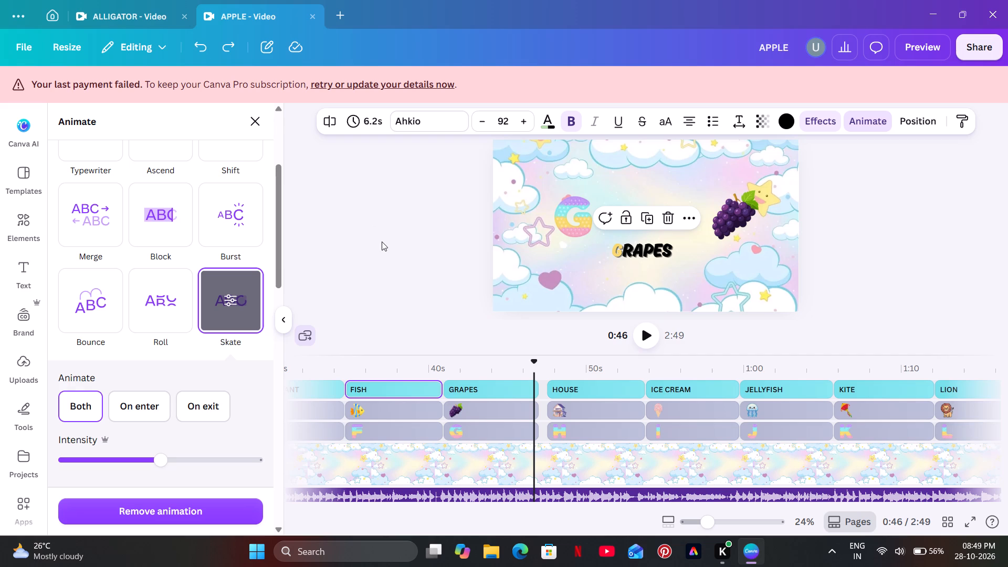
Extend the GRAPES caption, grape picture and letter G clips to 6.5 s each, closing the gap before HOUSE.
left_click_drag(532, 393, 539, 391)
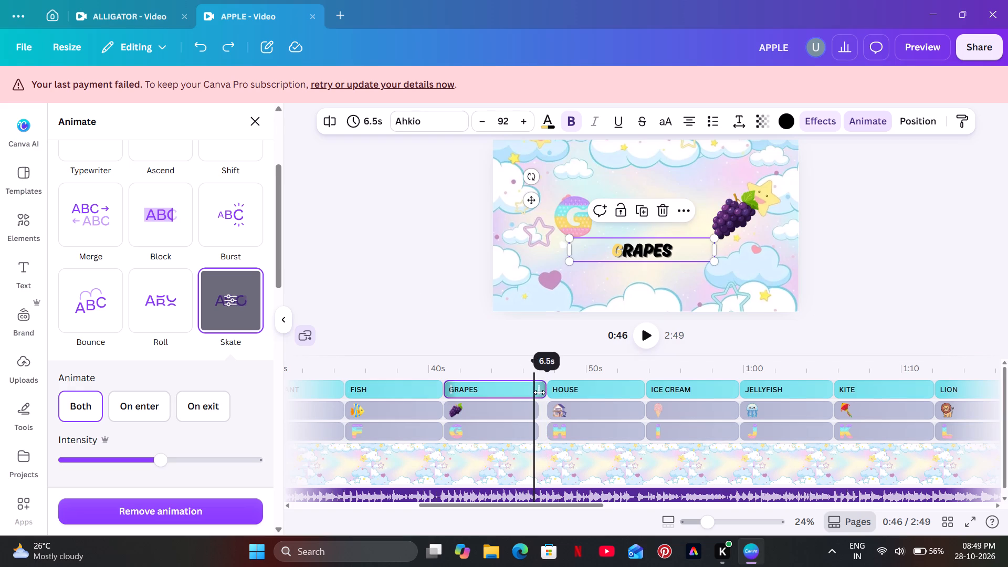
left_click_drag(533, 410, 539, 411)
left_click(535, 430)
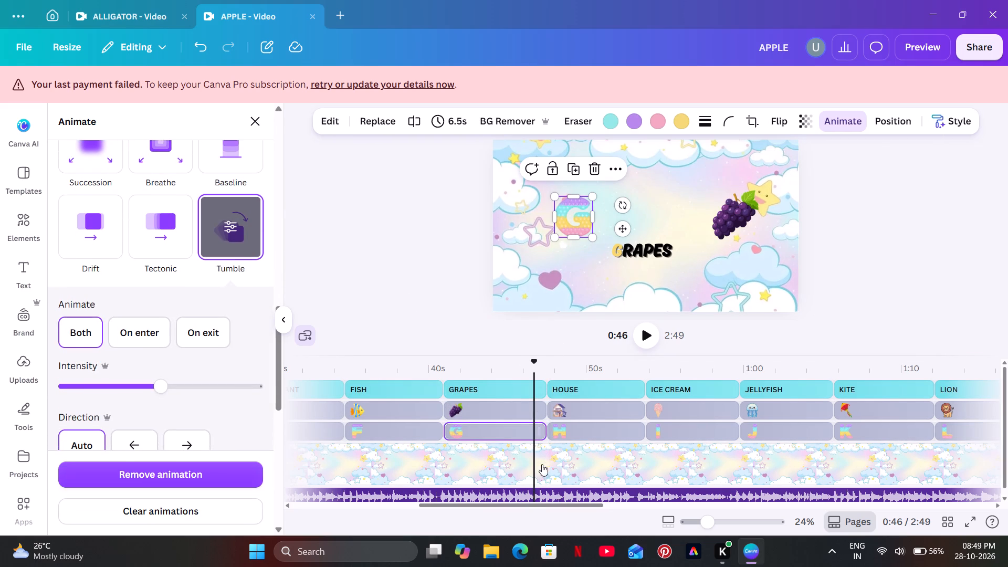
Play back the video from the end of MONKEY into NEST to check the animations.
left_click_drag(526, 505, 649, 527)
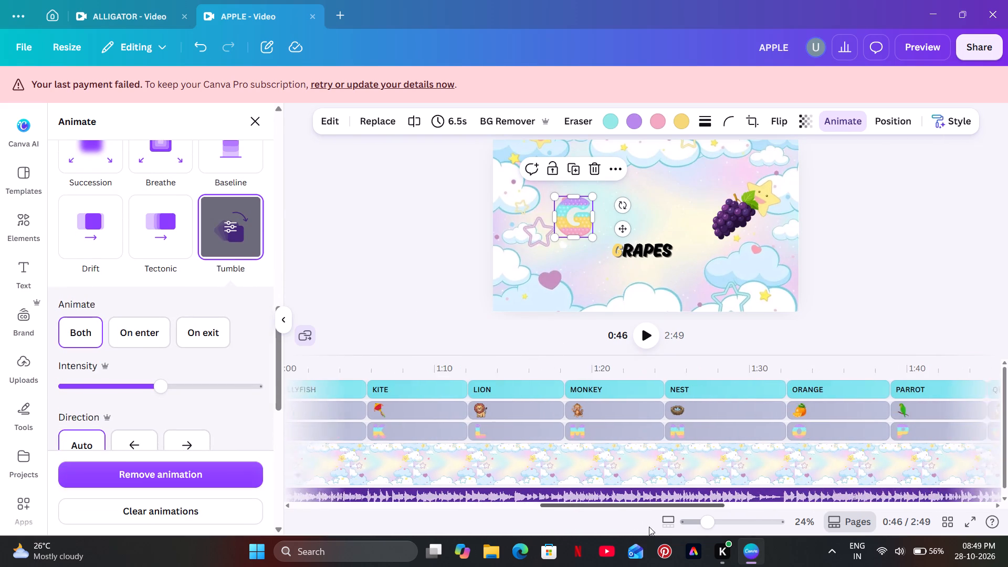
left_click_drag(649, 527, 722, 547)
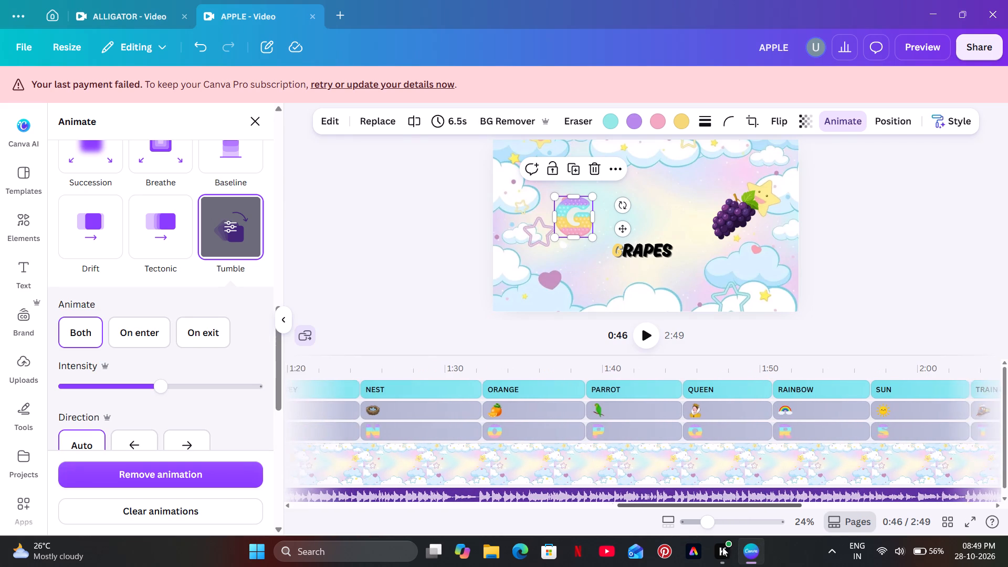
left_click_drag(722, 547, 722, 548)
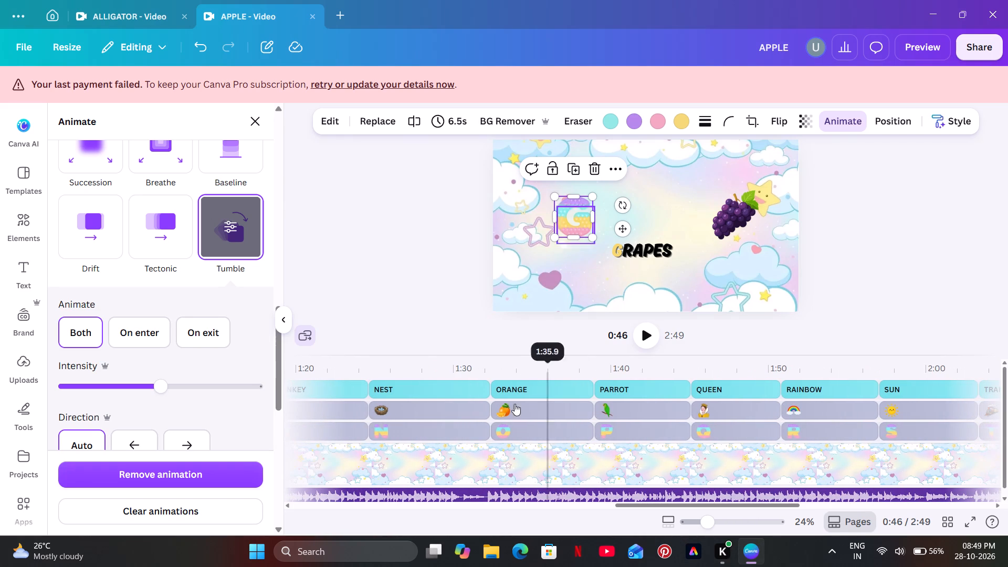
left_click(324, 357)
left_click(356, 377)
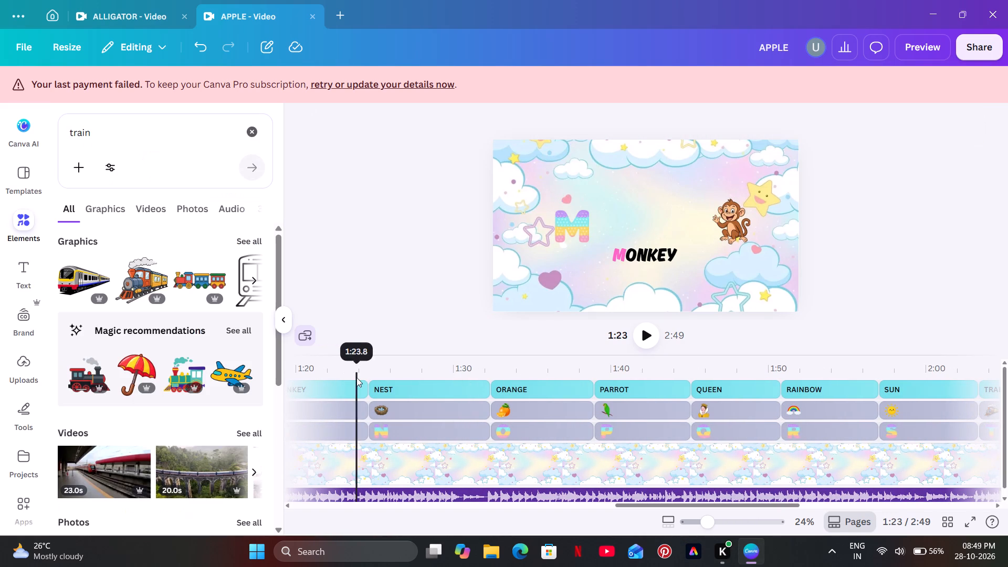
left_click(646, 341)
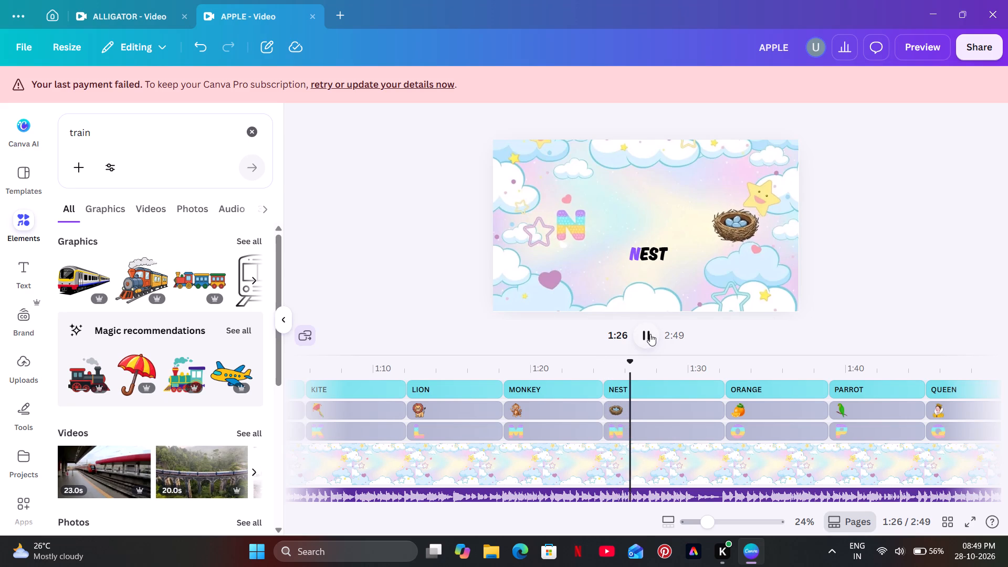
left_click(650, 334)
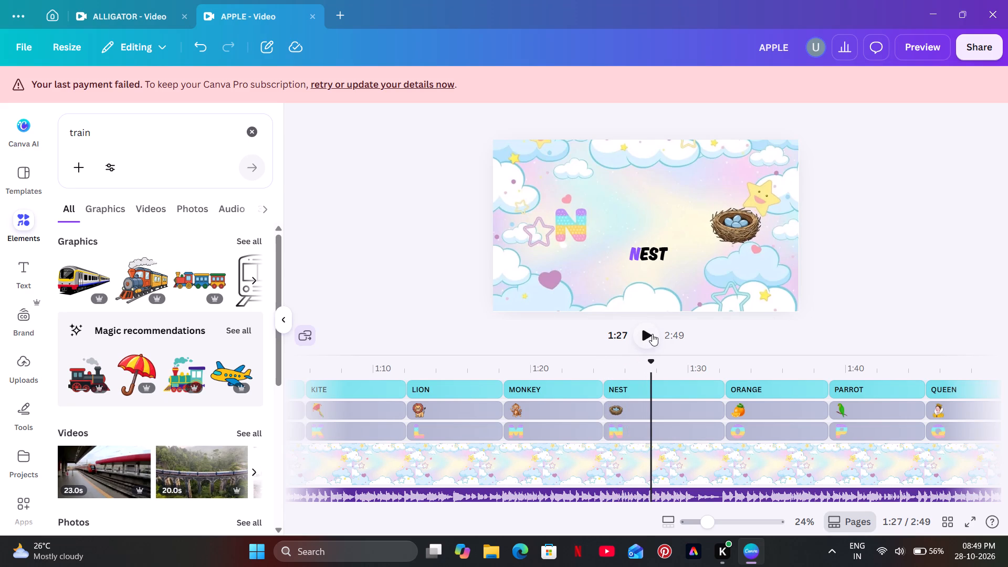
Shorten the NEST caption, nest picture and letter N clips to 7.3 s each, opening a gap before ORANGE.
left_click_drag(614, 507, 675, 508)
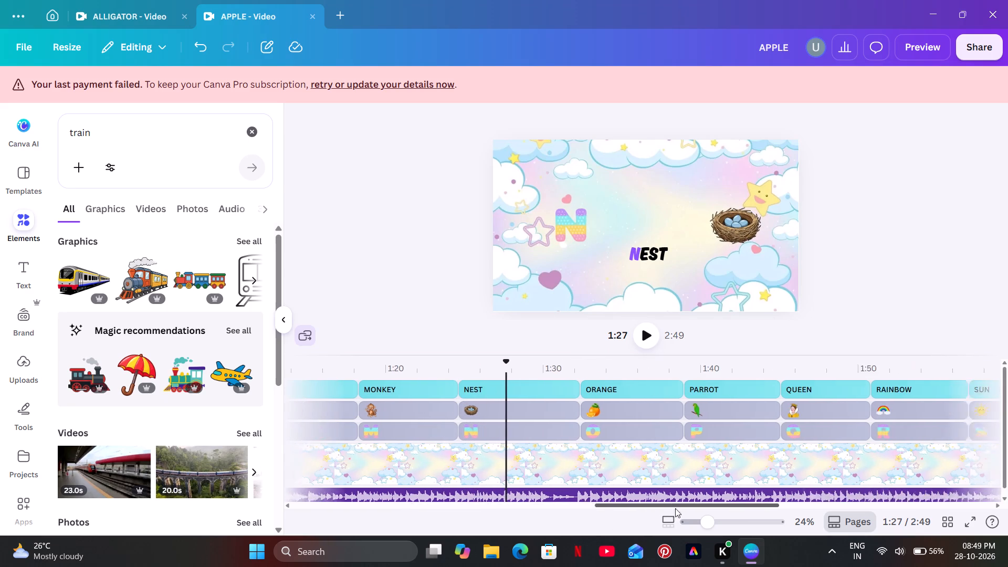
left_click_drag(675, 508, 696, 512)
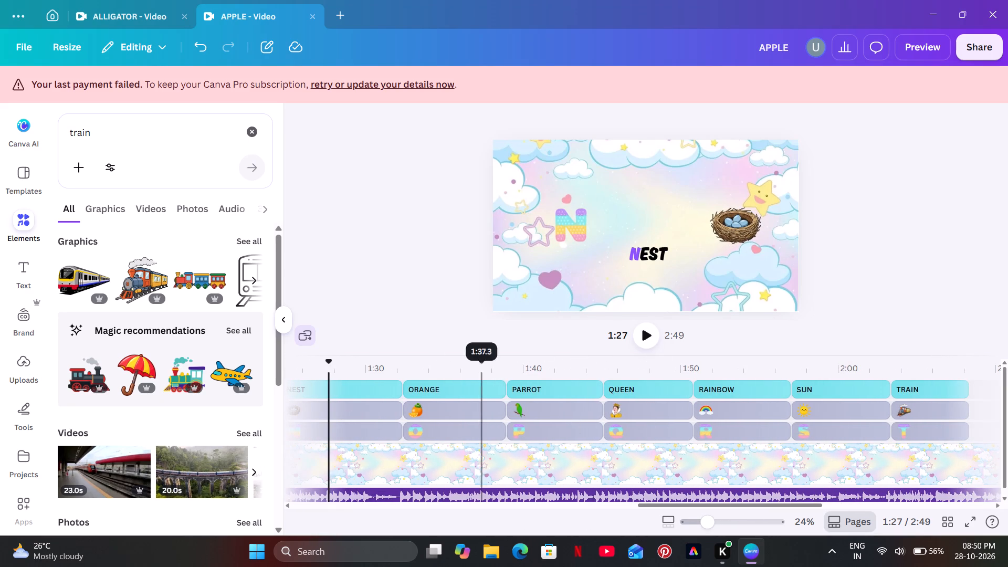
left_click_drag(396, 388, 392, 388)
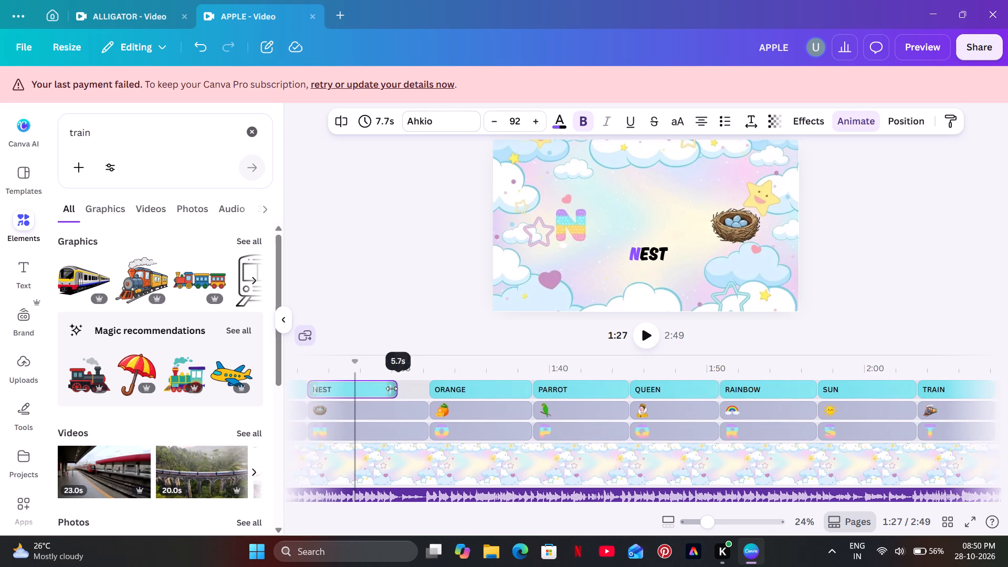
left_click_drag(392, 388, 428, 392)
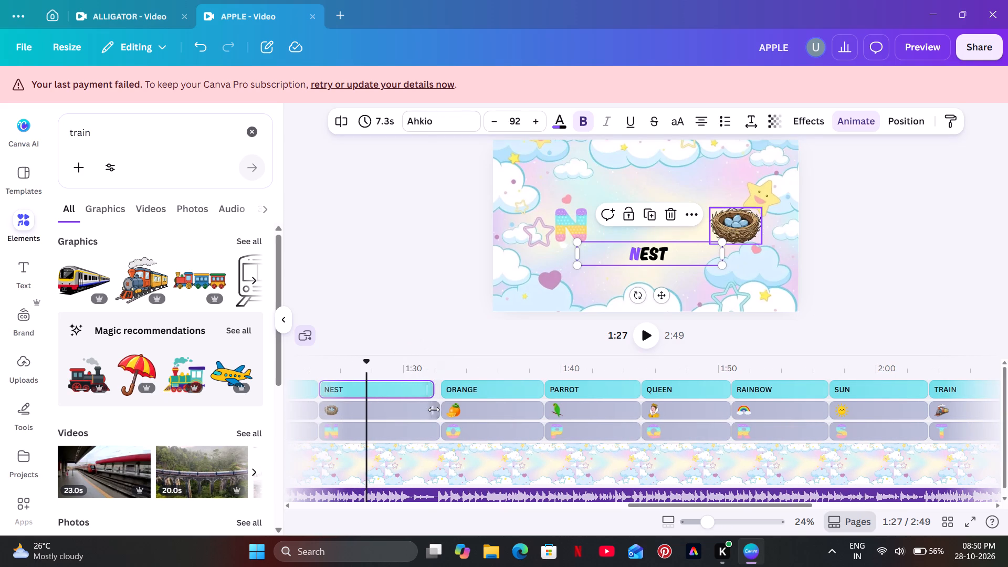
left_click_drag(435, 411, 429, 412)
left_click(438, 432)
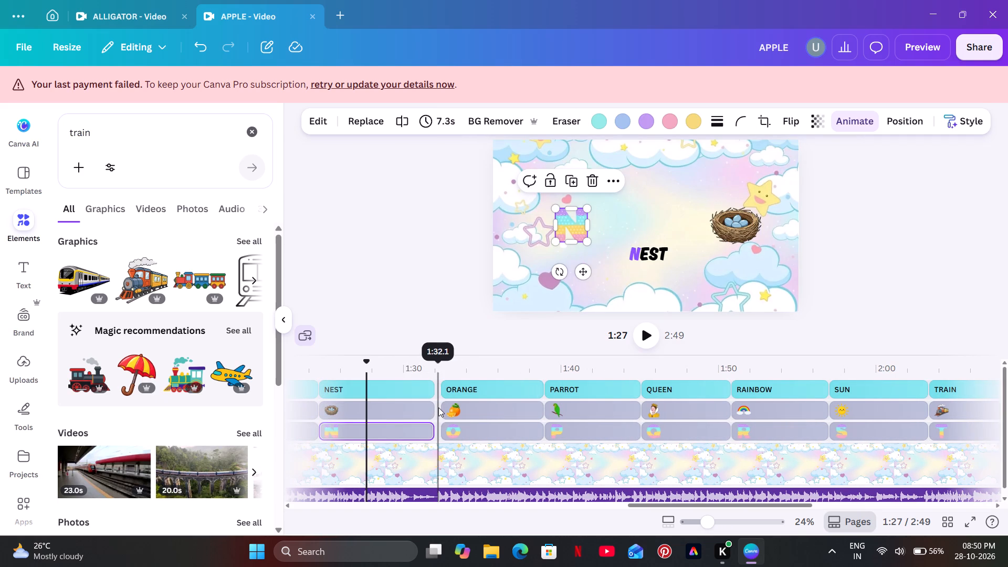
Apply the Pulse add-on effect and the Tumble animation to the letter and picture clips of ORANGE through TRAIN together.
left_click_drag(438, 407, 995, 428)
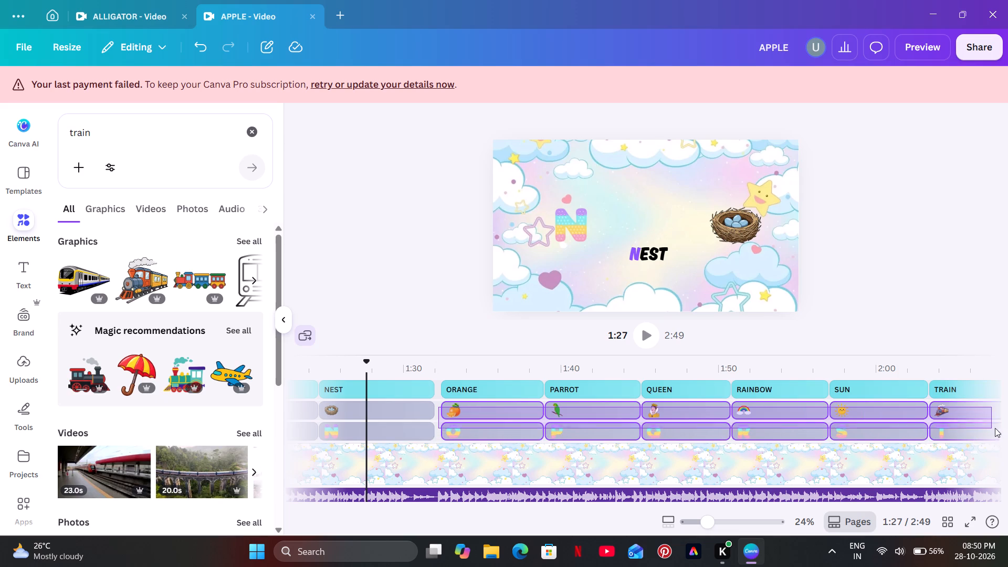
left_click_drag(995, 428, 1002, 429)
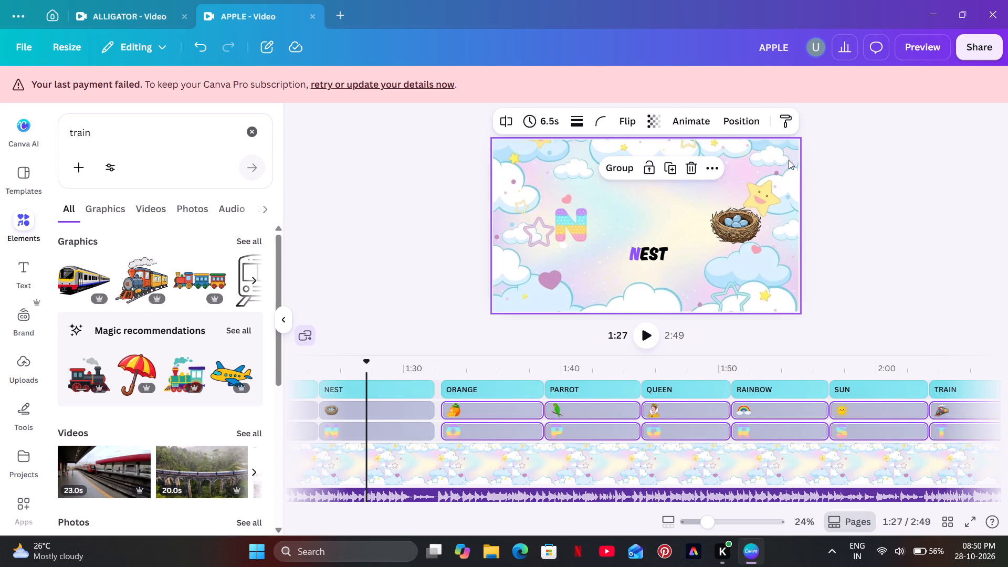
left_click(701, 126)
scroll(213, 365, "down", 8)
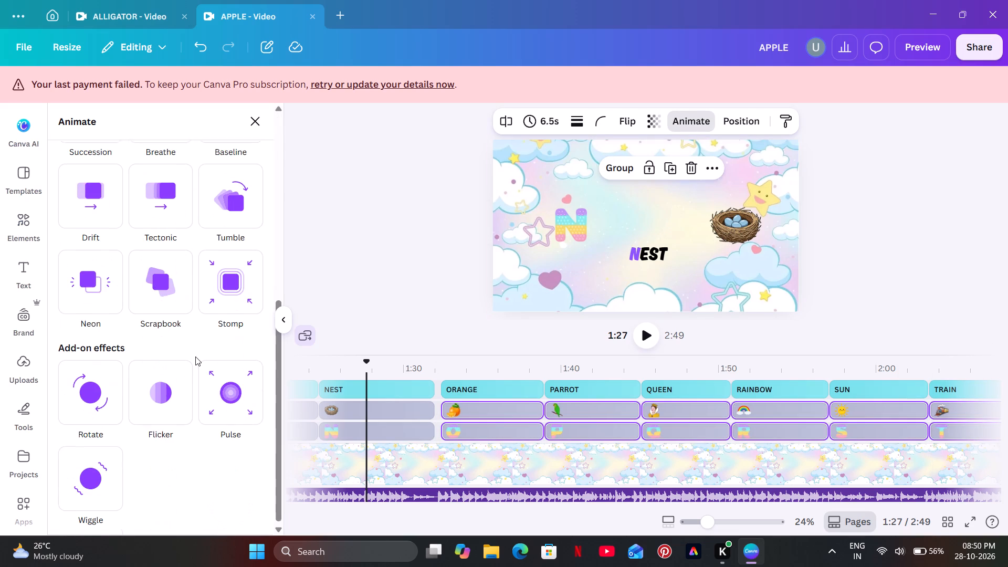
scroll(195, 356, "down", 1)
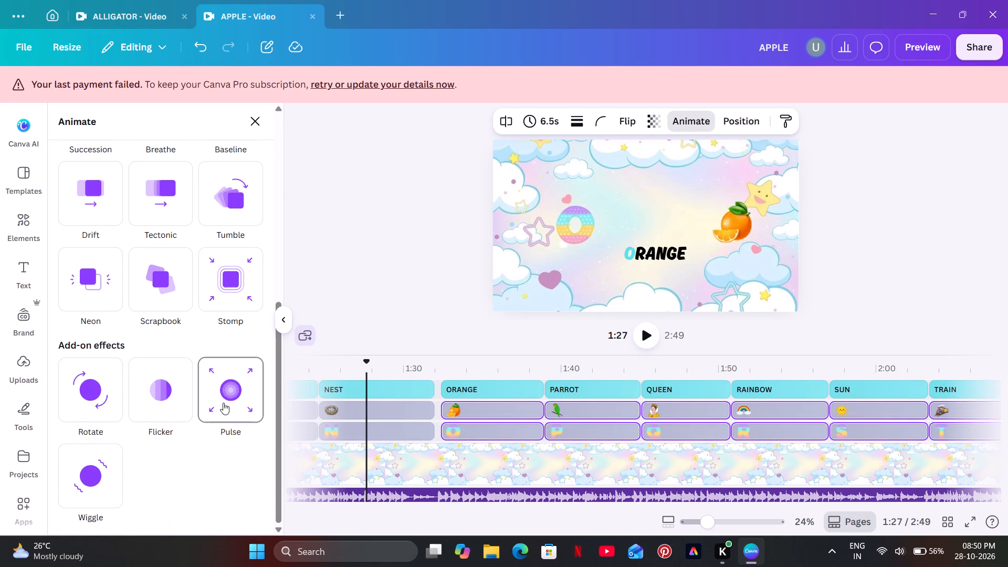
left_click(223, 403)
scroll(223, 402, "up", 2)
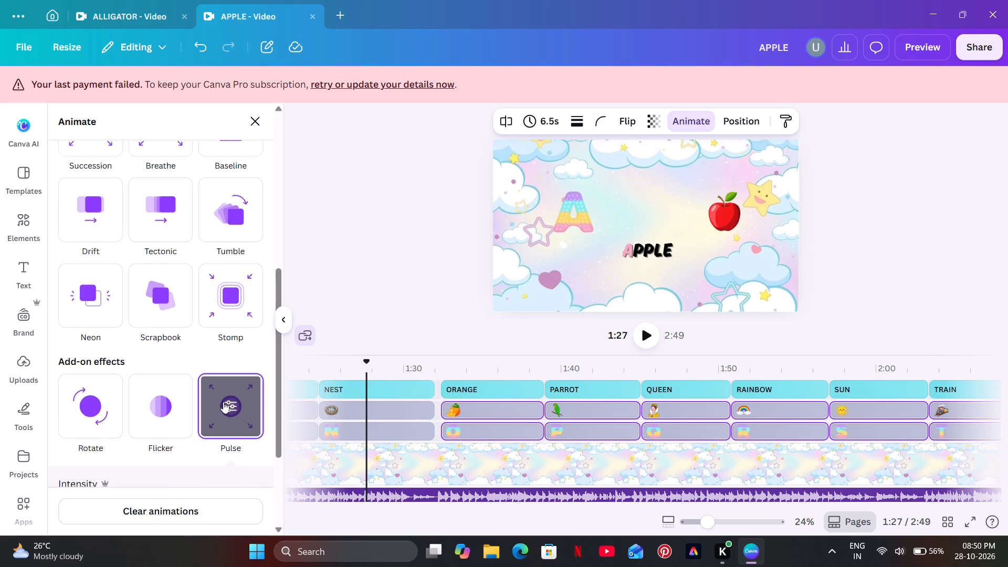
scroll(223, 402, "up", 1)
left_click(223, 402)
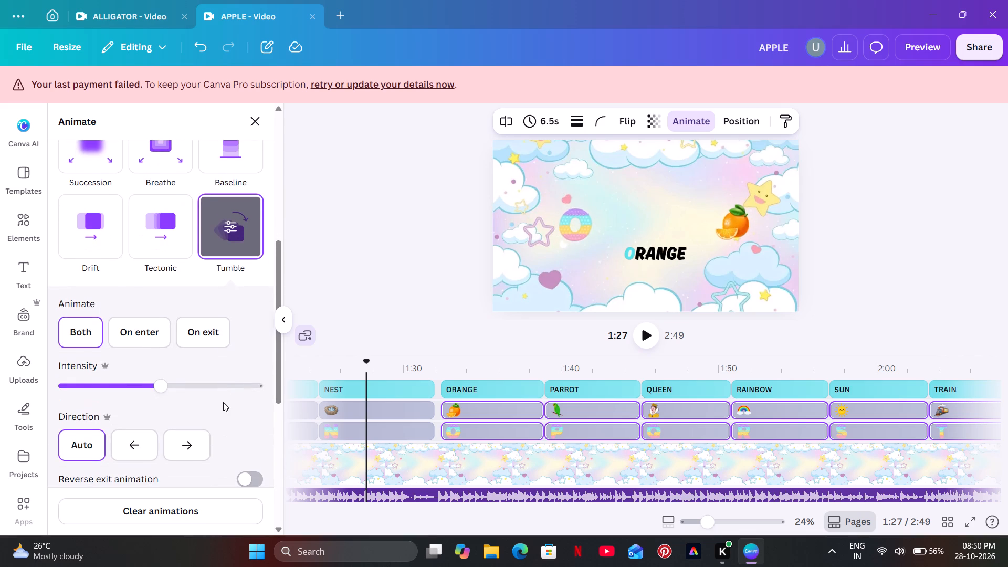
left_click(438, 307)
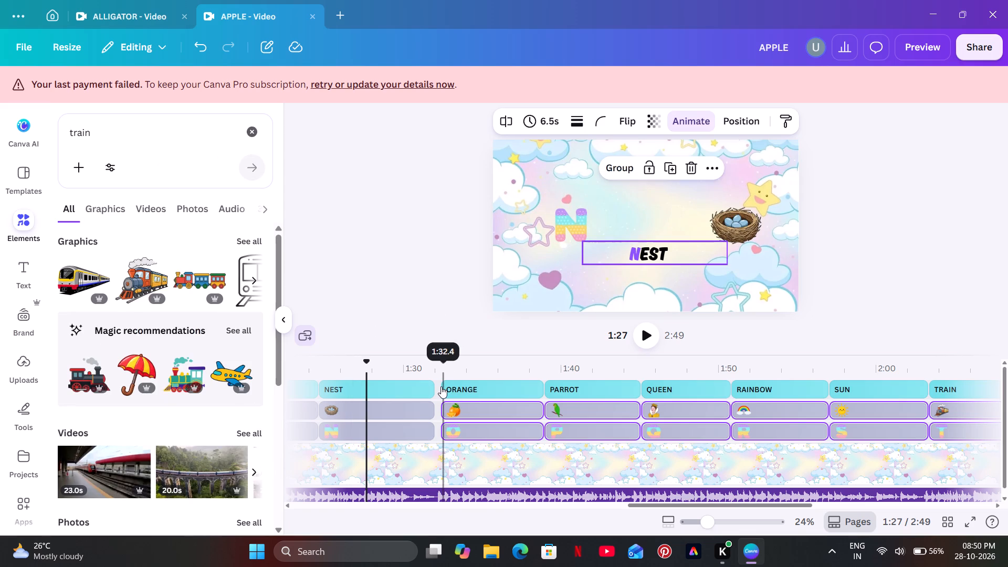
Apply the Skate text animation to the ORANGE through TRAIN captions together.
left_click_drag(439, 387, 831, 377)
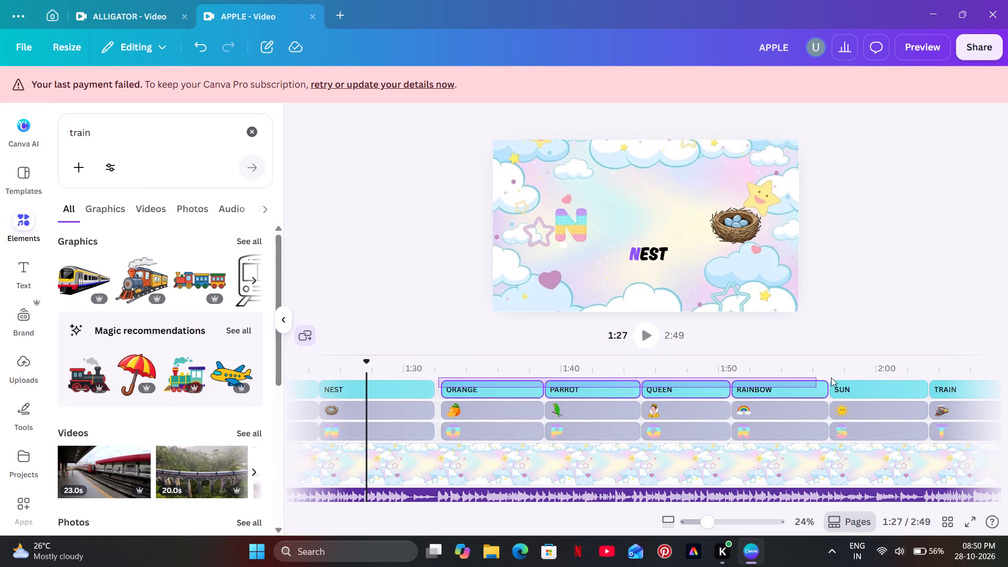
left_click_drag(831, 377, 940, 382)
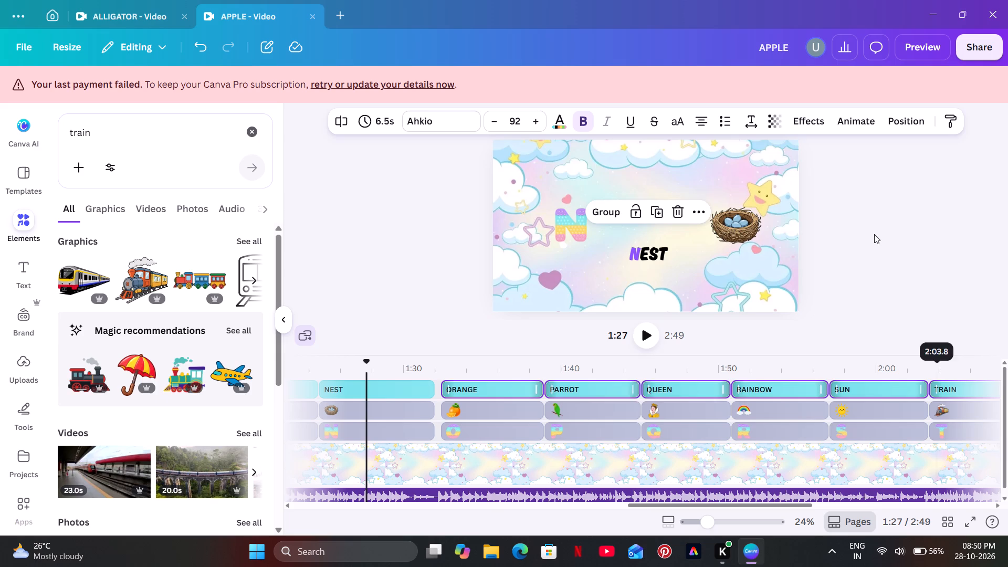
left_click(847, 122)
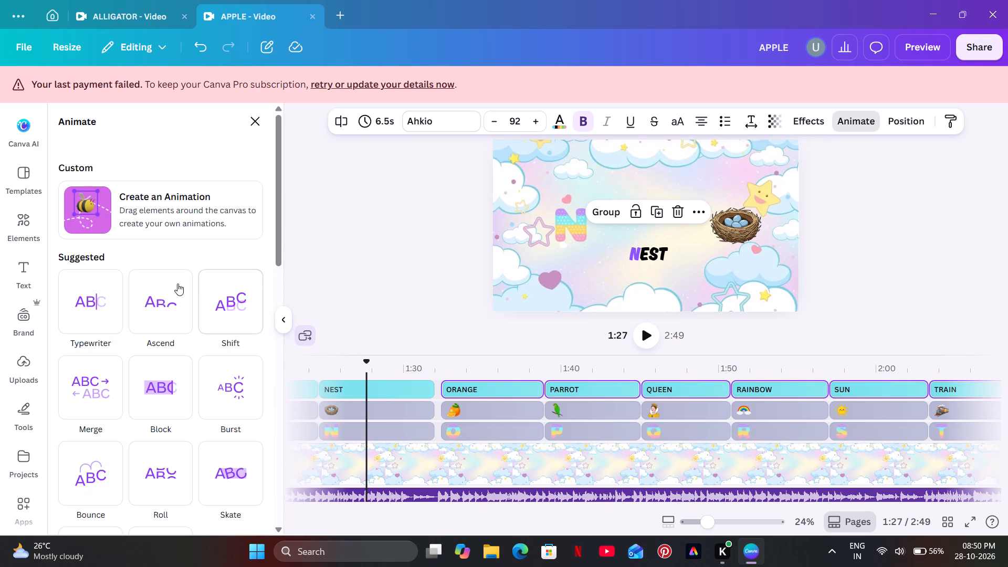
left_click(218, 461)
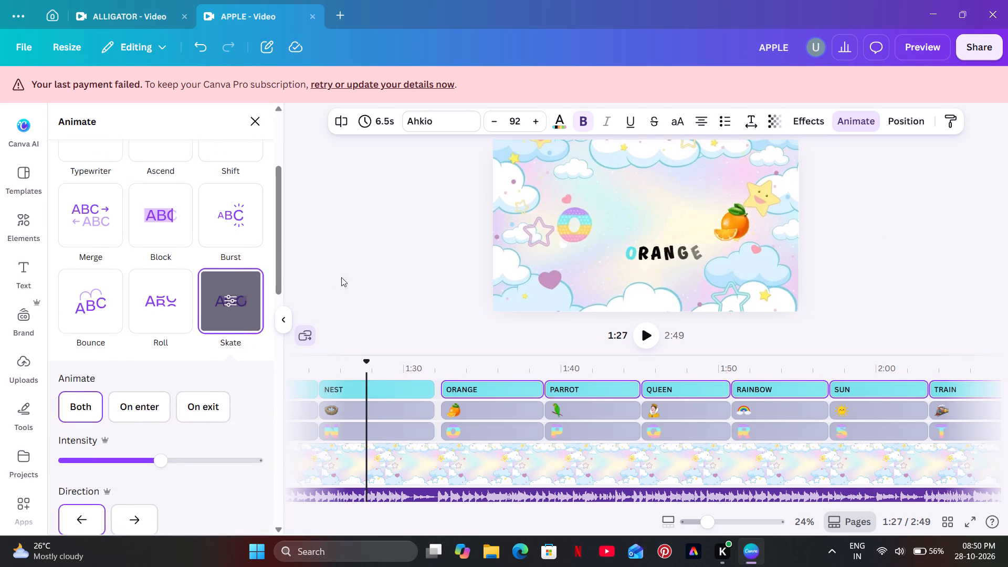
left_click(356, 266)
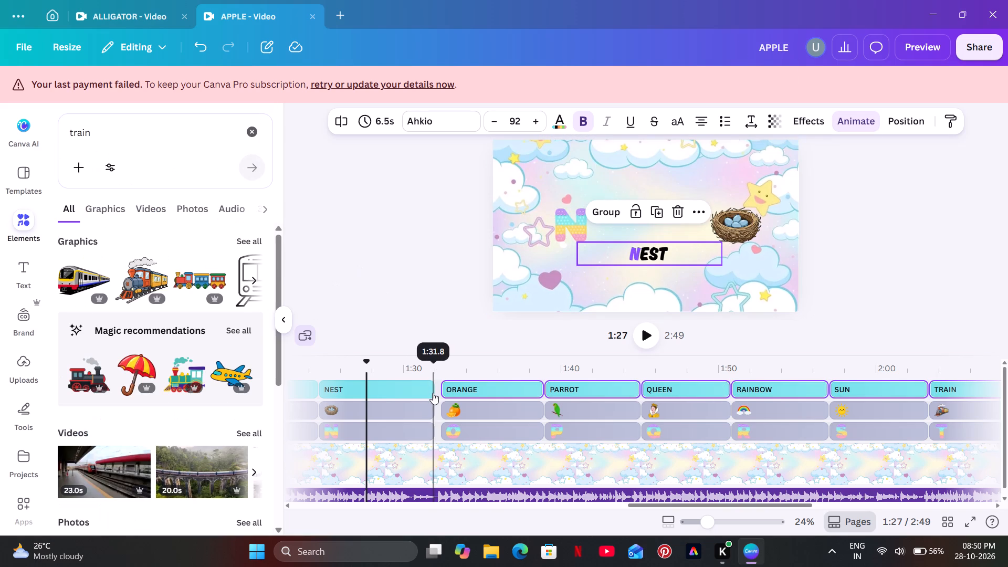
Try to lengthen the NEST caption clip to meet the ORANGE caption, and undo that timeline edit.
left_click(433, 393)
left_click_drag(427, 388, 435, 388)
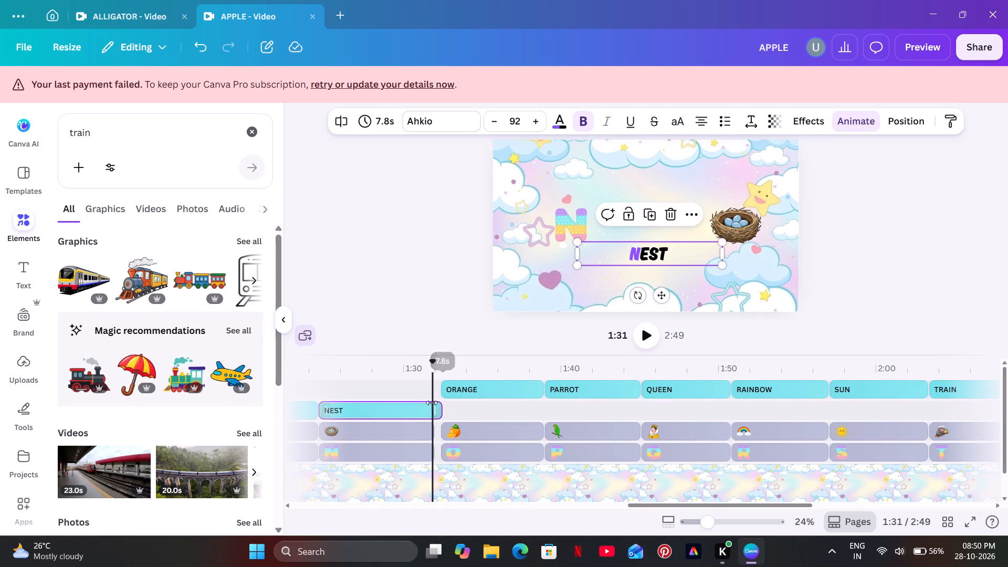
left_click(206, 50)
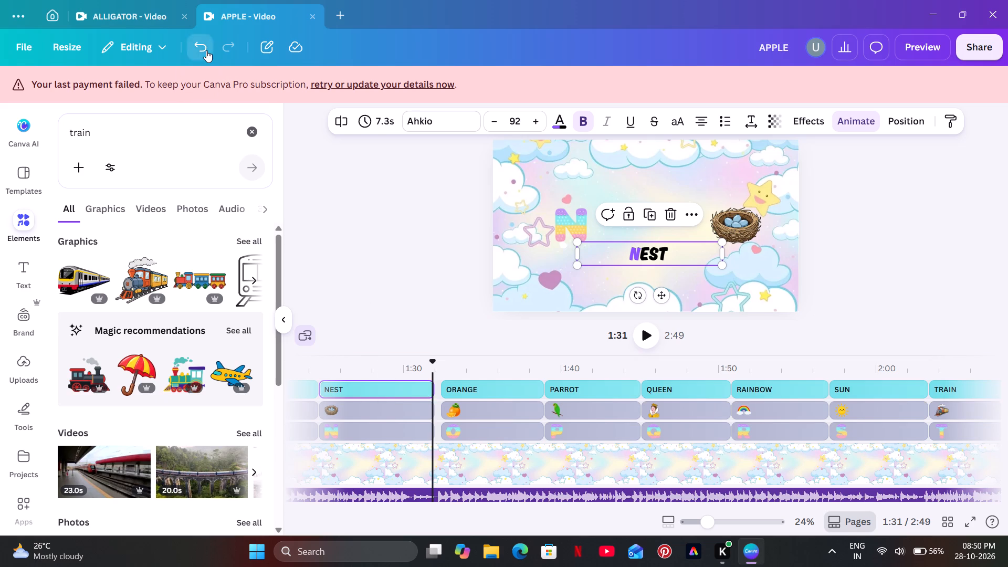
Extend the NEST caption, nest picture and letter N clips to 7.7 s each, closing the gap before ORANGE.
left_click_drag(430, 390, 433, 388)
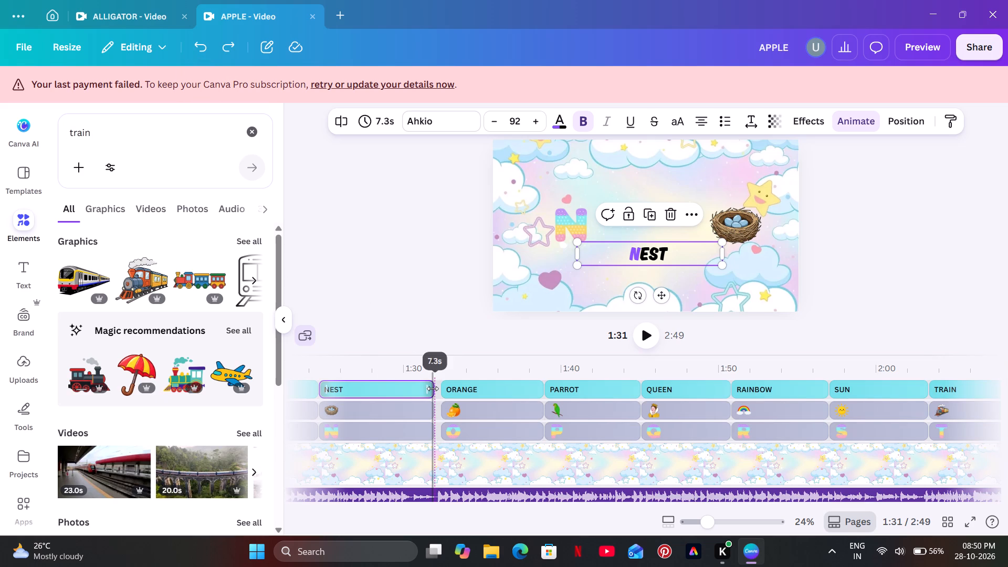
left_click_drag(433, 388, 435, 387)
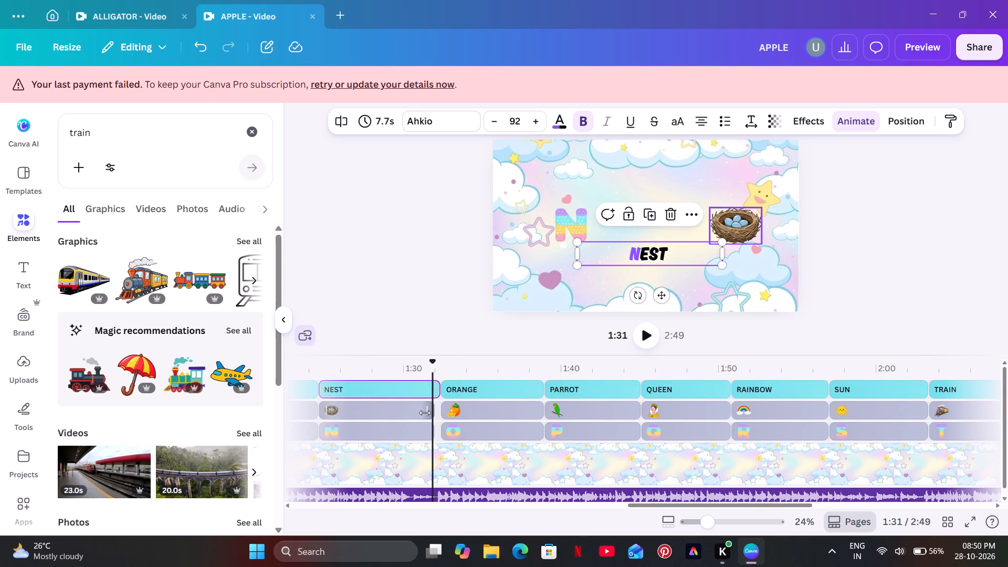
left_click_drag(425, 413, 432, 411)
left_click_drag(427, 429, 429, 429)
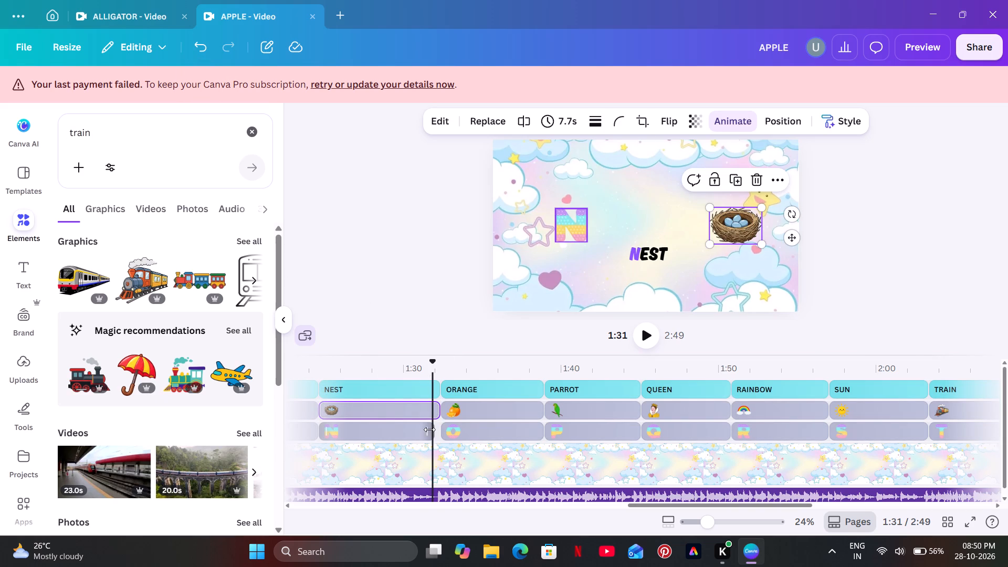
left_click_drag(429, 429, 433, 429)
Play back the video from NEST through ORANGE into PARROT to check the animations and the layout.
left_click(401, 366)
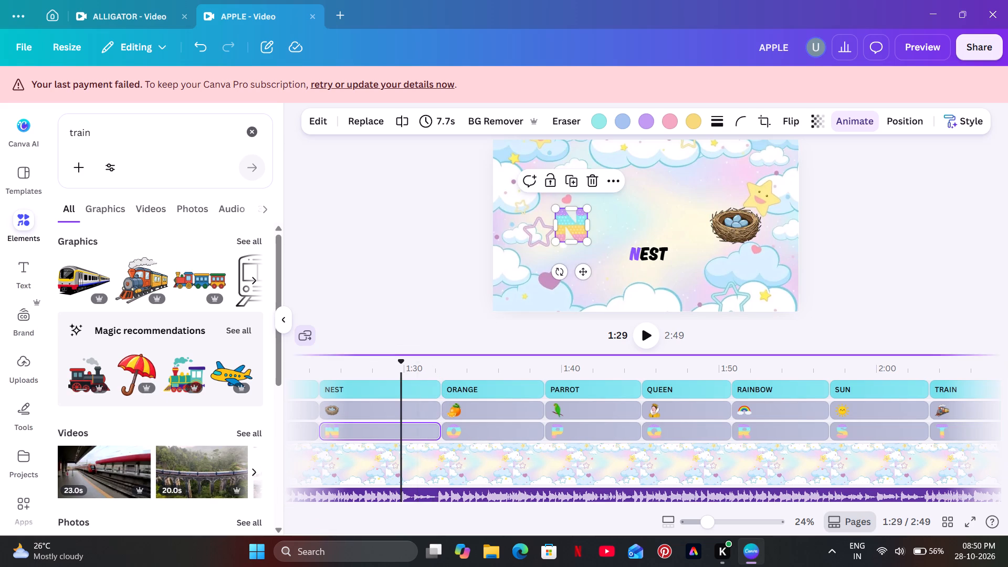
left_click(649, 329)
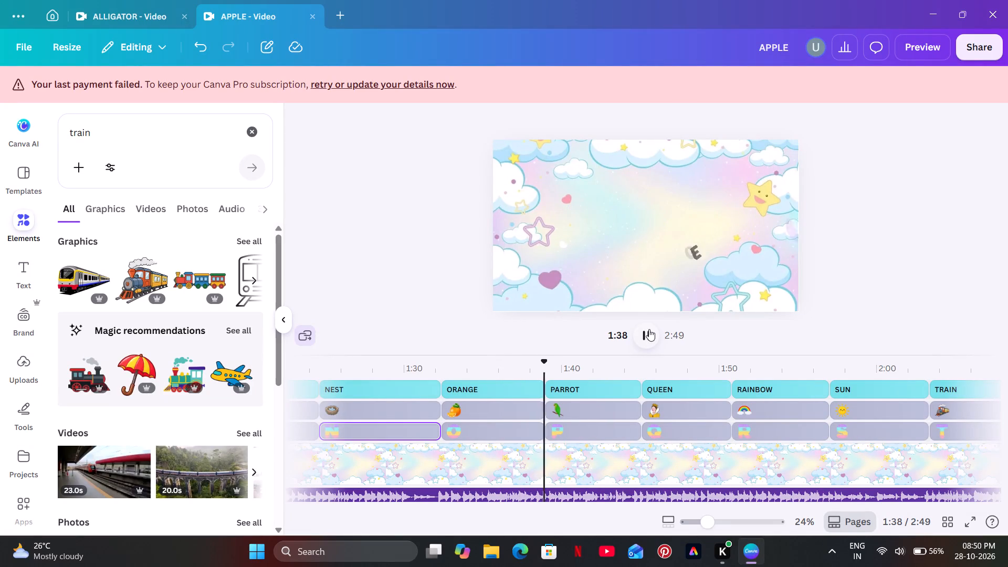
left_click(649, 329)
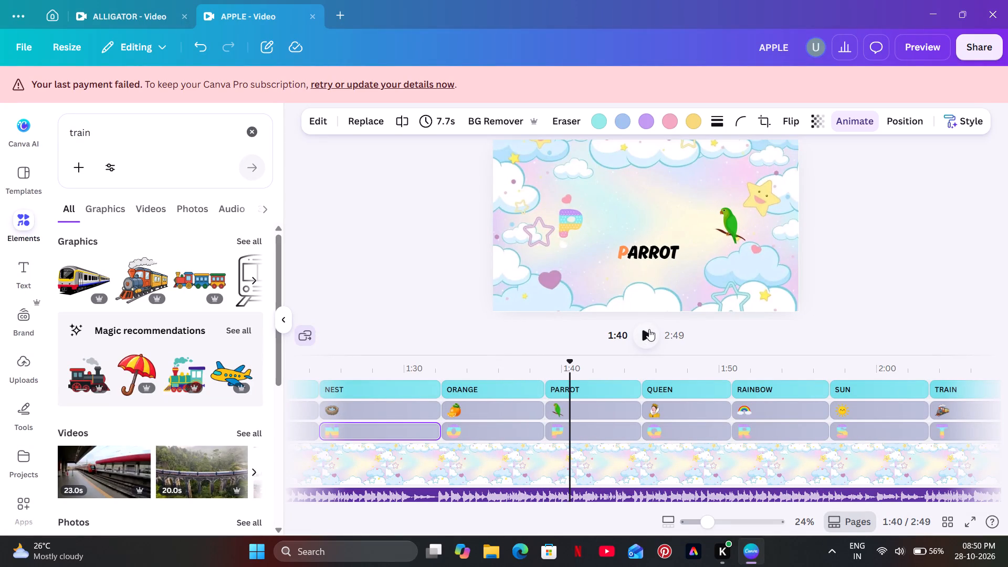
left_click(659, 331)
left_click(655, 333)
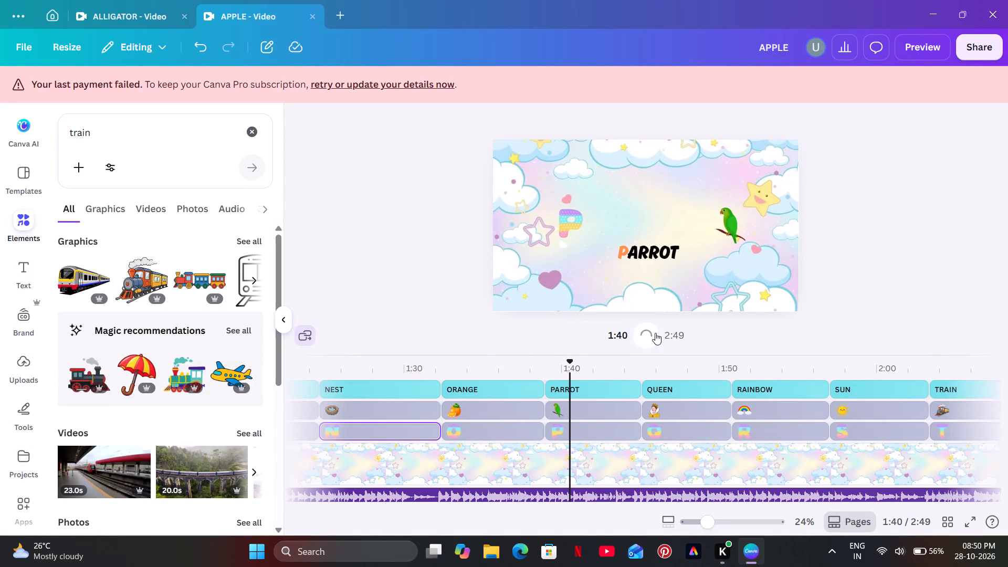
left_click(655, 333)
Enlarge the letter P in the PARROT scene slightly and reposition it beside the outlined star on the canvas.
left_click(576, 229)
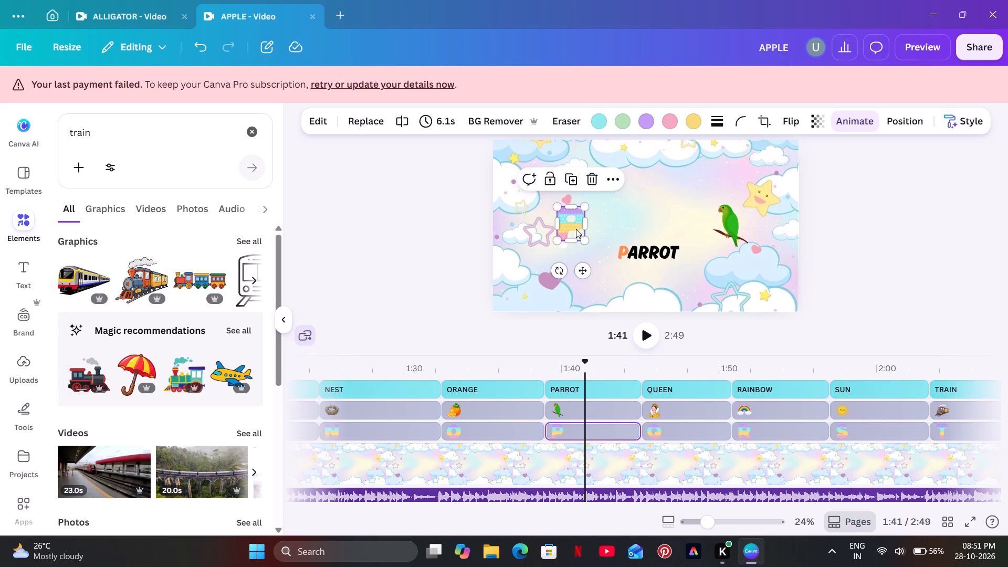
left_click_drag(582, 238, 588, 245)
left_click_drag(579, 232, 575, 230)
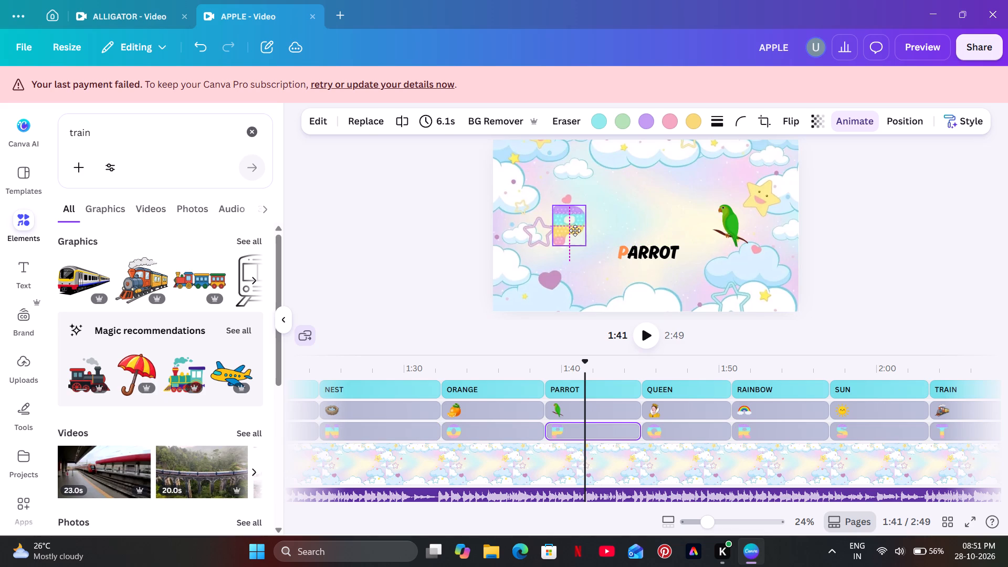
left_click_drag(575, 230, 594, 227)
left_click(621, 217)
left_click(577, 217)
left_click_drag(582, 216, 560, 216)
left_click(623, 215)
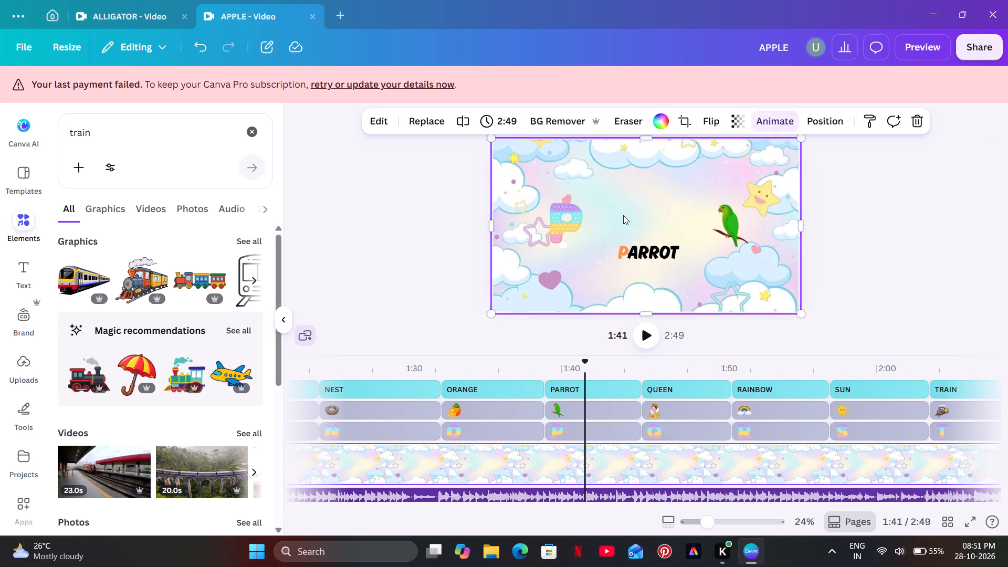
Play back the video from PARROT through TRAIN to check the caption, letter and picture animations.
left_click(642, 340)
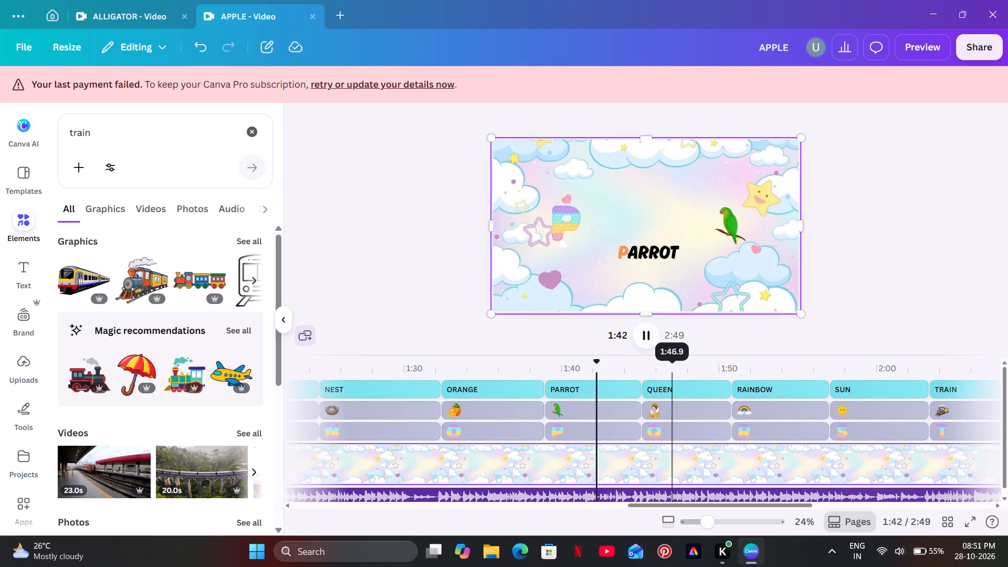
left_click(673, 372)
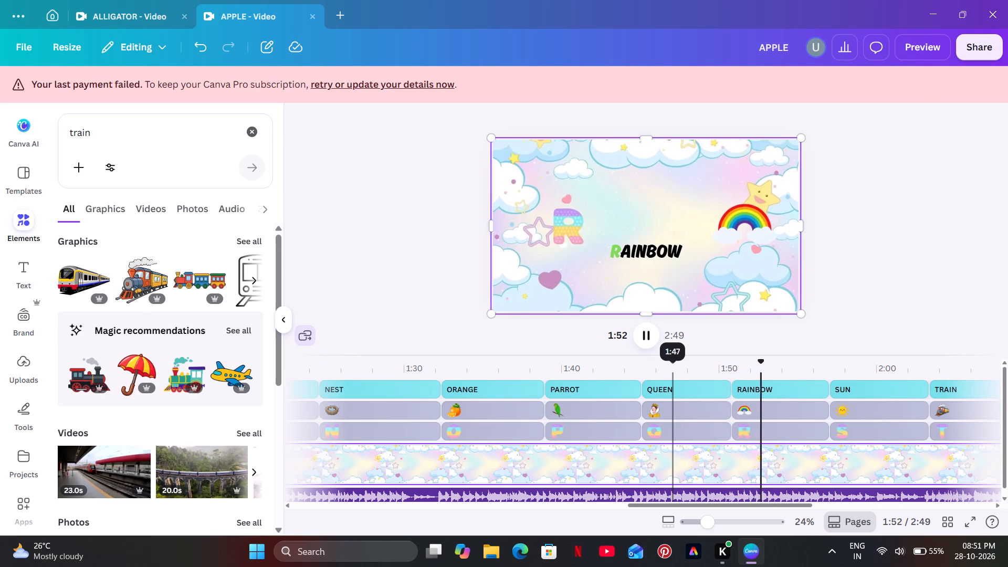
left_click(655, 335)
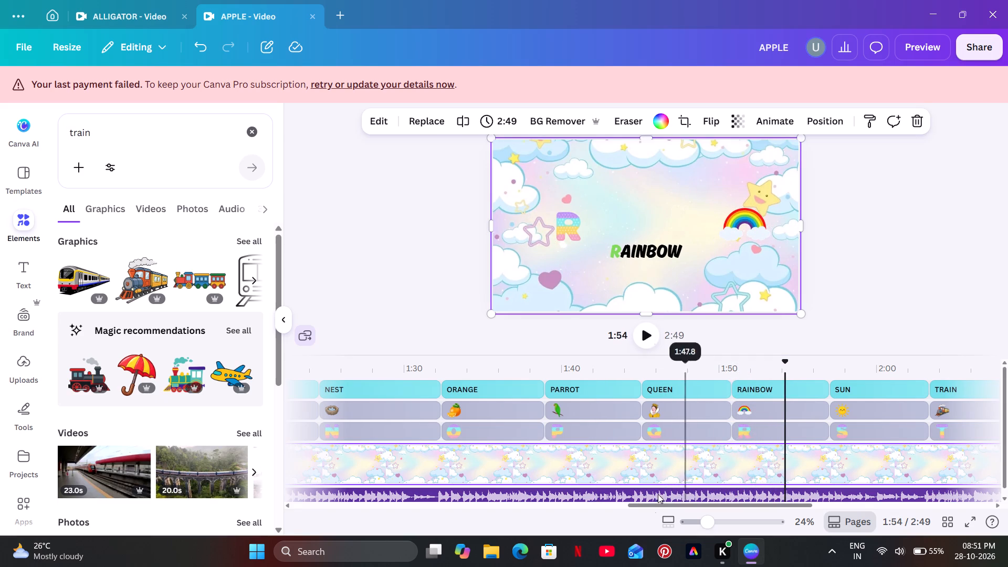
left_click_drag(660, 506, 741, 504)
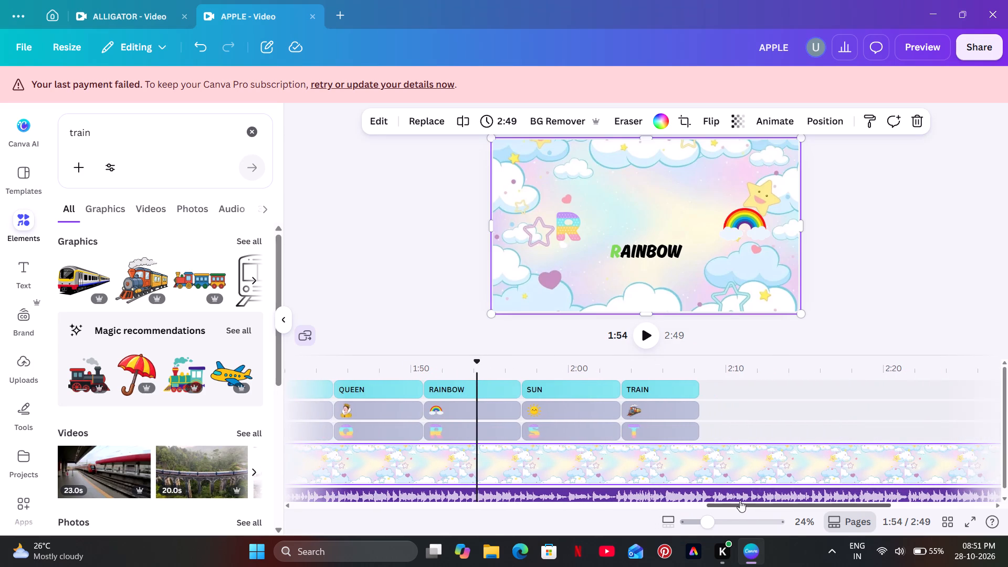
left_click(597, 369)
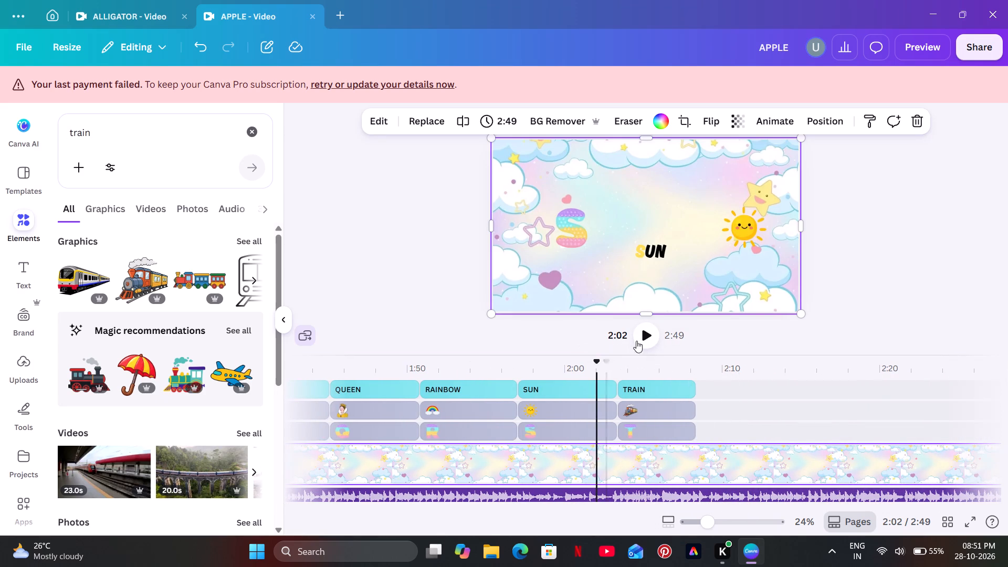
left_click(640, 339)
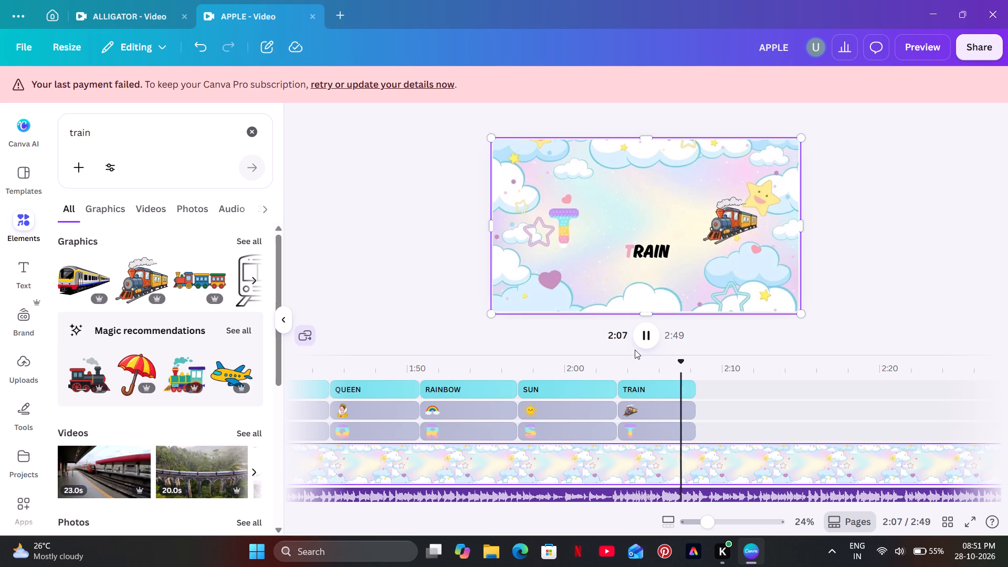
left_click(641, 342)
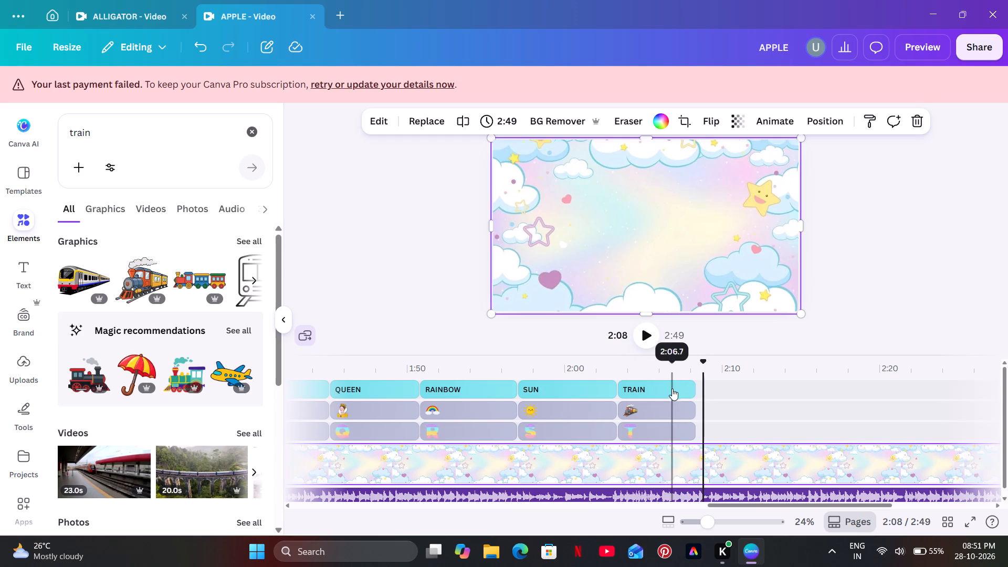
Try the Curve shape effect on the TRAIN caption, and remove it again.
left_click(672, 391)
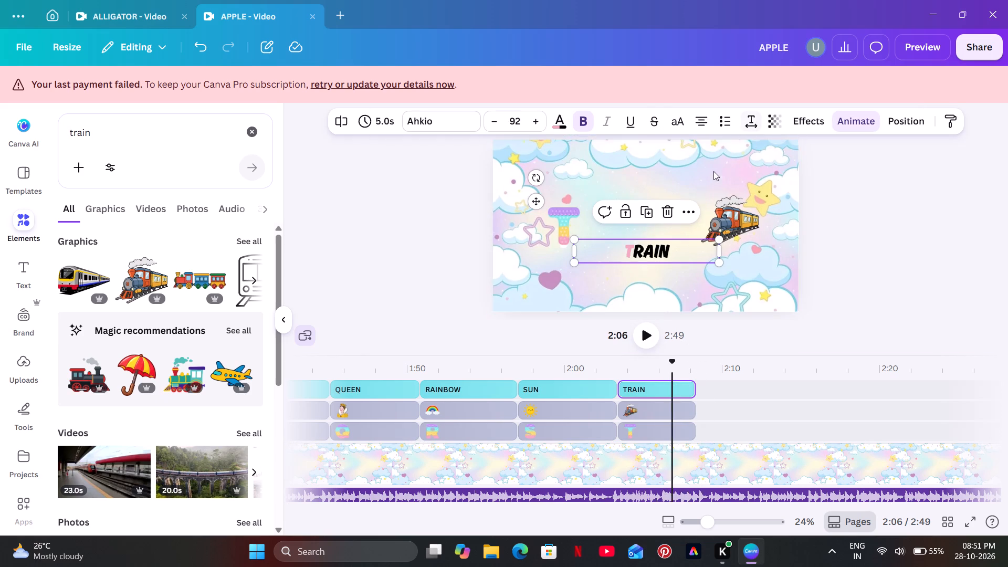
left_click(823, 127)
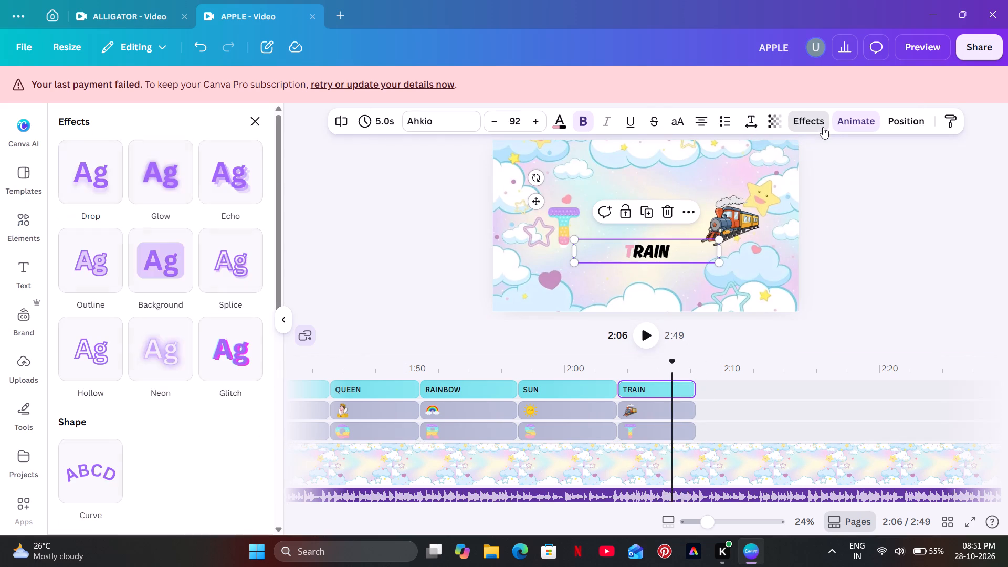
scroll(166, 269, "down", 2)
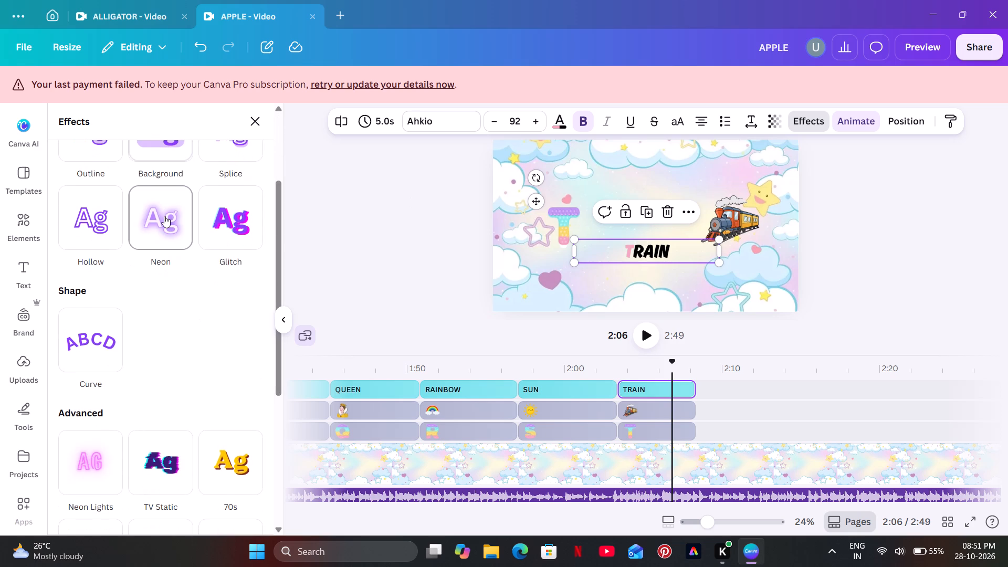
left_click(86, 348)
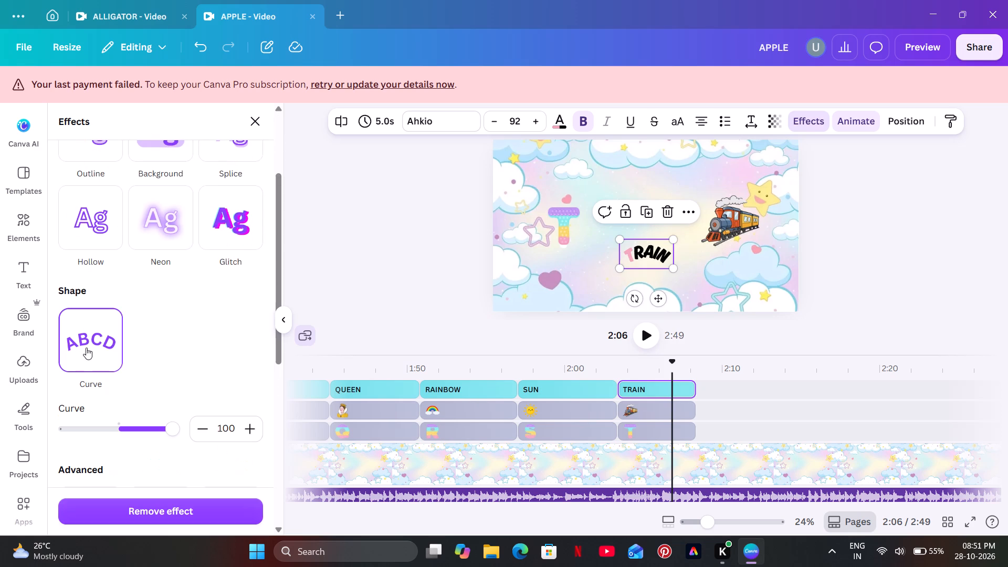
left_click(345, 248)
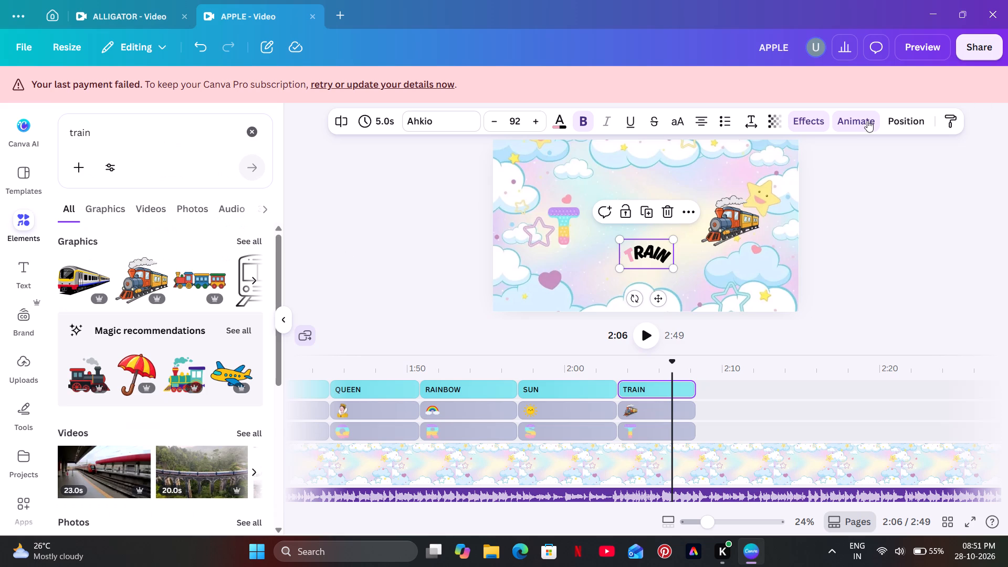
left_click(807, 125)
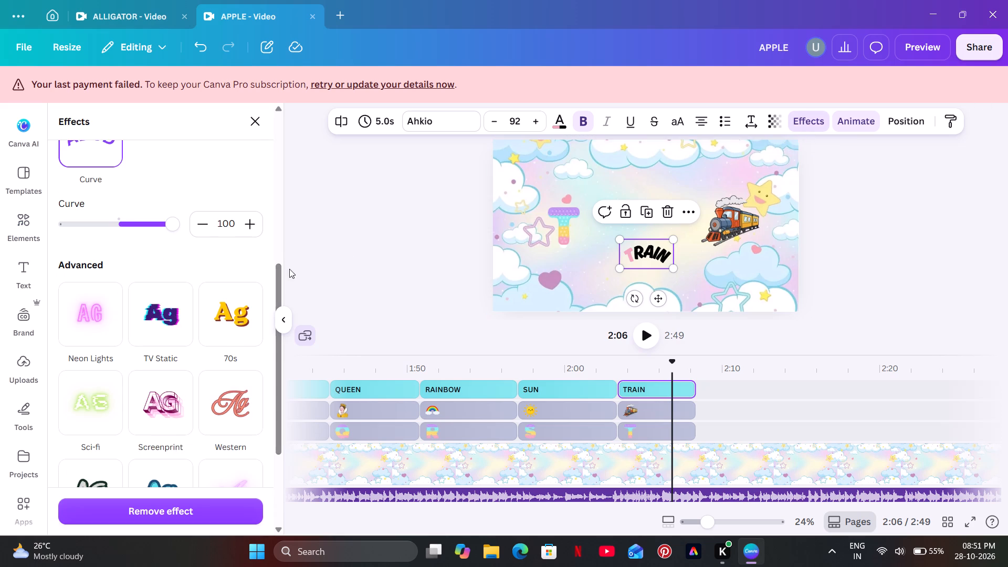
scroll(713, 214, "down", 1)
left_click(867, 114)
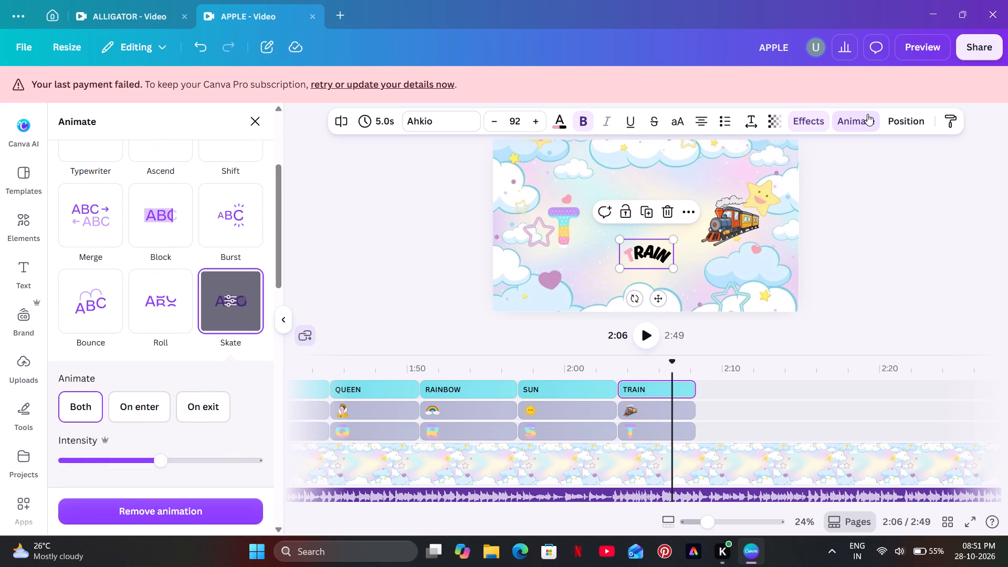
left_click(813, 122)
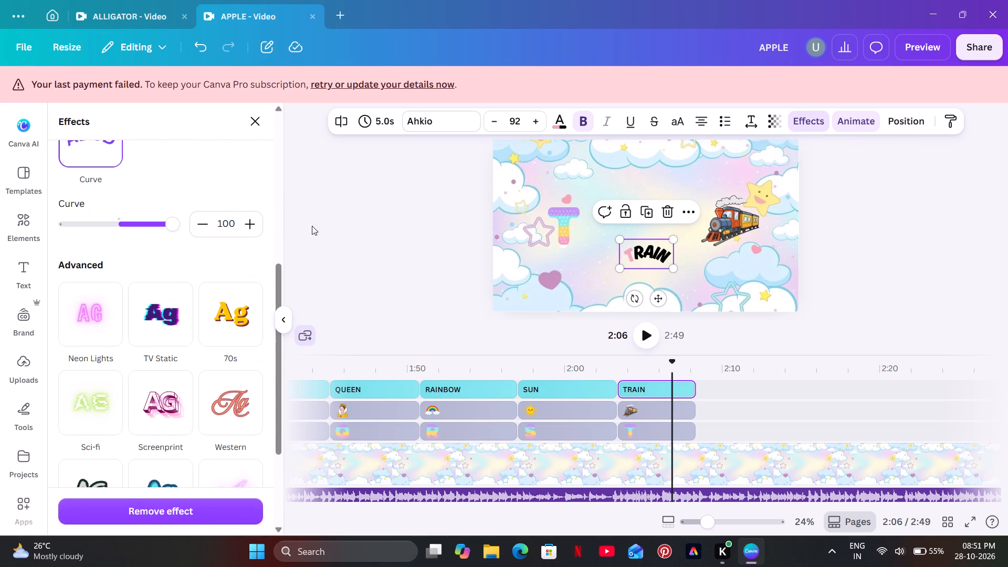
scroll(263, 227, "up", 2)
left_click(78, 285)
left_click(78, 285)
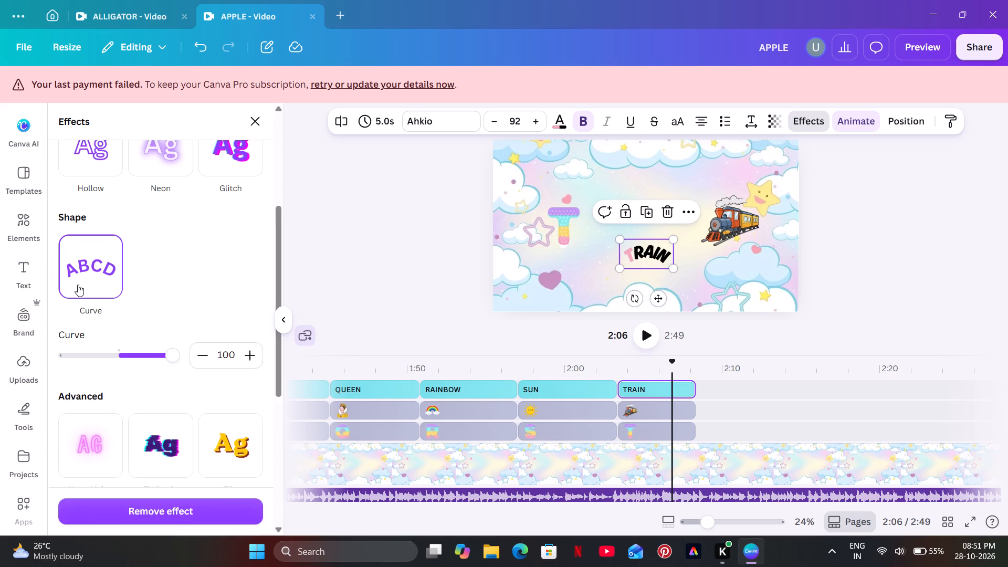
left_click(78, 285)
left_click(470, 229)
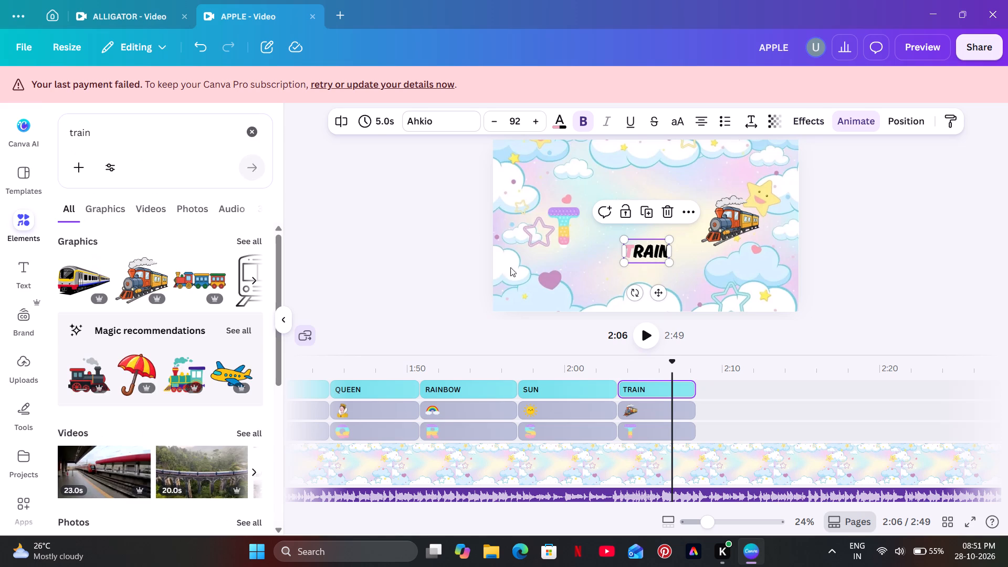
Replay the TRAIN, RAINBOW, SUN and PARROT scenes from several timeline points to check the straight captions and animations.
left_click(586, 367)
left_click(649, 327)
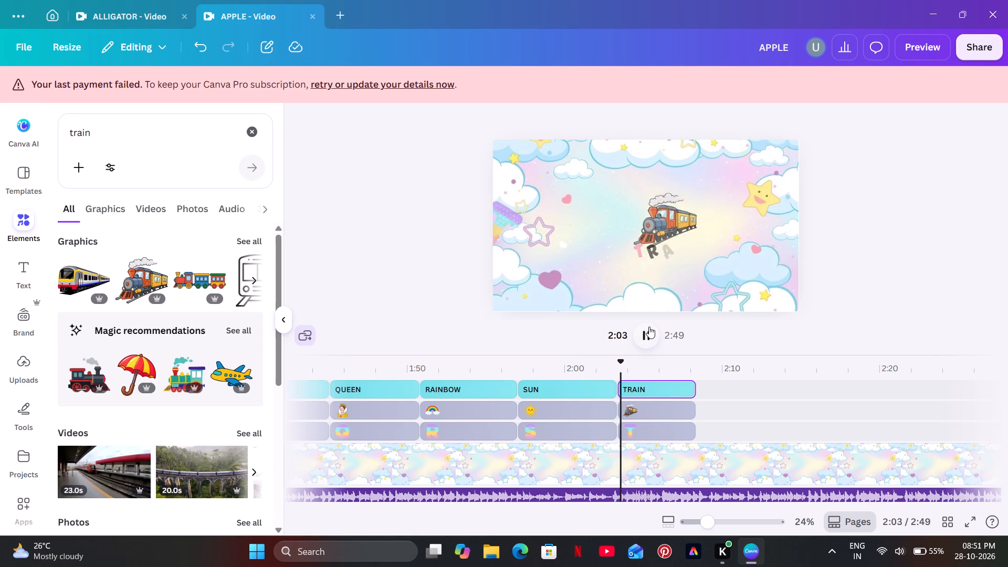
left_click(649, 327)
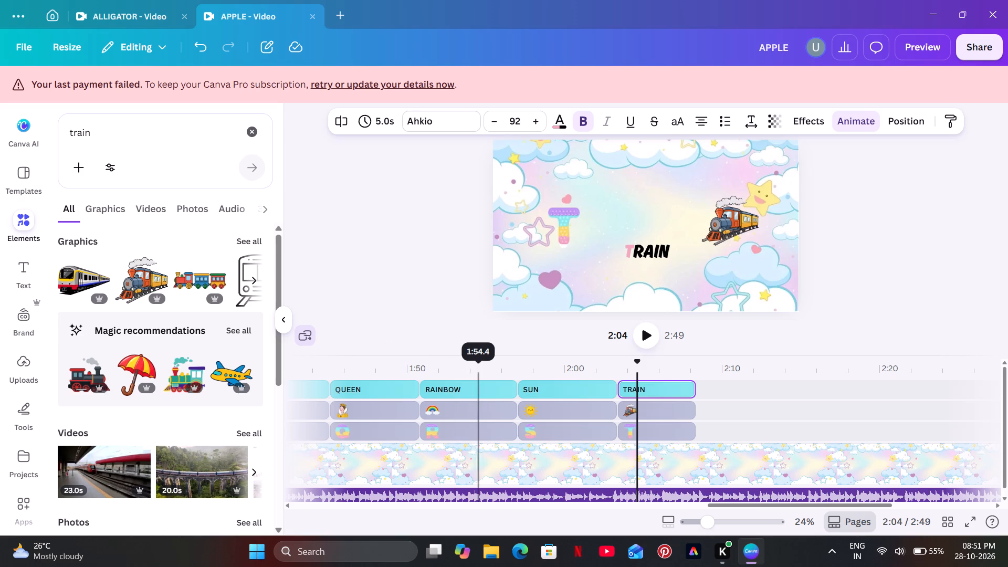
left_click(479, 374)
left_click(659, 338)
left_click(656, 338)
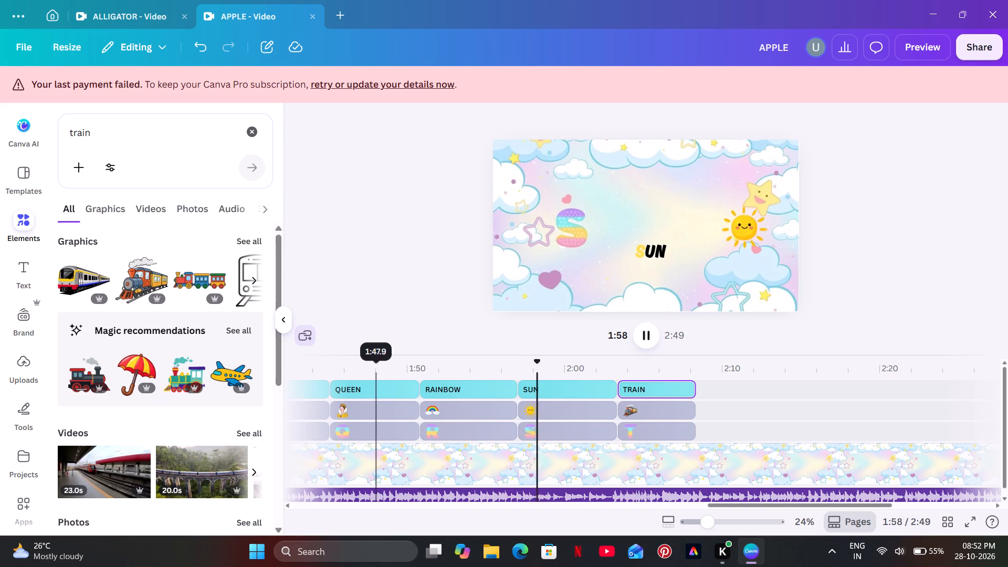
left_click(316, 371)
left_click(663, 329)
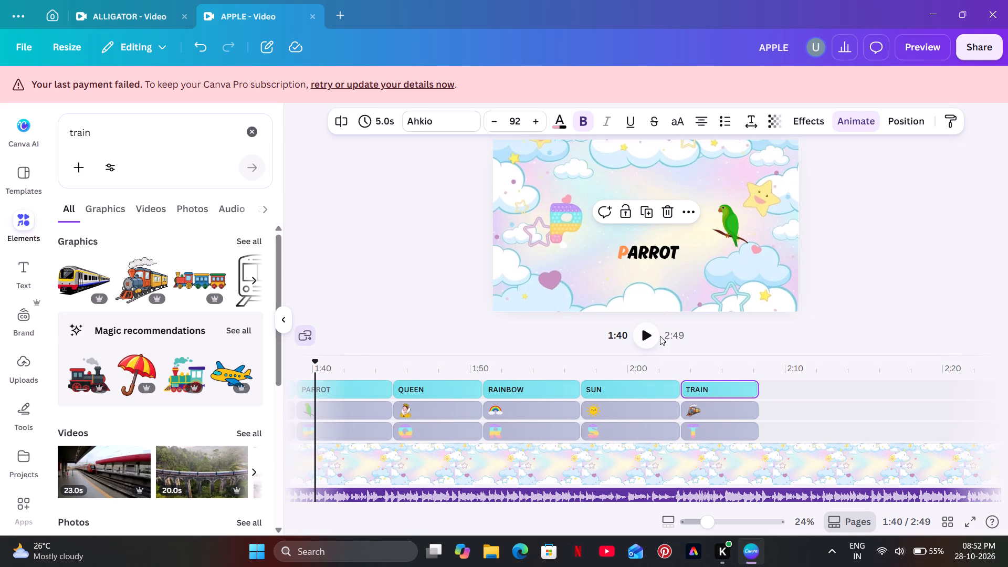
left_click(660, 336)
left_click(654, 335)
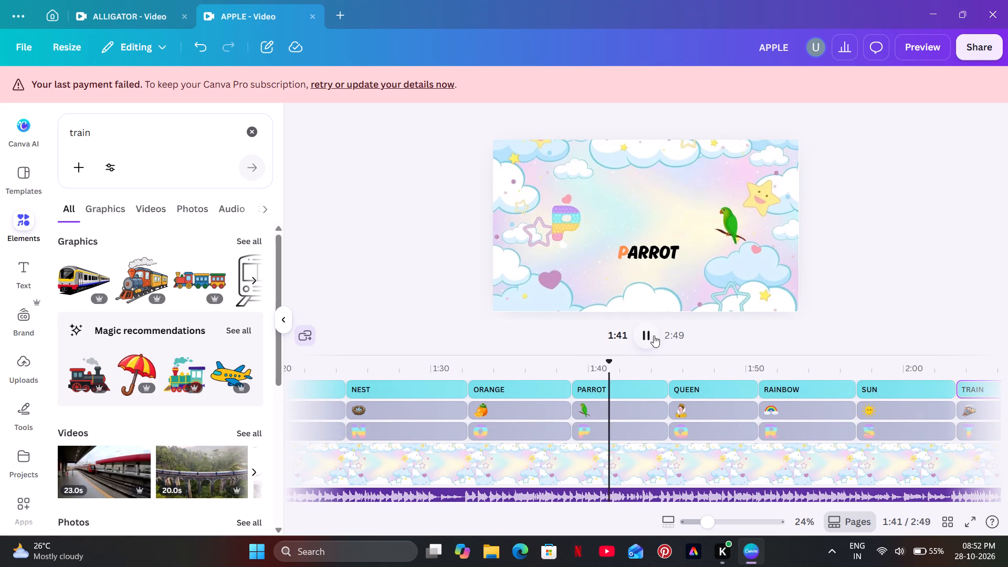
Lower the system volume to about a quarter while the PARROT and QUEEN scenes play, and stop the playback.
left_click(909, 566)
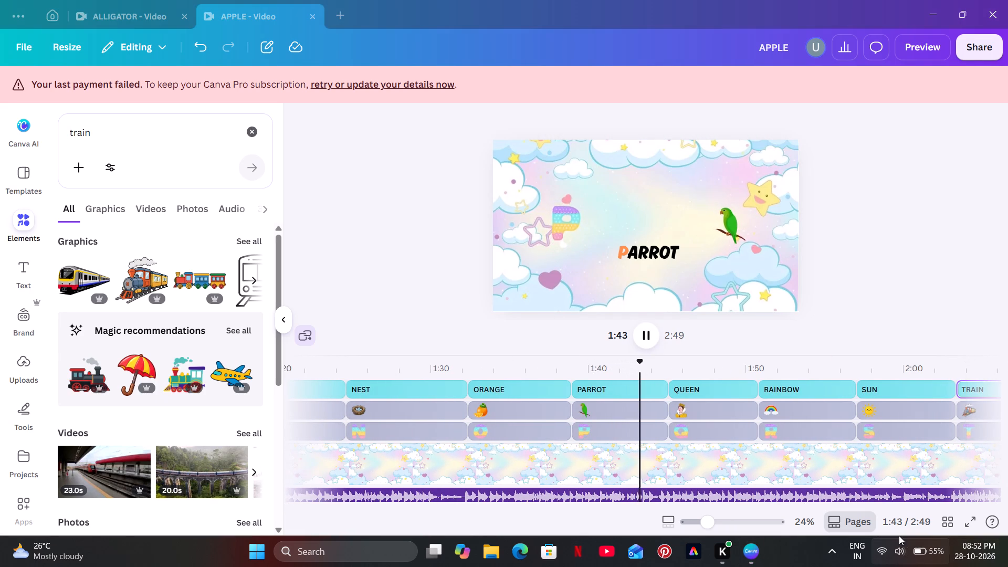
left_click(913, 556)
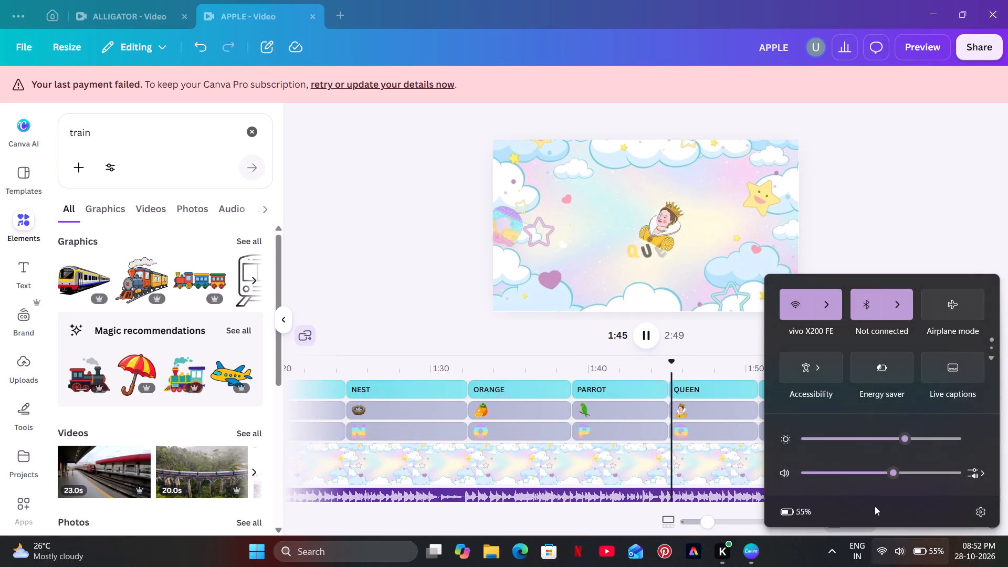
left_click(864, 478)
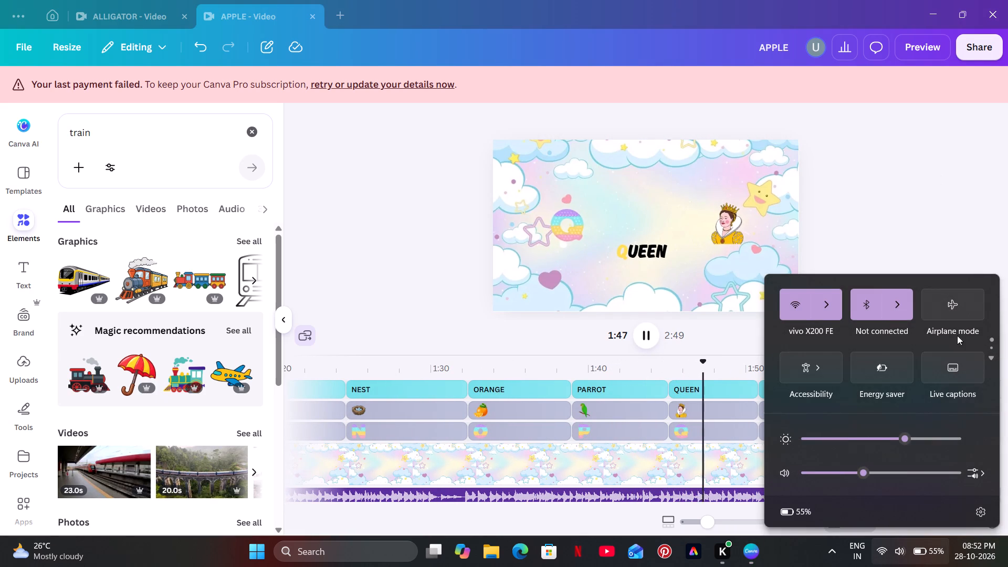
left_click(828, 473)
left_click(838, 471)
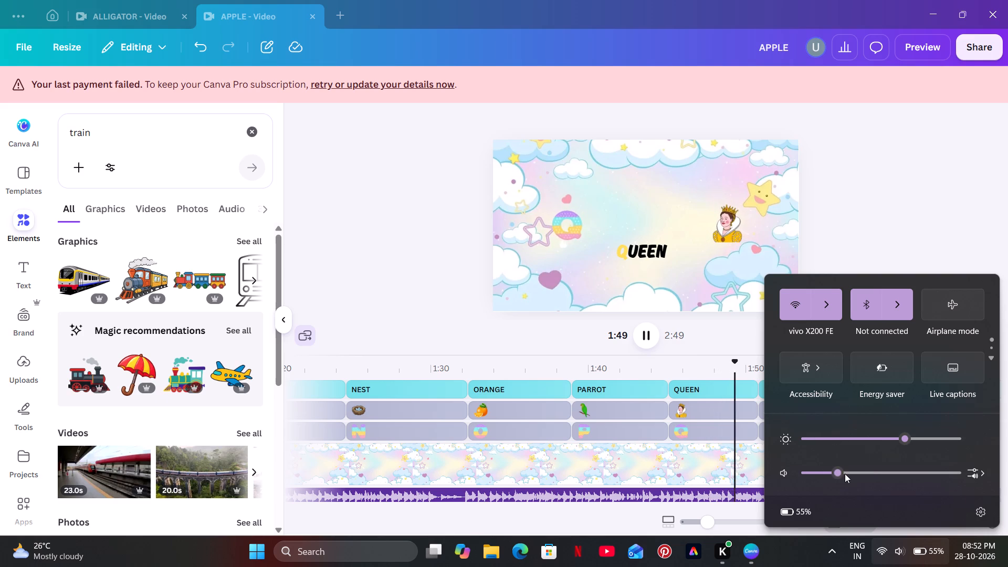
left_click(845, 474)
left_click(914, 177)
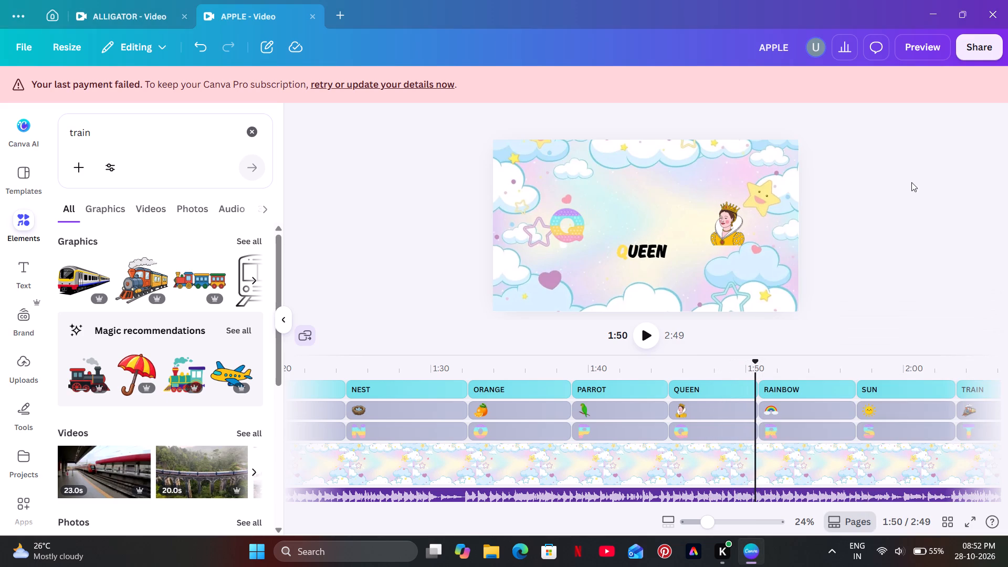
Apply the Bubble text effect to the RAINBOW, SUN and TRAIN captions together and check it in the SUN and TRAIN scenes.
left_click_drag(701, 506, 703, 506)
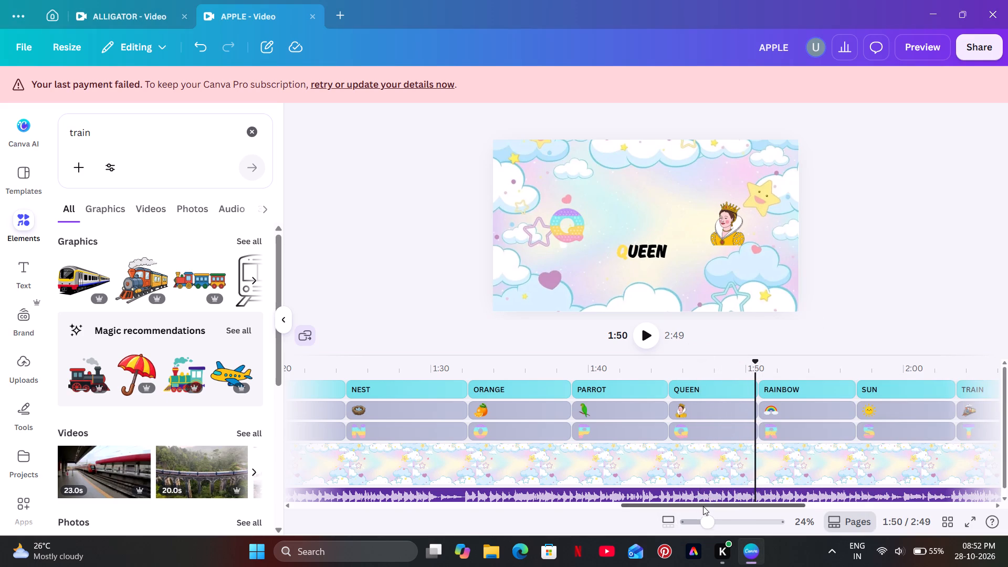
left_click_drag(703, 506, 831, 512)
left_click_drag(552, 388, 428, 386)
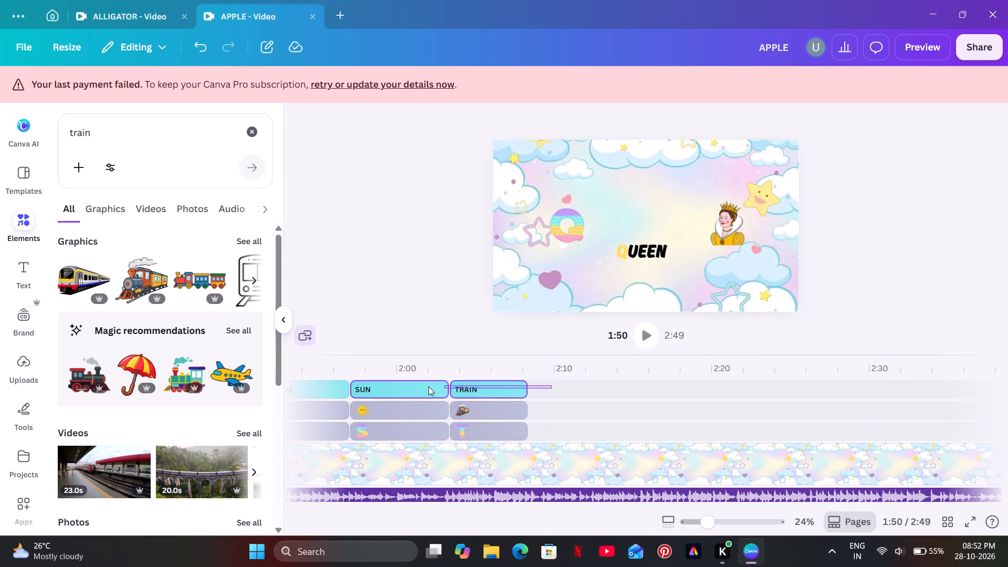
left_click_drag(428, 386, 348, 388)
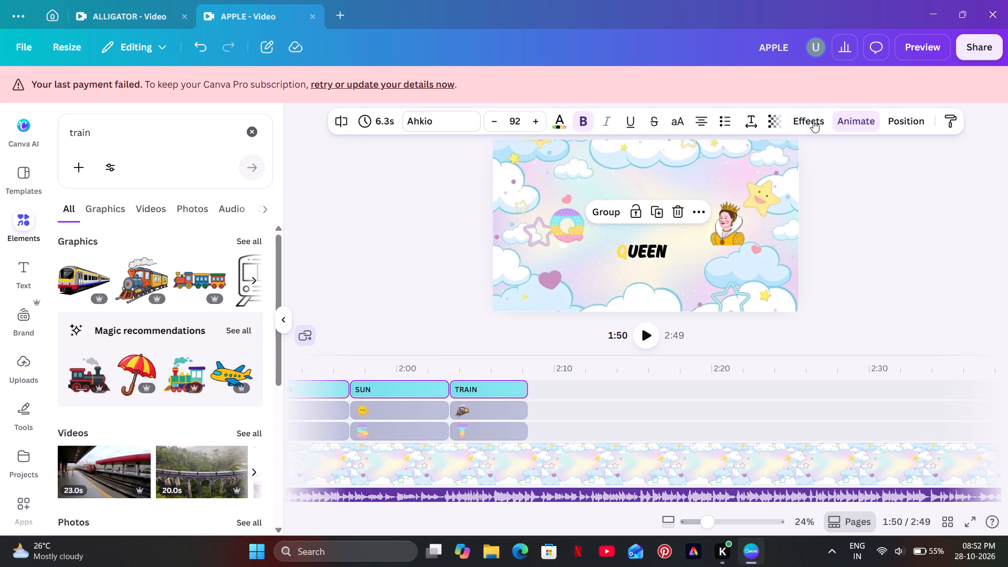
left_click(813, 121)
scroll(259, 327, "down", 6)
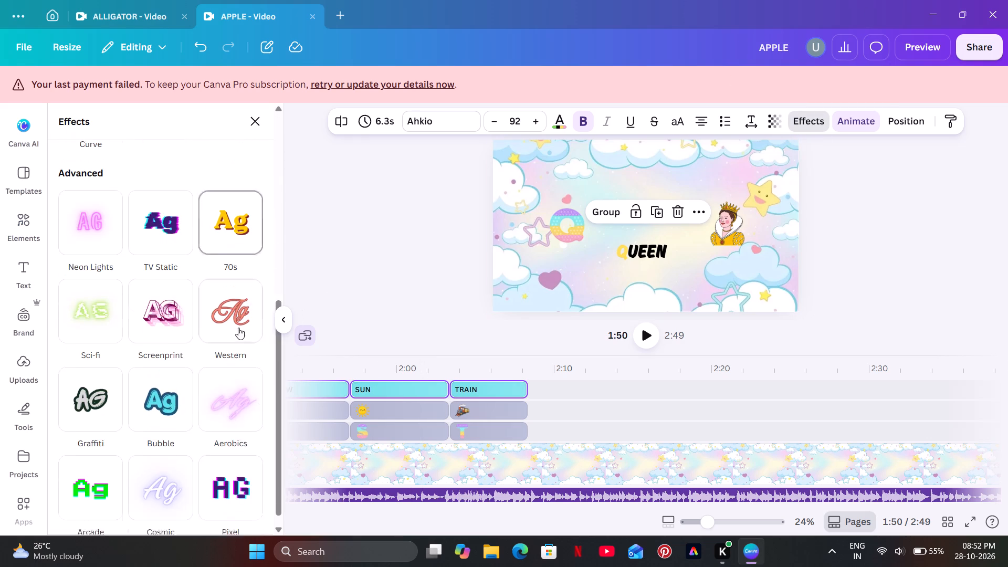
scroll(245, 313, "down", 1)
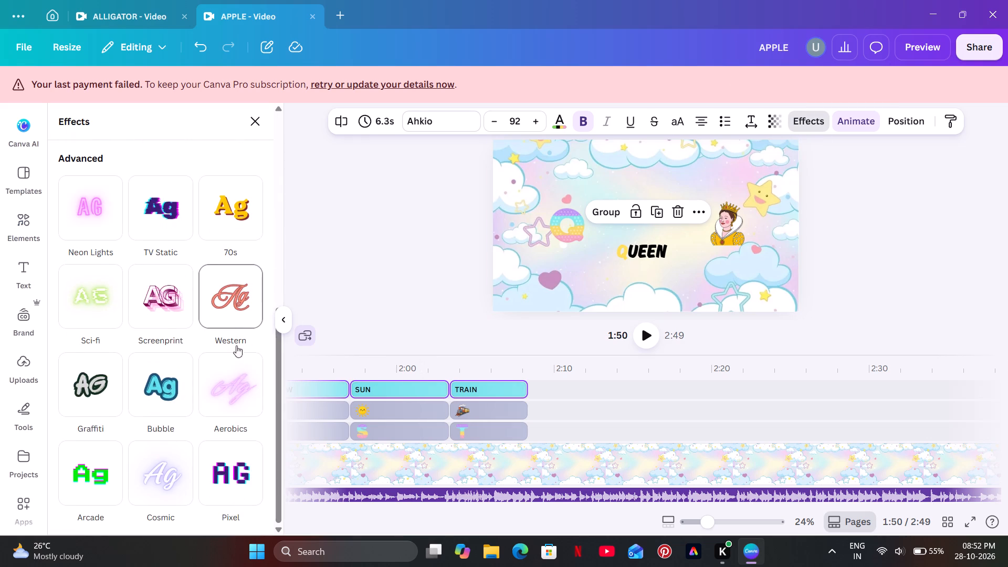
left_click(165, 384)
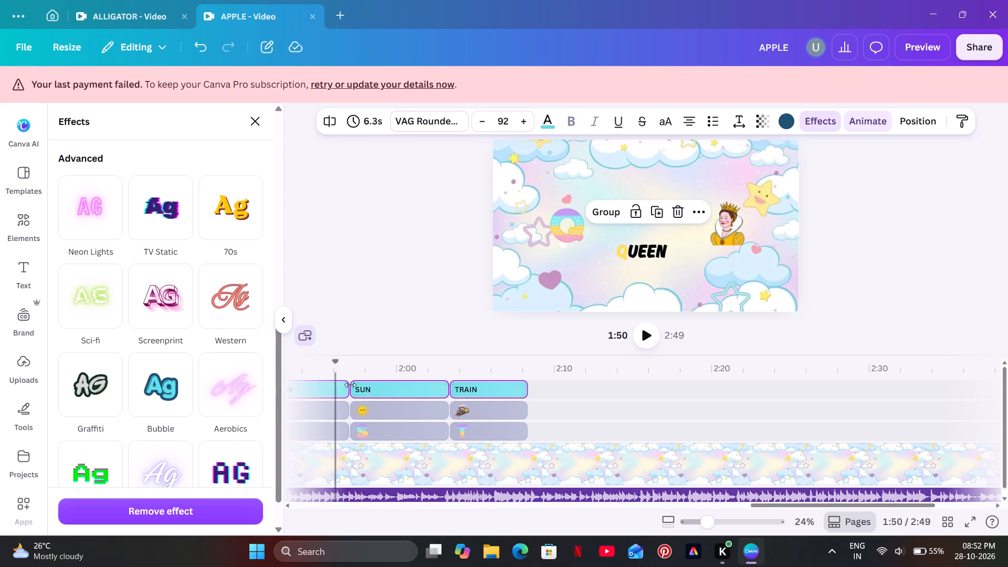
left_click(390, 369)
left_click(464, 370)
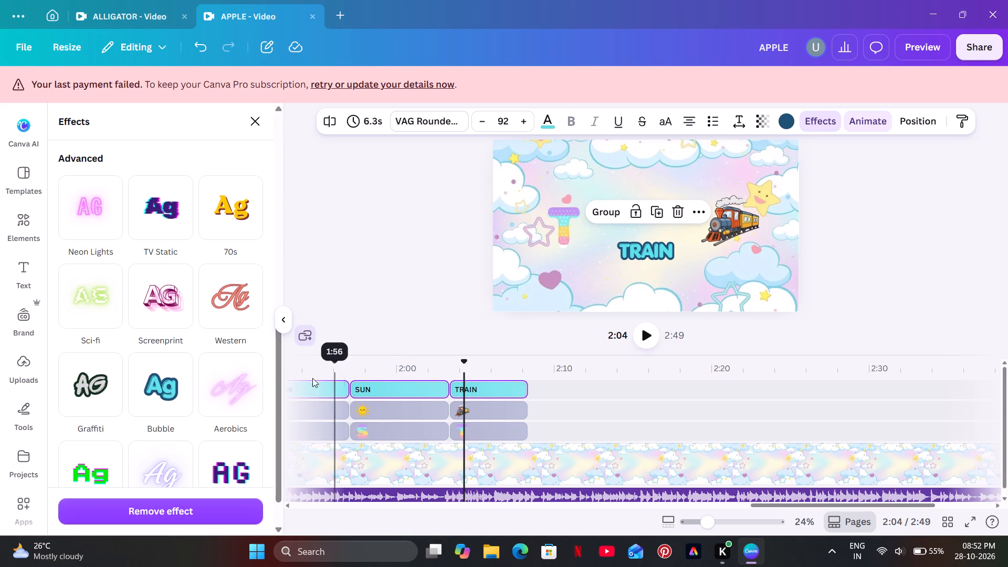
scroll(204, 366, "up", 3)
left_click(371, 273)
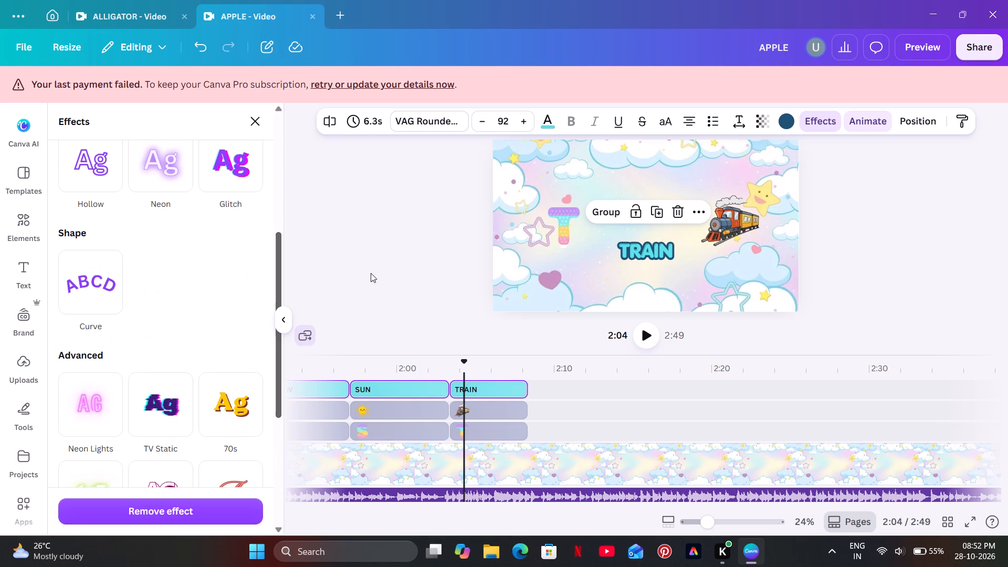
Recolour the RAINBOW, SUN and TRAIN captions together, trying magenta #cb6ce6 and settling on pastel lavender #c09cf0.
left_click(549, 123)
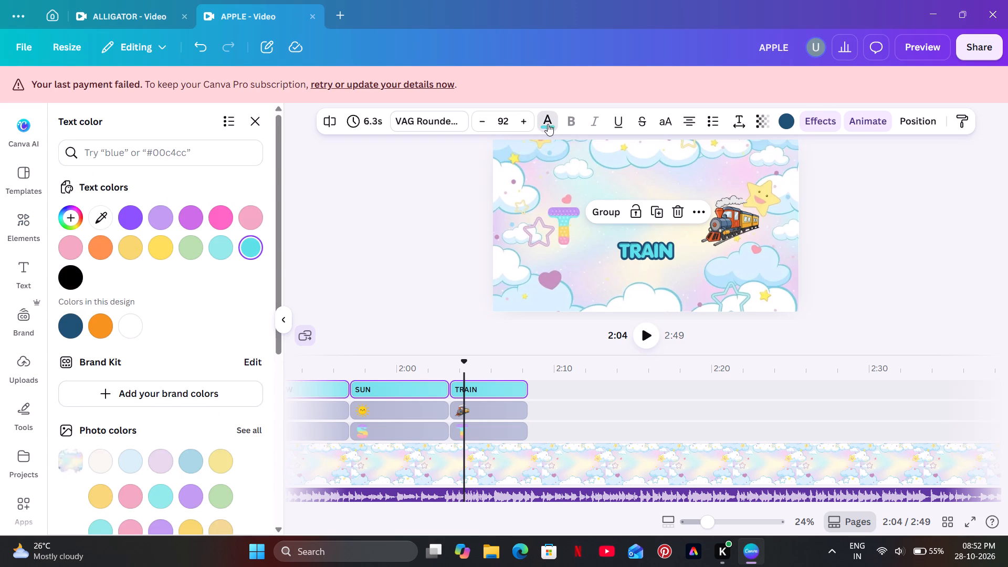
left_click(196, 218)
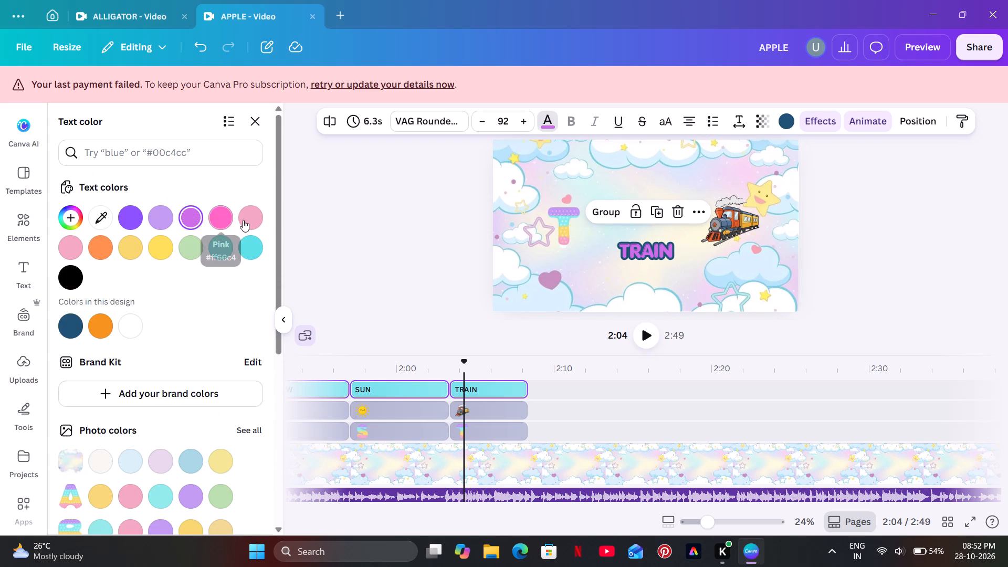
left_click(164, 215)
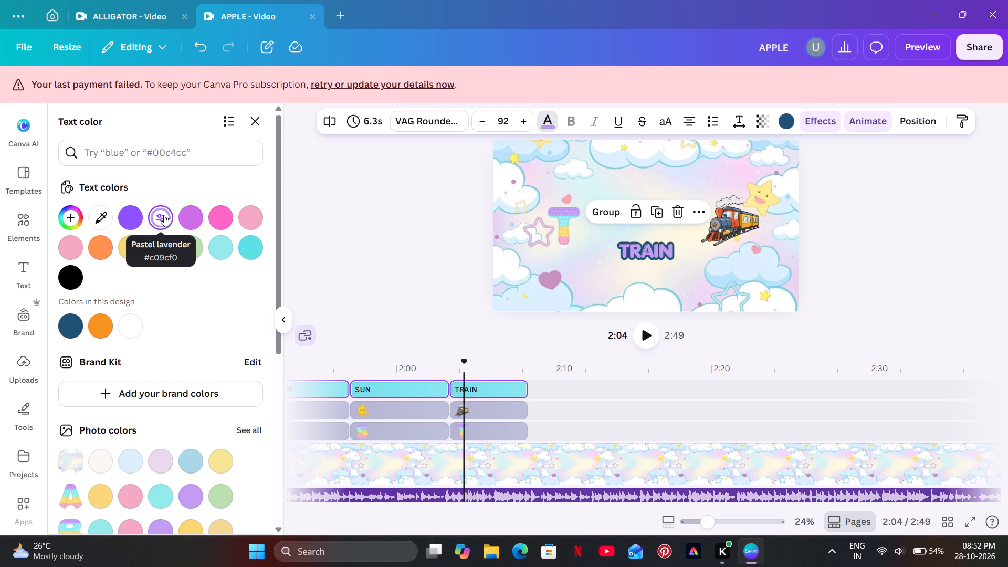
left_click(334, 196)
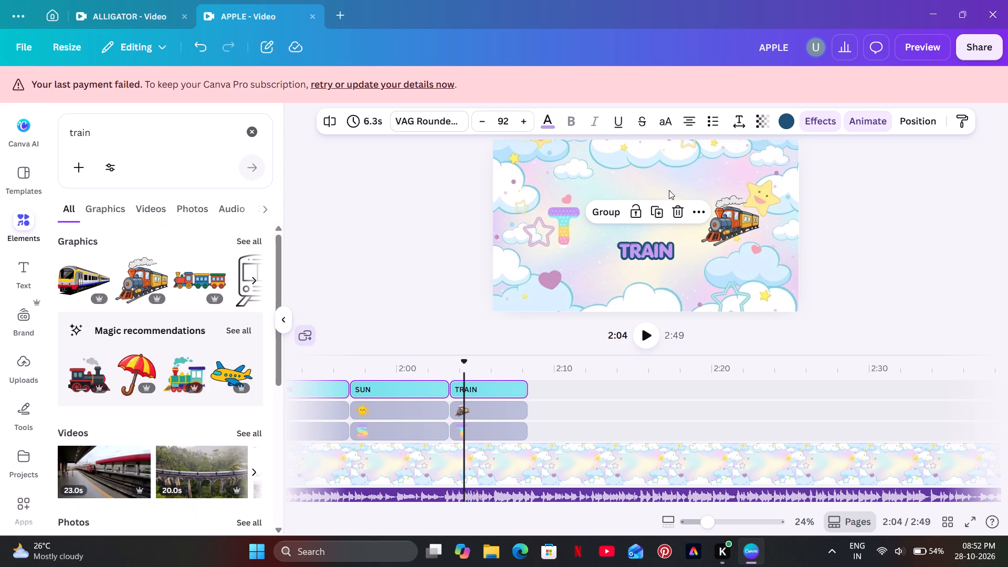
Look through the style, shape and advanced text effects for an alternative look for the selected captions.
scroll(352, 375, "down", 2)
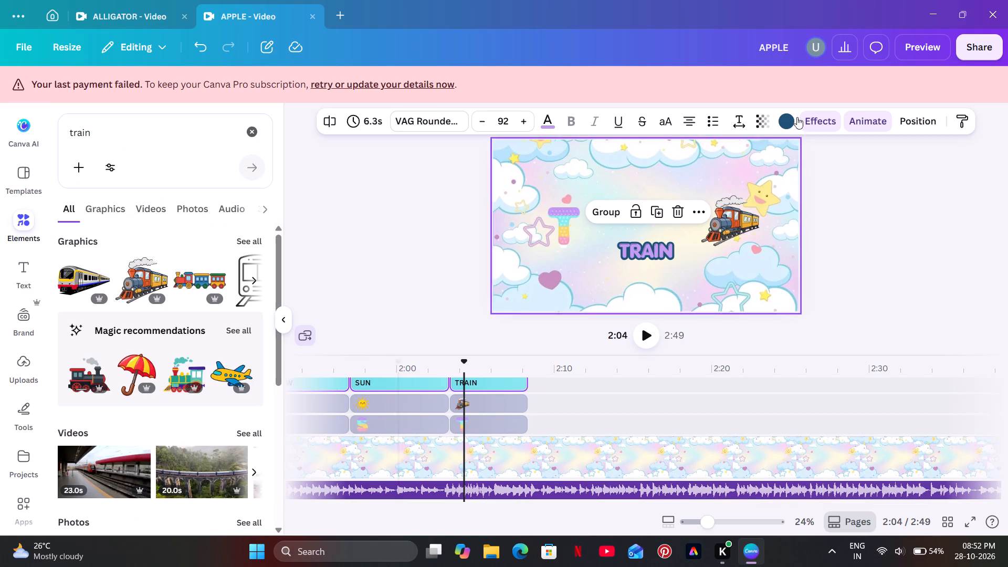
left_click(822, 120)
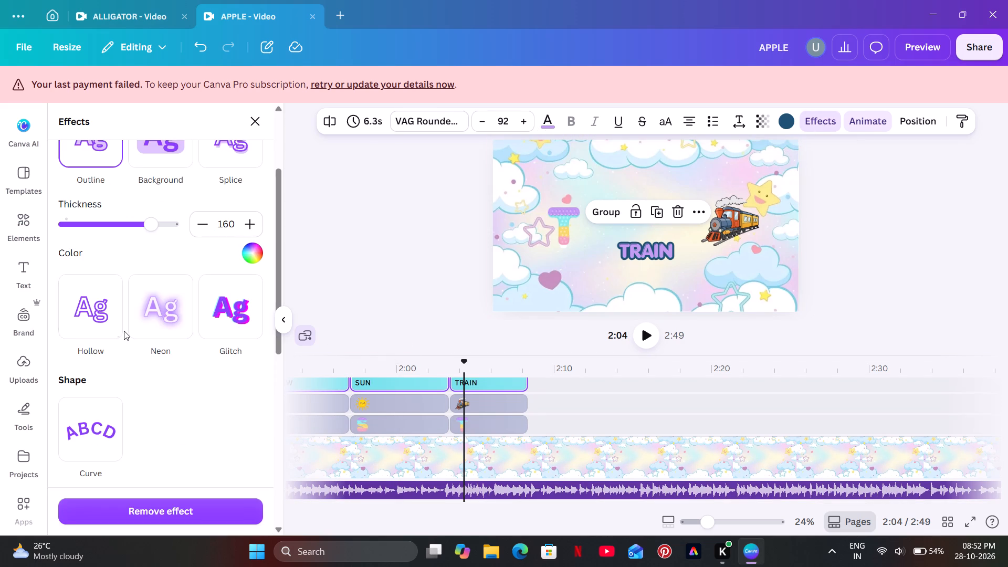
scroll(124, 331, "up", 3)
scroll(124, 331, "down", 7)
scroll(192, 324, "down", 3)
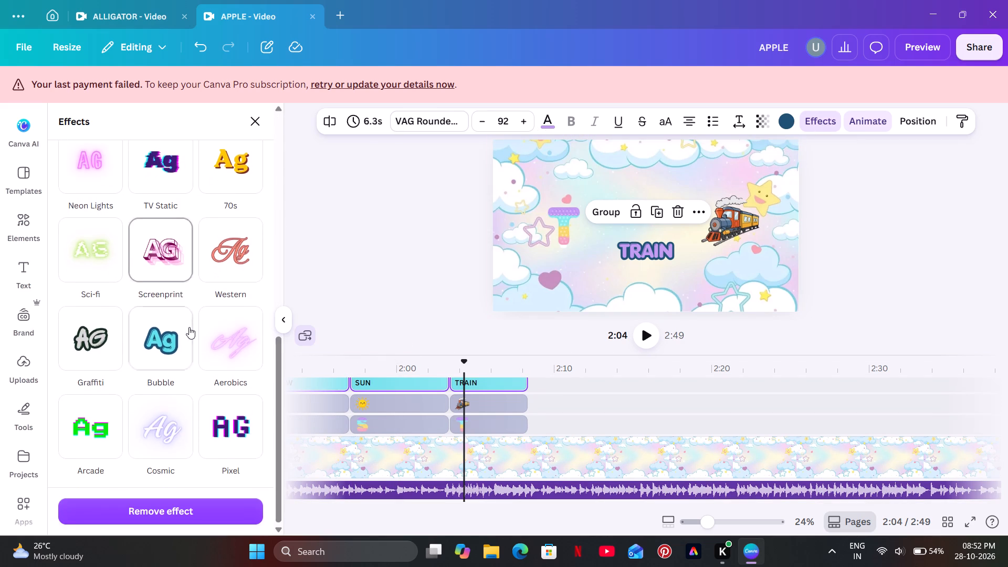
scroll(194, 320, "up", 8)
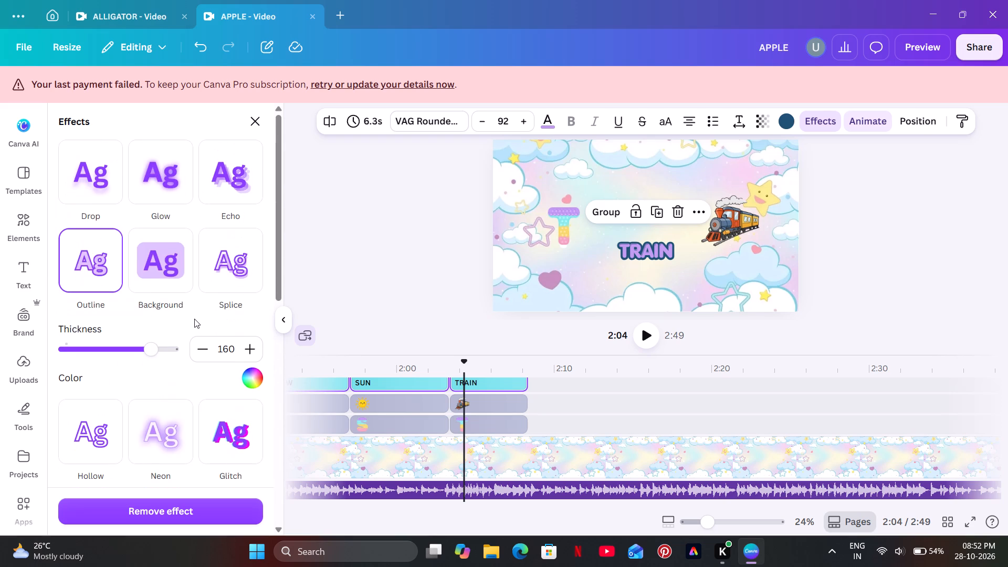
scroll(194, 319, "up", 1)
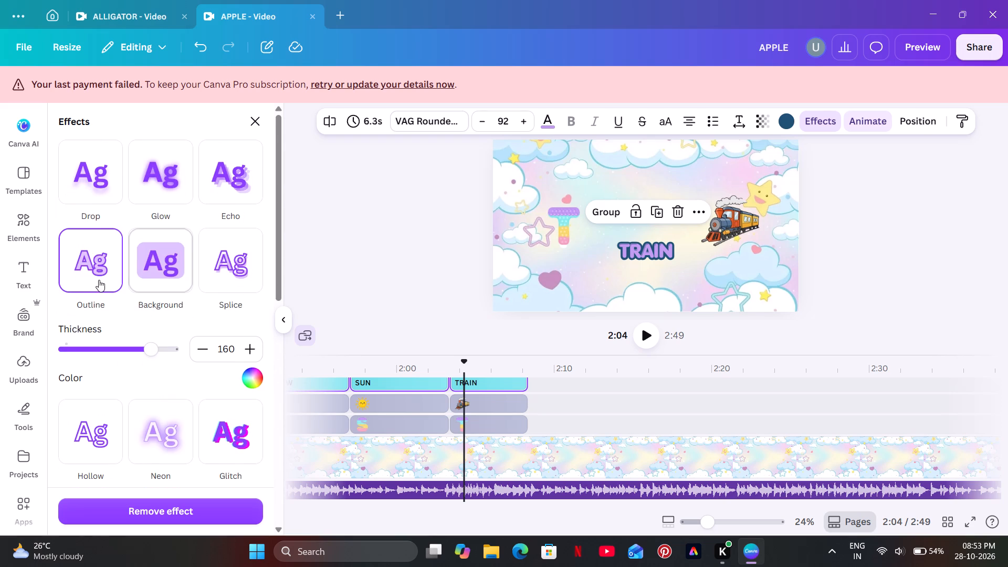
scroll(141, 326, "down", 7)
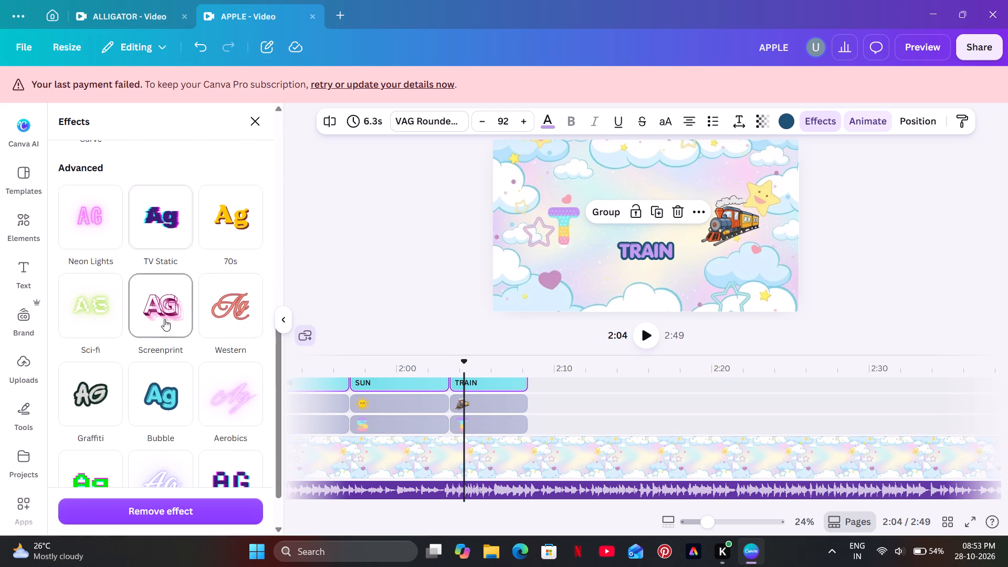
double_click(346, 236)
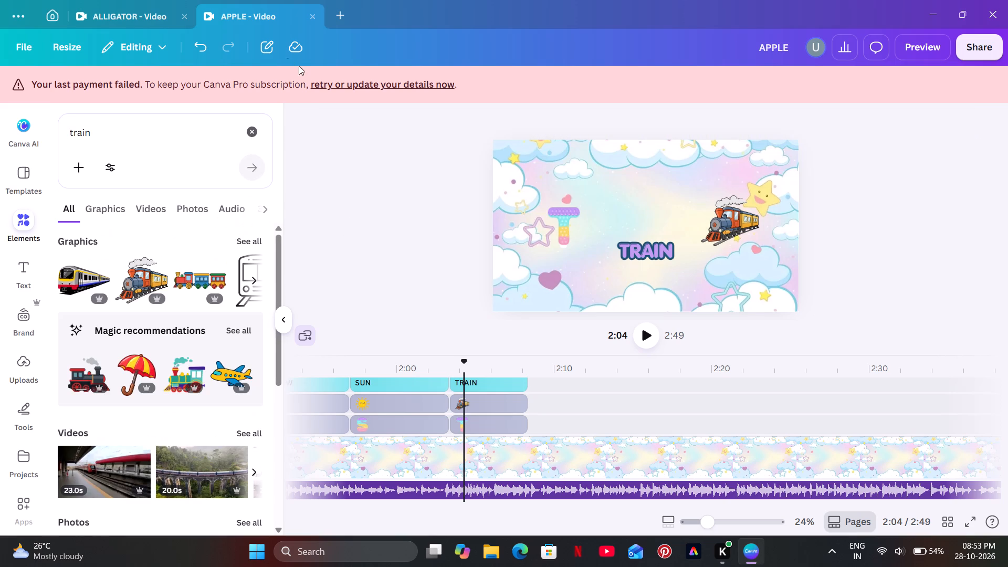
Undo the recent colour changes and the Bubble effect on the captions, and check the RAINBOW scene.
left_click(201, 54)
left_click(201, 54)
left_click(201, 54)
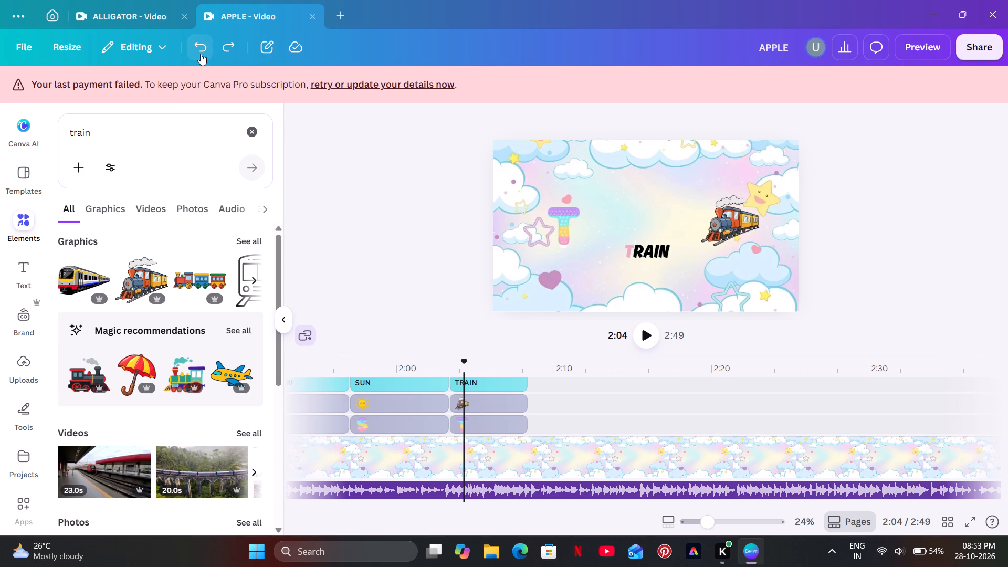
left_click(376, 364)
left_click(337, 364)
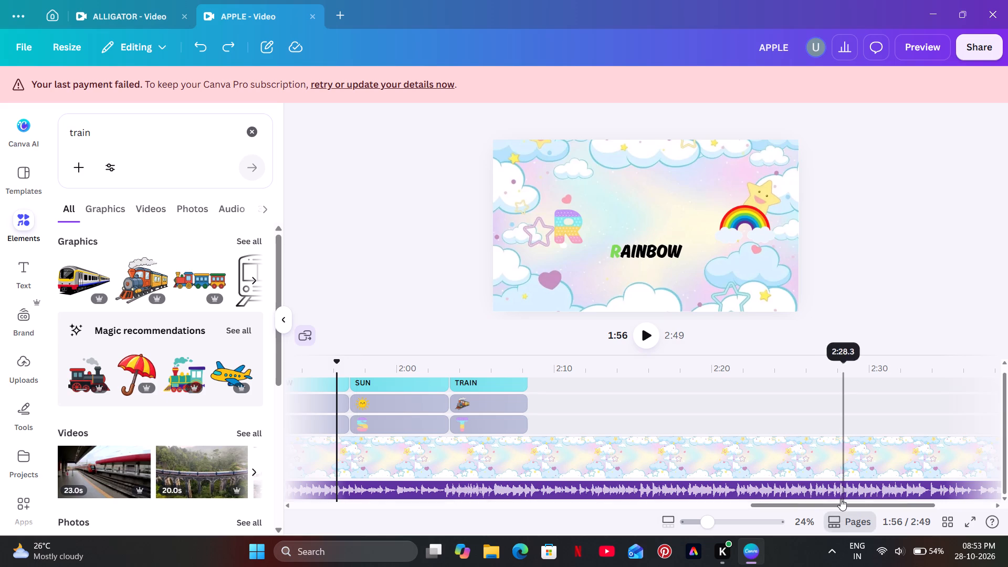
Play the empty stretch after the TRAIN scene through to the end of the video, and stop the playback.
left_click_drag(838, 508, 855, 509)
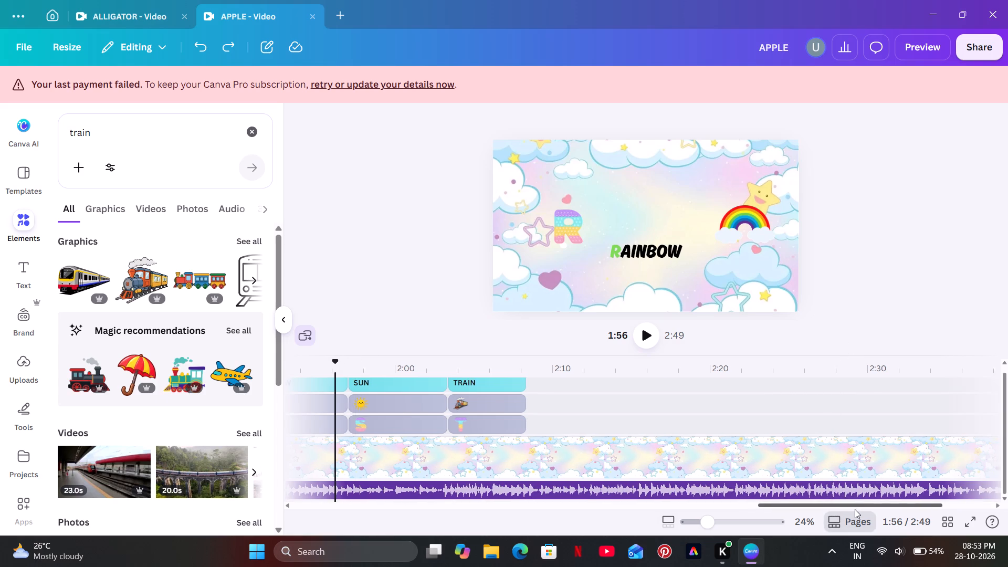
left_click_drag(855, 509, 854, 509)
scroll(852, 397, "up", 3)
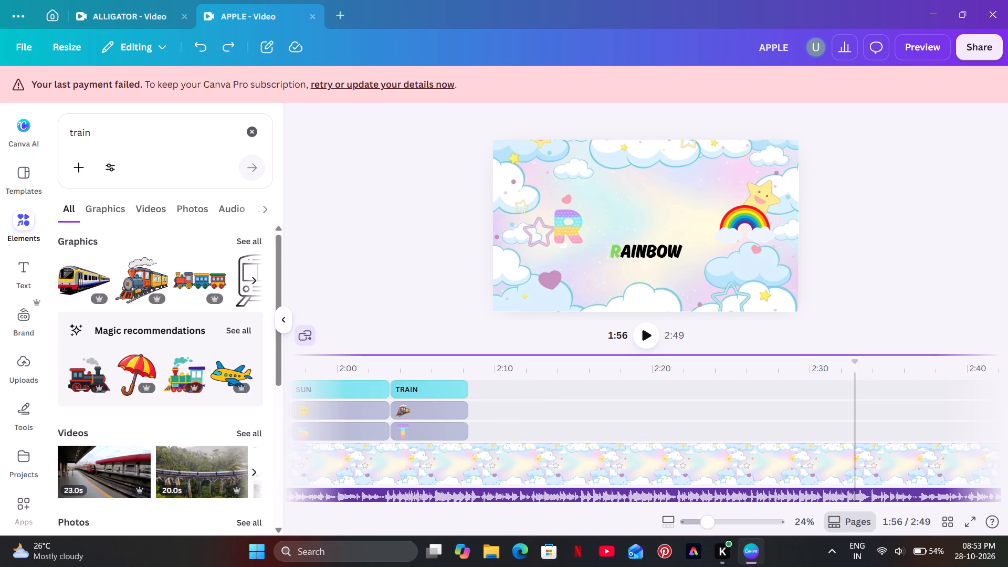
left_click_drag(854, 354, 854, 330)
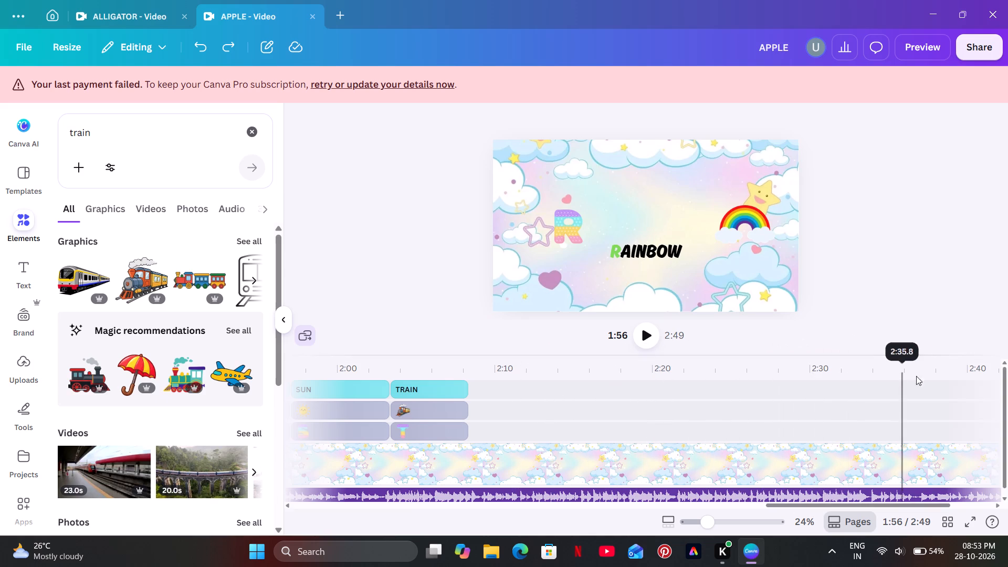
left_click_drag(870, 505, 871, 505)
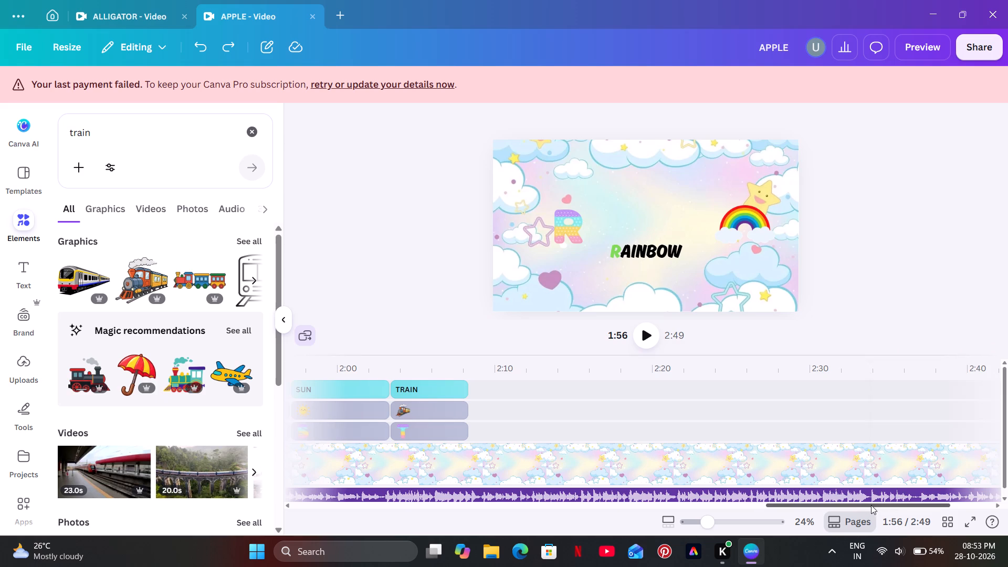
left_click_drag(871, 505, 922, 496)
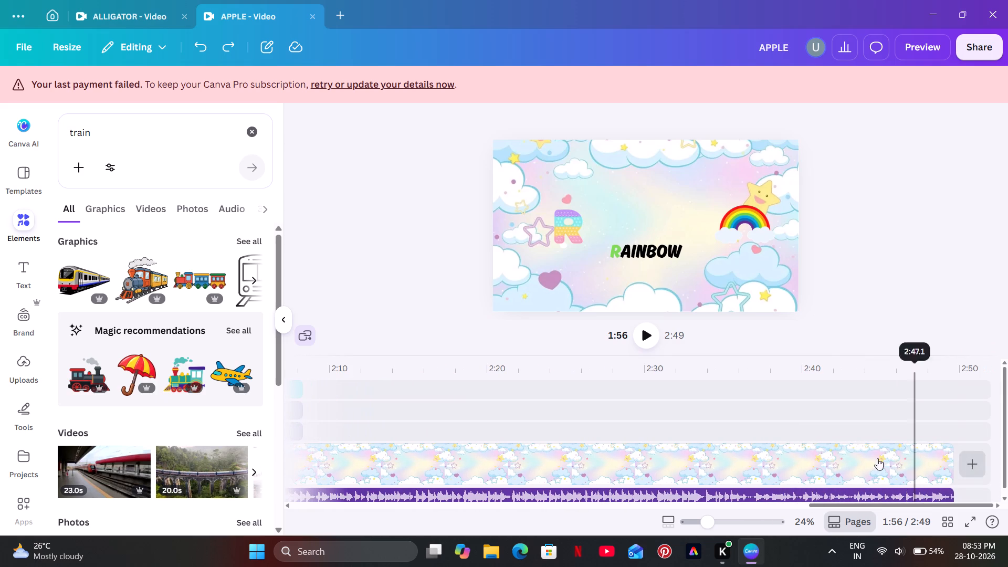
left_click(739, 372)
left_click(655, 343)
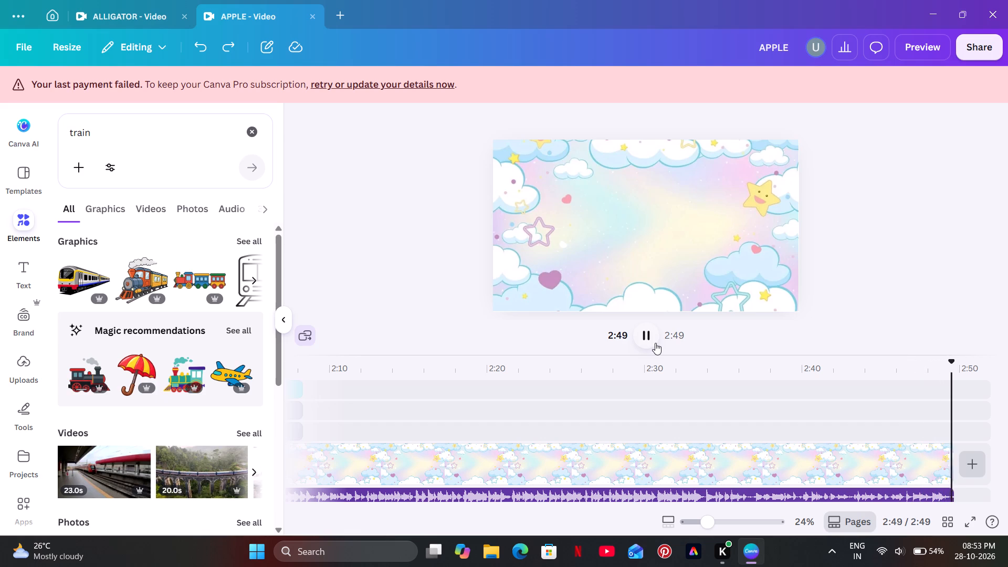
left_click(655, 343)
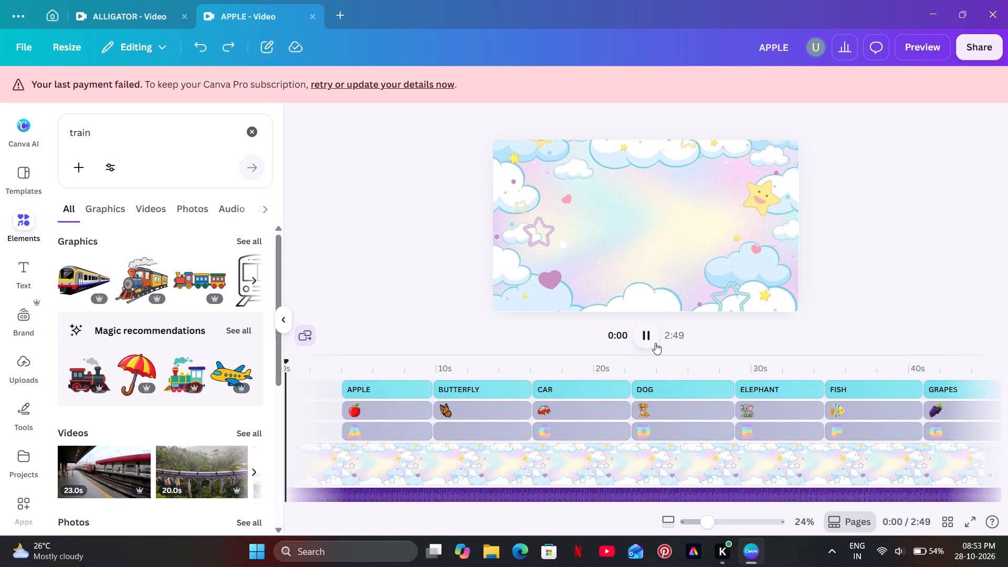
left_click(655, 343)
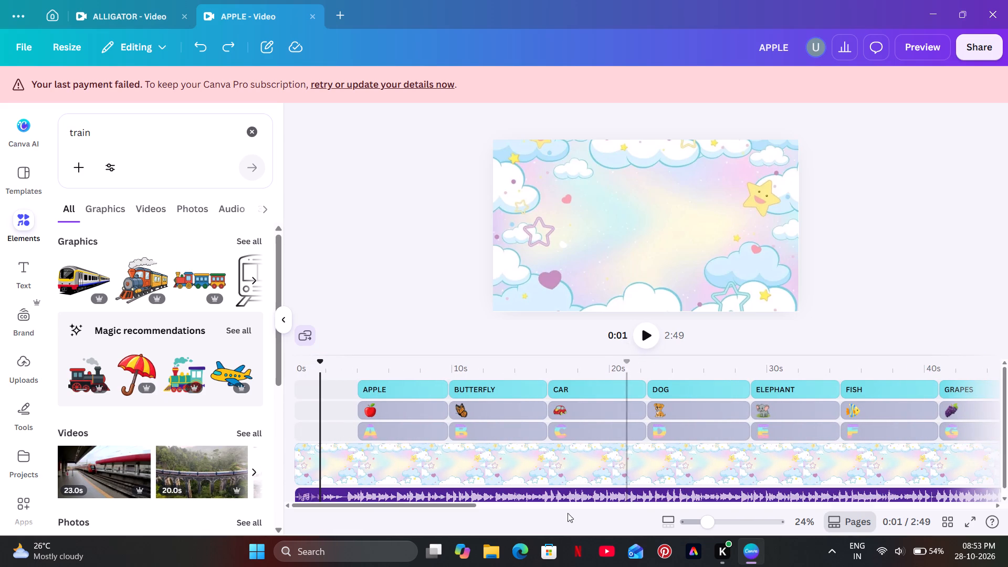
Reduce the canvas zoom to 14%, check the ORANGE scene at 1:34, and return to the TRAIN end of the timeline.
left_click_drag(466, 507, 708, 524)
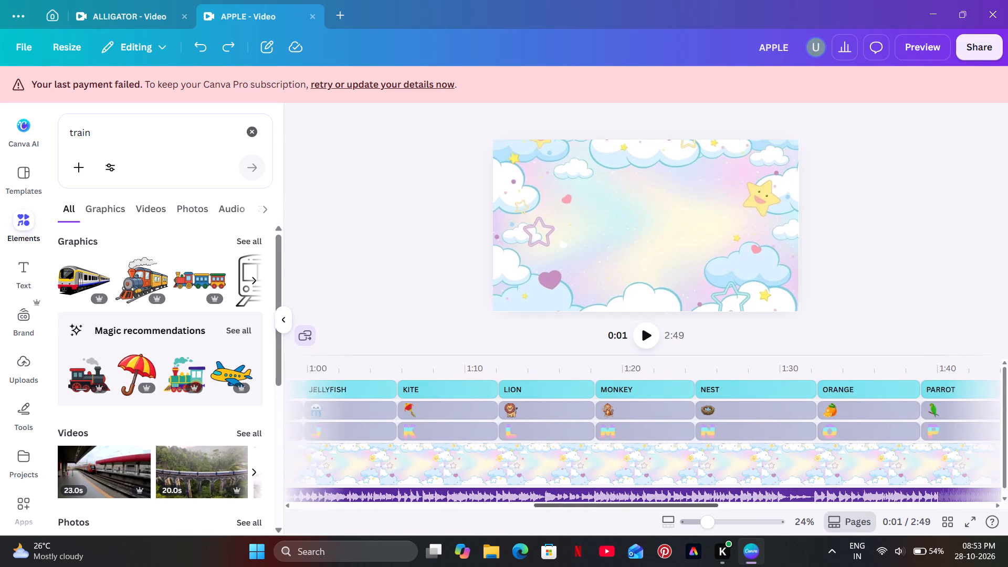
left_click(749, 524)
left_click_drag(749, 524, 723, 525)
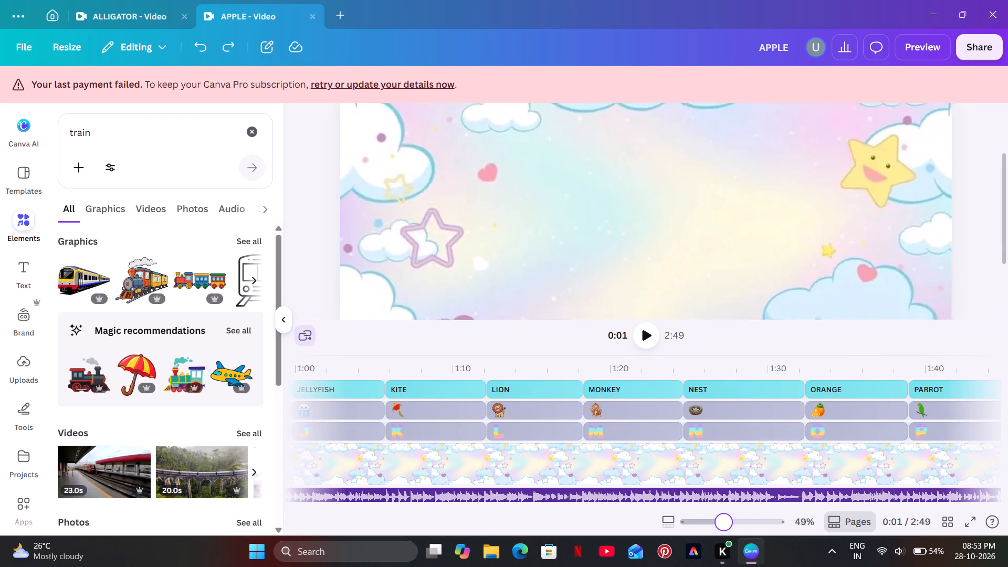
left_click_drag(723, 525, 698, 528)
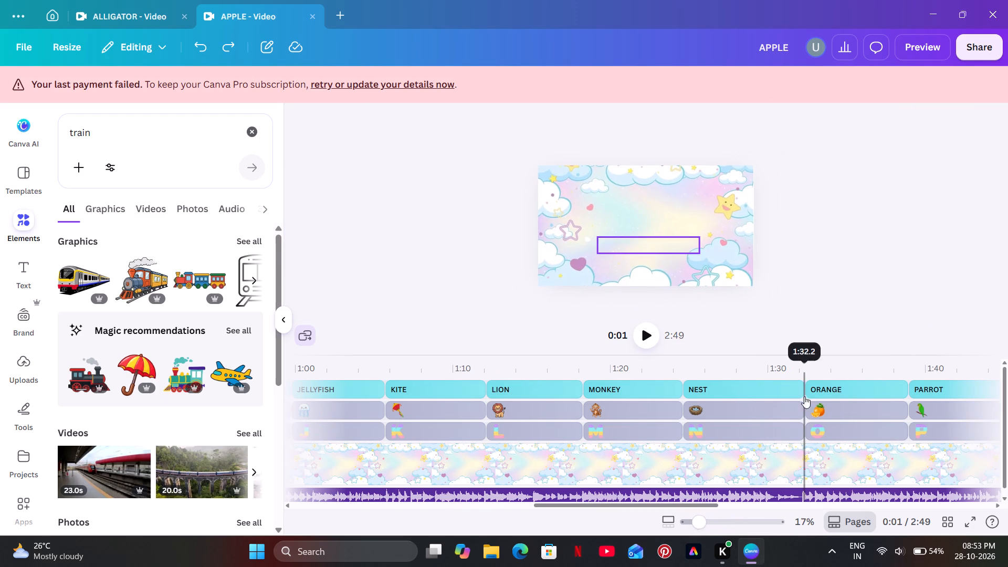
left_click_drag(816, 354, 816, 316)
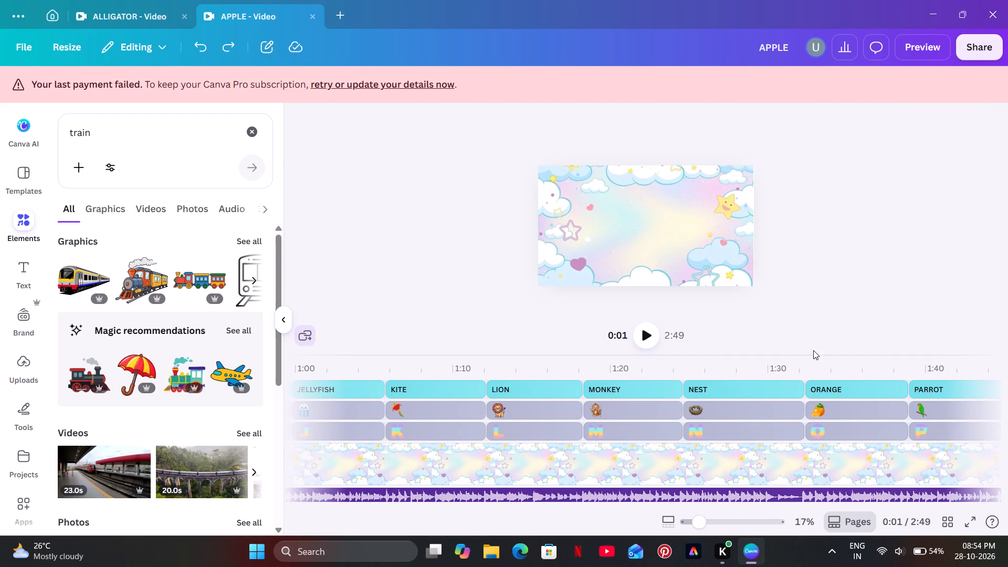
left_click_drag(702, 520, 694, 524)
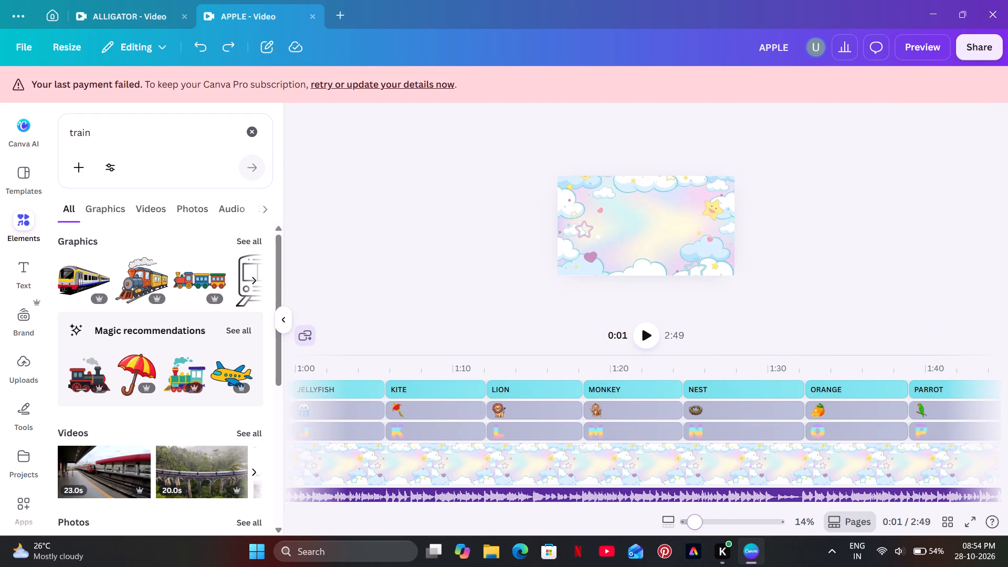
left_click_drag(679, 528, 691, 527)
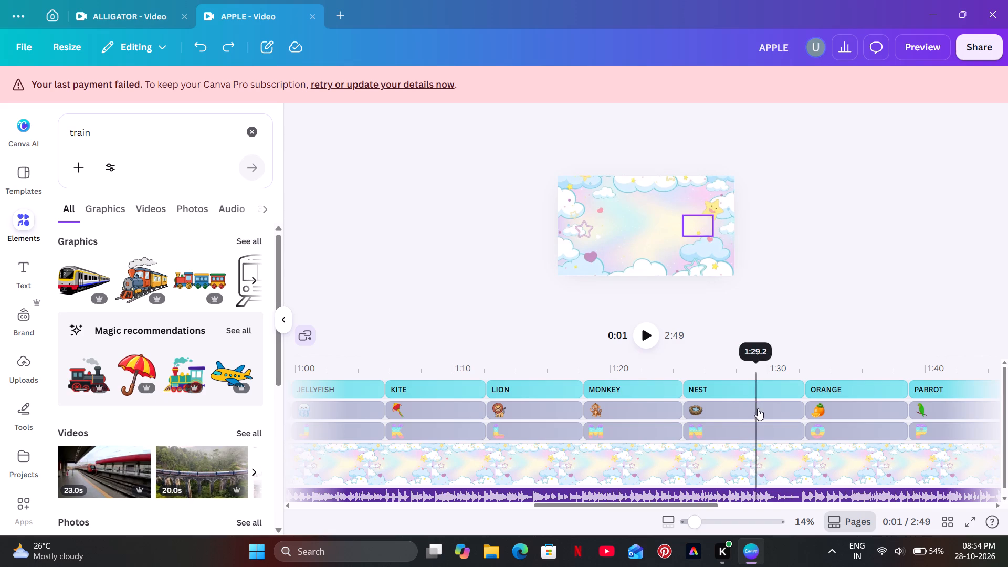
left_click(775, 369)
left_click(843, 366)
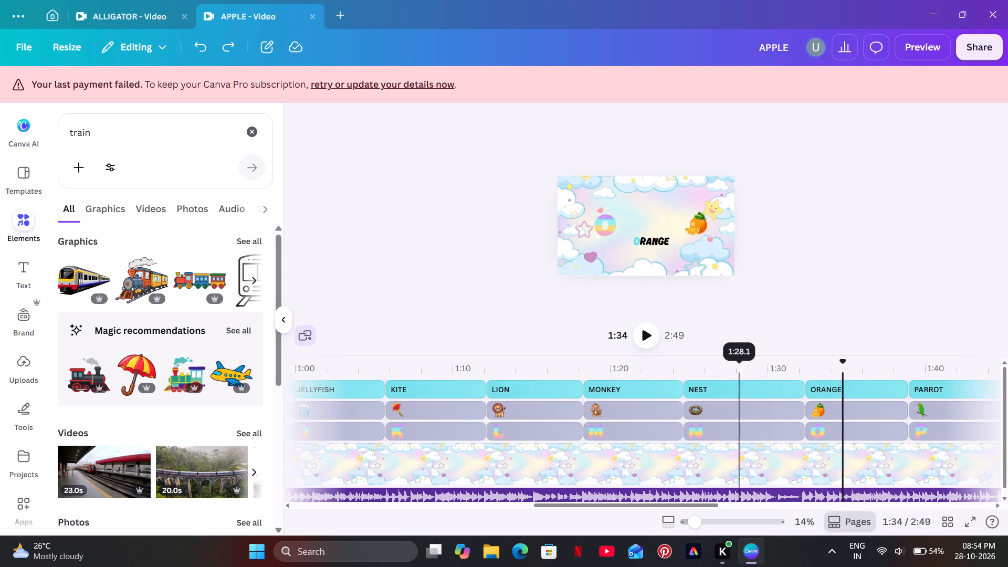
left_click_drag(671, 505, 817, 501)
left_click(780, 358)
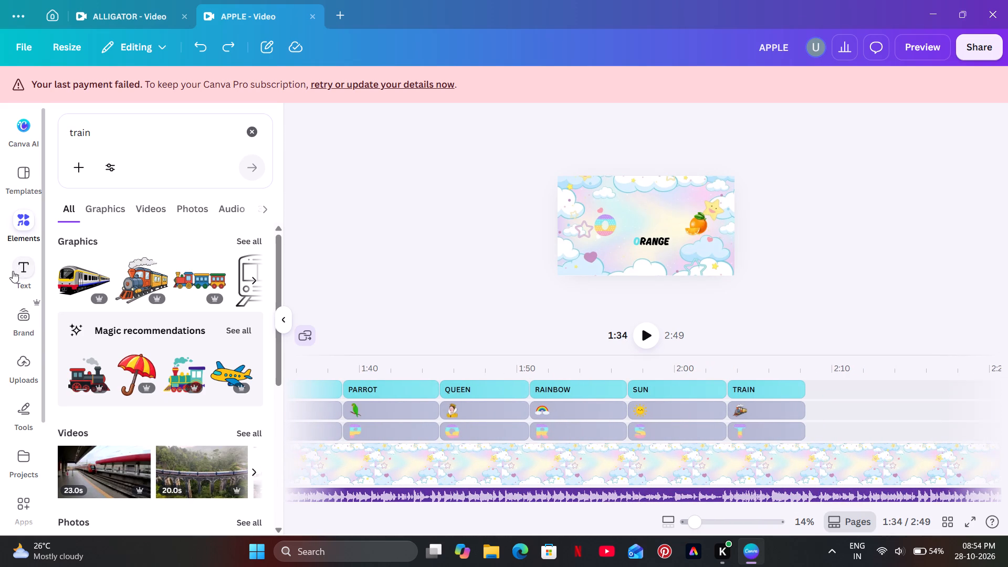
Clear the train search and open the full rainbow letter collection from the recently used letter S graphic.
left_click(251, 147)
left_click(254, 131)
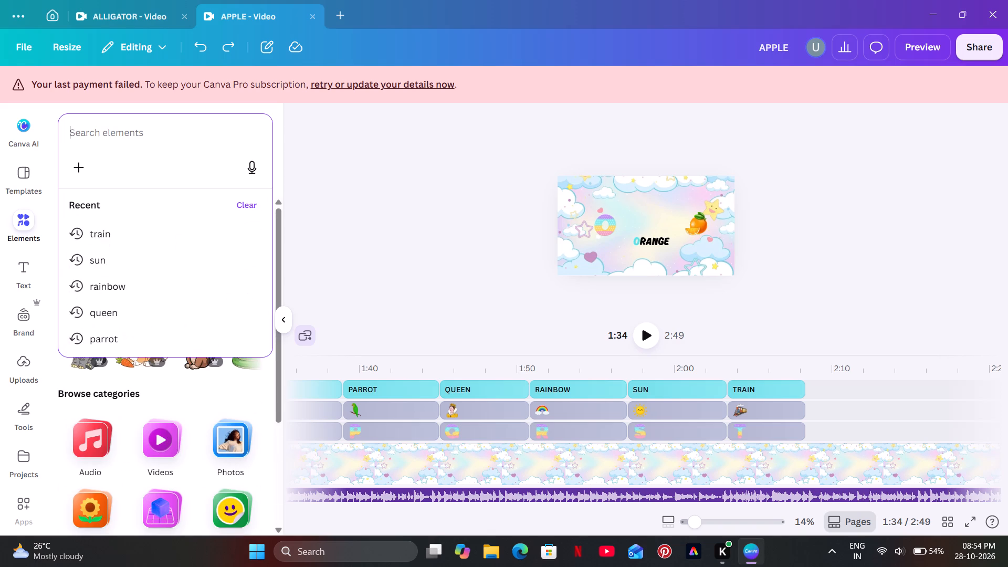
left_click(485, 160)
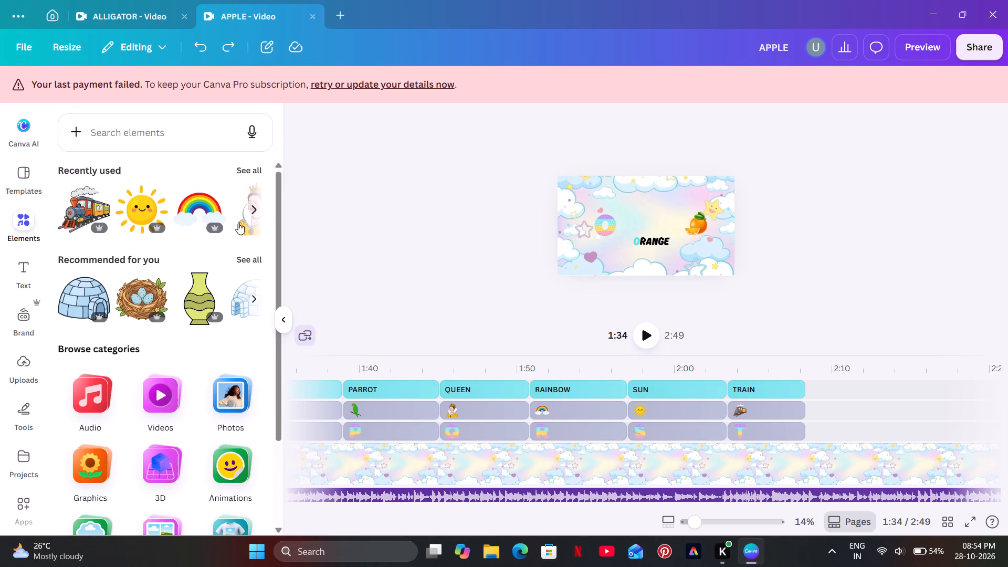
triple_click(253, 212)
left_click(253, 212)
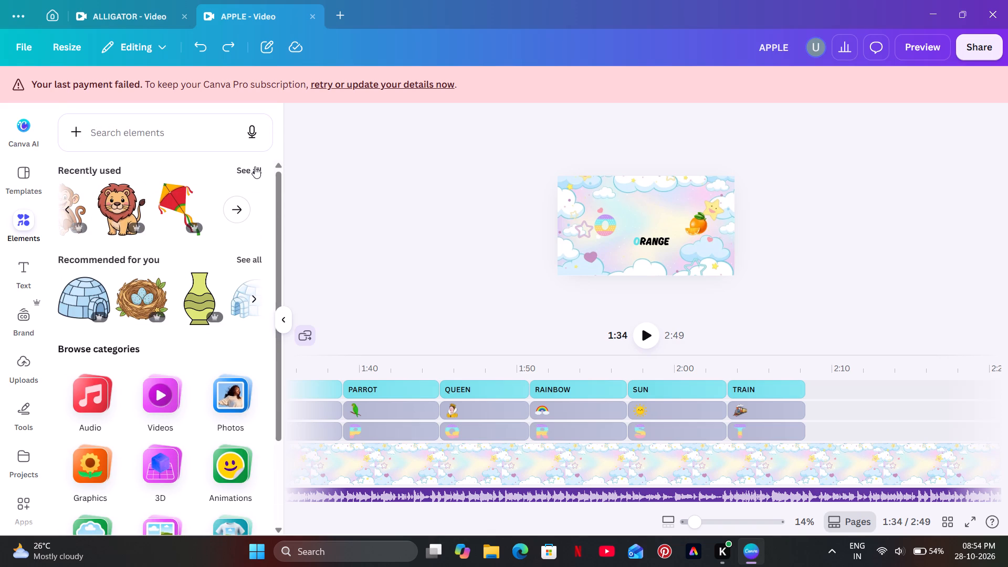
left_click(255, 166)
scroll(173, 288, "down", 2)
right_click(152, 331)
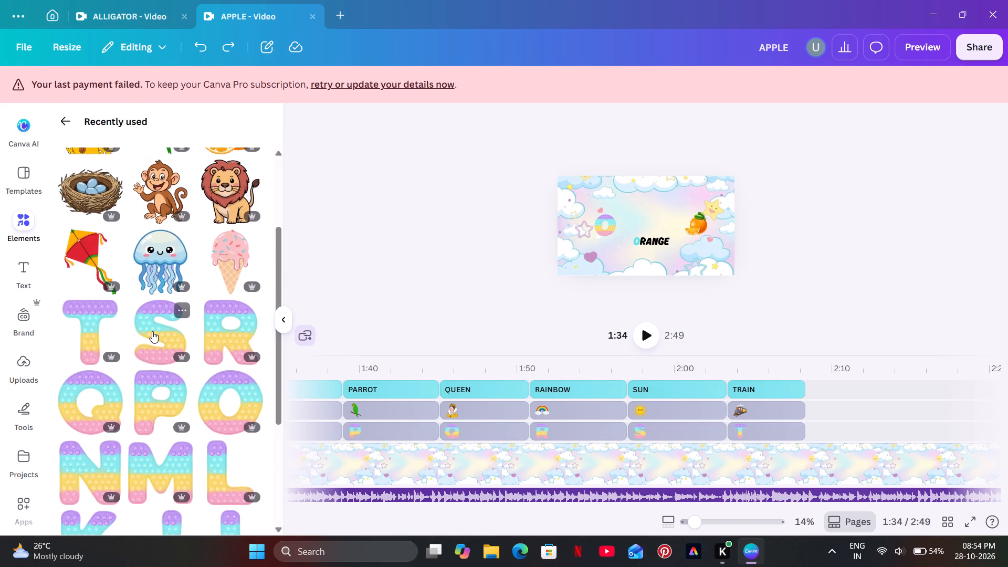
left_click(283, 511)
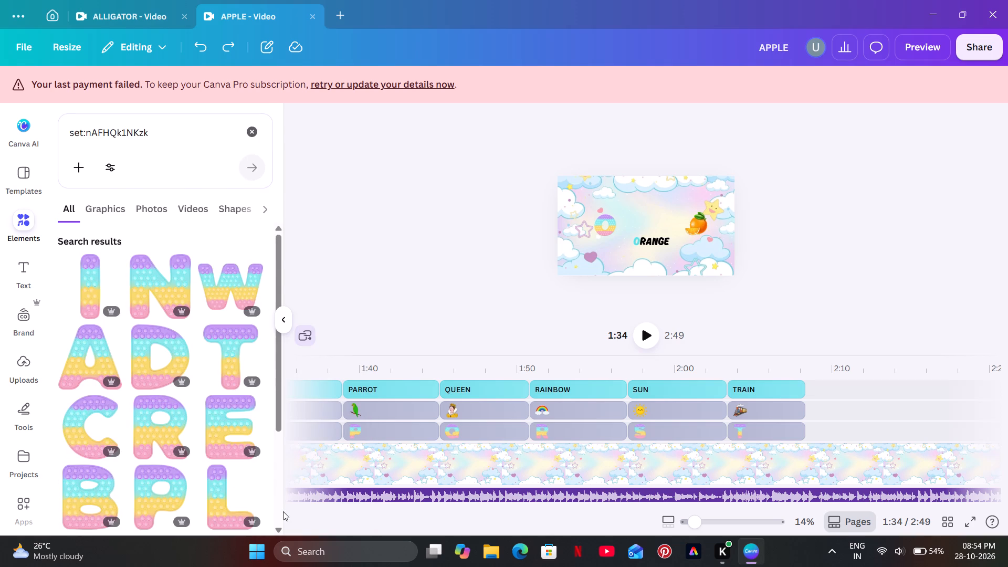
Add the rainbow letter U from the collection and place its clip directly after the T clip on the letter track.
scroll(129, 435, "down", 4)
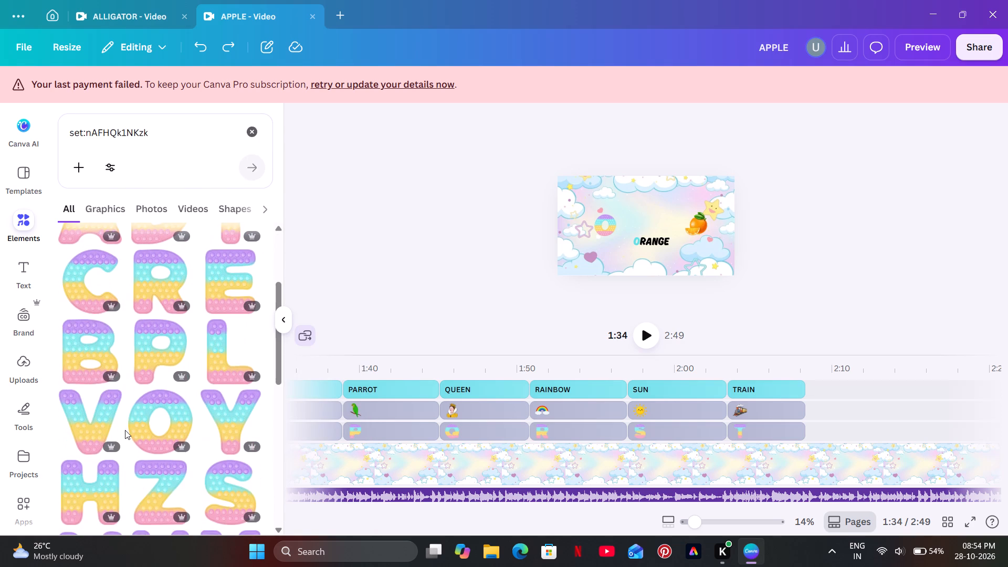
scroll(125, 430, "down", 6)
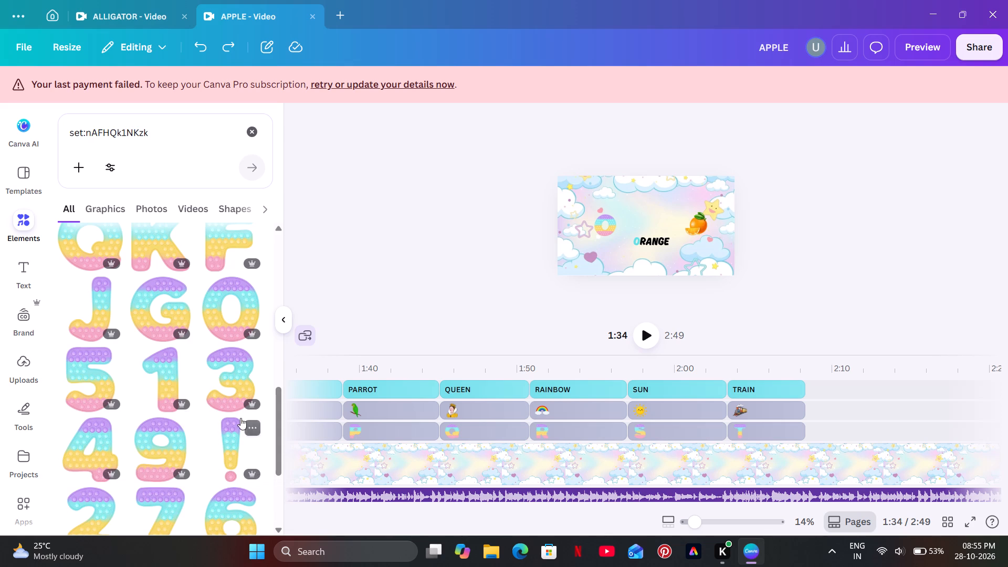
scroll(200, 405, "down", 5)
scroll(200, 405, "up", 7)
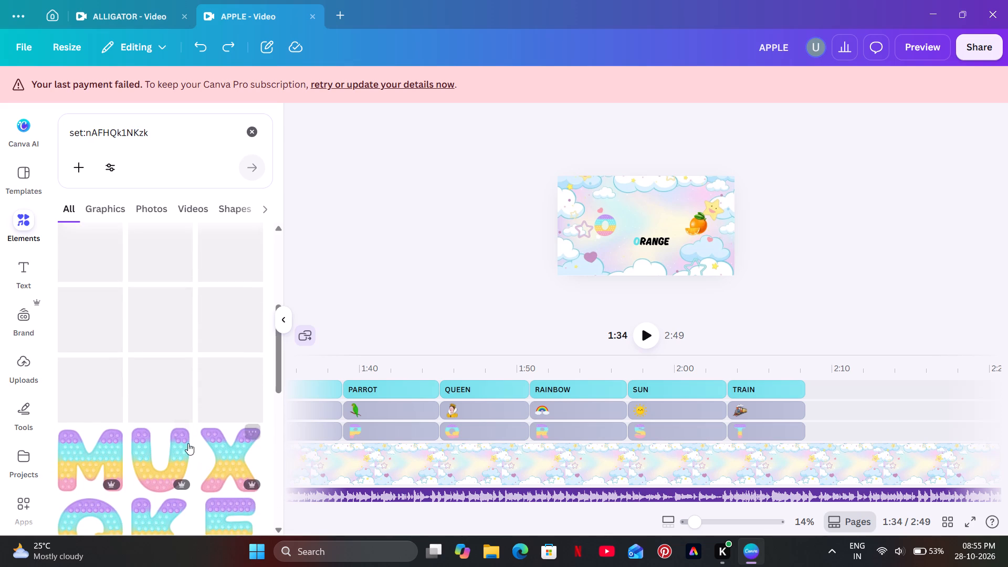
left_click(173, 446)
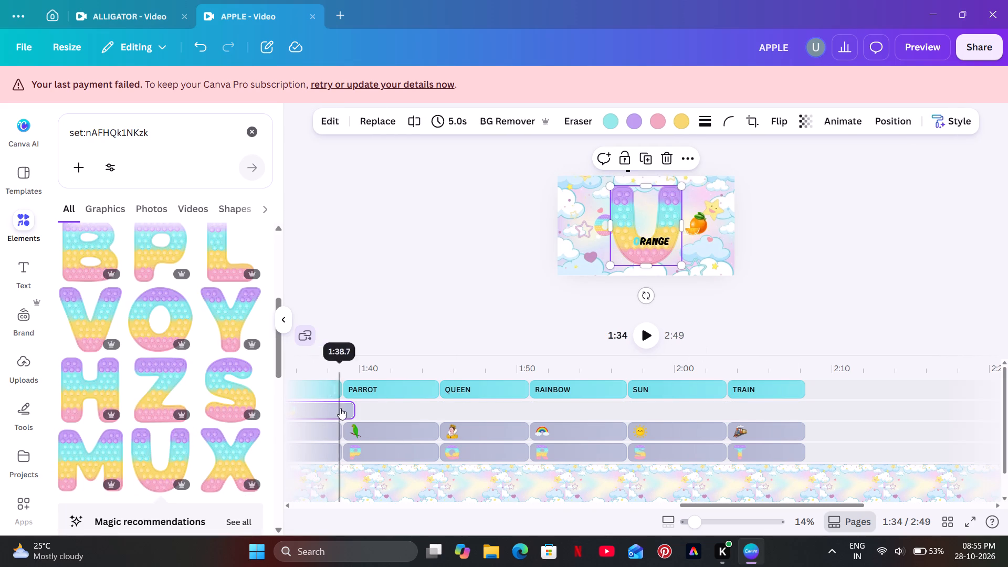
left_click_drag(329, 412, 801, 457)
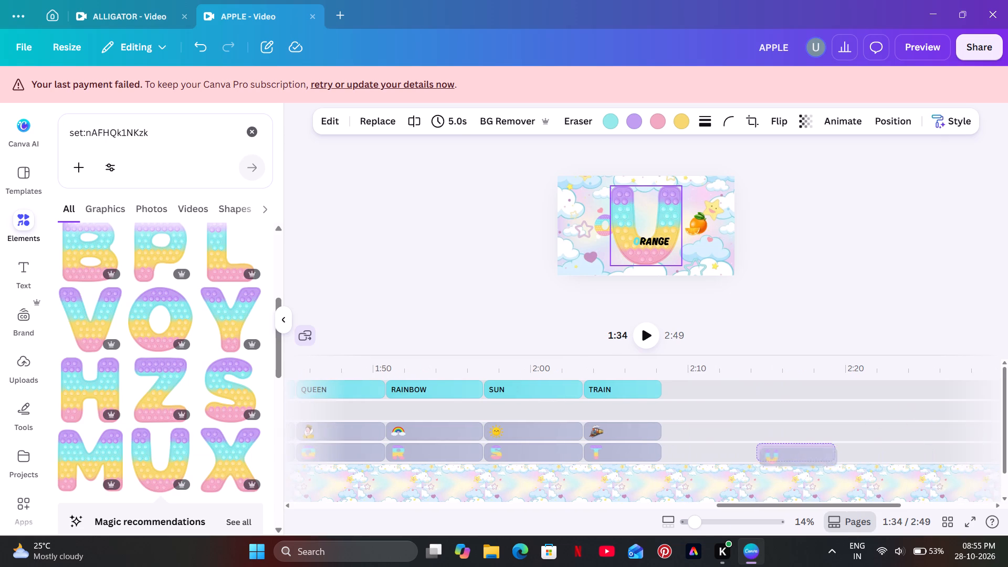
left_click_drag(801, 457, 718, 455)
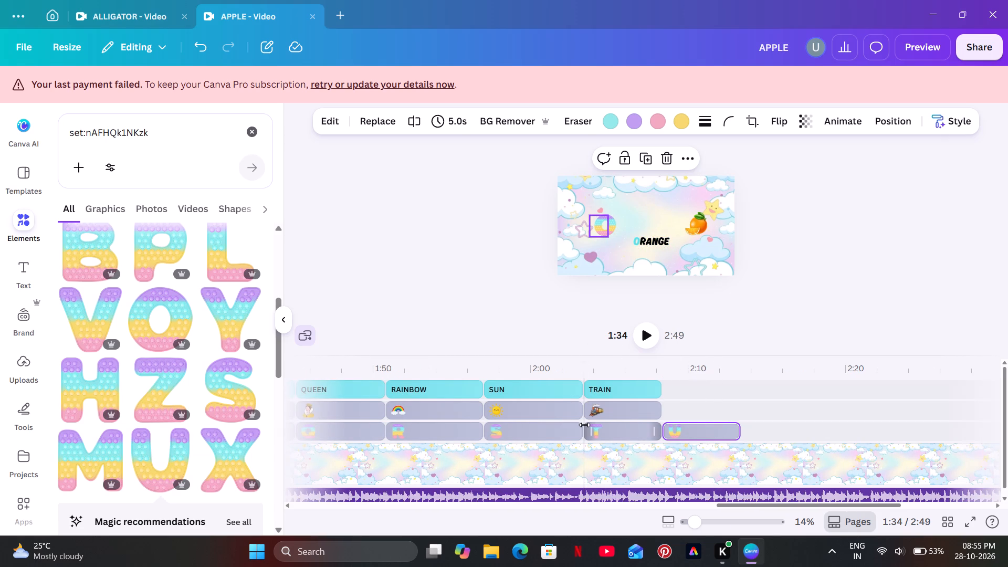
Add the rainbow letter V and place its clip directly after the U clip on the letter track.
scroll(136, 477, "down", 3)
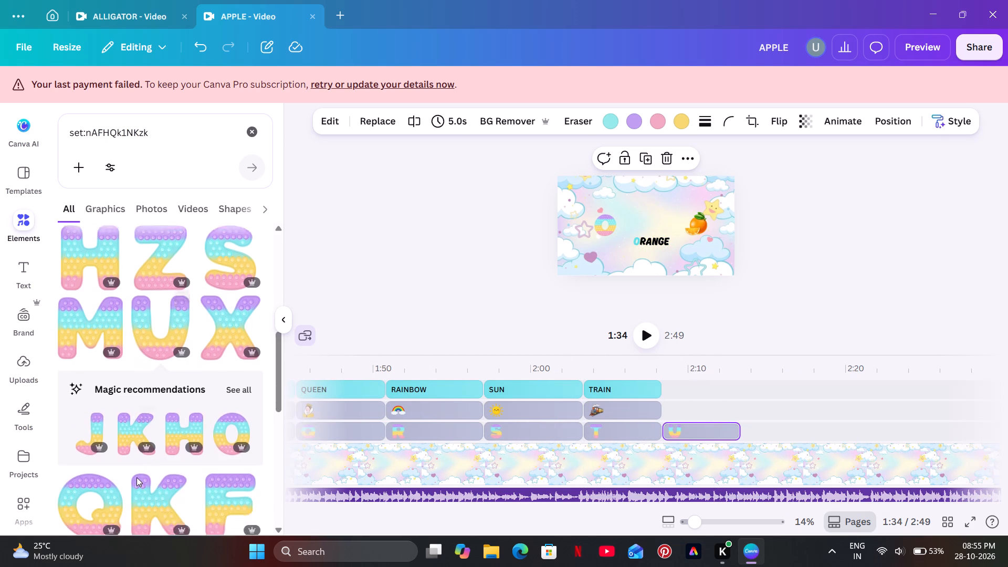
scroll(136, 477, "down", 3)
scroll(136, 477, "up", 8)
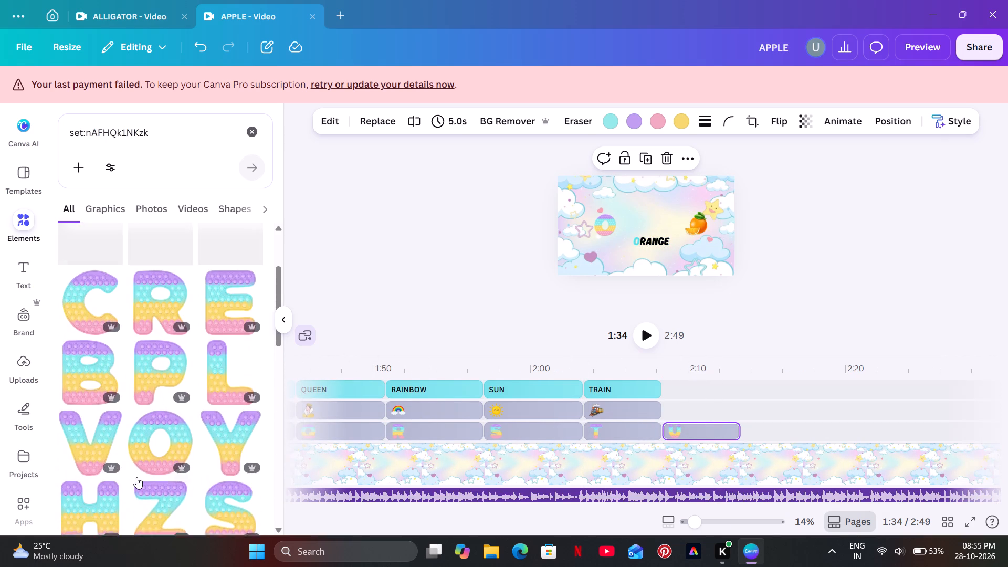
left_click(83, 440)
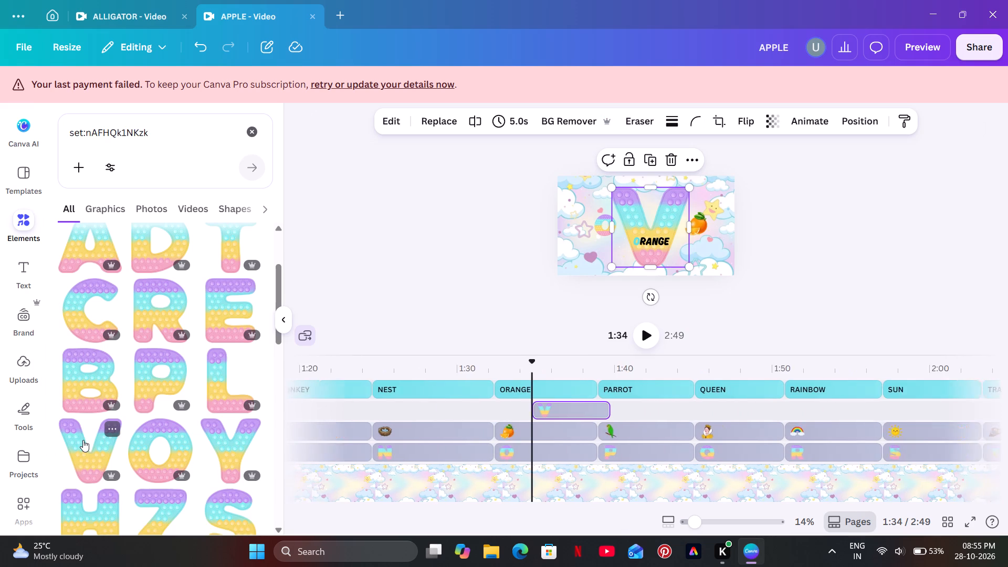
left_click_drag(648, 406, 875, 400)
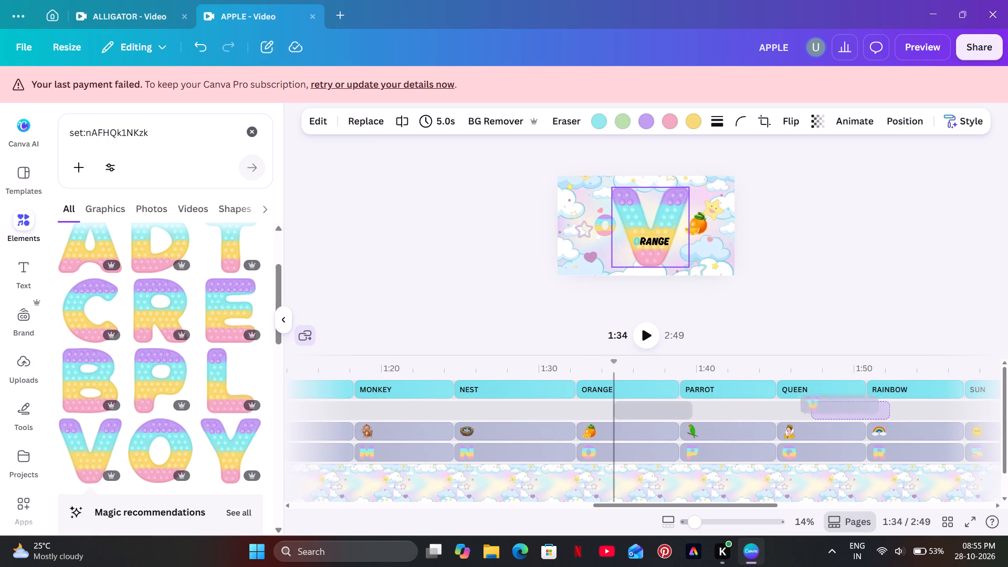
left_click_drag(875, 400, 661, 449)
Add the rainbow letter W and place its clip directly after the V clip on the letter track.
scroll(188, 376, "down", 2)
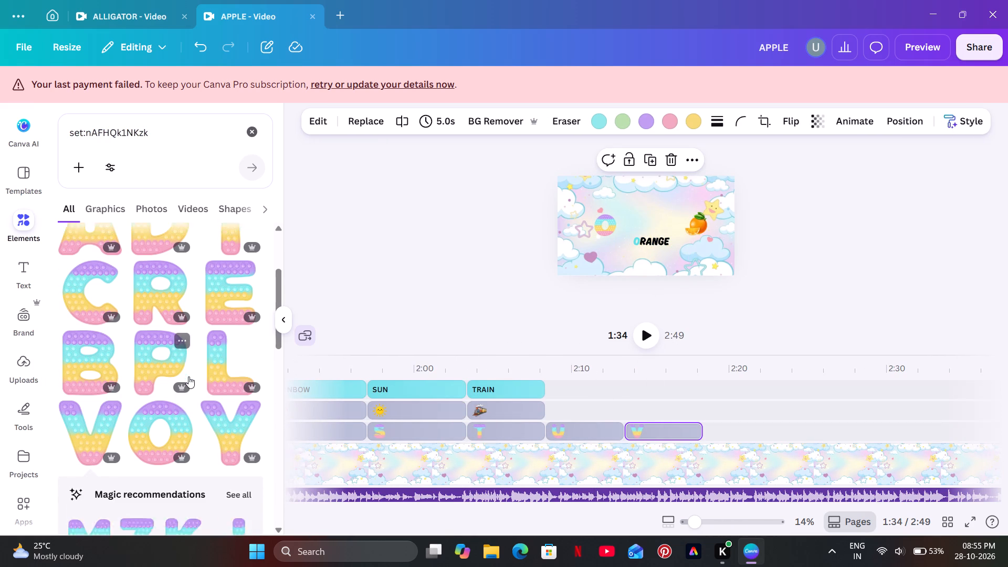
scroll(188, 376, "down", 4)
scroll(186, 391, "up", 8)
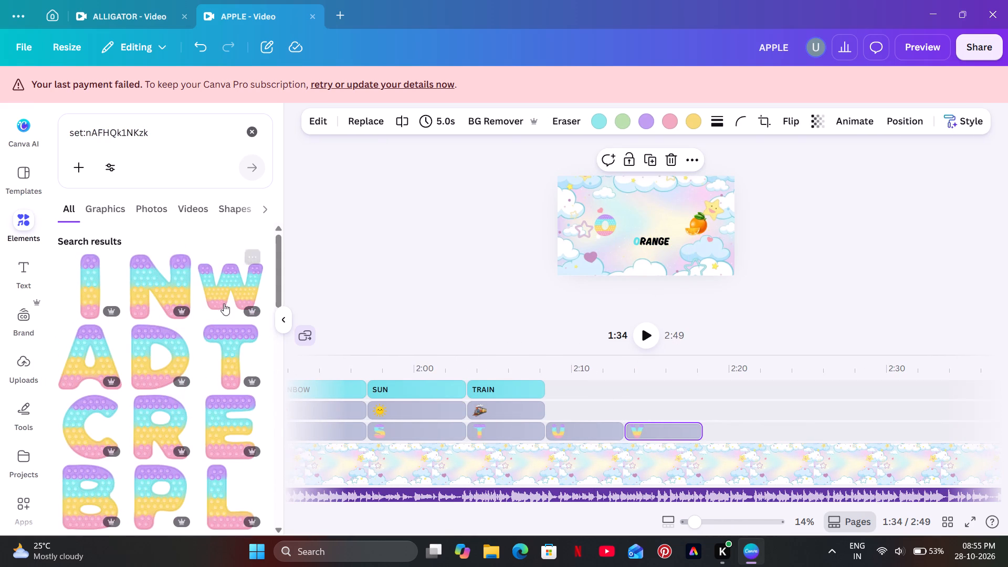
left_click(241, 292)
left_click_drag(641, 408, 766, 436)
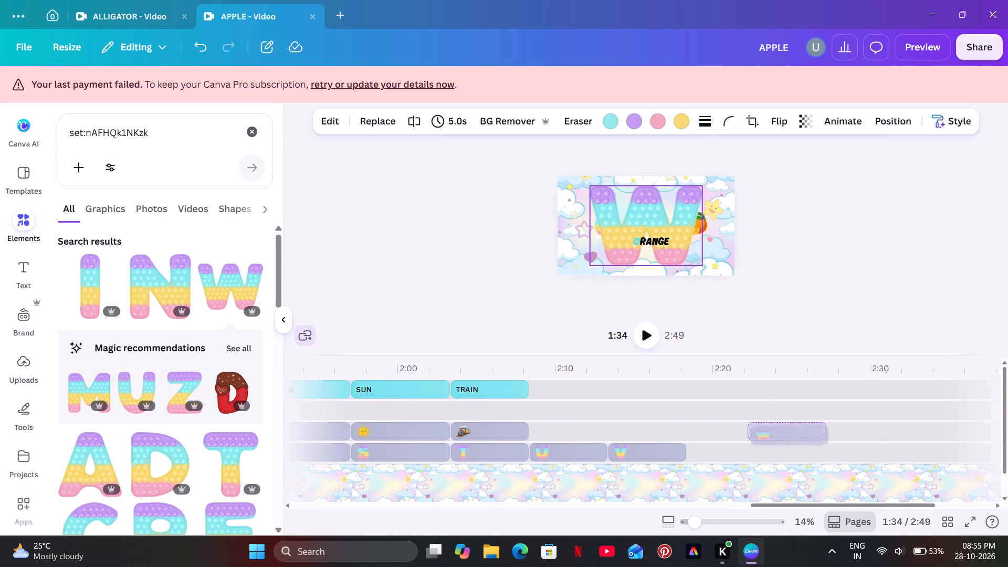
left_click_drag(766, 436, 717, 449)
Add the rainbow letter X at 2:23 and place its clip directly after the W clip on the letter track.
left_click(774, 385)
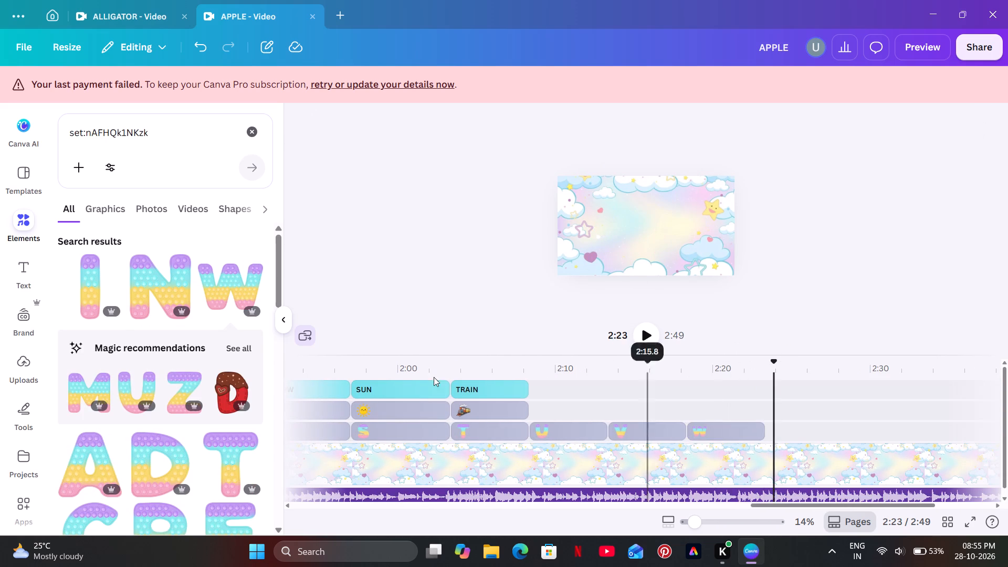
scroll(134, 333, "down", 6)
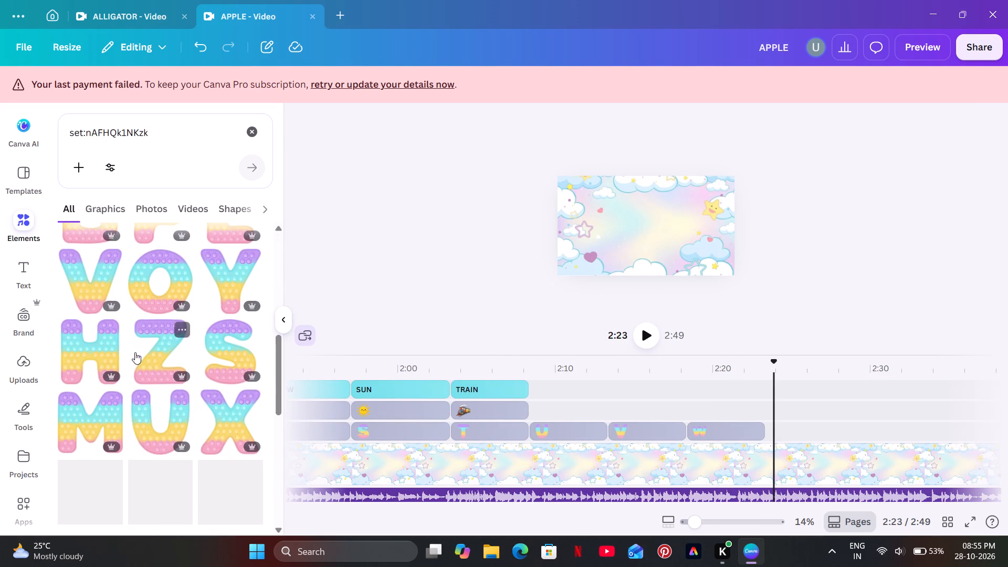
left_click(223, 411)
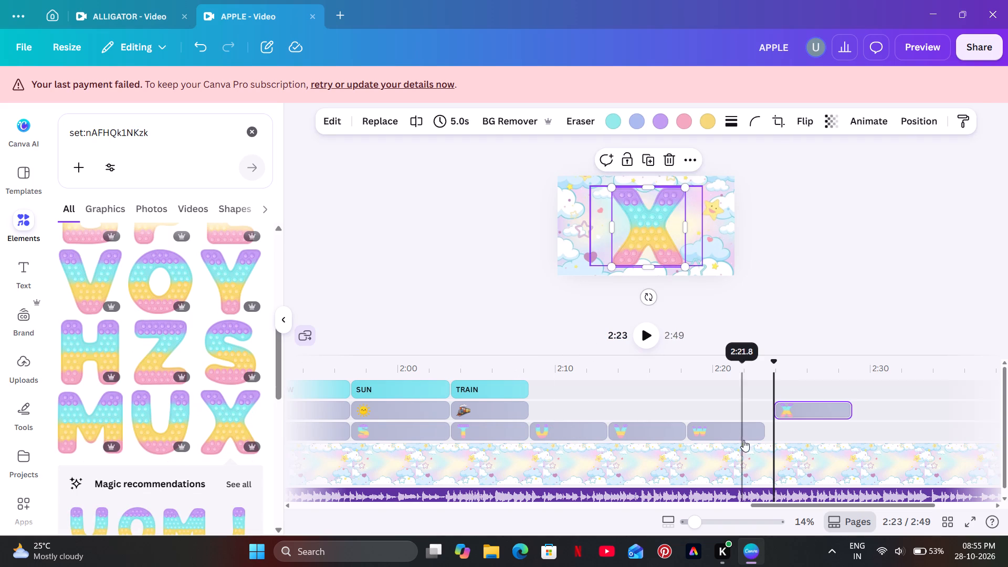
left_click_drag(804, 406, 797, 418)
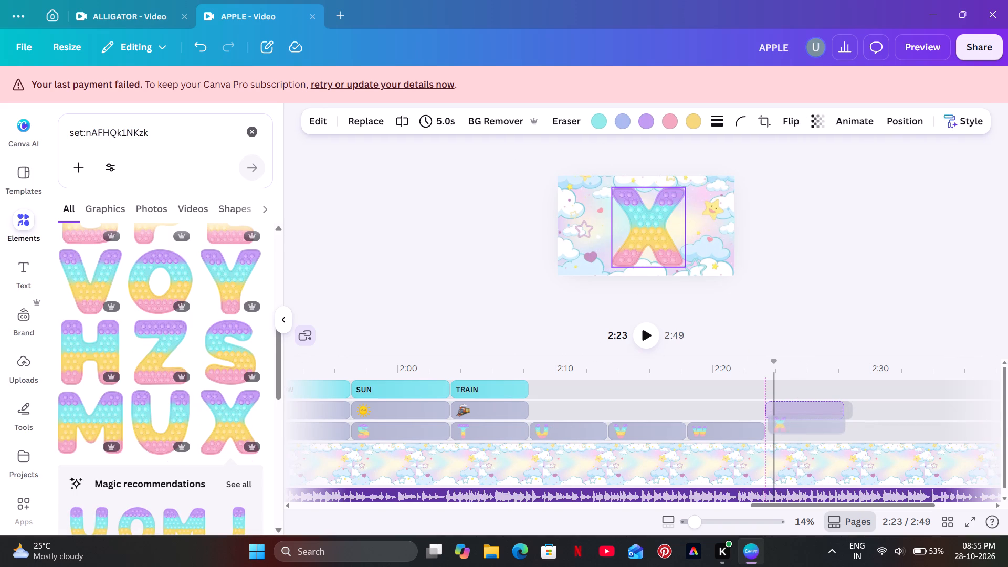
left_click_drag(797, 418, 796, 426)
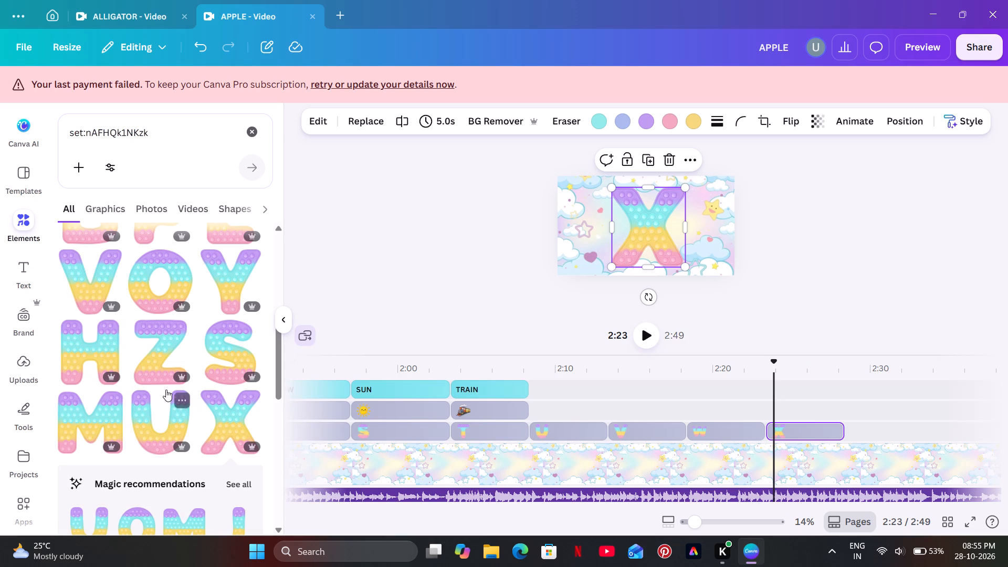
Add the rainbow letter Y and place its clip directly after the X clip on the letter track.
left_click(242, 296)
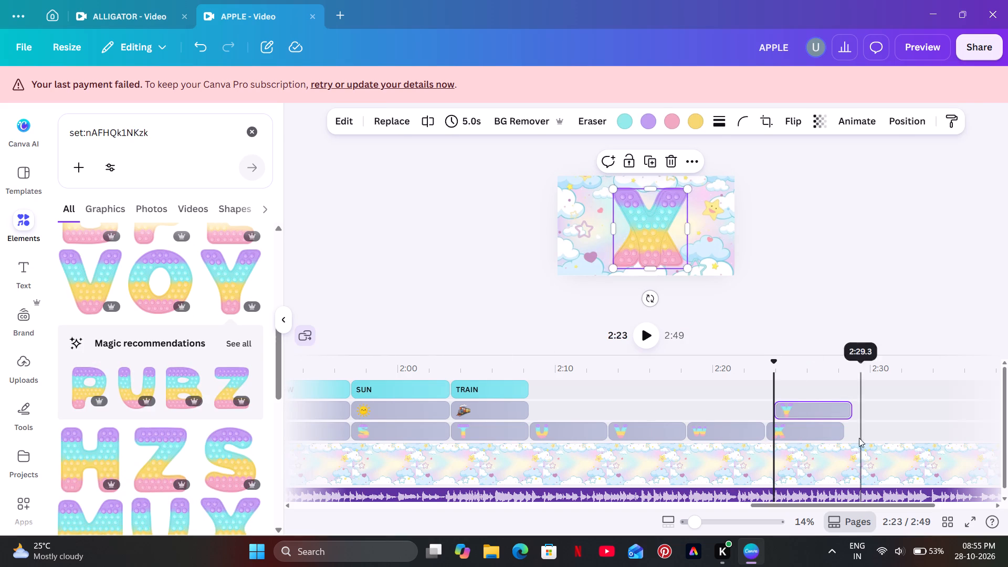
left_click_drag(813, 410, 867, 426)
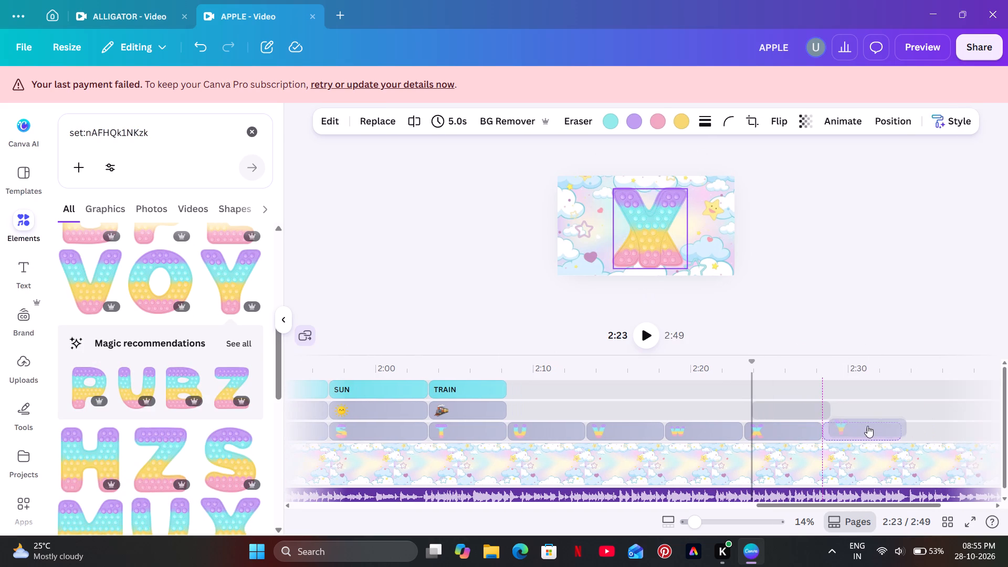
Add the rainbow letter Z and place its clip directly after the Y clip on the letter track.
scroll(210, 404, "up", 3)
scroll(209, 398, "down", 4)
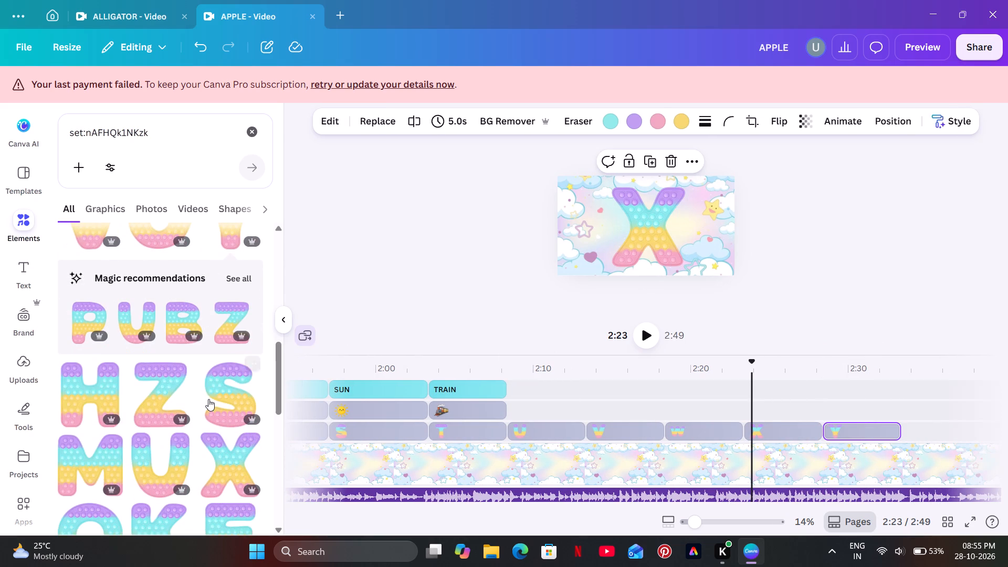
left_click(176, 383)
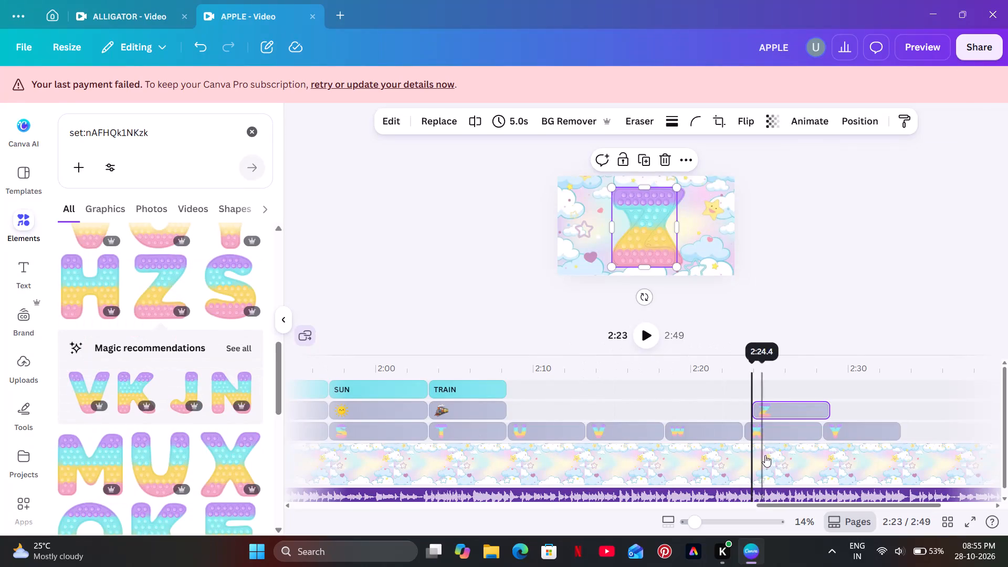
left_click_drag(784, 408, 866, 429)
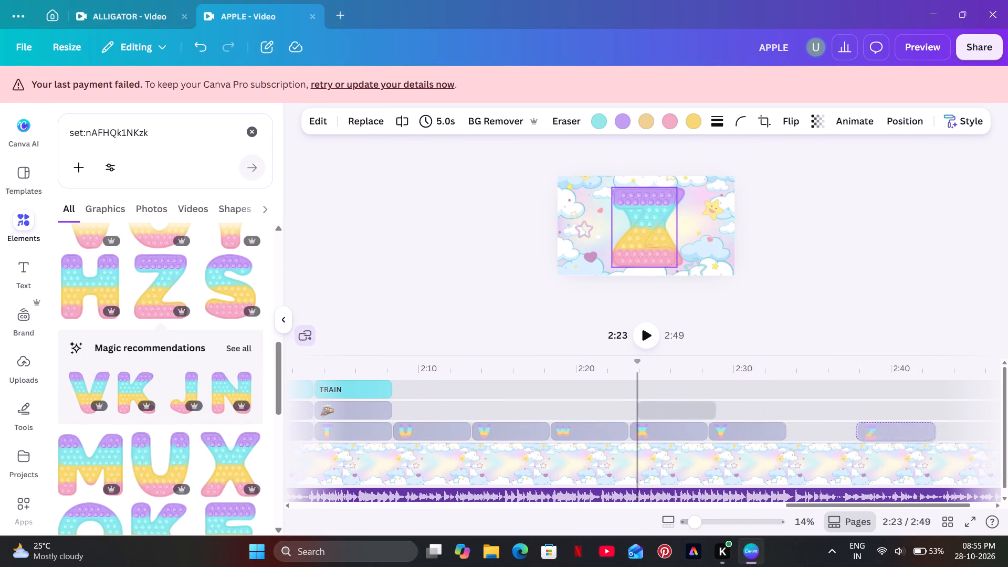
left_click_drag(866, 429, 824, 428)
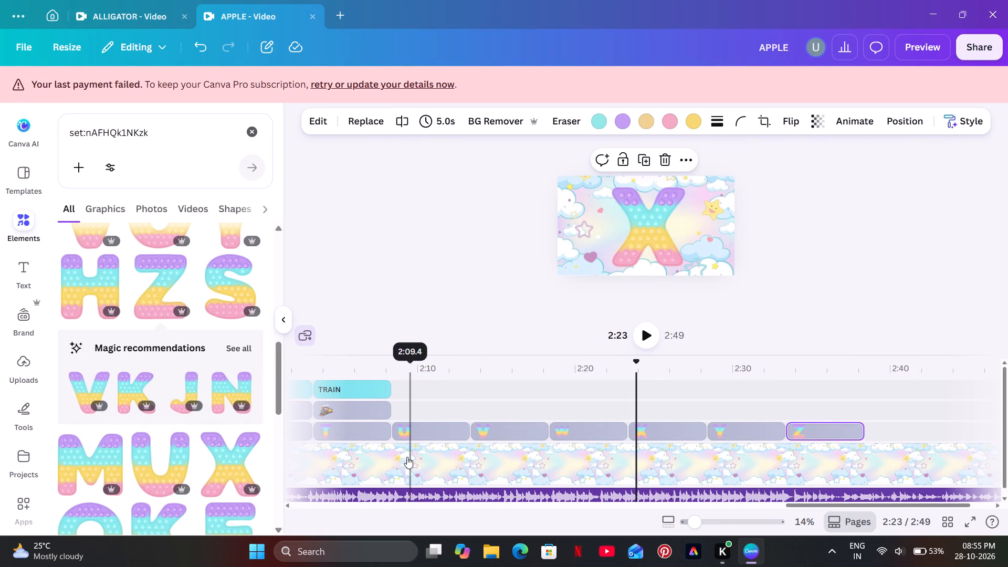
Play the change from the TRAIN scene to the letter U, and trim the U clip slightly at its start.
left_click(369, 370)
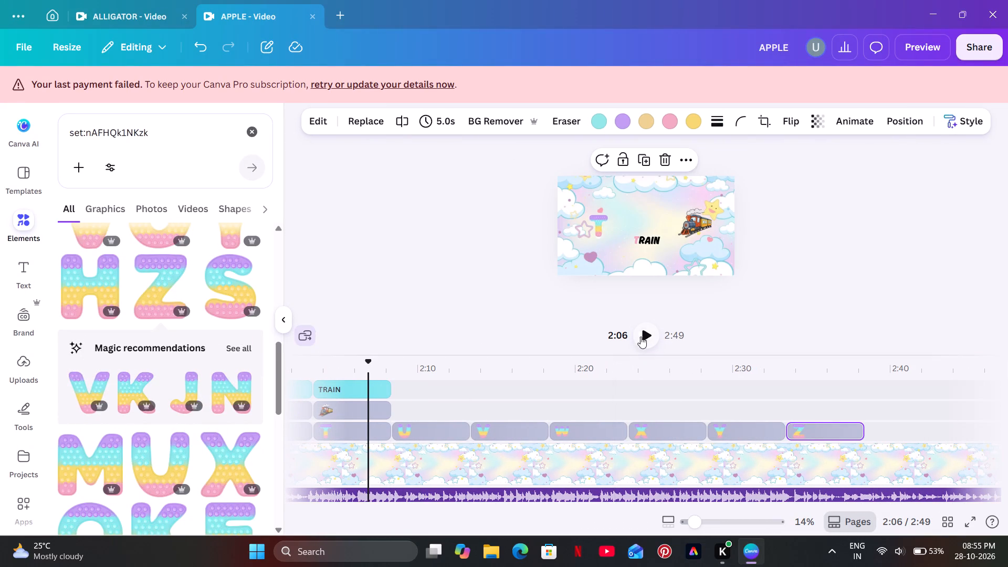
left_click(640, 335)
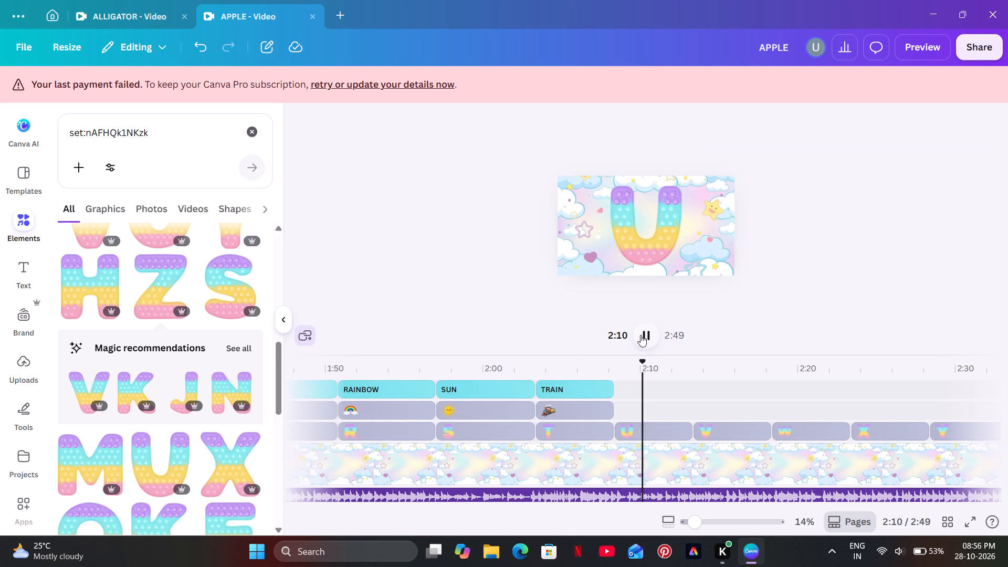
left_click(575, 366)
left_click(634, 339)
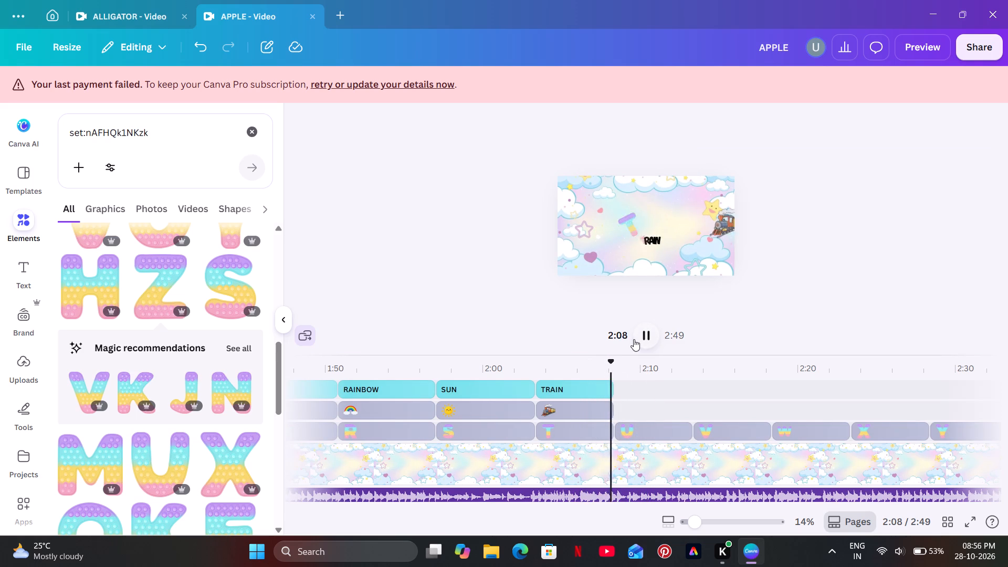
left_click(634, 339)
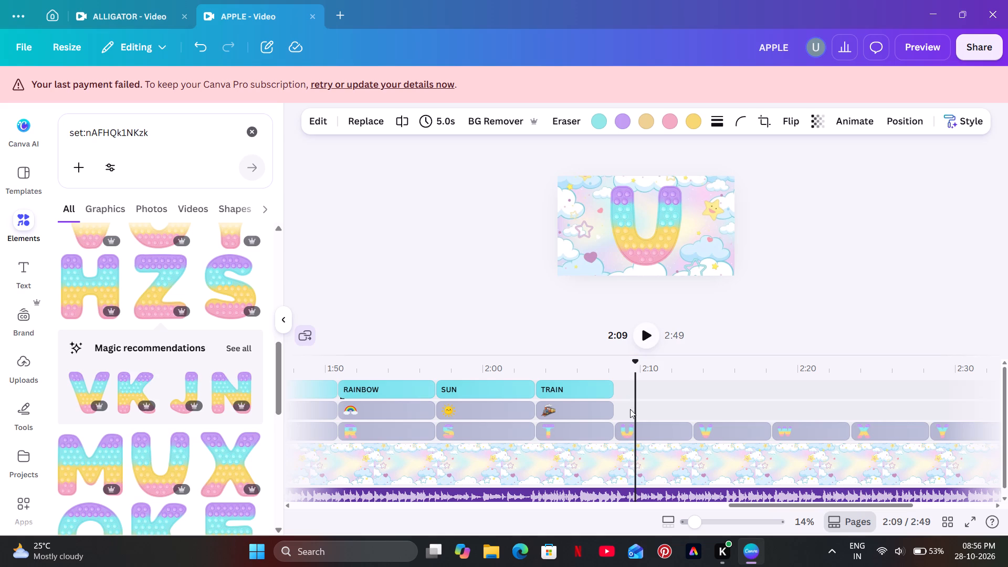
left_click_drag(619, 435, 631, 436)
Extend the TRAIN caption, train picture and letter T clips to 5.6 s, meeting the U clip, and go to 2:07.
left_click_drag(605, 388, 614, 387)
left_click_drag(604, 411, 613, 409)
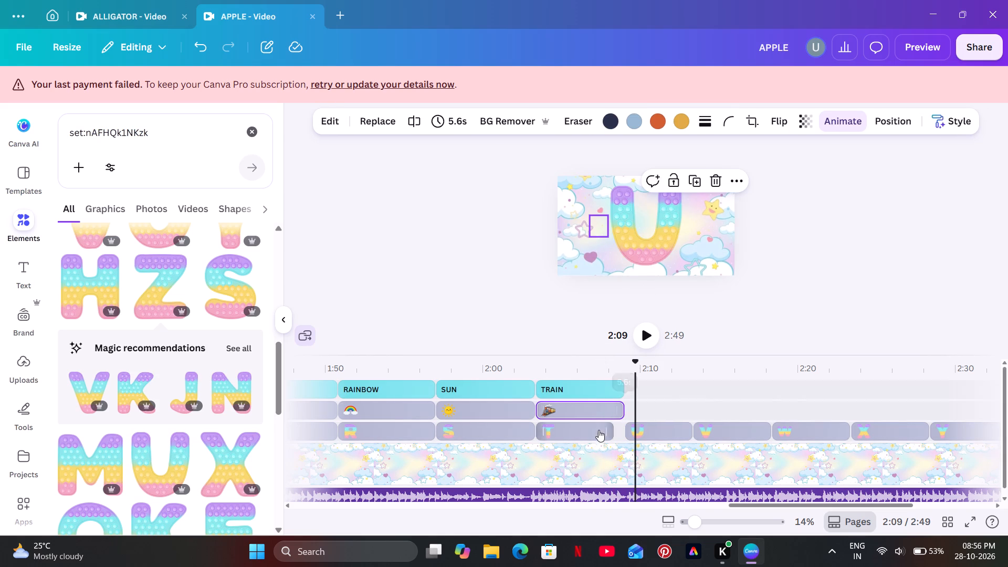
left_click_drag(606, 430, 615, 428)
left_click(603, 374)
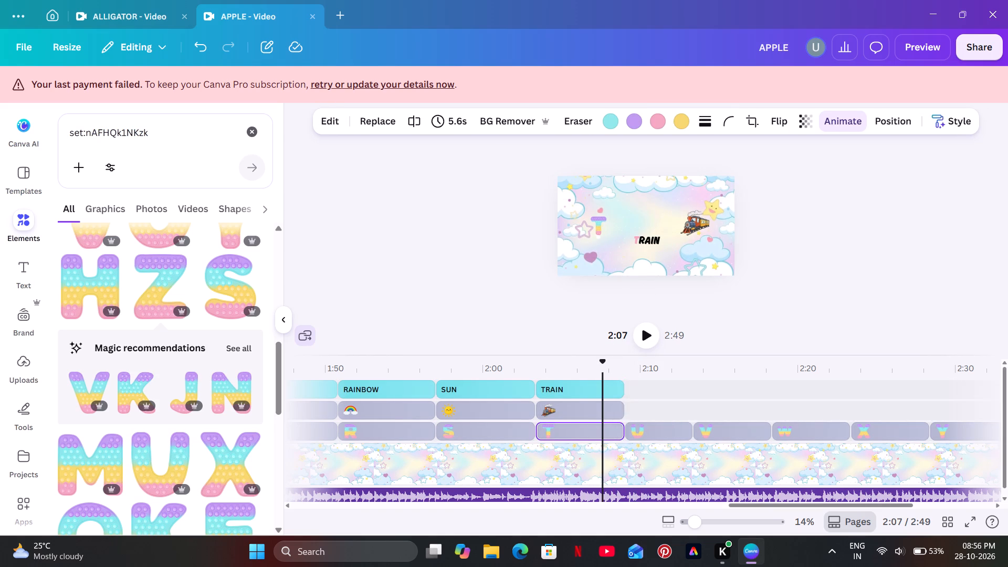
Play on from 2:07, trim the V clip's start to 2:15, and extend the U clip to meet it.
left_click(642, 348)
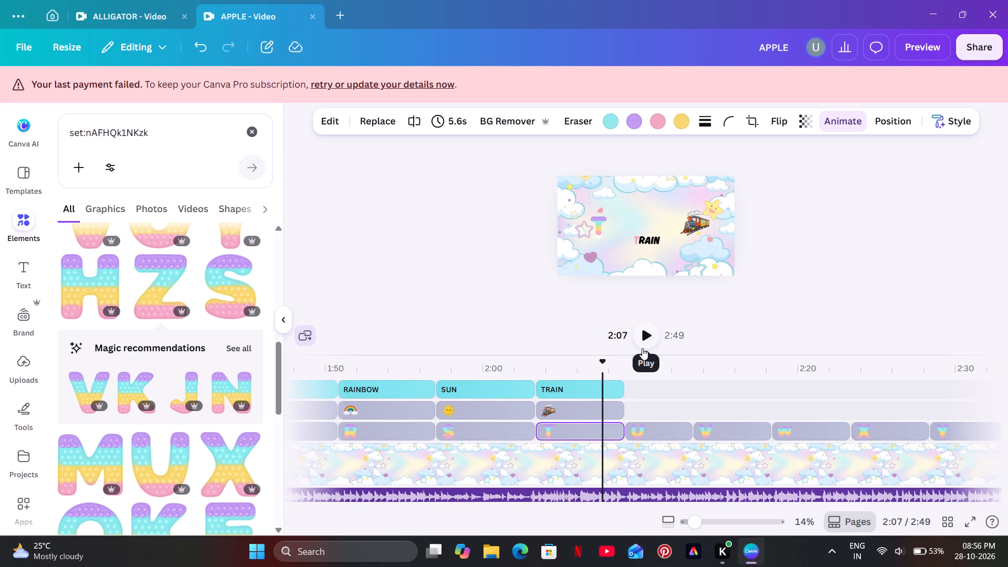
left_click(642, 343)
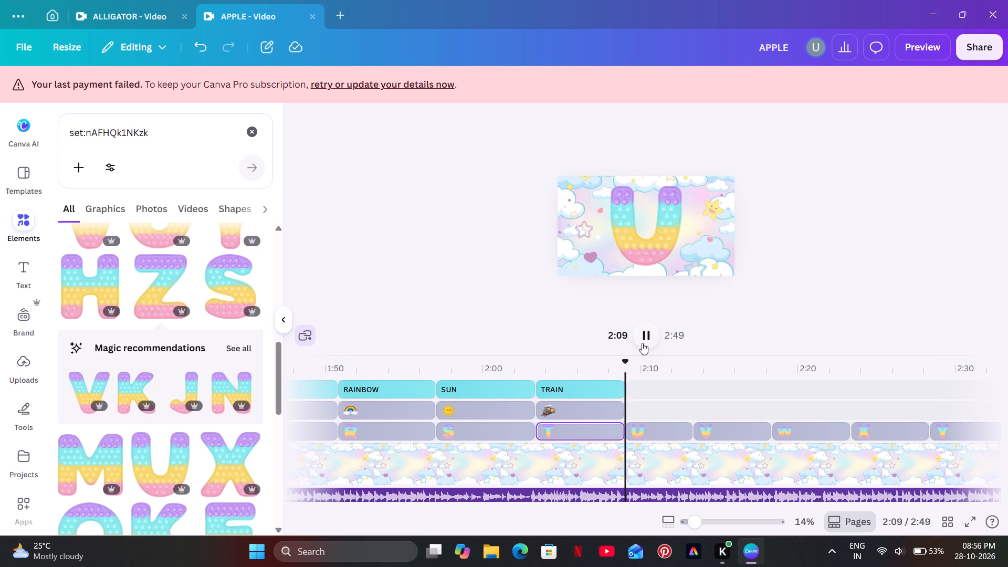
left_click(642, 343)
left_click(601, 369)
left_click(638, 338)
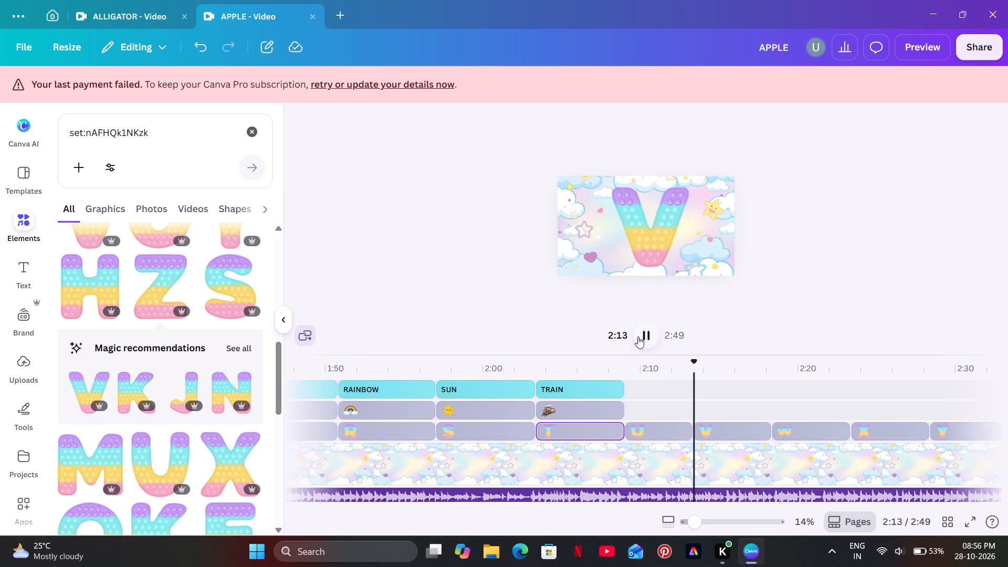
left_click(638, 337)
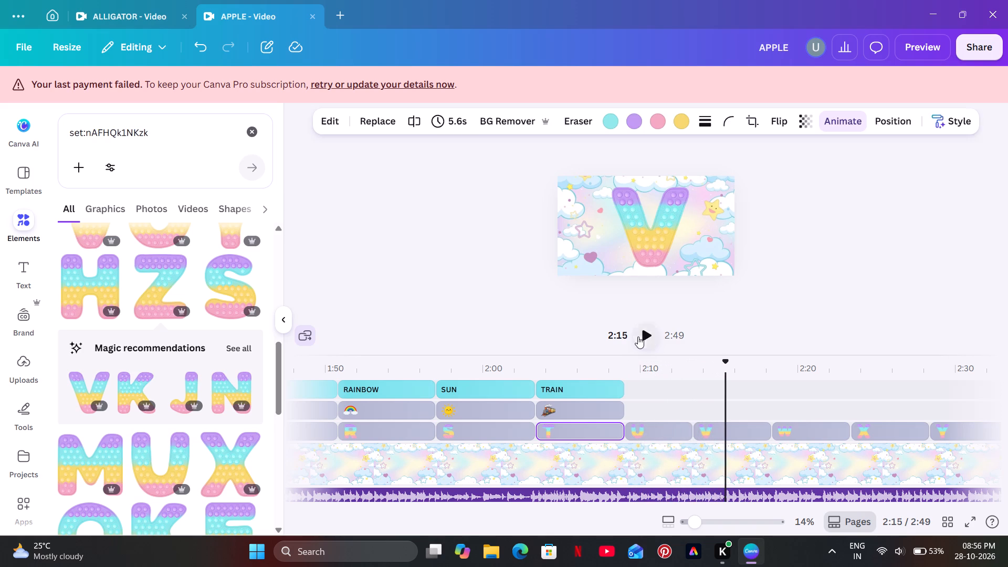
left_click_drag(702, 434, 722, 434)
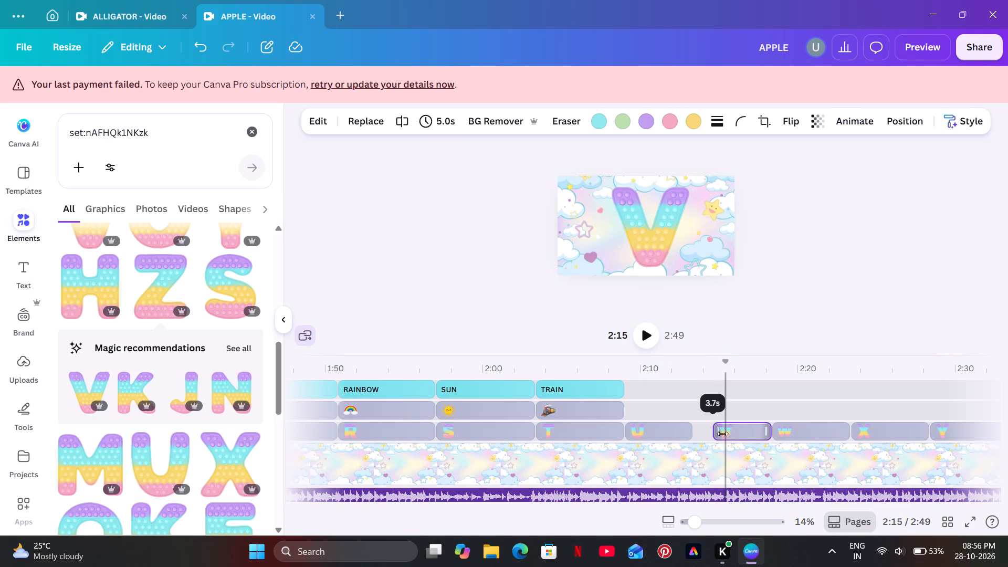
left_click_drag(722, 434, 733, 433)
left_click_drag(687, 432, 702, 432)
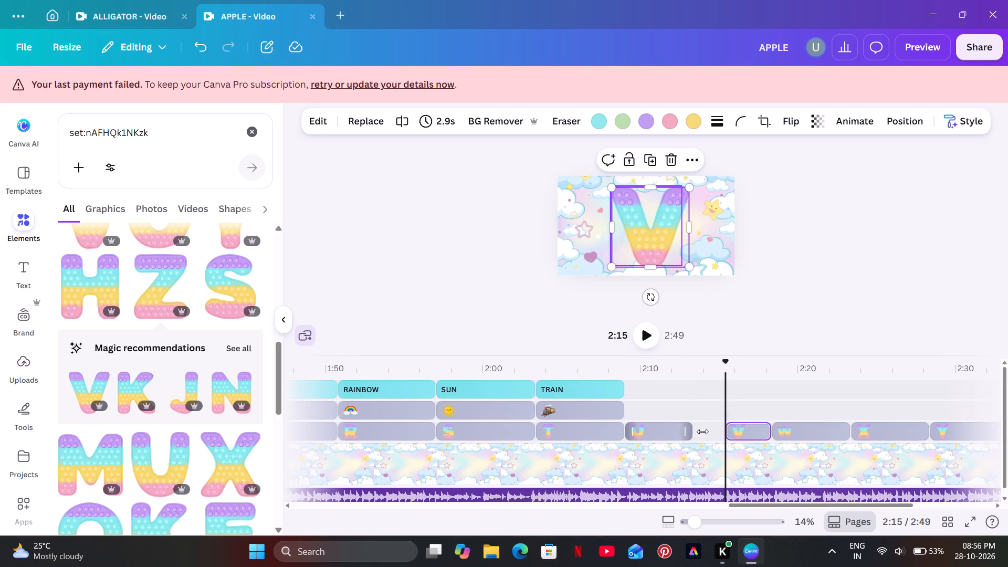
left_click_drag(702, 432, 722, 431)
left_click(693, 404)
Play on from 2:15, trim the W clip's start to 2:21, and extend the V clip to meet it.
left_click(645, 331)
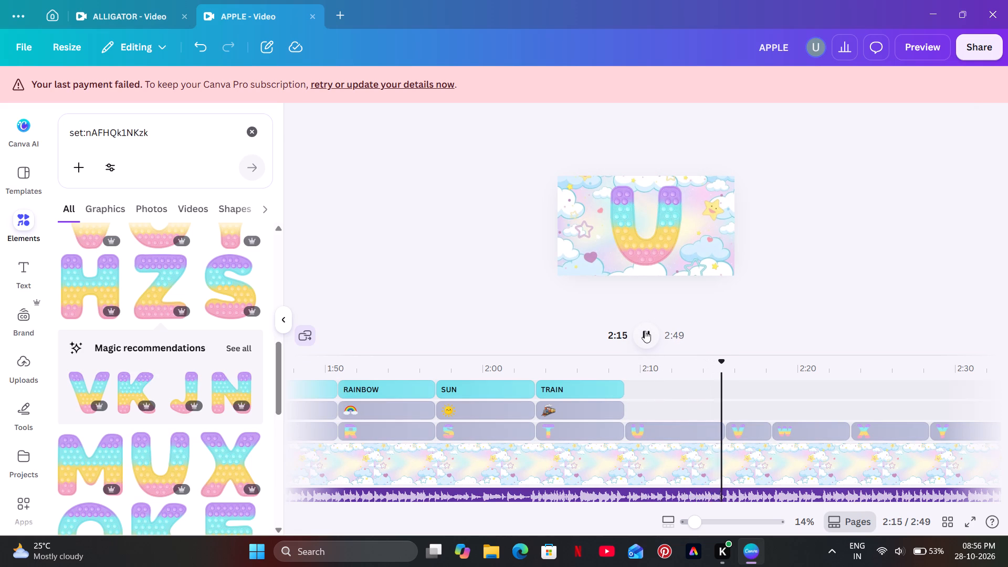
left_click(645, 331)
left_click(645, 331)
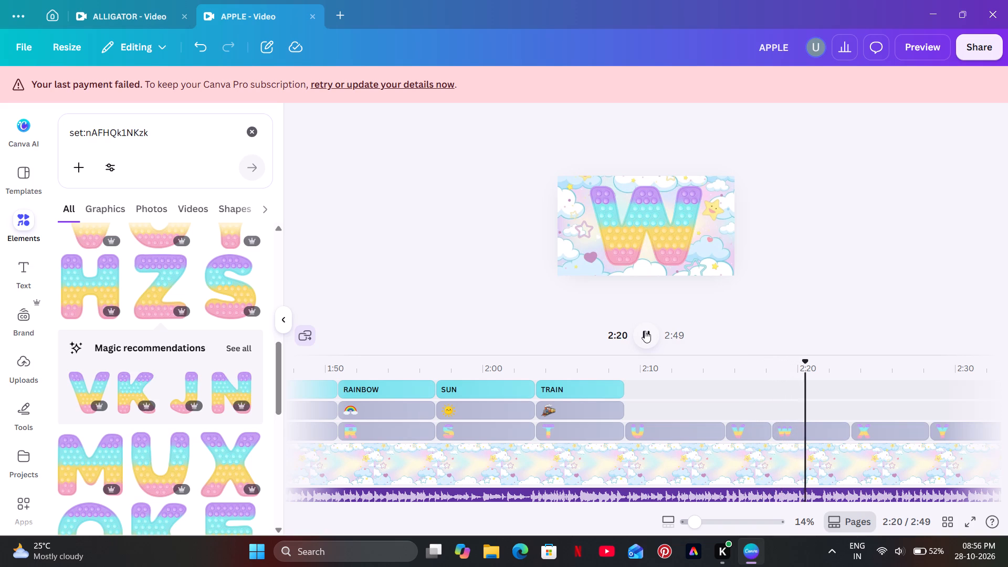
left_click(645, 331)
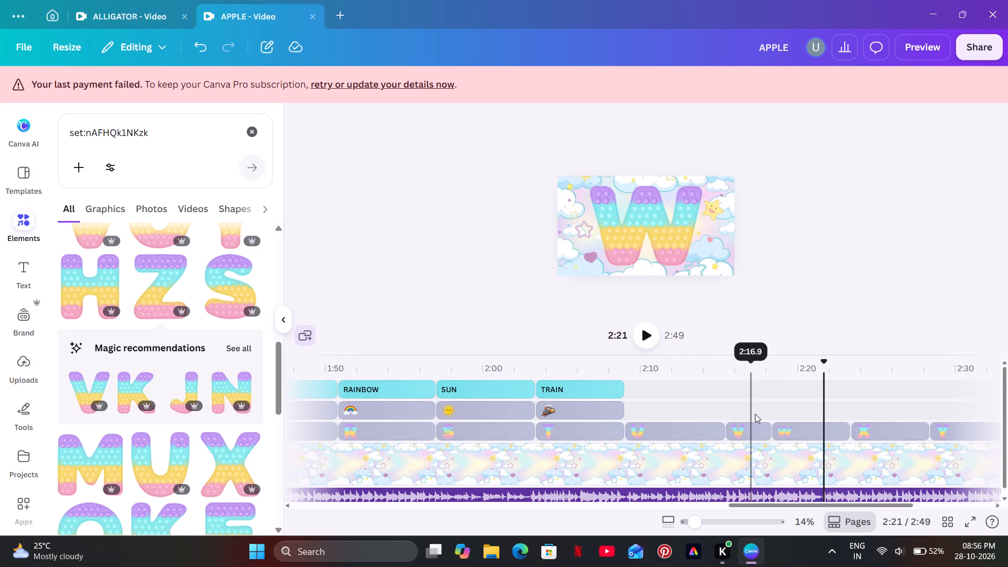
left_click_drag(774, 427, 787, 428)
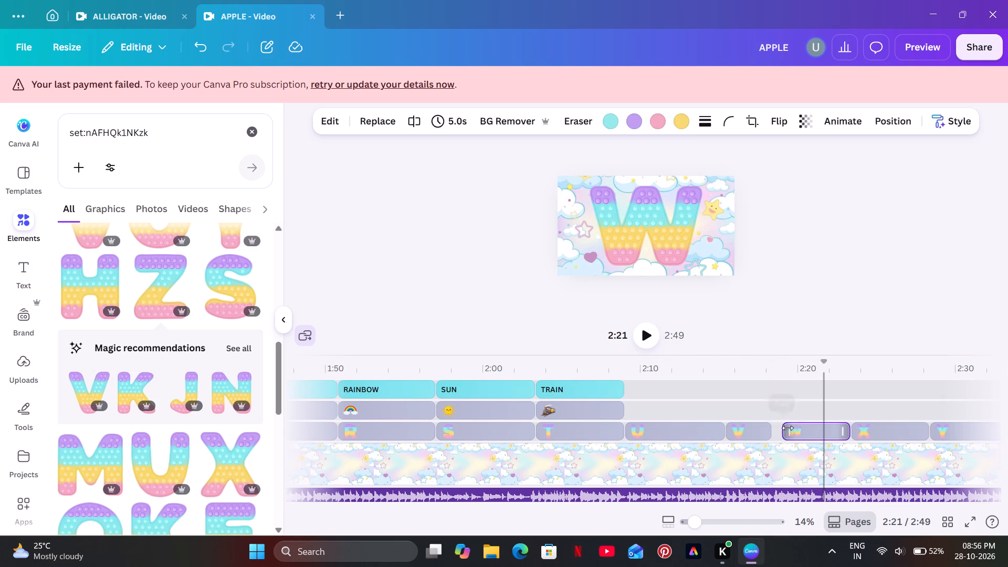
left_click_drag(787, 428, 823, 430)
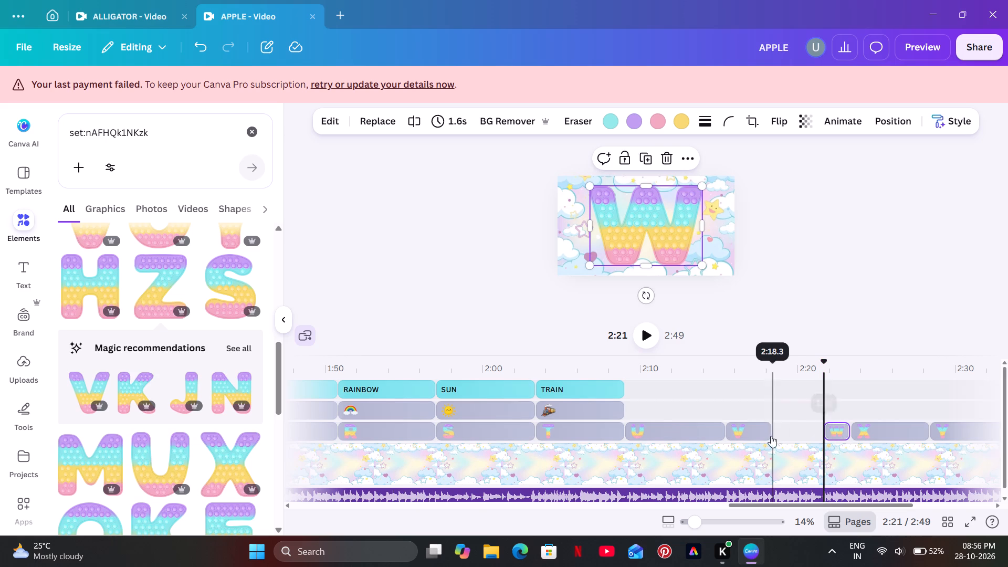
left_click(768, 431)
left_click_drag(768, 431, 805, 430)
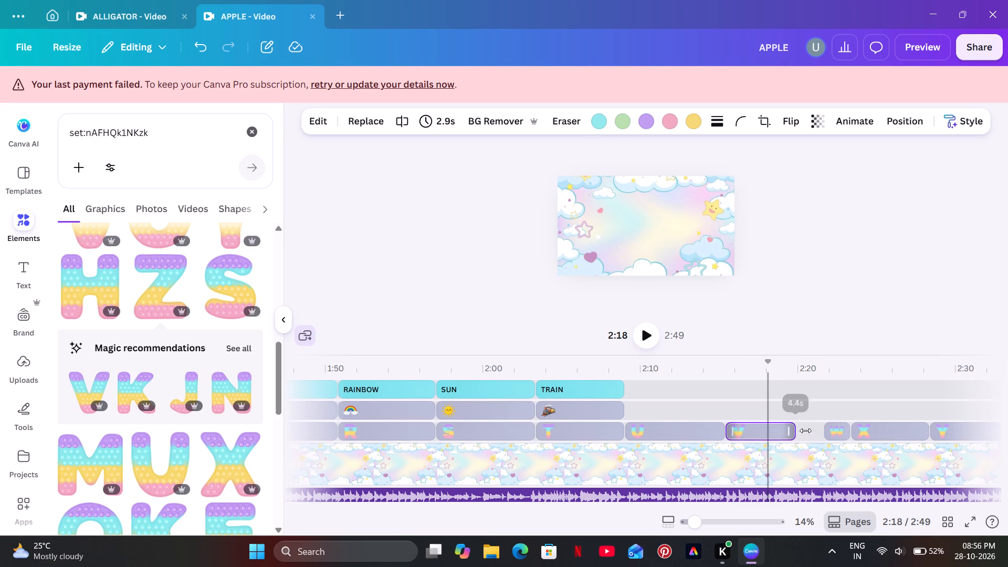
left_click_drag(805, 430, 817, 430)
left_click(827, 411)
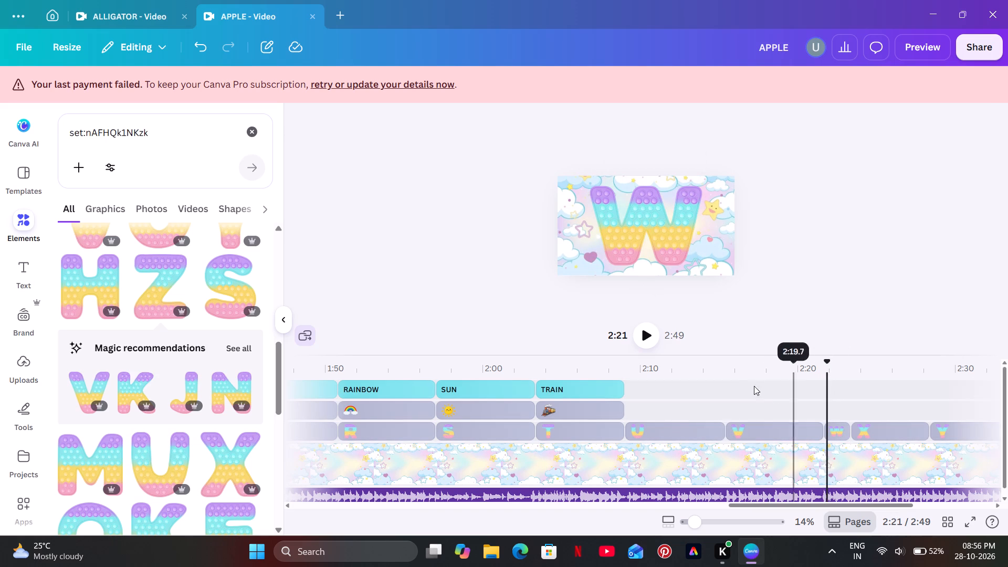
Play on from 2:21, trim the X clip's start to about 2:28, and extend the W clip to 6.1 s to meet it.
left_click(649, 341)
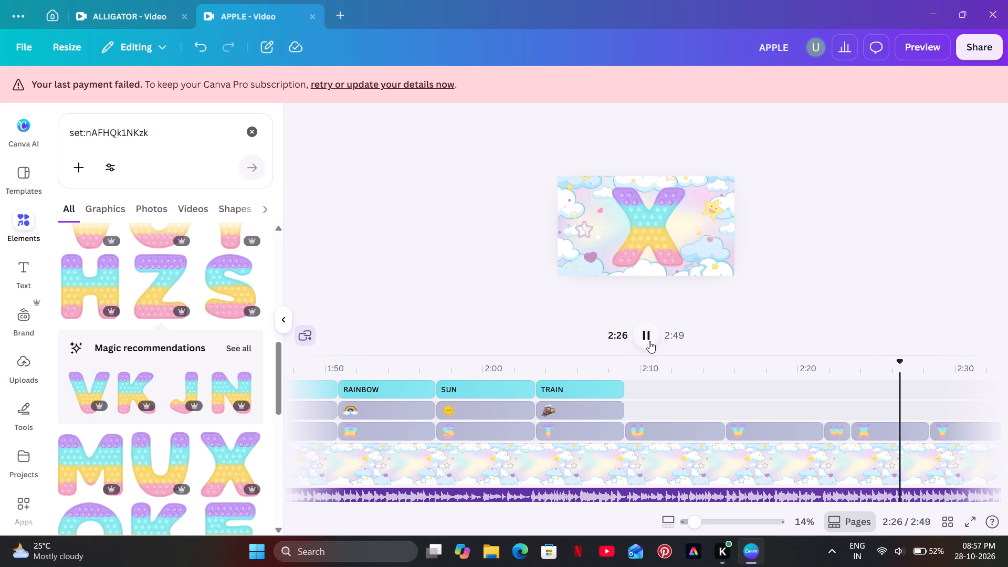
left_click(649, 341)
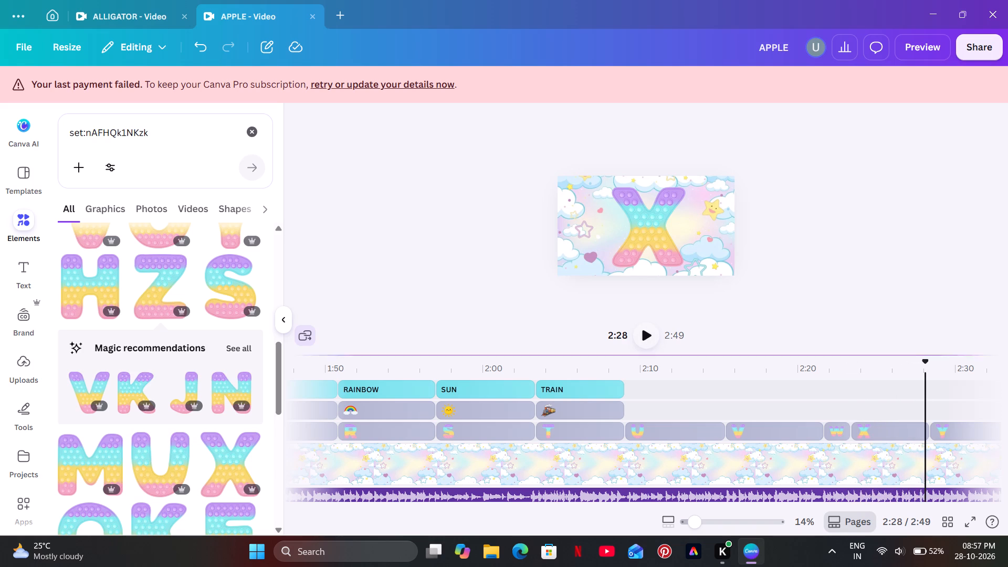
left_click_drag(855, 428, 901, 428)
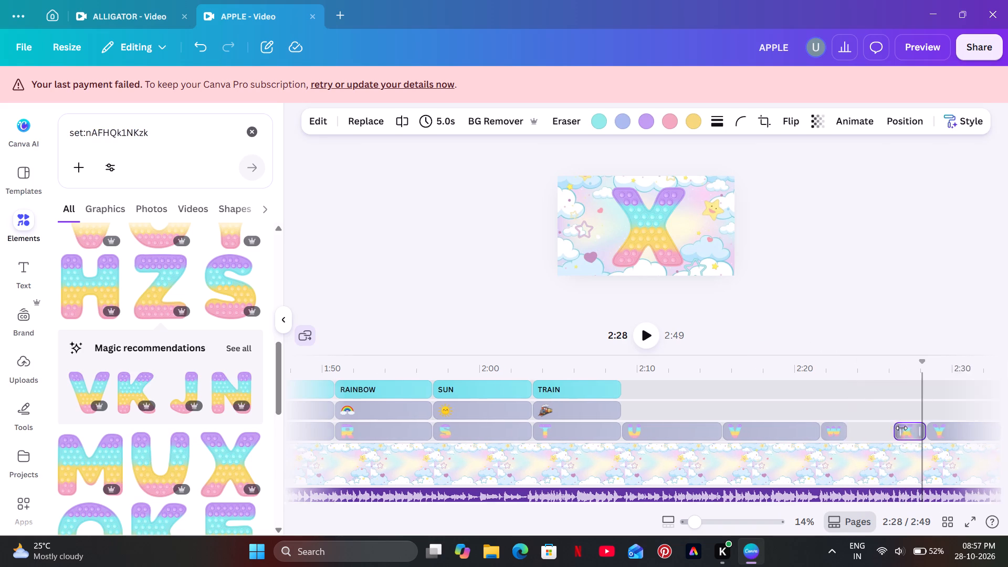
left_click_drag(901, 428, 880, 435)
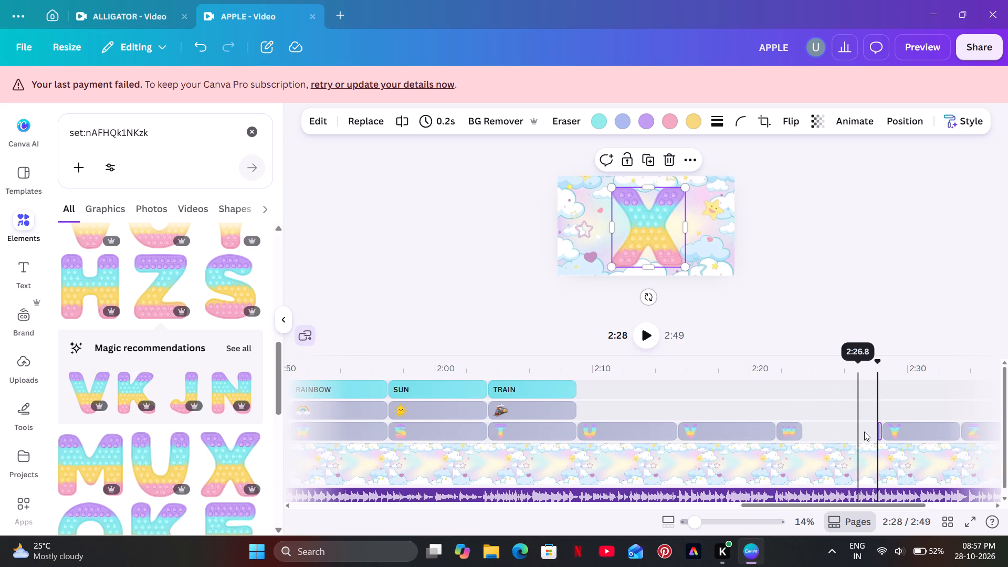
left_click(878, 431)
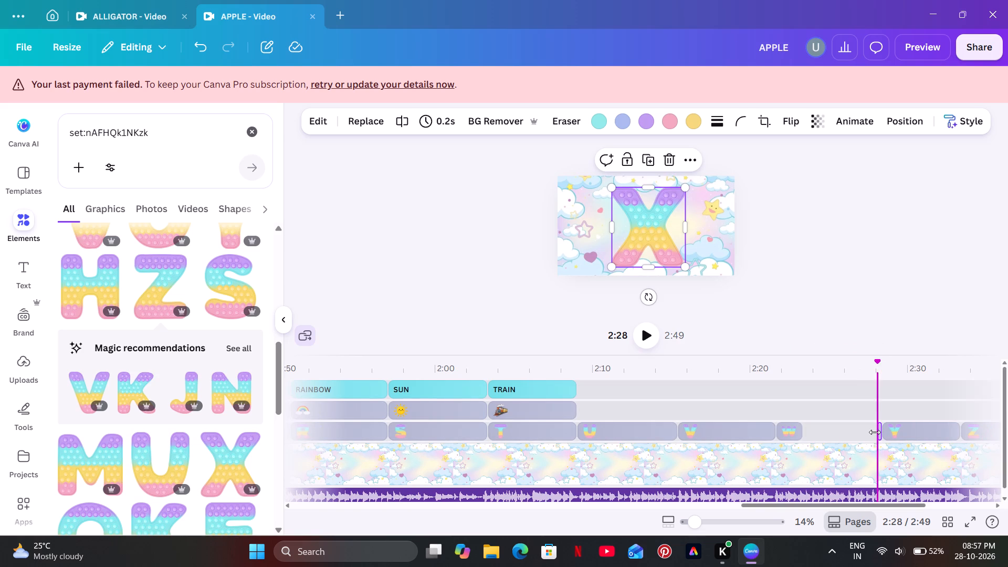
left_click(795, 434)
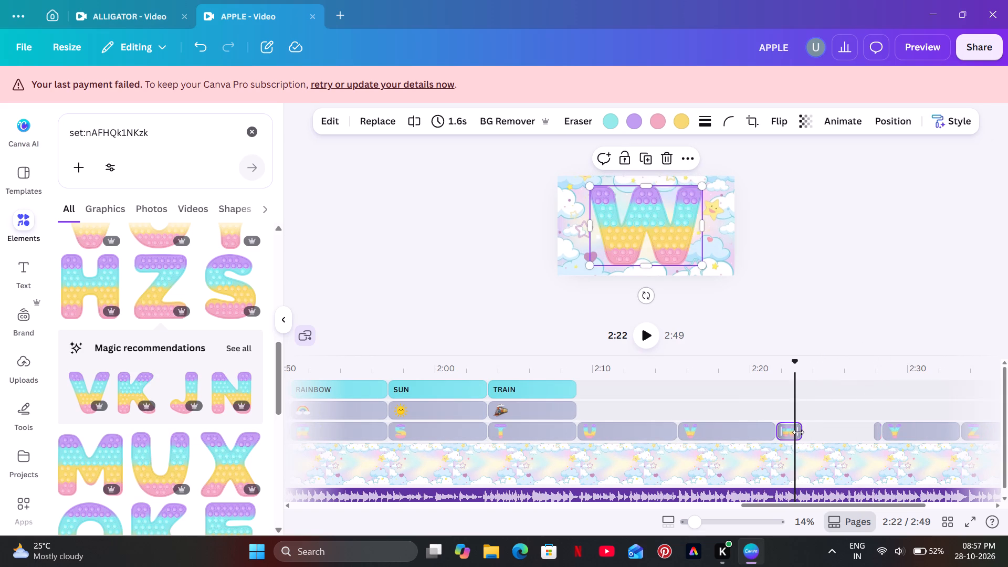
left_click_drag(798, 432, 866, 431)
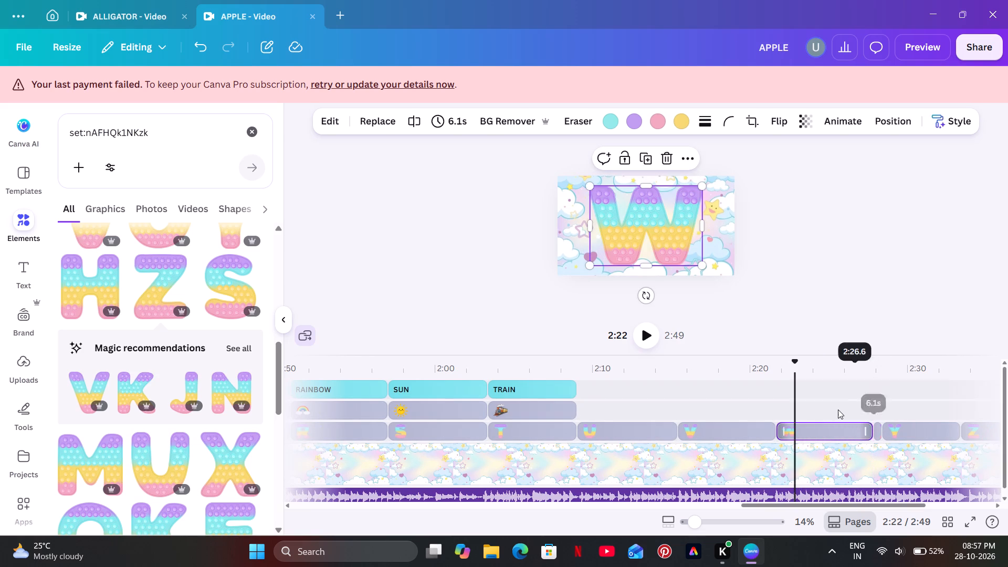
left_click(834, 409)
Play the change from W to the following letters, and trim the Y clip from its start to 0.9 s.
left_click(646, 331)
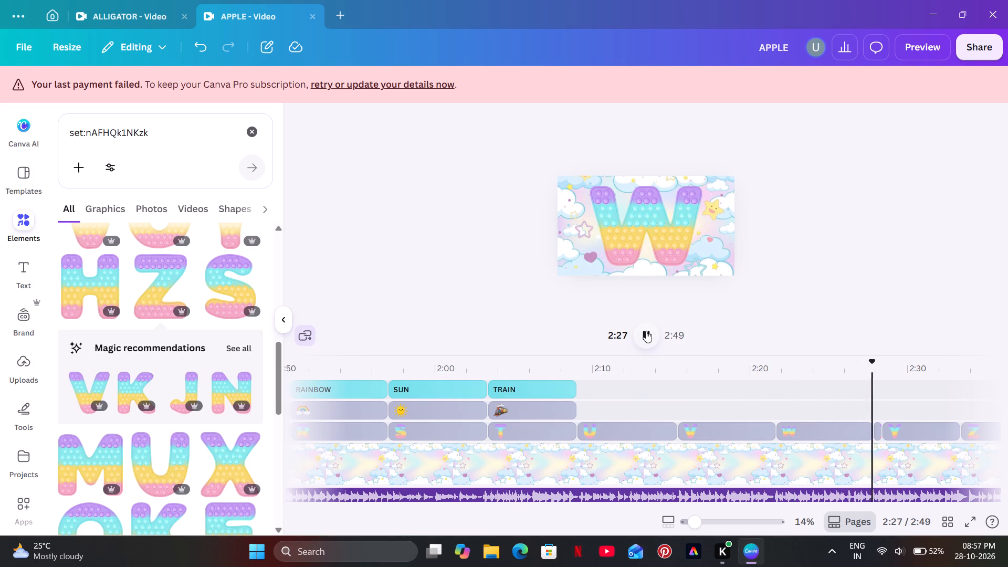
left_click(646, 331)
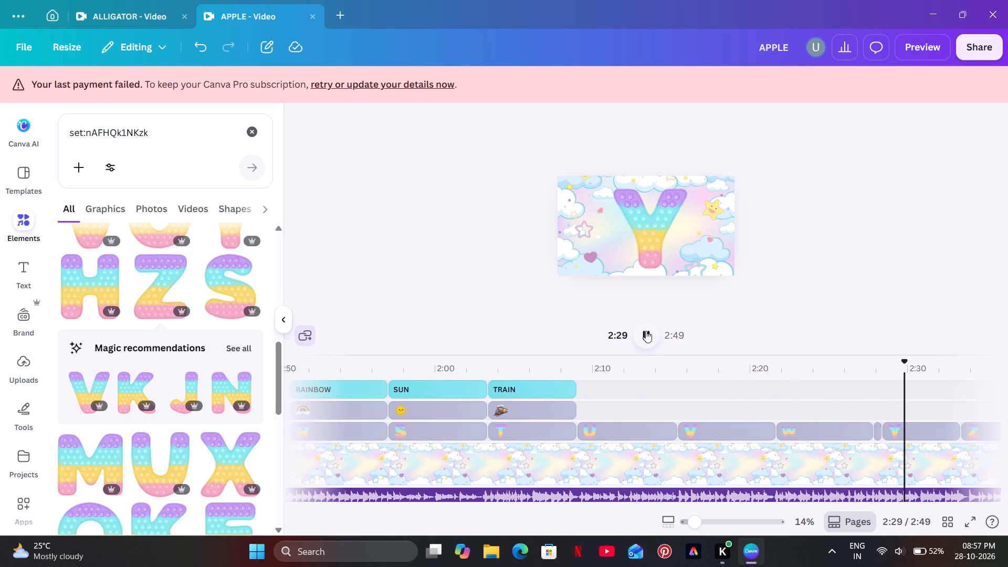
left_click_drag(888, 430, 911, 430)
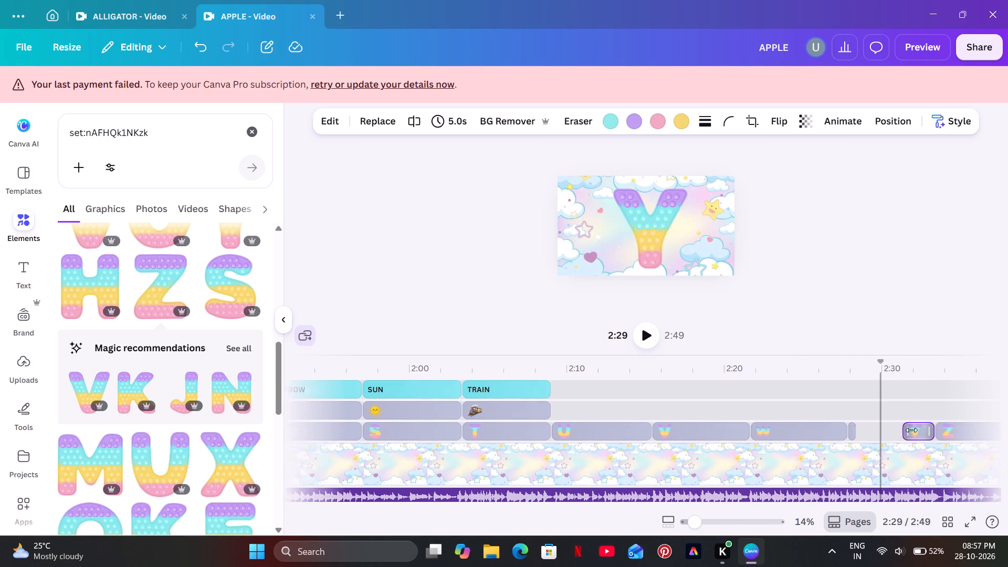
left_click_drag(911, 430, 887, 436)
Move the Z clip to start at about 2:38, and shift the short Y clip slightly later on the letter track.
left_click(909, 432)
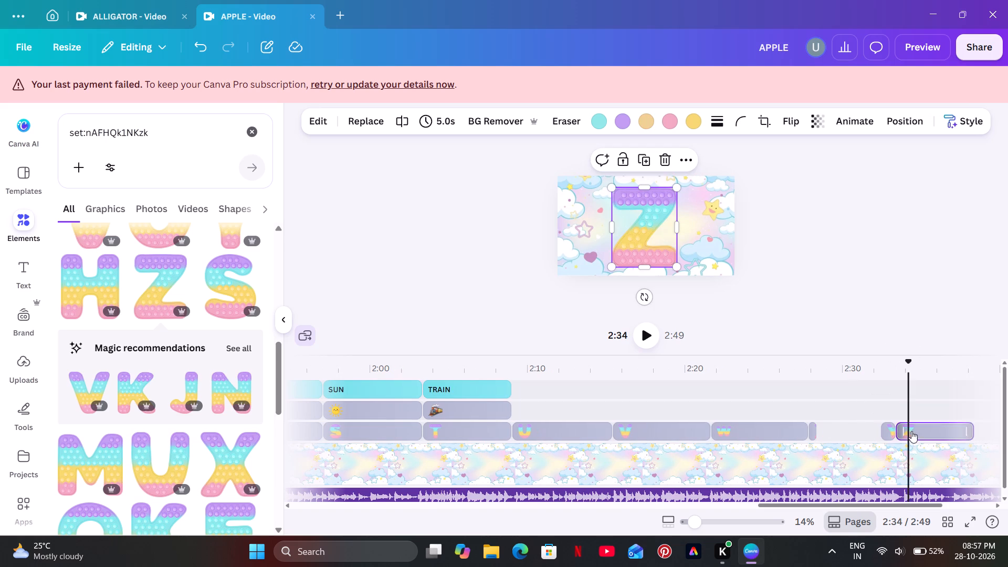
left_click_drag(920, 430, 797, 426)
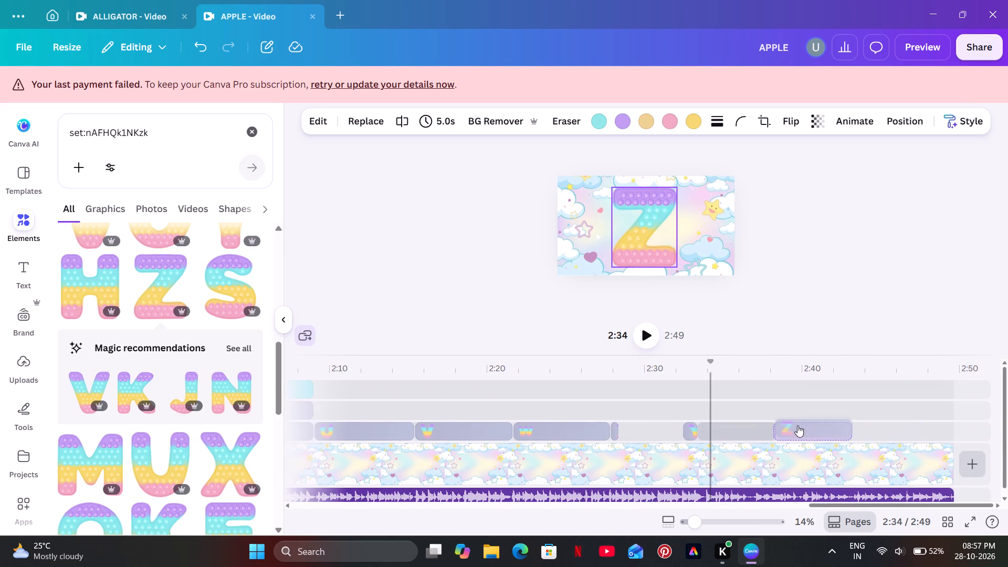
left_click_drag(689, 426, 709, 427)
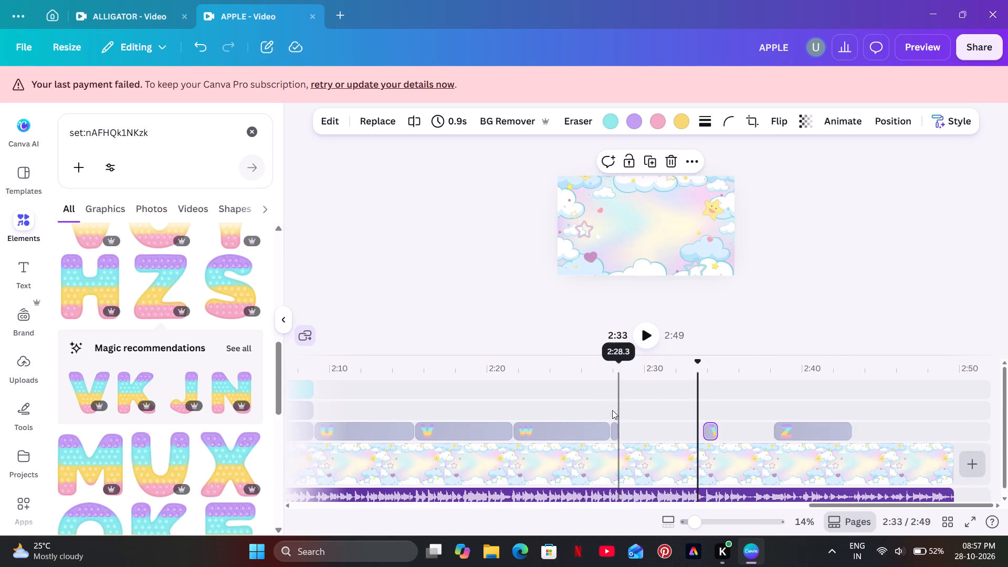
Play on from 2:27, move the Y clip to start at 2:34, and extend the X clip to meet it.
left_click(593, 404)
left_click(648, 323)
left_click(645, 333)
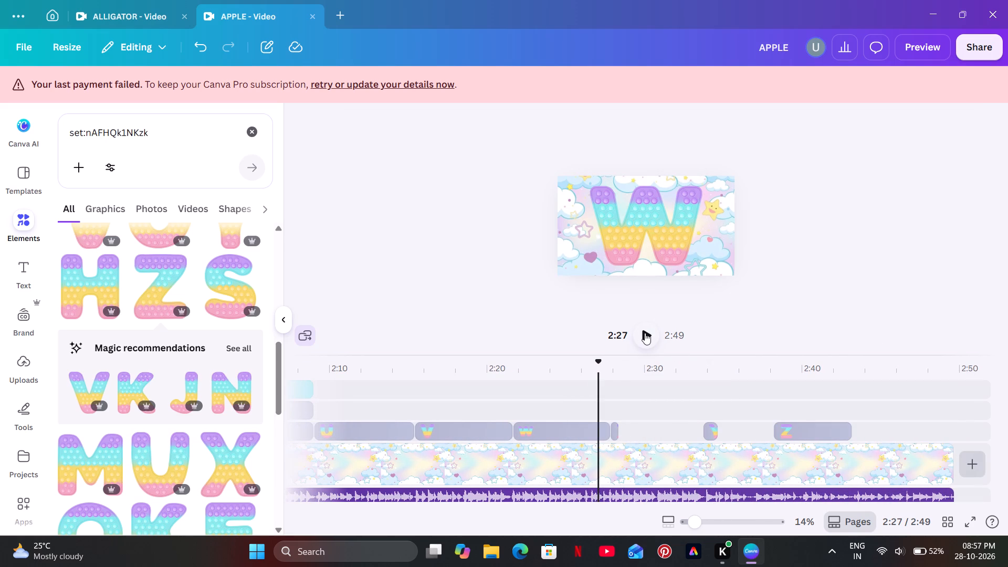
left_click(645, 333)
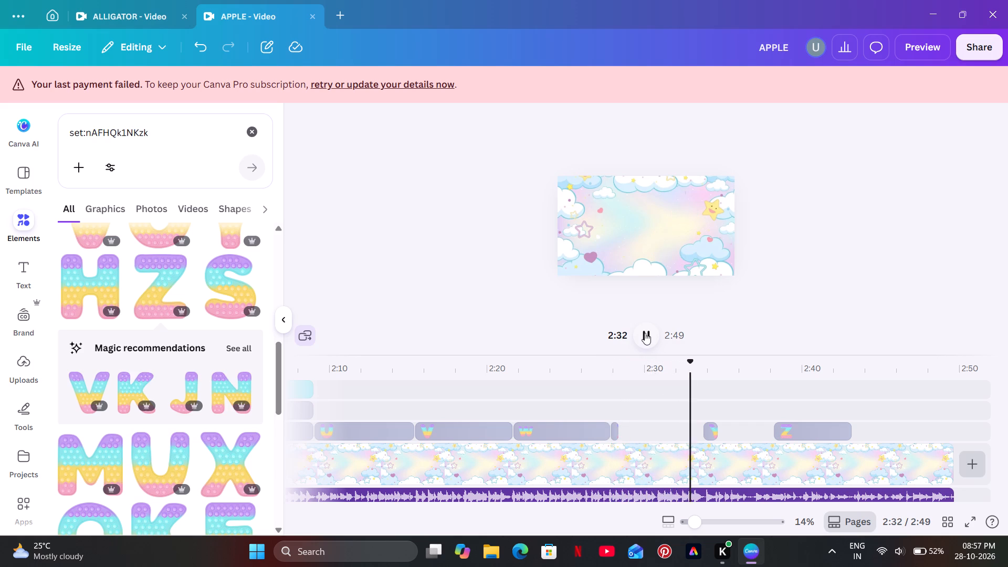
left_click(645, 333)
left_click(645, 333)
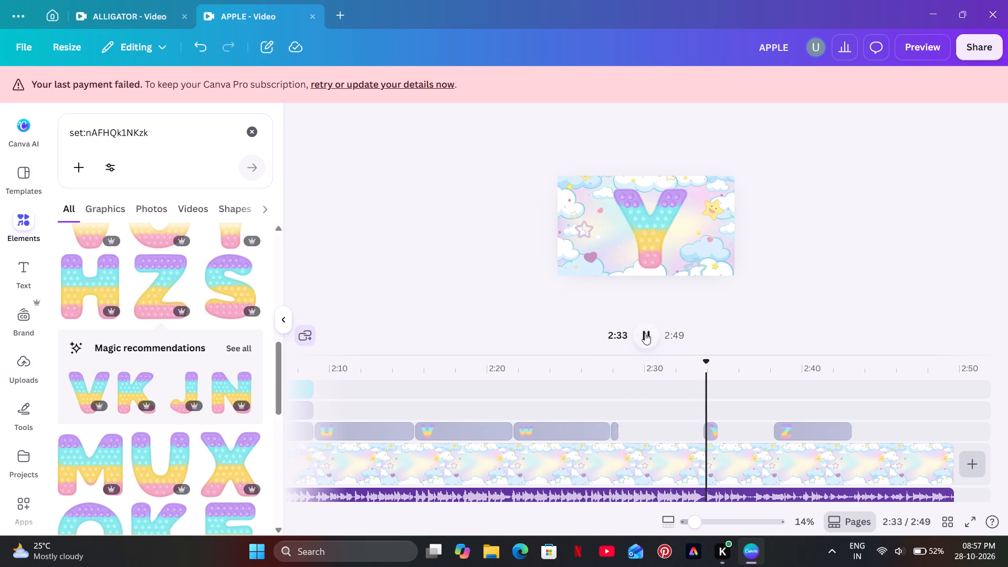
left_click(645, 333)
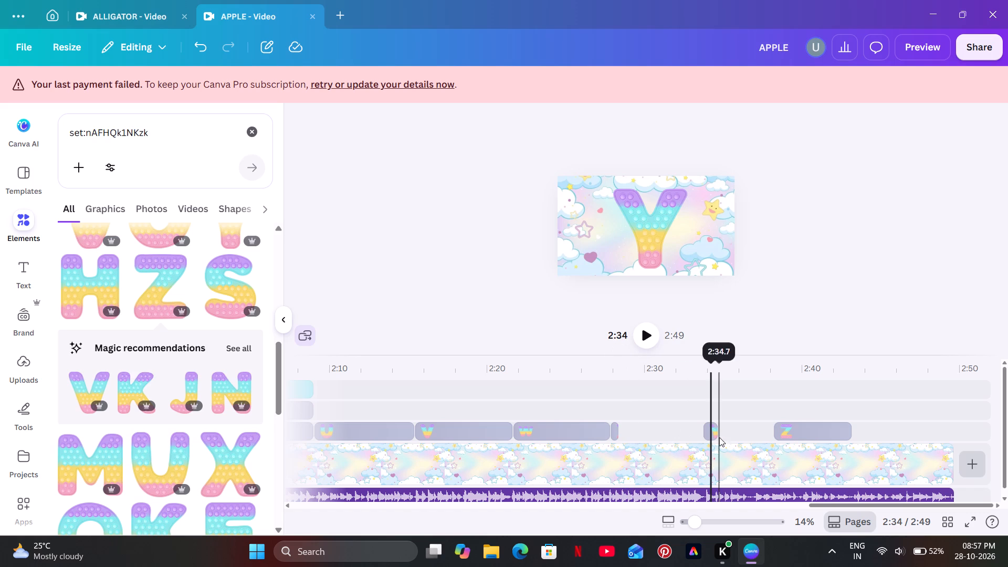
left_click_drag(714, 433, 722, 432)
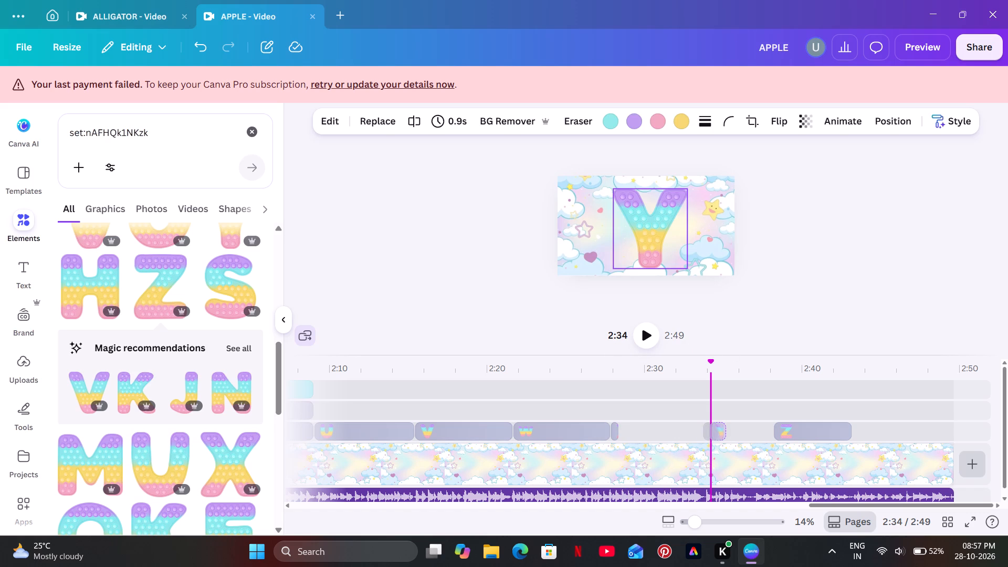
left_click_drag(722, 432, 727, 432)
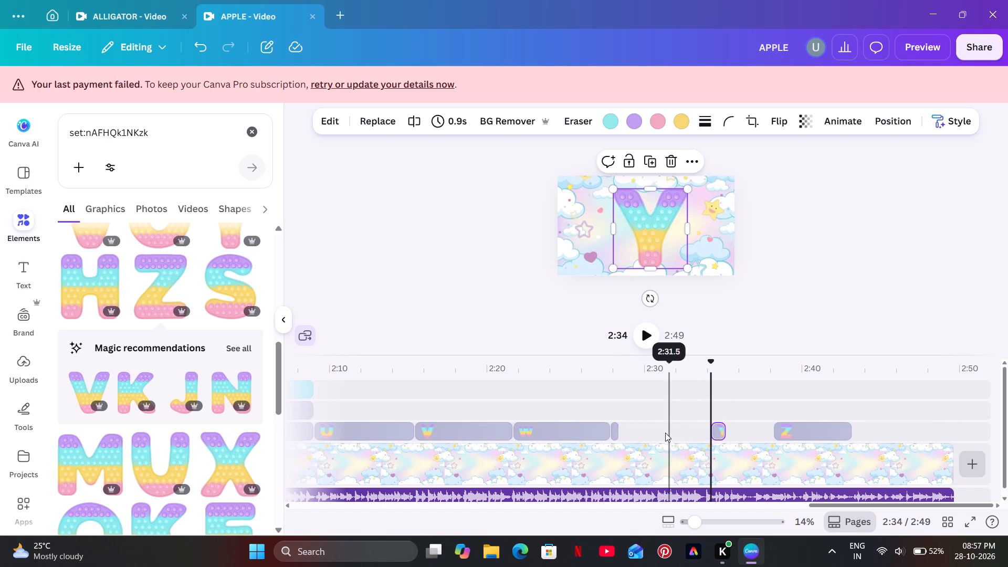
left_click(617, 429)
left_click_drag(617, 429, 669, 428)
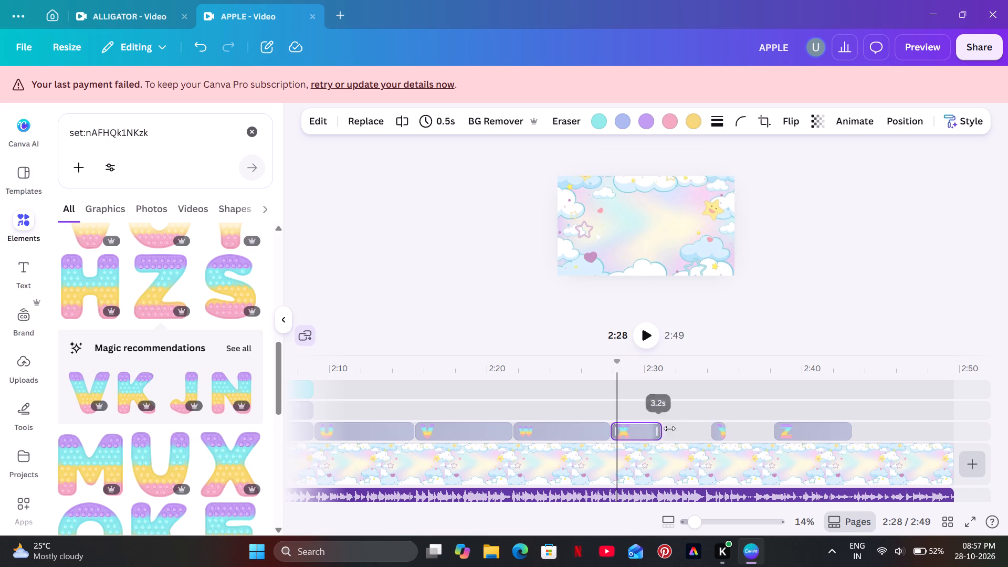
left_click_drag(669, 428, 707, 429)
left_click(689, 402)
Play on from about 2:32, move the Z clip to start at about 2:40, and play the change into it.
left_click(639, 318)
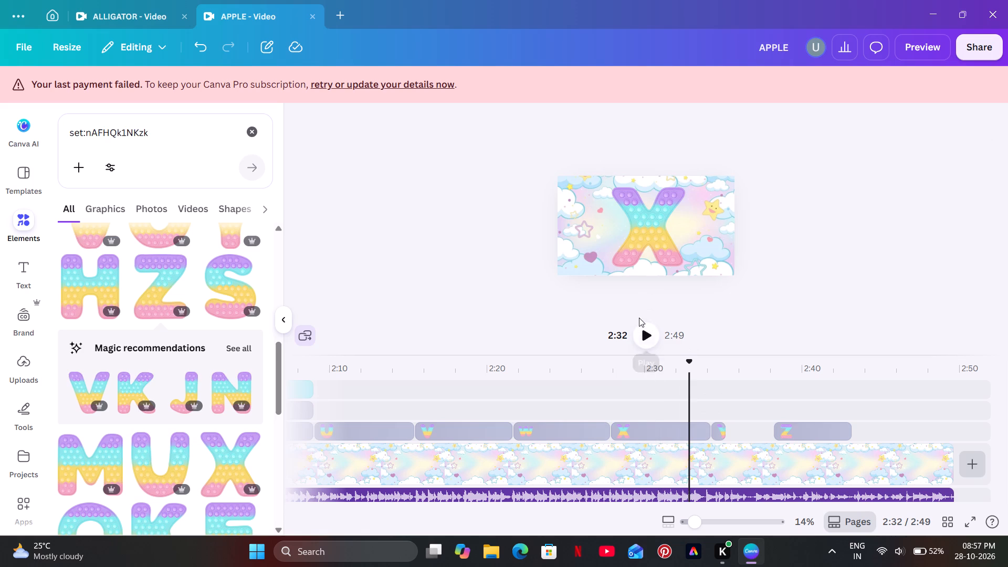
left_click(648, 332)
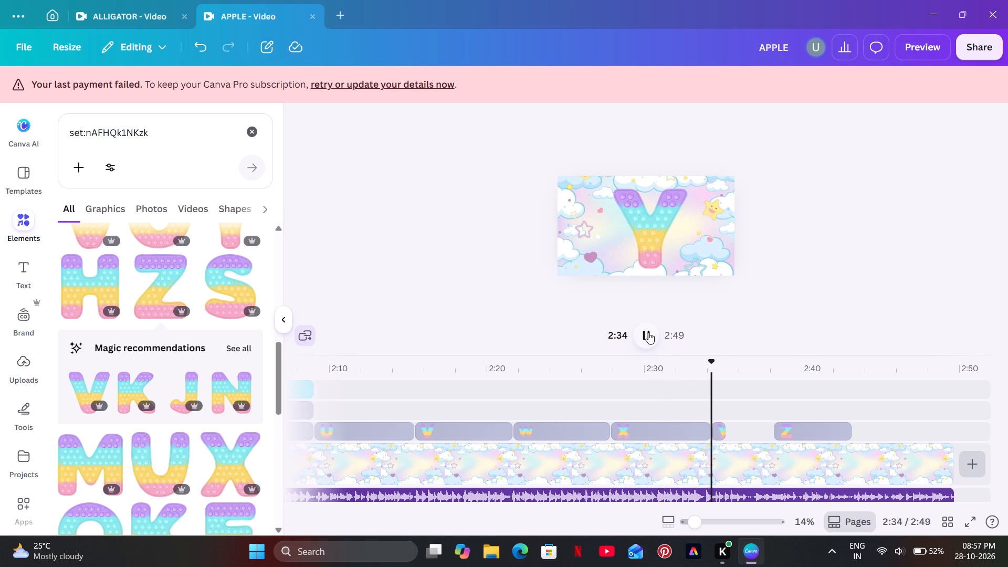
left_click_drag(815, 435, 818, 435)
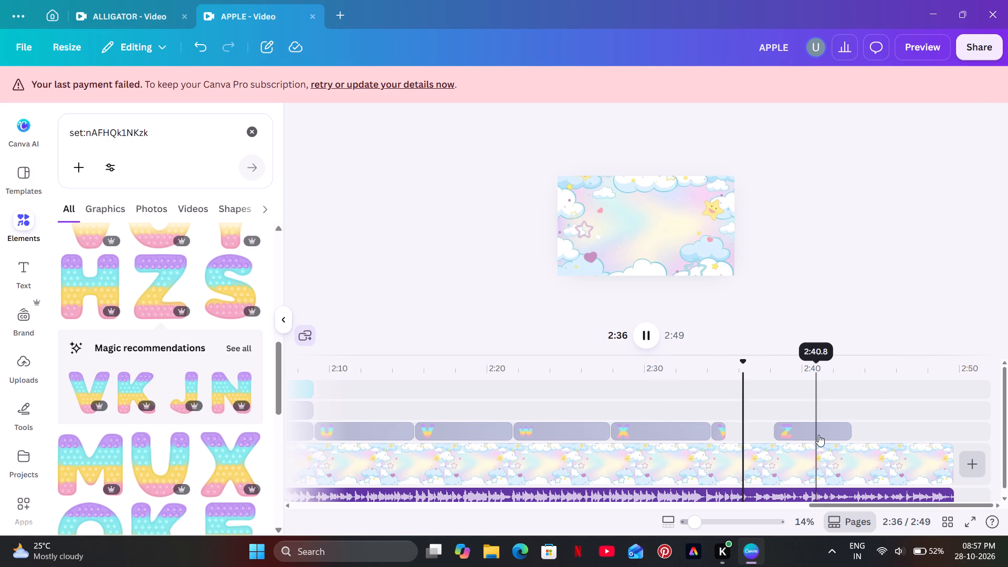
left_click_drag(818, 435, 833, 434)
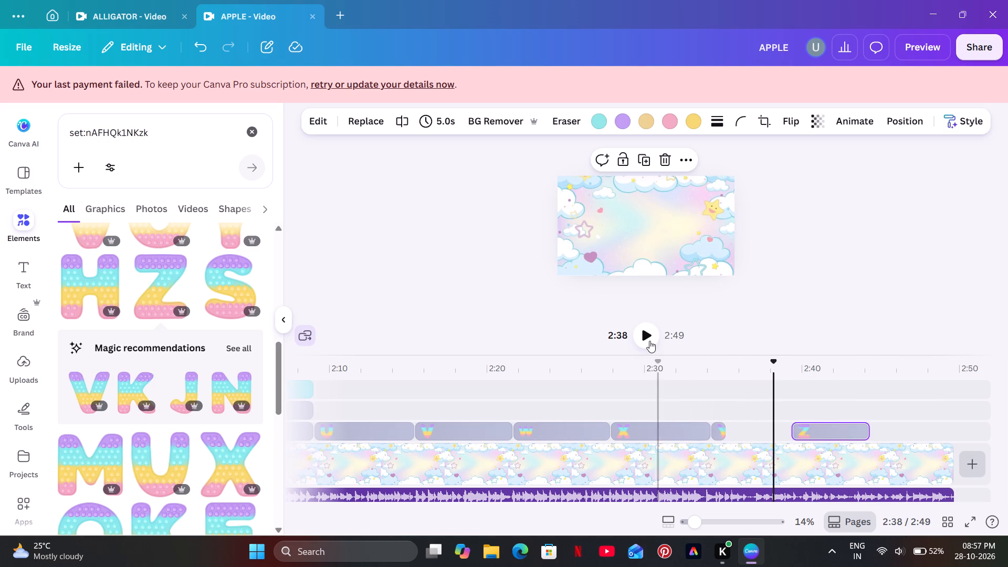
left_click(739, 403)
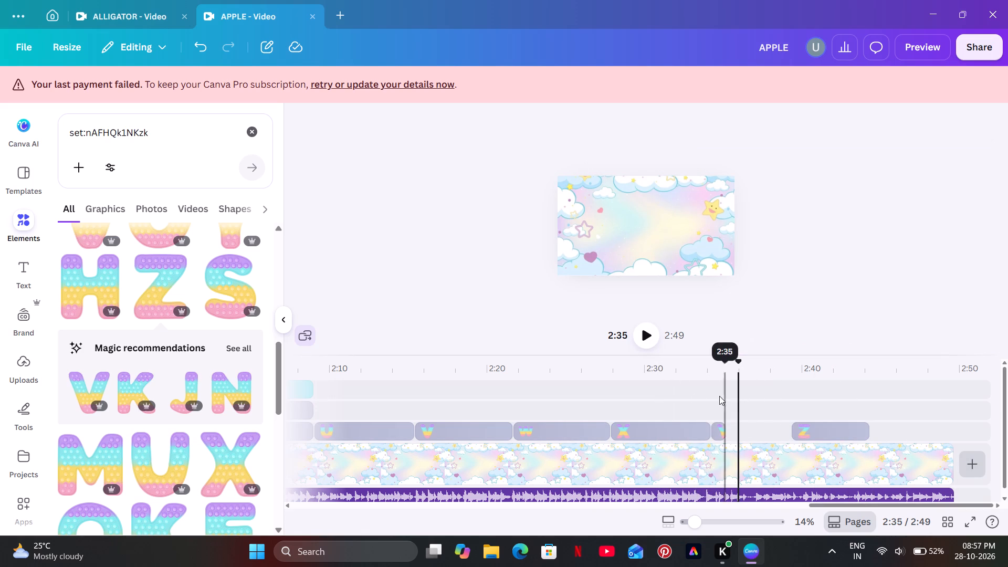
left_click(708, 394)
left_click(640, 340)
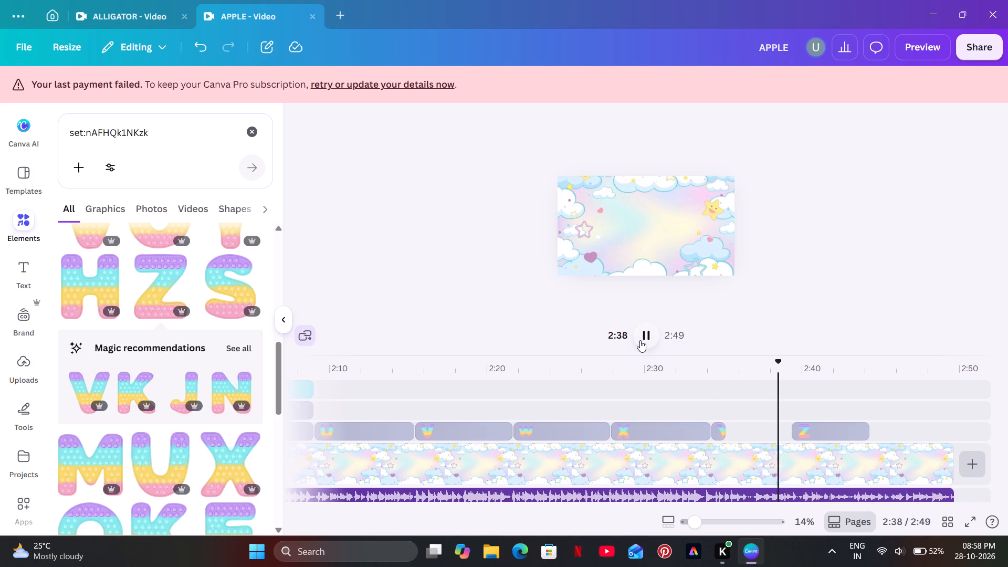
left_click(640, 340)
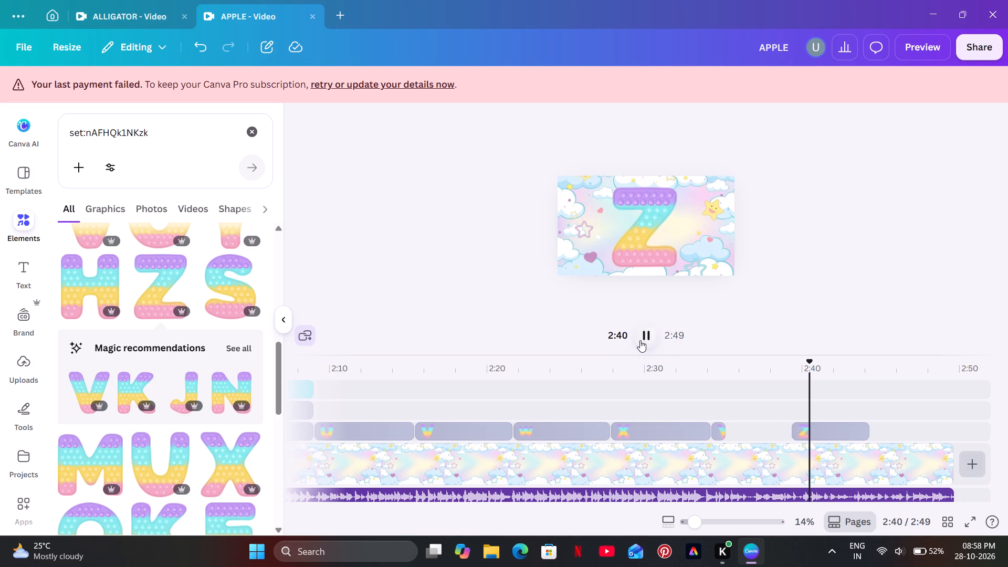
left_click_drag(814, 427, 819, 427)
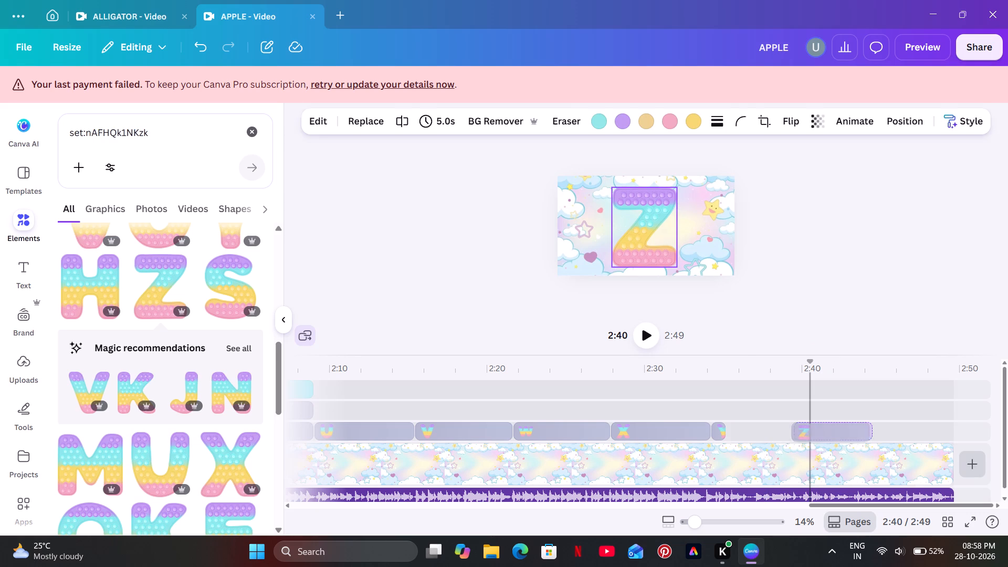
left_click_drag(819, 427, 835, 424)
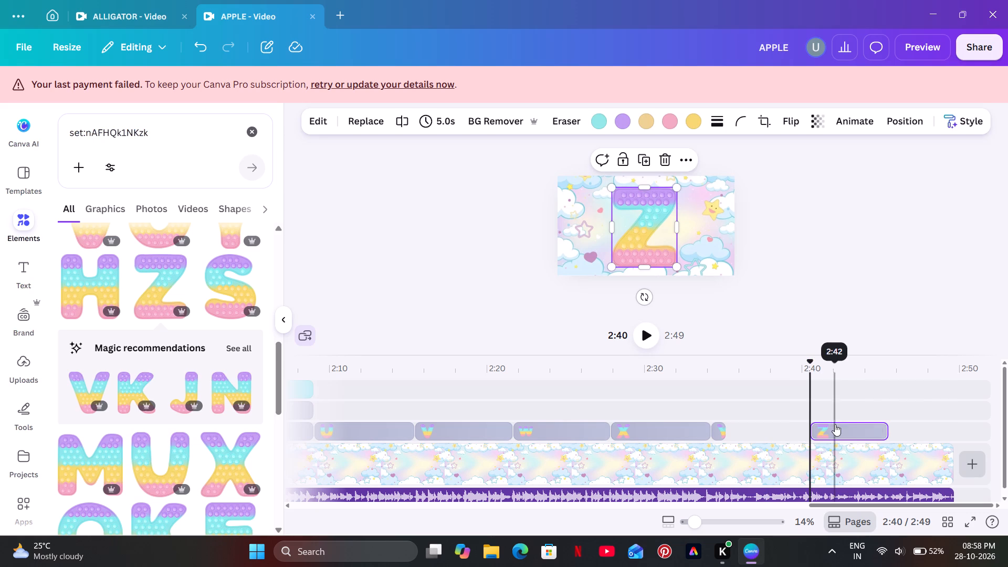
left_click(799, 405)
left_click(648, 337)
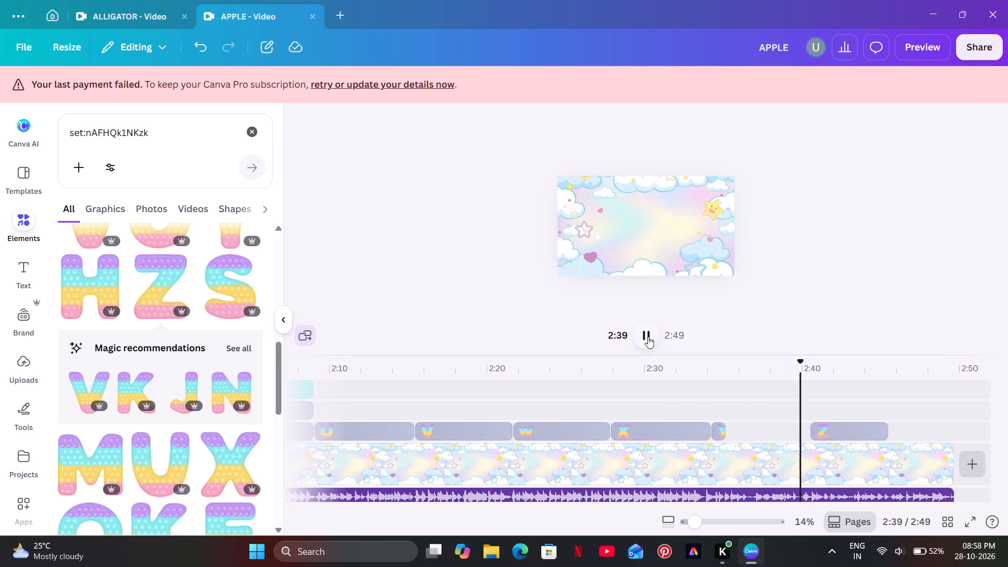
left_click(648, 337)
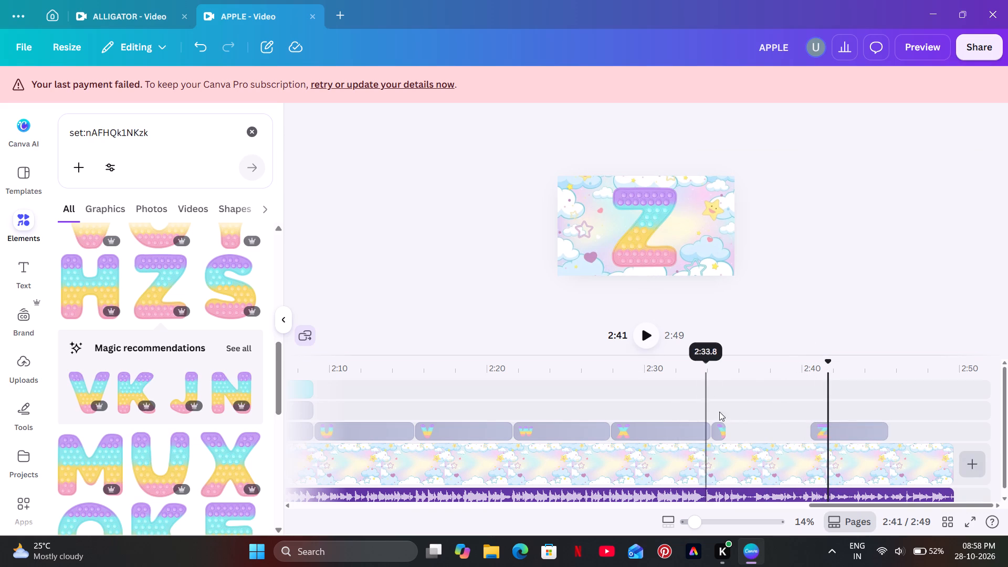
Extend the Y clip to 6.2 s to meet the Z clip, and extend the Z clip to 9.1 s, reaching the video's end.
left_click(727, 431)
left_click(721, 431)
left_click_drag(724, 431, 810, 435)
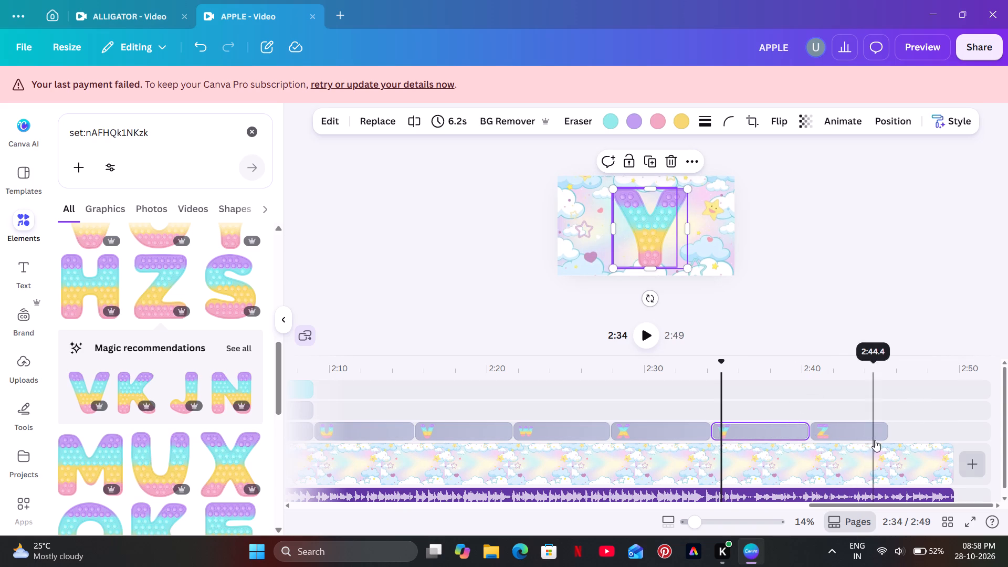
left_click_drag(880, 435, 943, 432)
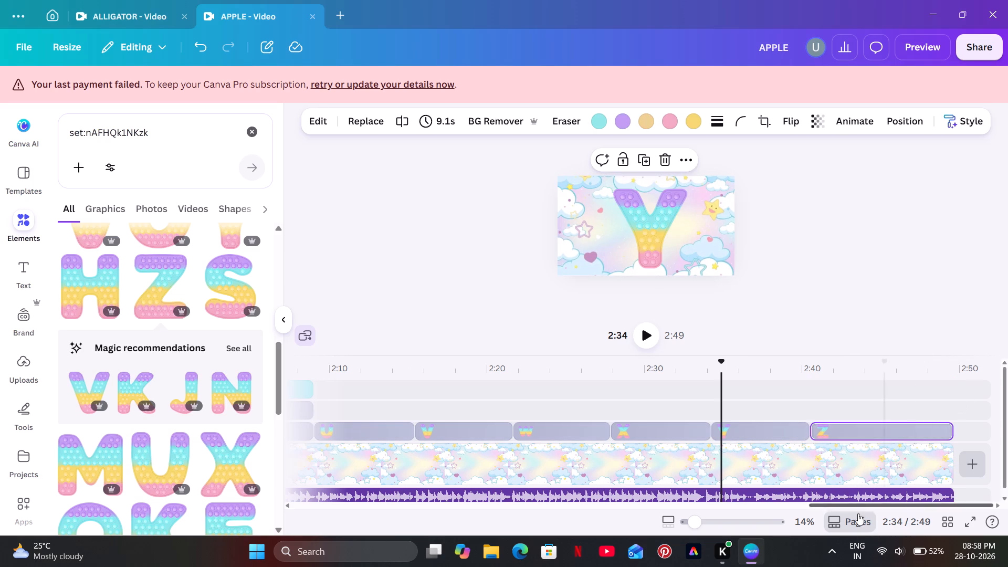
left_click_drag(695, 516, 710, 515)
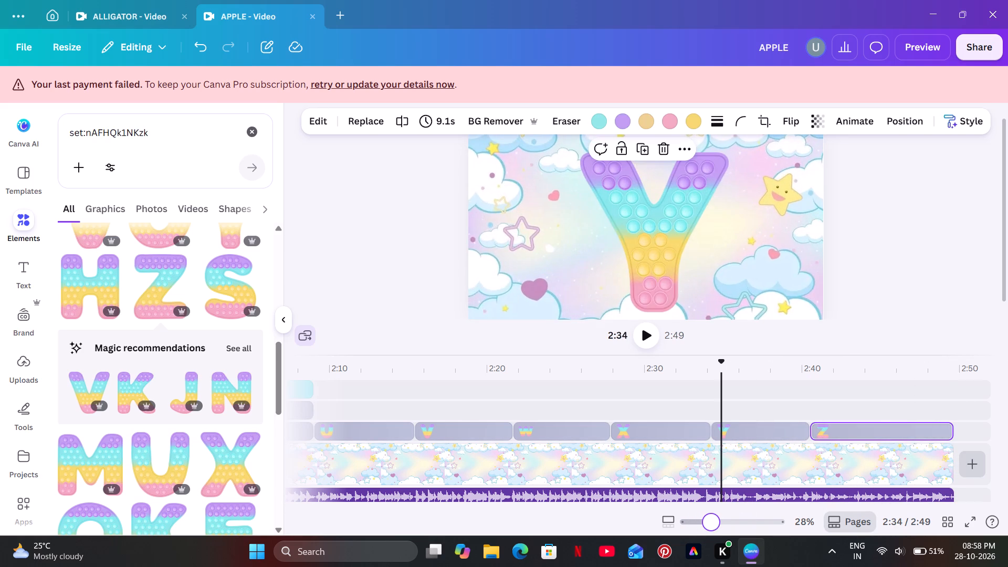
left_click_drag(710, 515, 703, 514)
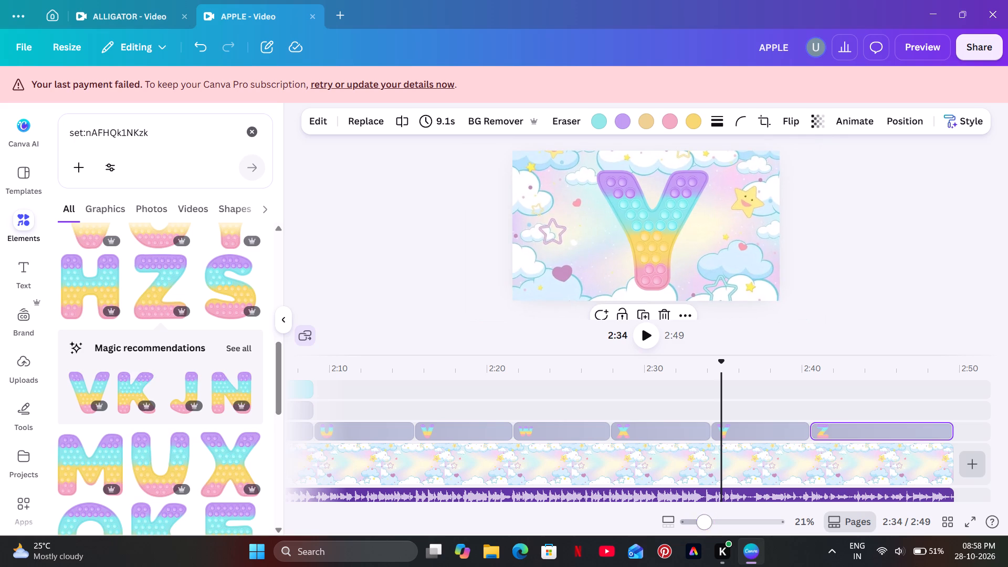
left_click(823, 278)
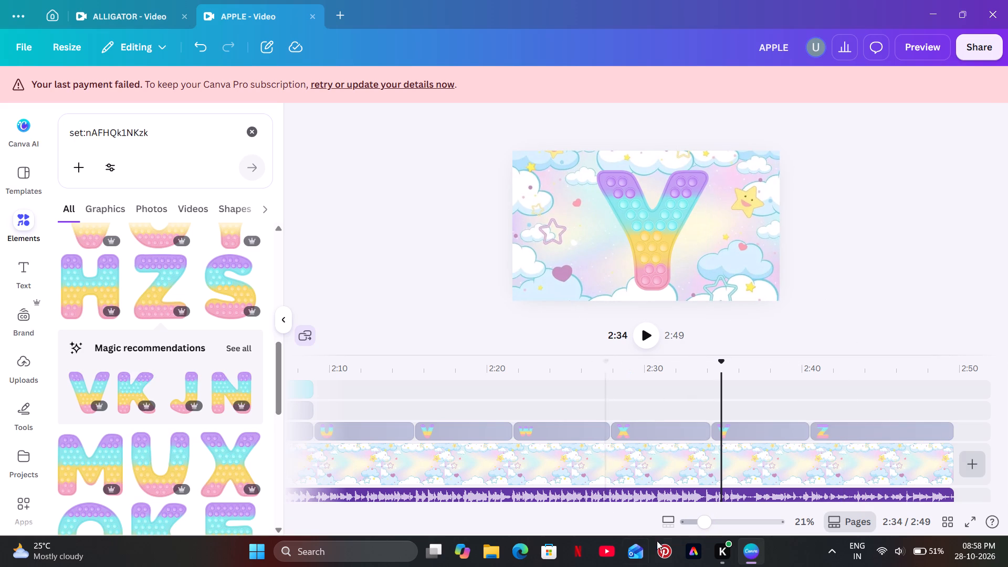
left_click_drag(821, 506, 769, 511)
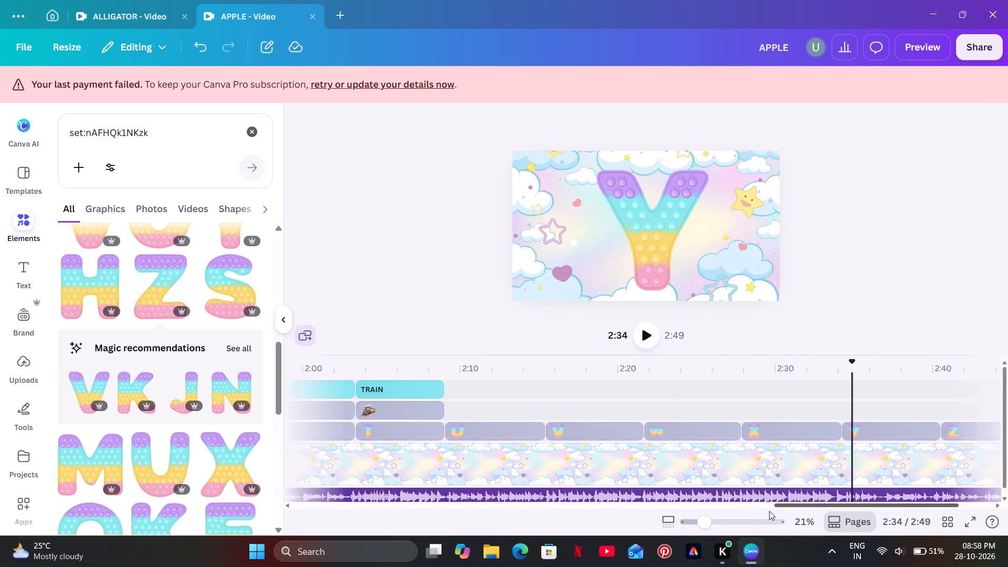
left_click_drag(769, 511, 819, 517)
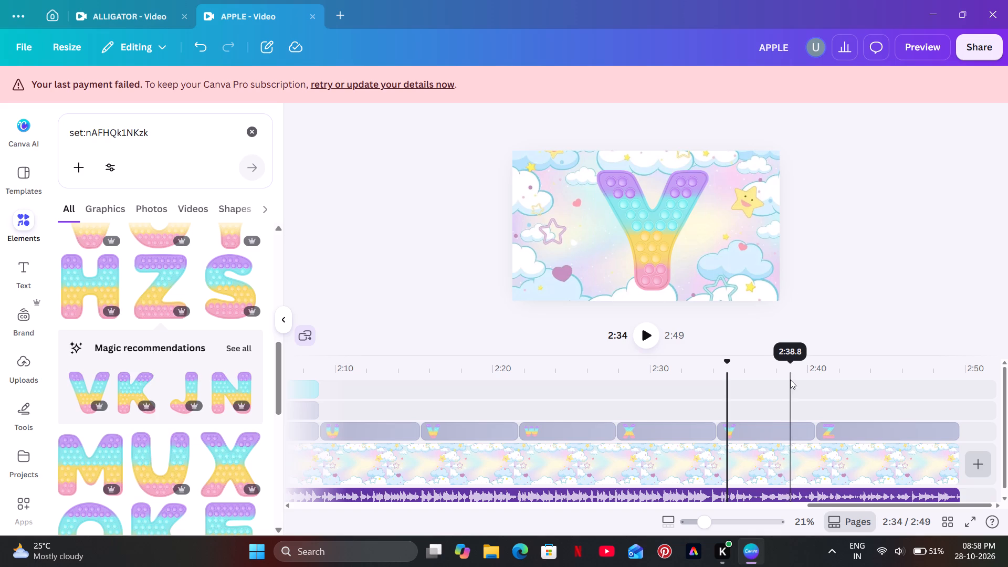
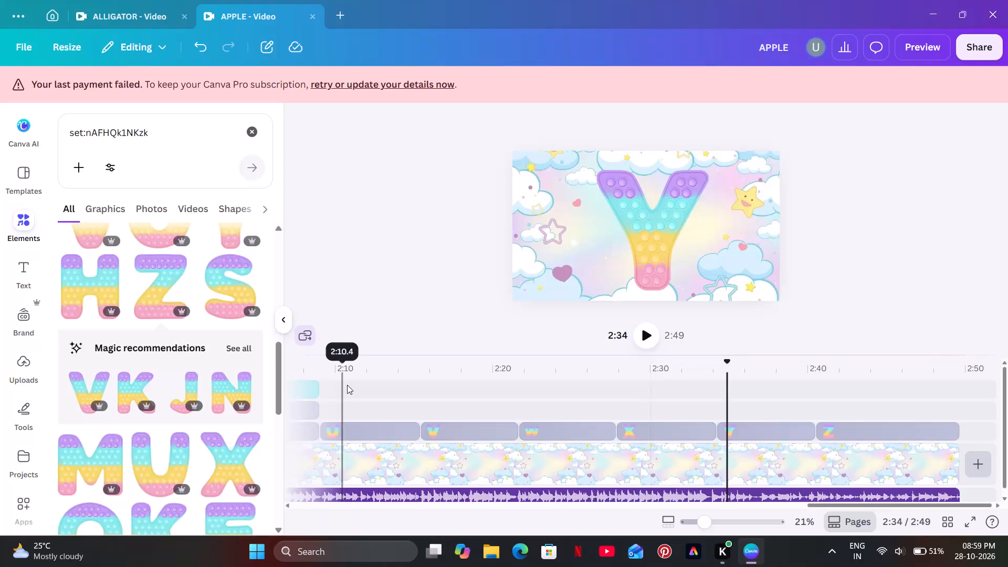
Play from the TRAIN scene into the U scene, shrink the letter U and place it on the scene's left side.
left_click(347, 385)
left_click(660, 232)
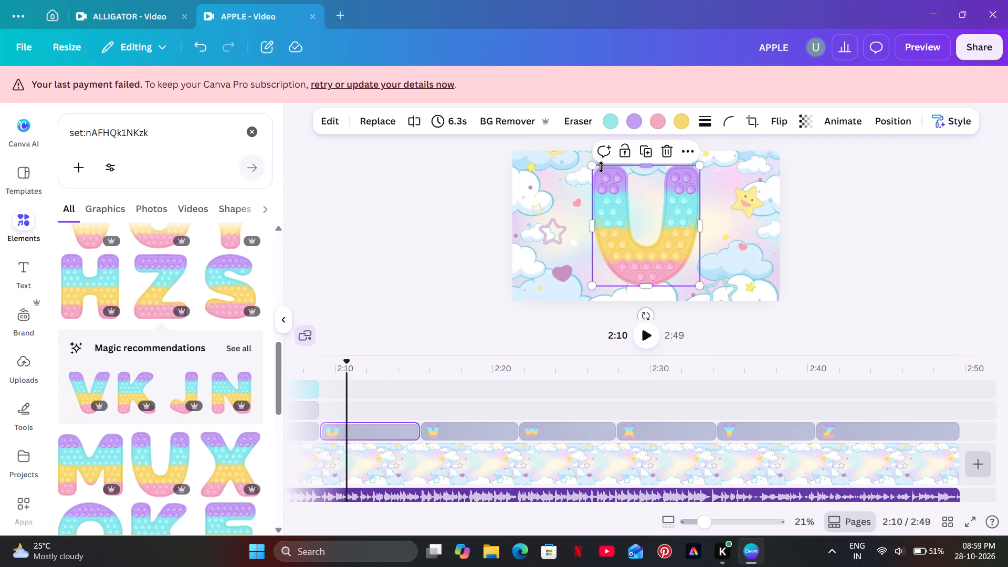
left_click(292, 368)
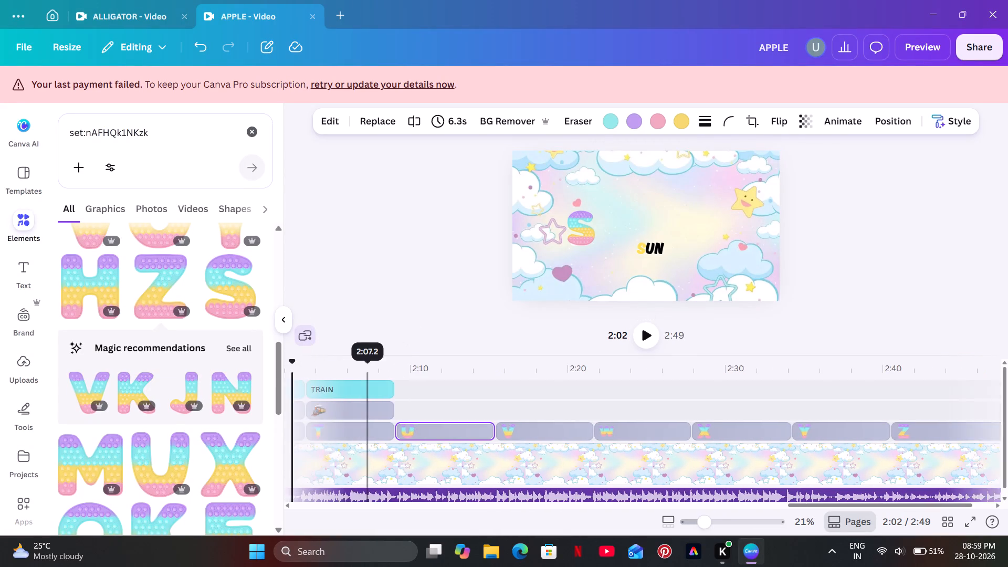
left_click(679, 375)
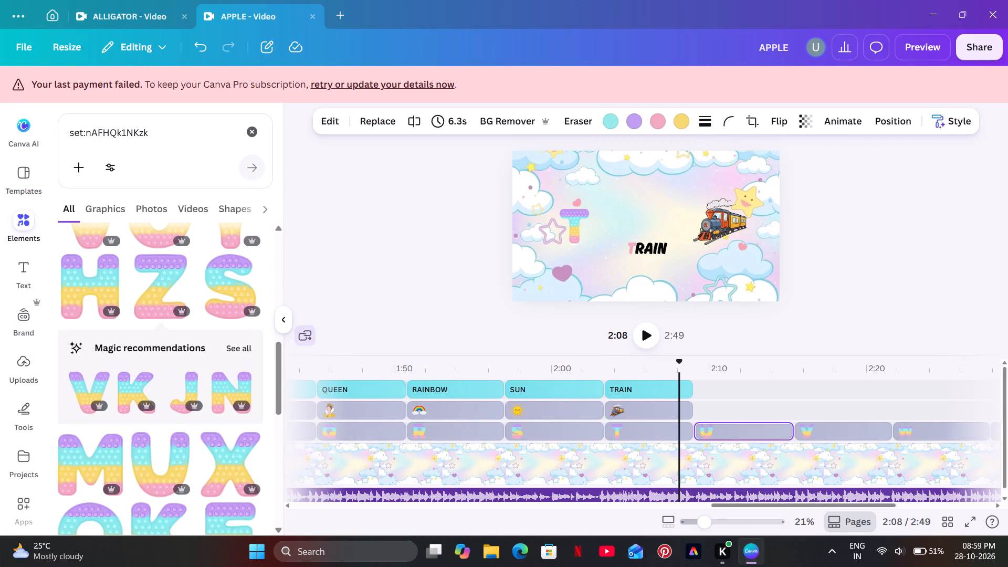
left_click(651, 340)
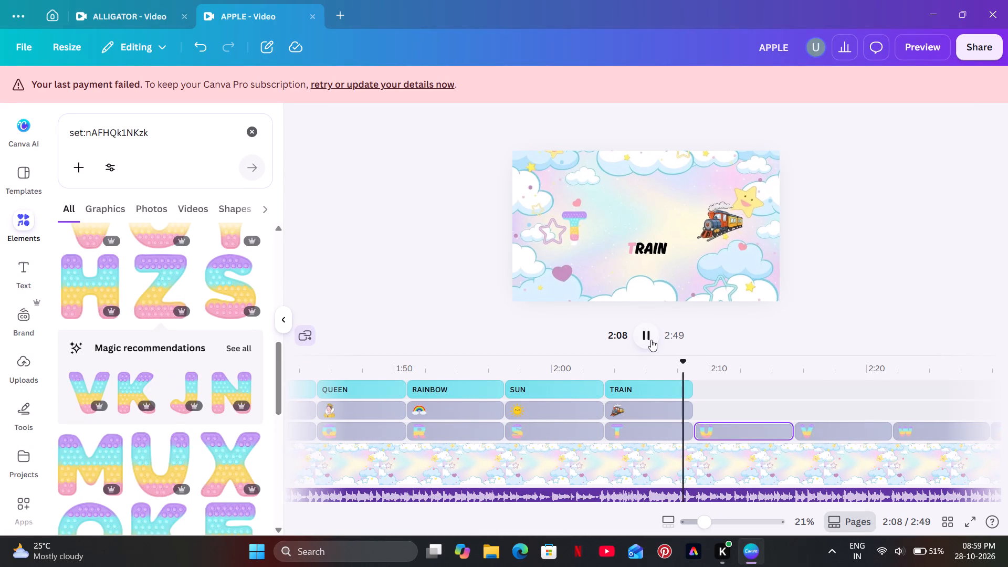
left_click(651, 340)
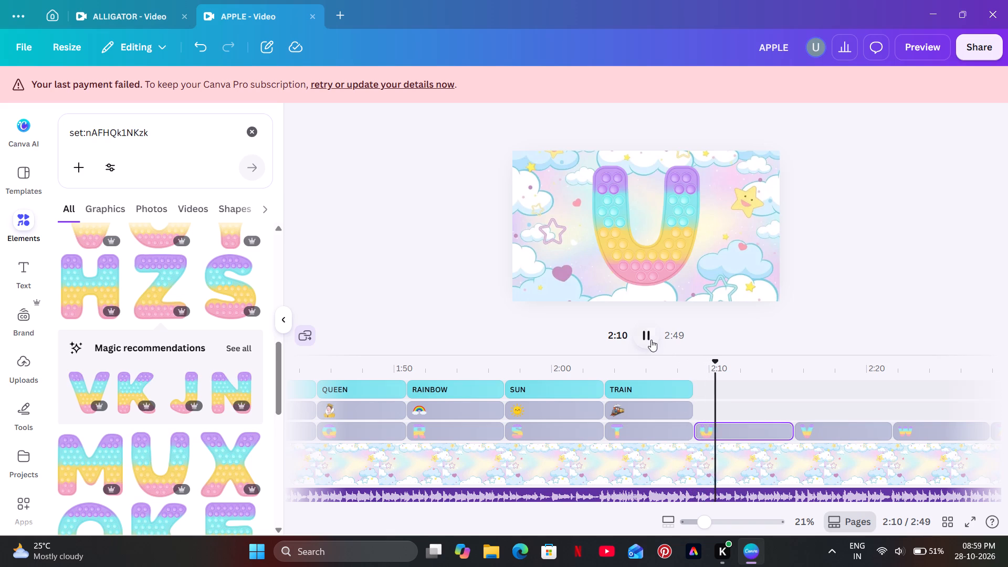
left_click(635, 238)
left_click_drag(590, 163, 596, 172)
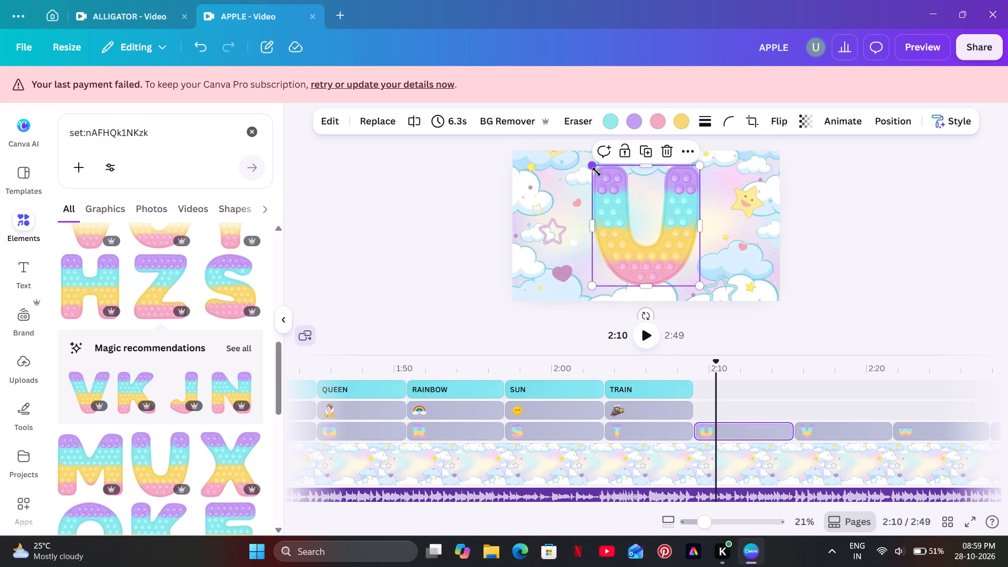
left_click_drag(596, 172, 667, 247)
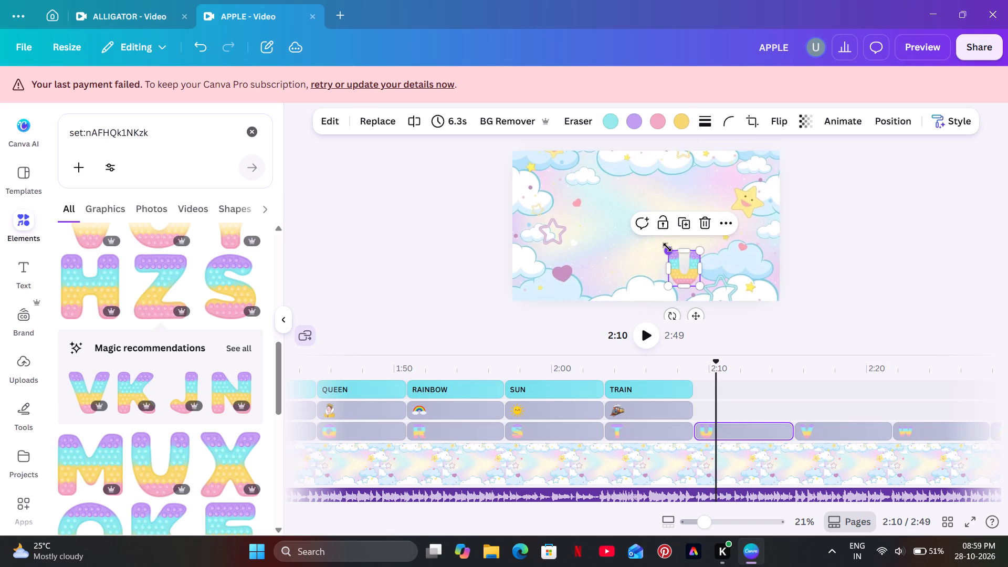
left_click_drag(689, 270, 584, 228)
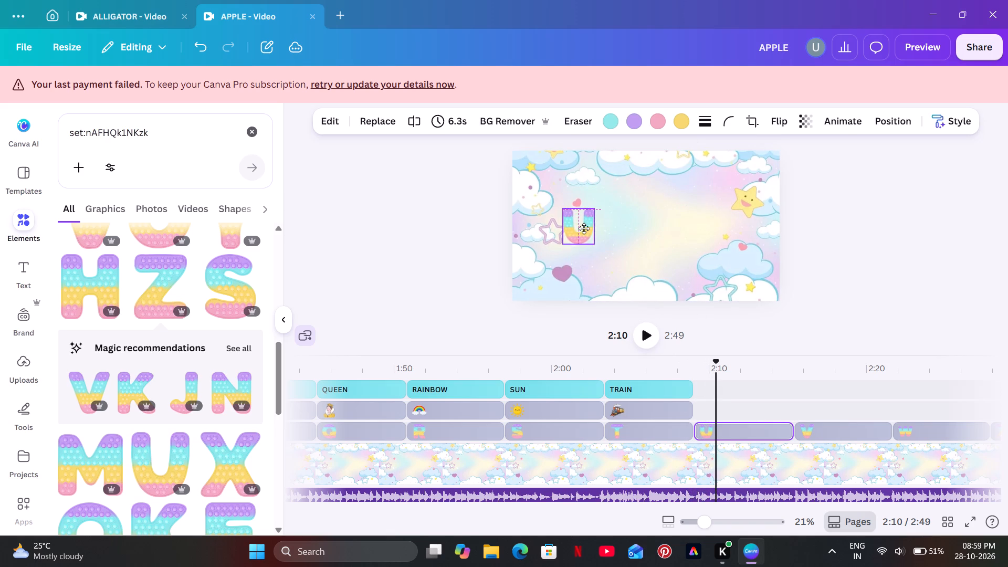
left_click_drag(584, 228, 583, 228)
left_click(632, 232)
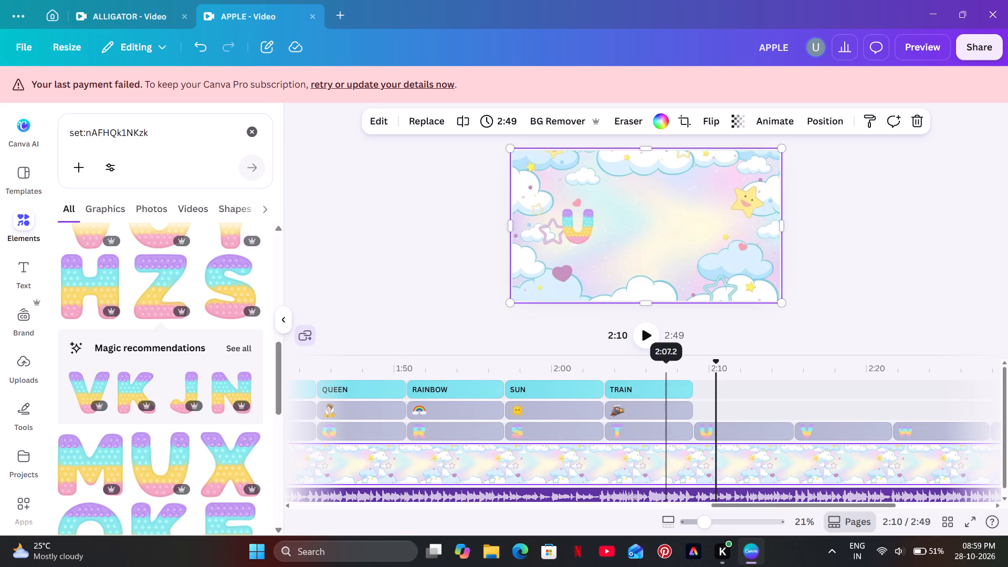
Compare the U with the T in the TRAIN scene, and resize the U slightly smaller to match.
left_click(658, 374)
left_click(585, 371)
left_click(639, 376)
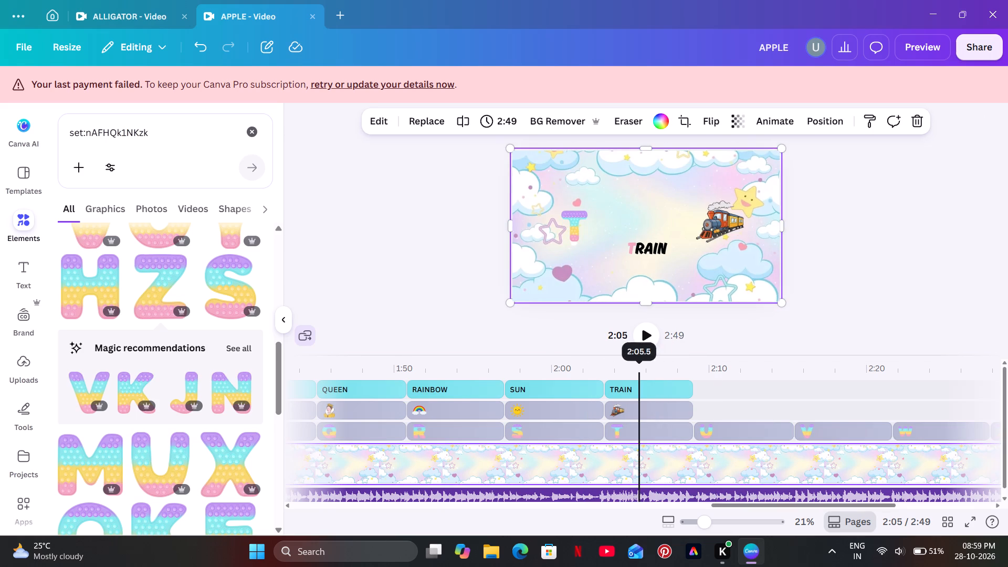
left_click(695, 377)
left_click(588, 231)
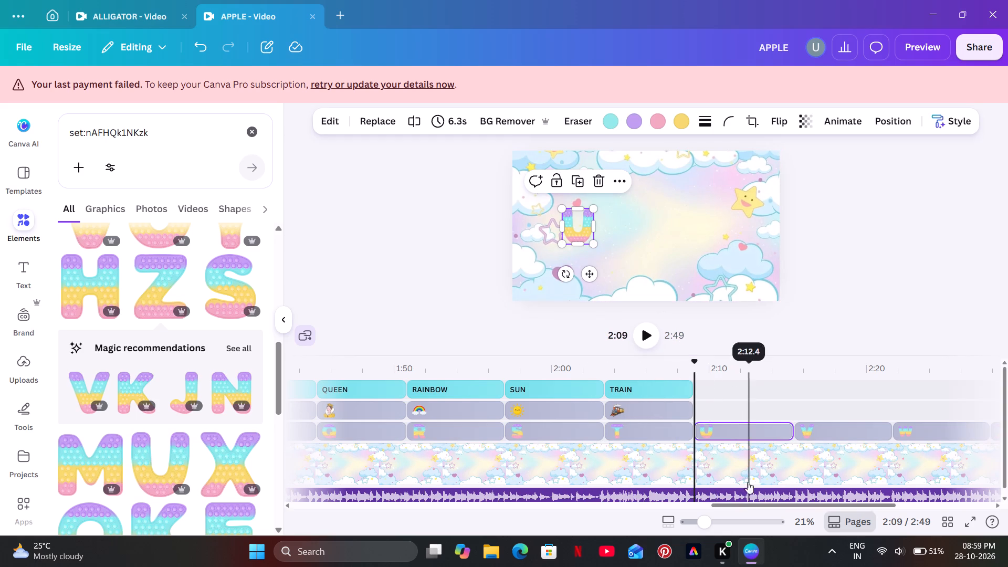
left_click(709, 526)
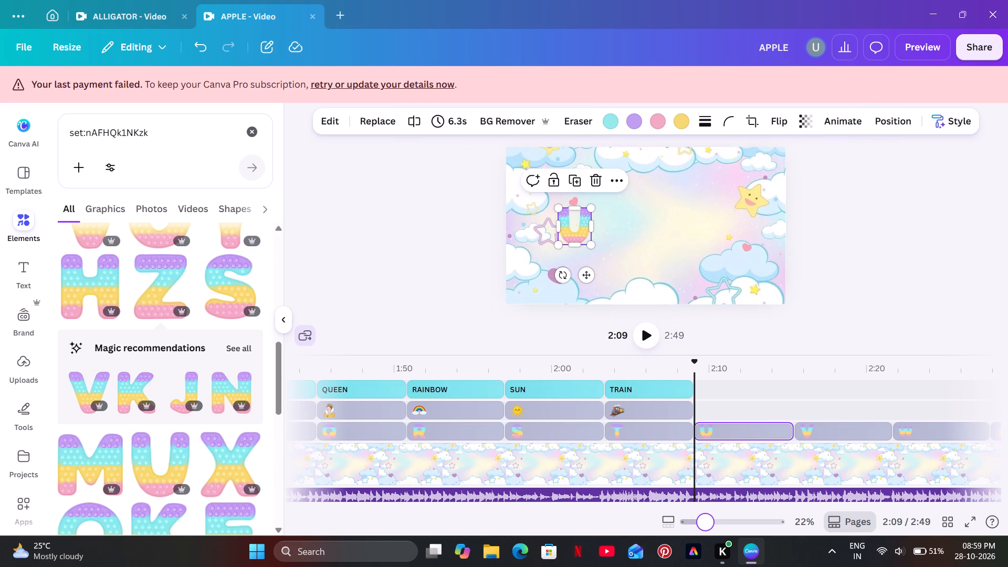
left_click(594, 242)
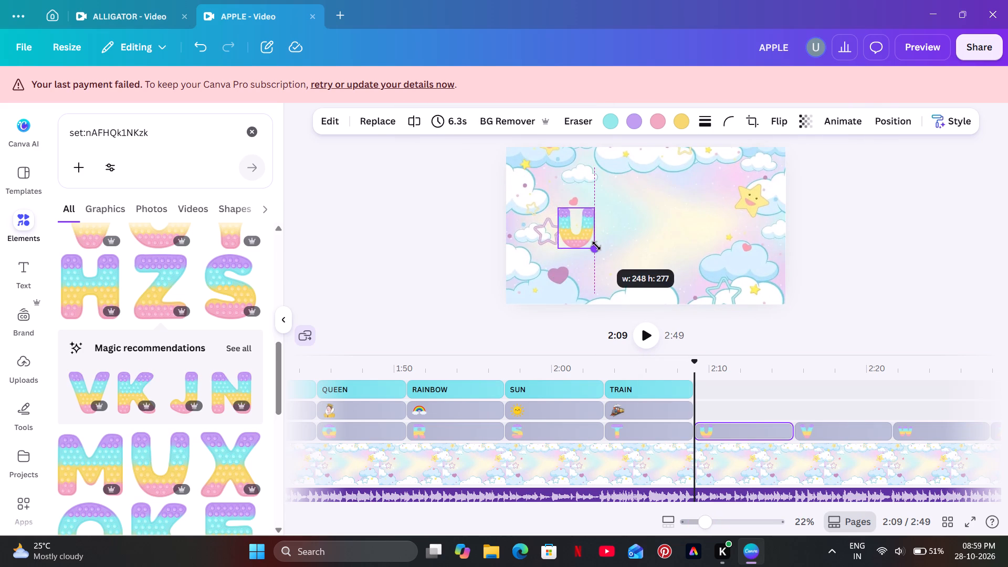
left_click_drag(597, 252, 591, 247)
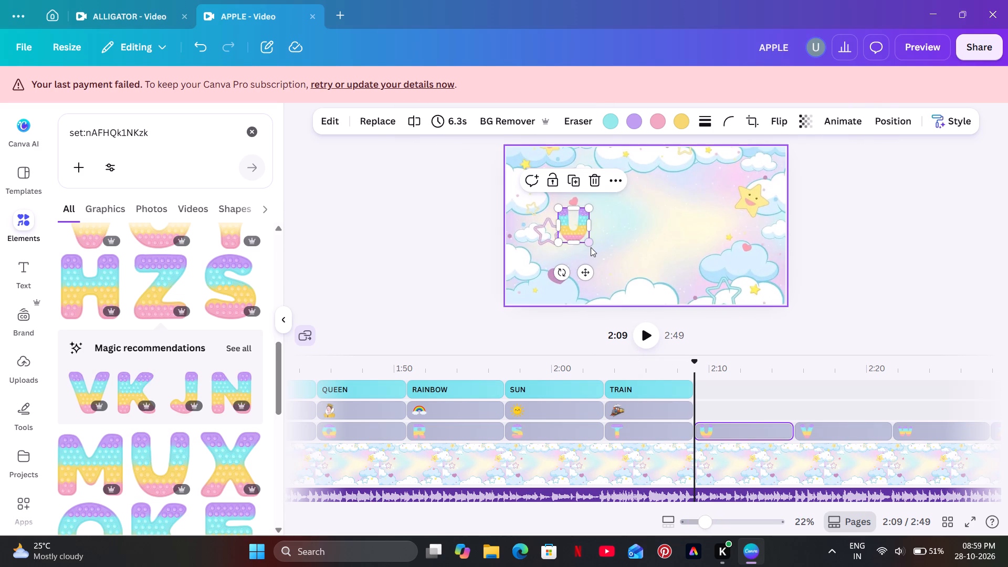
left_click(613, 237)
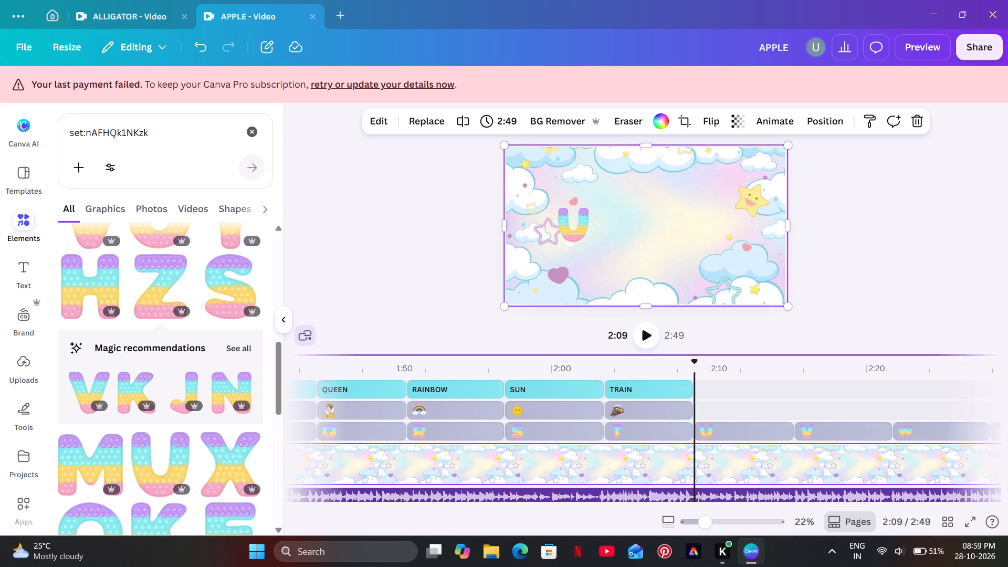
Search the elements for umbrella and add the smiling multicoloured umbrella graphic at the start of the U scene, 2:09.
left_click(257, 133)
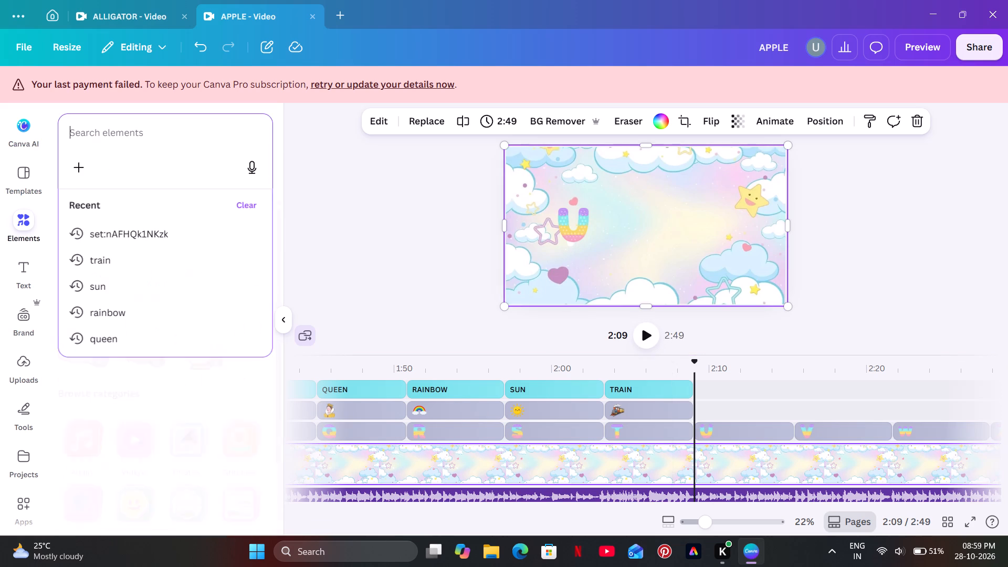
type("UM")
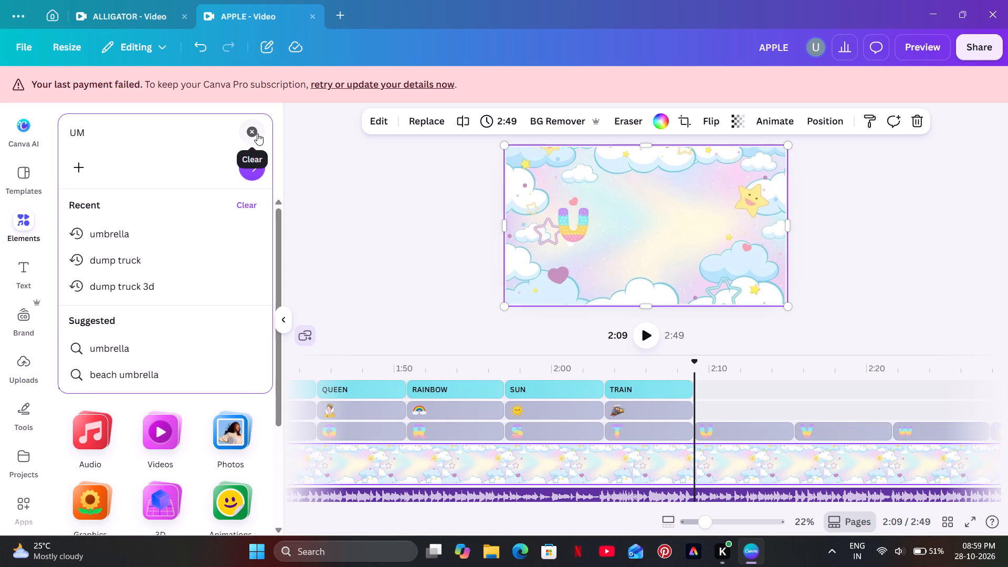
type("BRE")
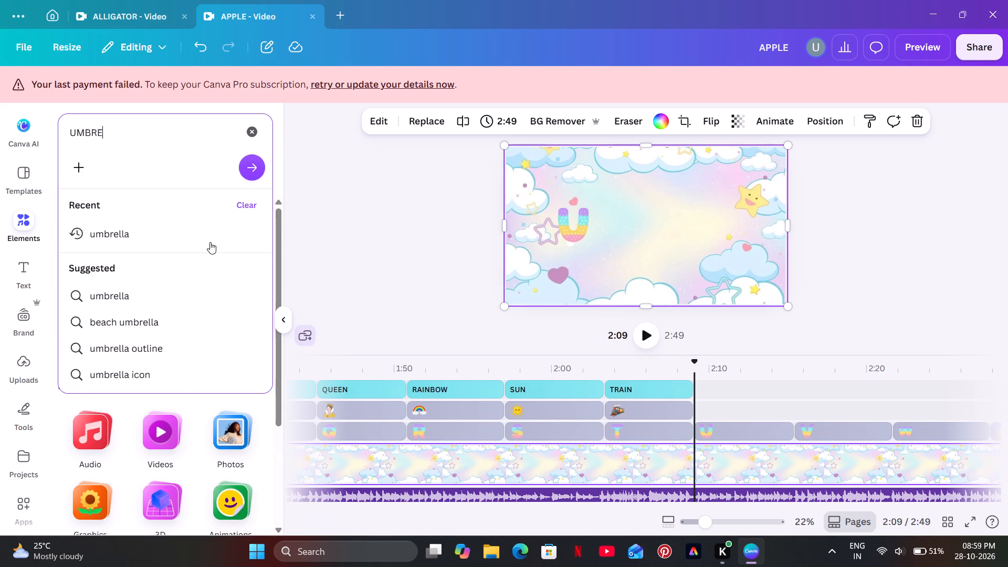
left_click(206, 251)
left_click(206, 241)
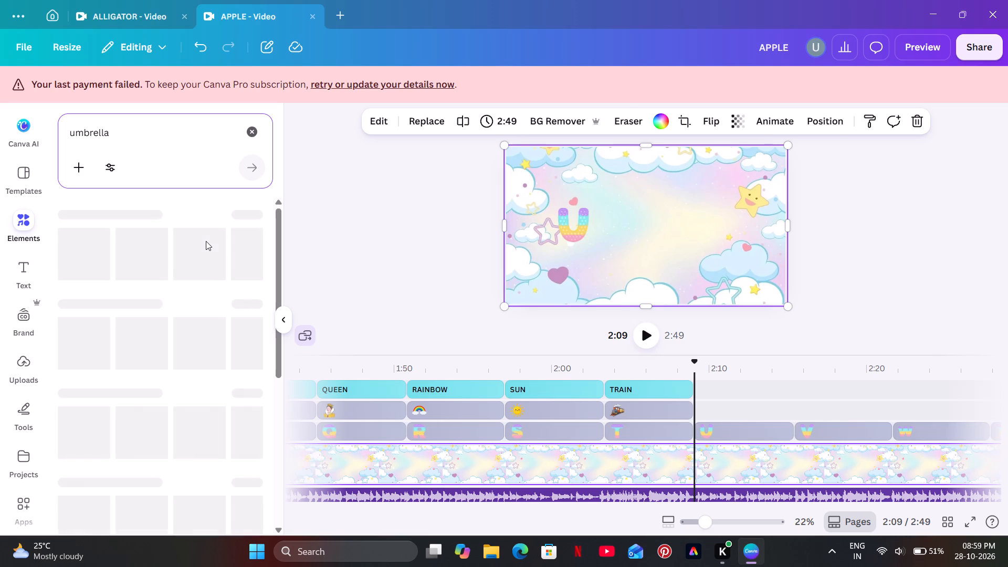
left_click(201, 268)
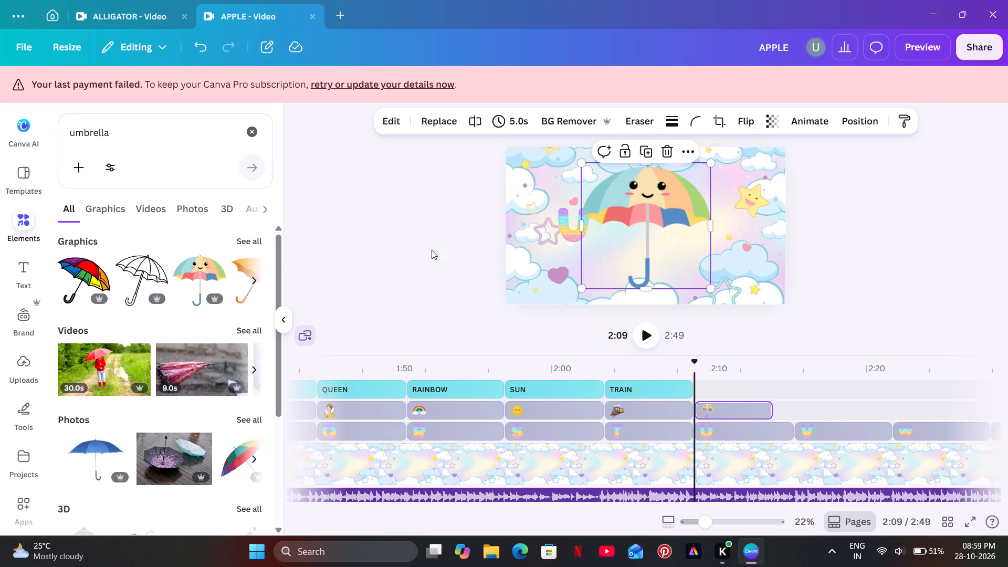
Shrink the umbrella to about the U's height and place it opposite the U, beside the yellow star.
left_click_drag(710, 288, 621, 209)
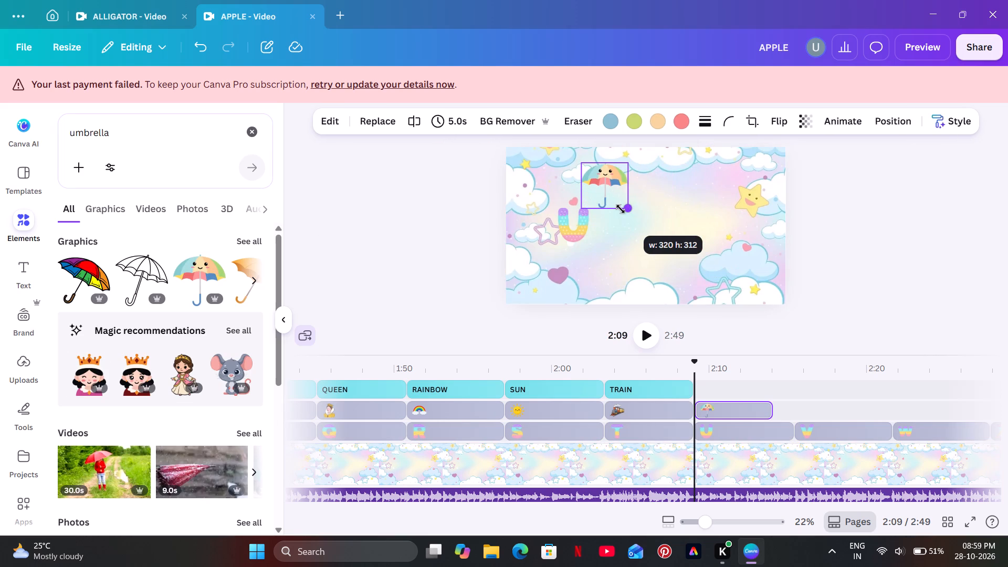
left_click_drag(621, 209, 624, 210)
left_click_drag(591, 171, 627, 192)
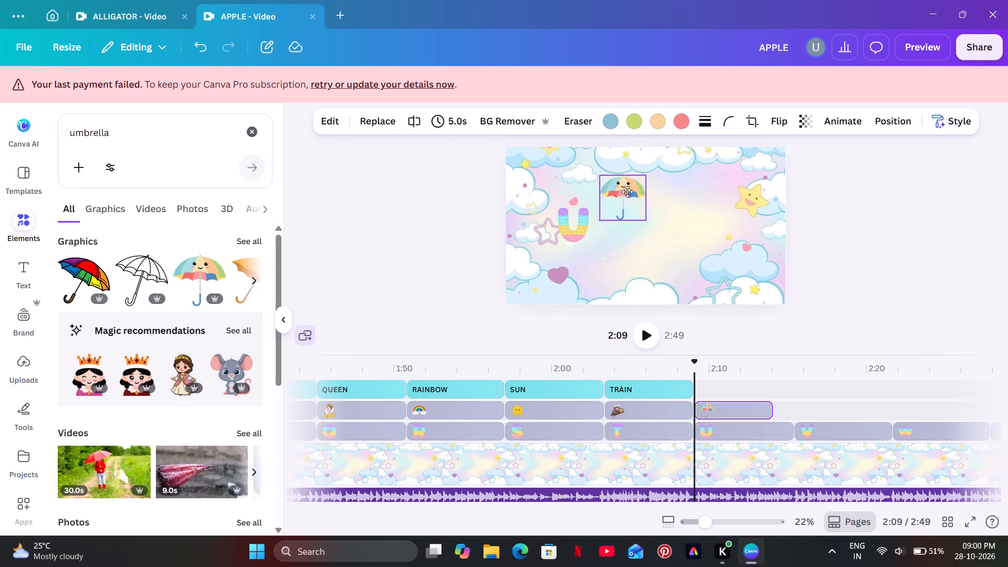
left_click_drag(627, 192, 712, 203)
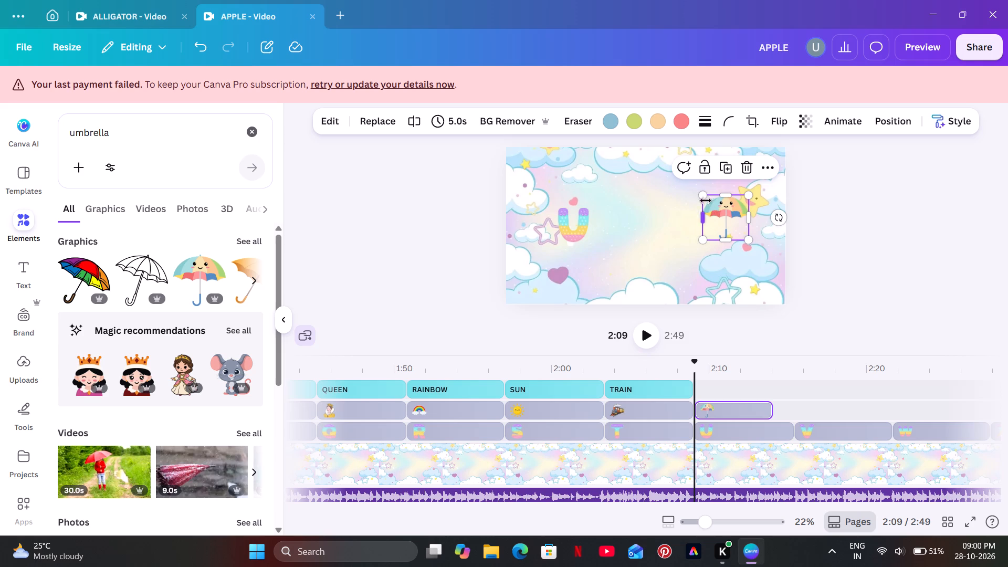
left_click_drag(699, 195, 706, 203)
left_click(726, 217)
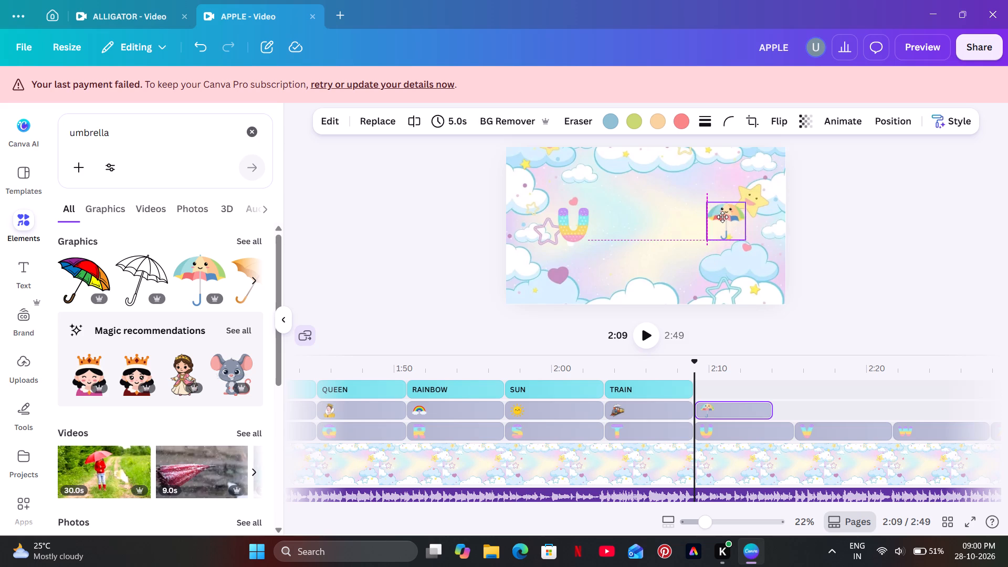
left_click(674, 227)
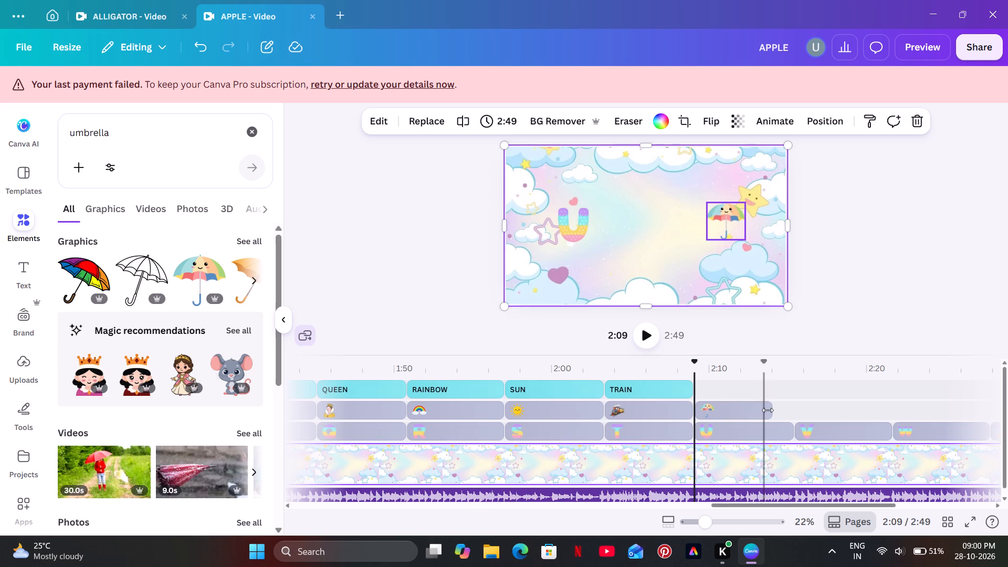
Extend the umbrella clip to end together with the U clip.
left_click_drag(768, 410, 786, 408)
Play from the U scene to 2:17, shrink the letter V and place it on the scene's left side like the U.
left_click(779, 382)
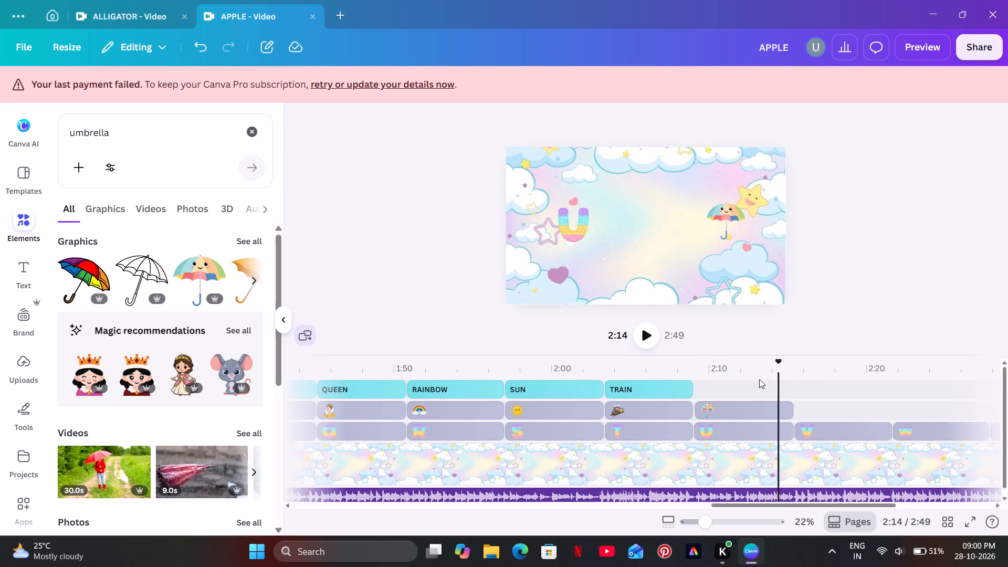
left_click(655, 339)
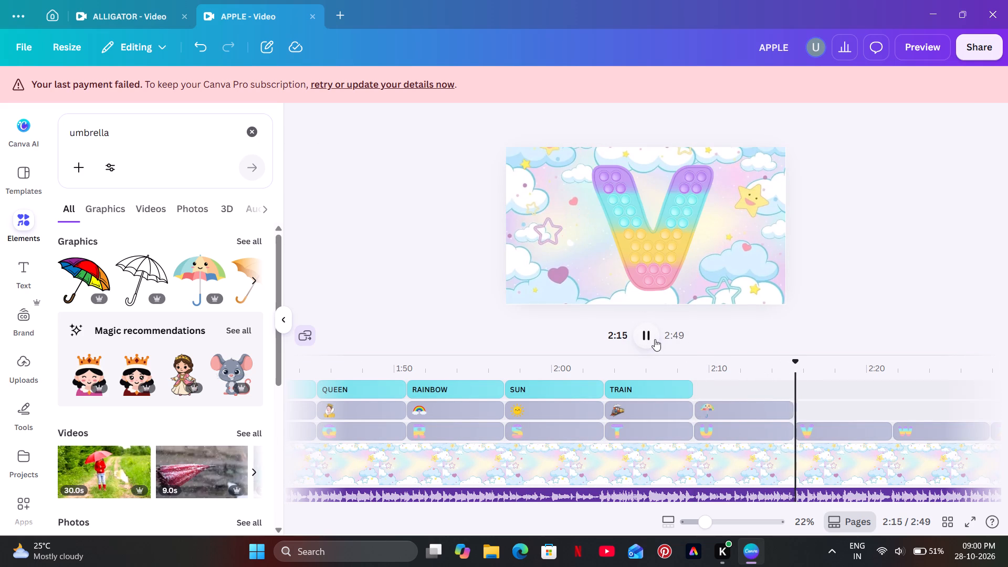
left_click(782, 380)
left_click(656, 336)
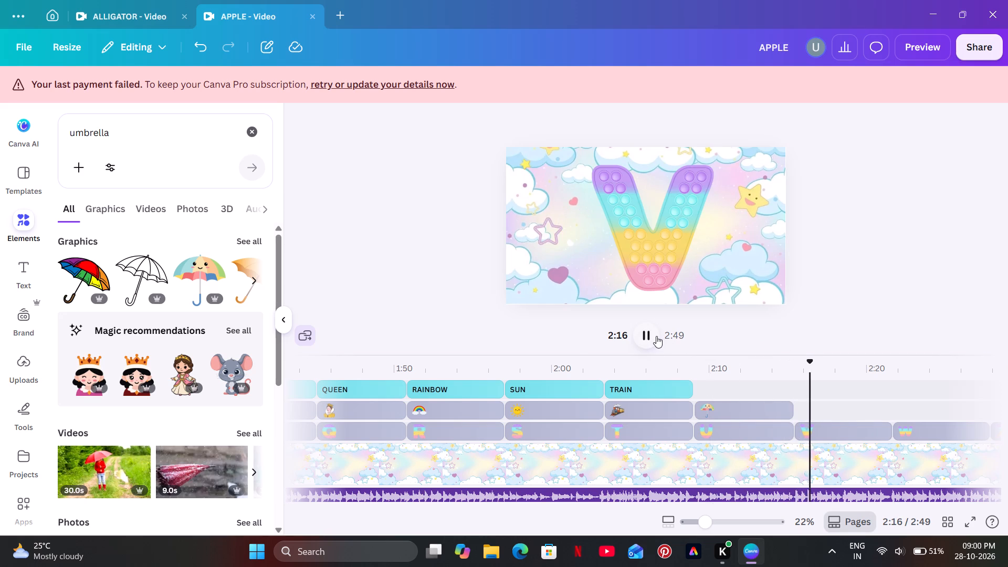
left_click(656, 336)
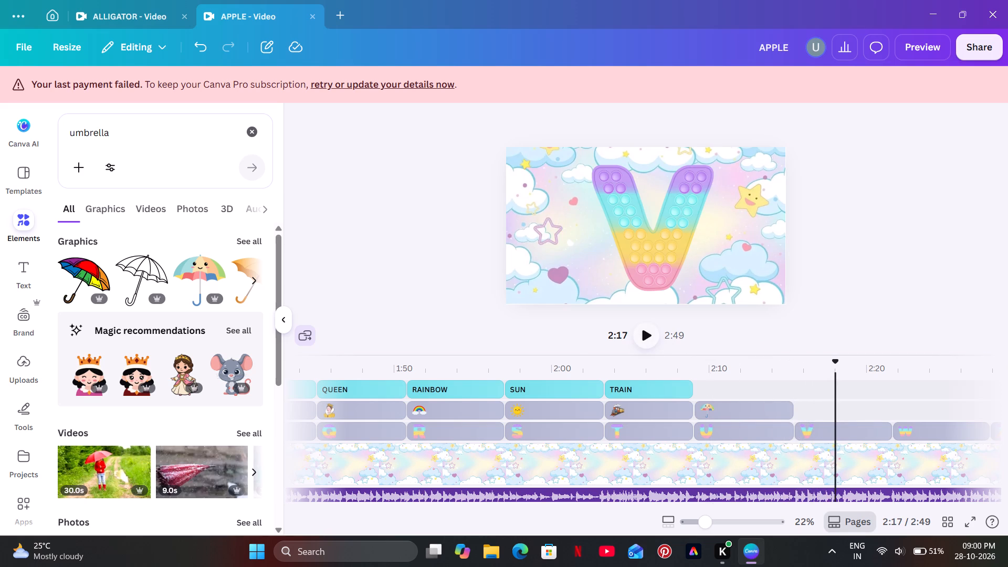
left_click(665, 213)
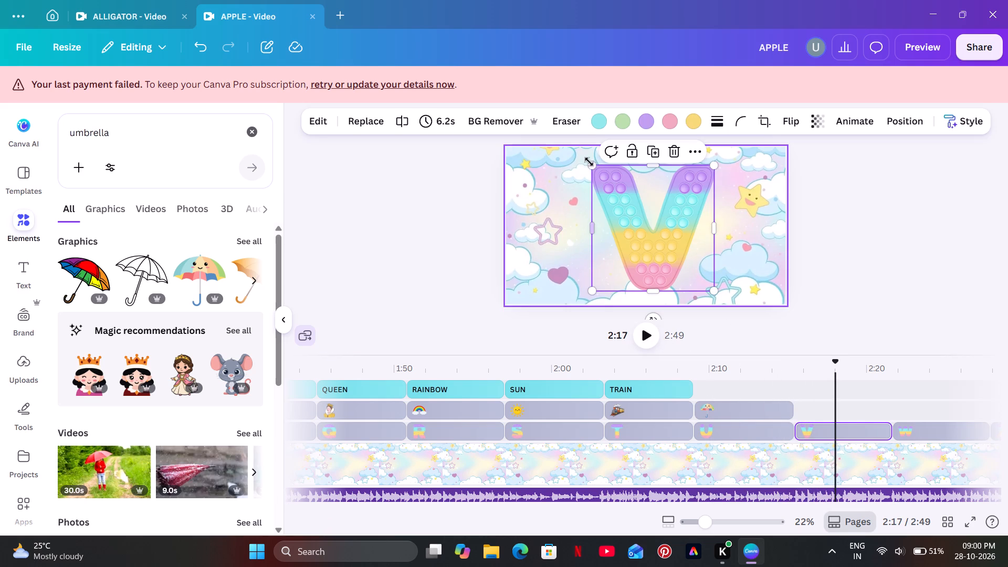
left_click_drag(590, 162, 673, 245)
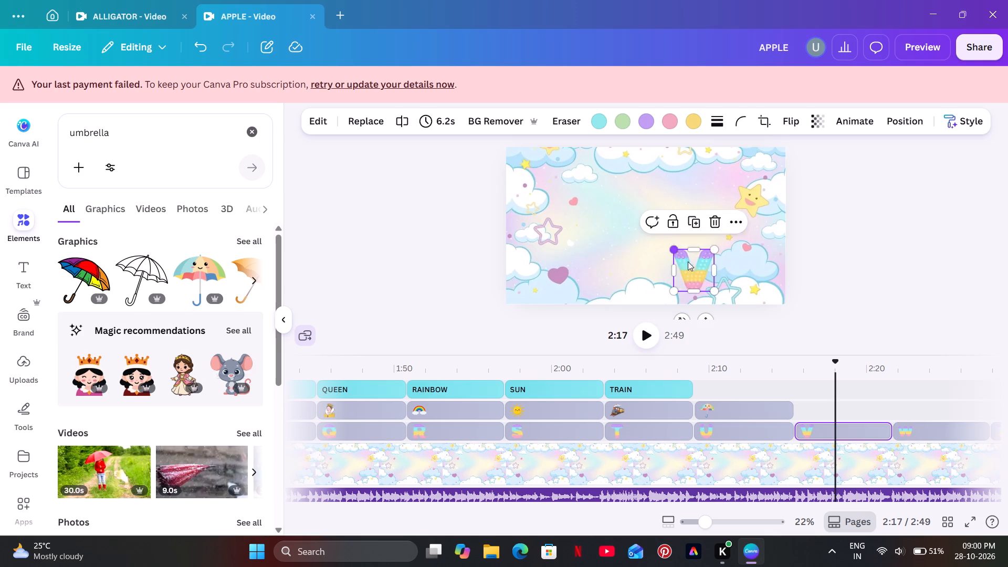
left_click_drag(700, 277, 587, 236)
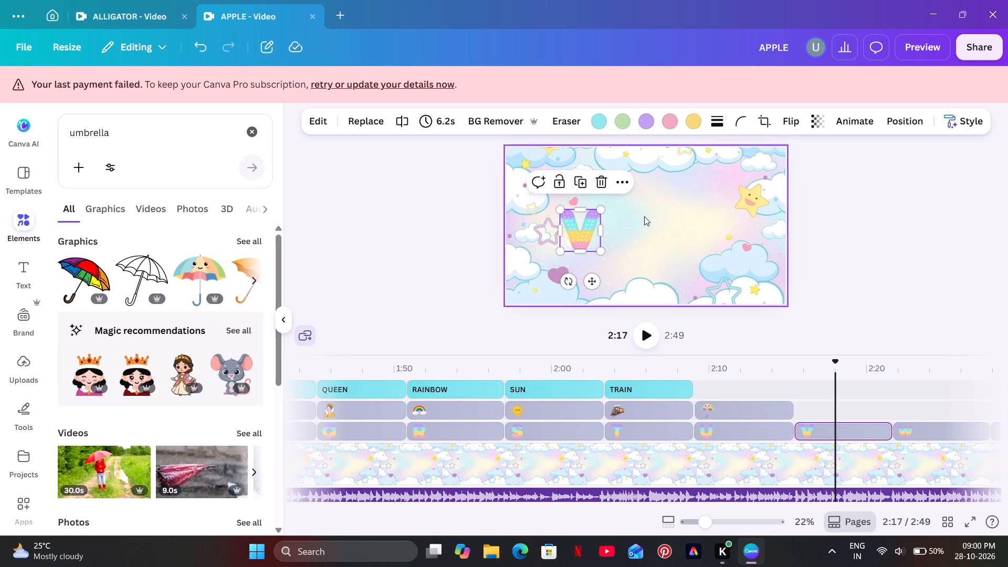
left_click(644, 216)
Search the elements for VAN and add the blue van graphic with children inside to the V scene at 2:17.
left_click(260, 133)
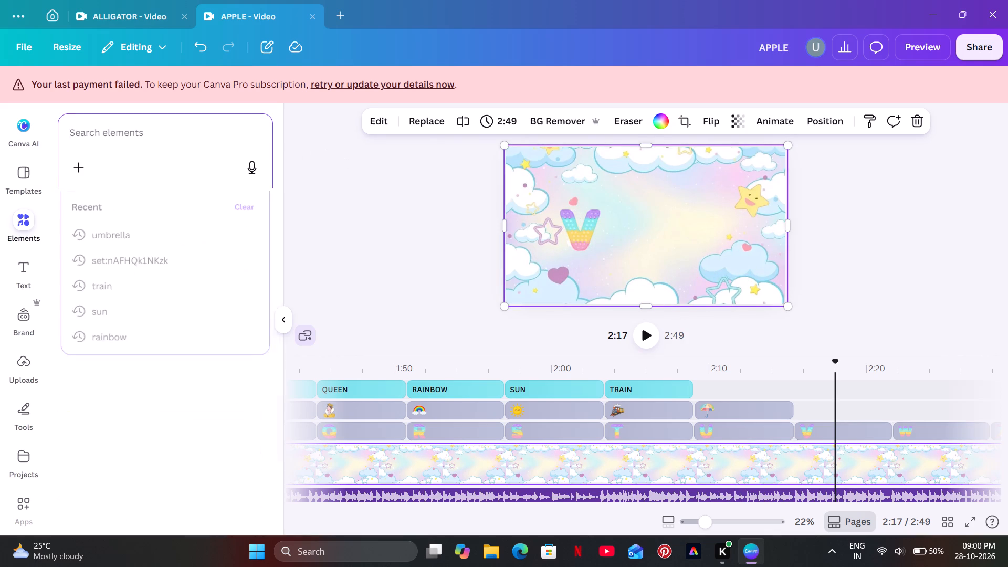
type("VAN")
key("Return")
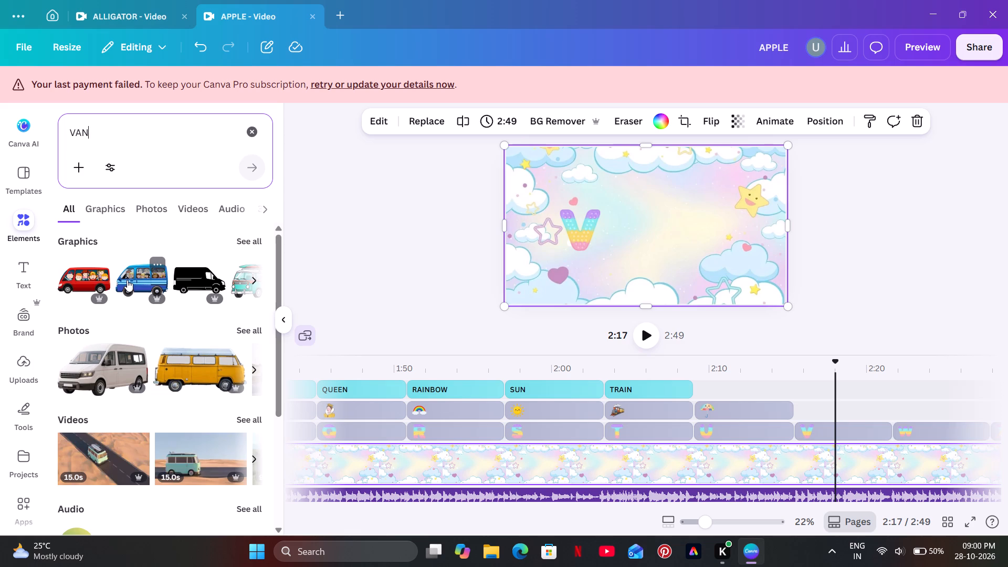
left_click(137, 277)
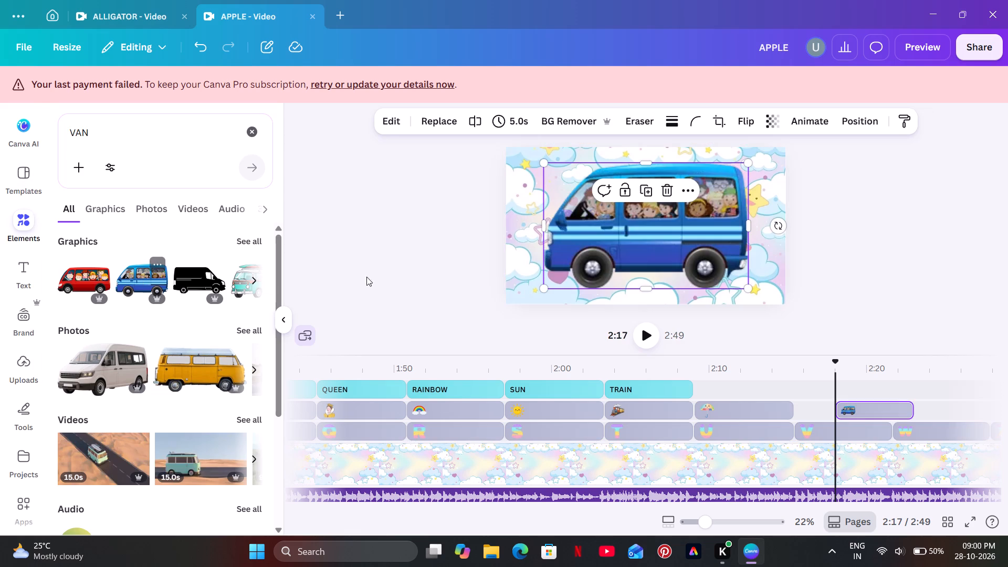
Shrink the van to about the V's height and place it opposite the V, just below the yellow star.
left_click_drag(749, 288, 653, 224)
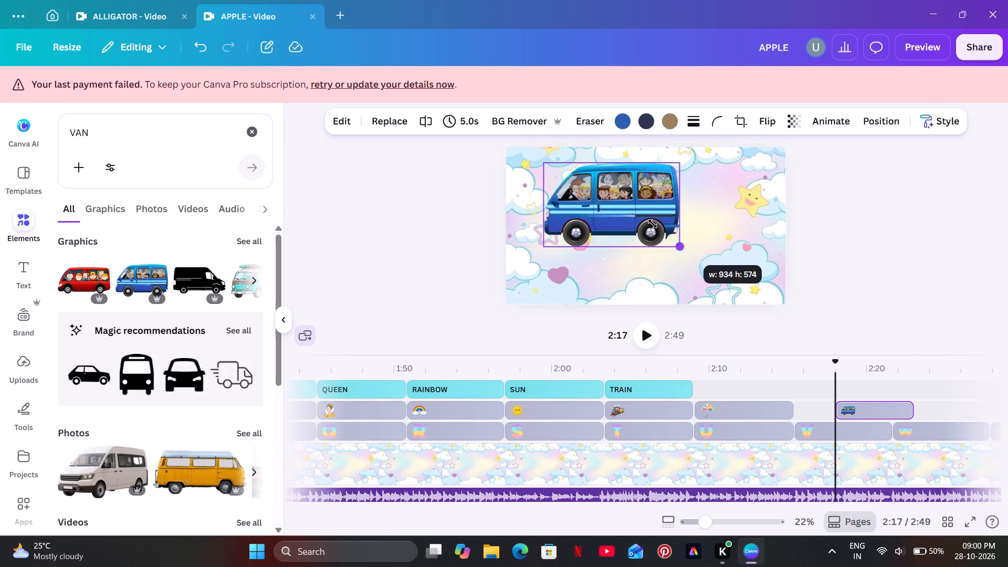
left_click_drag(653, 224, 614, 204)
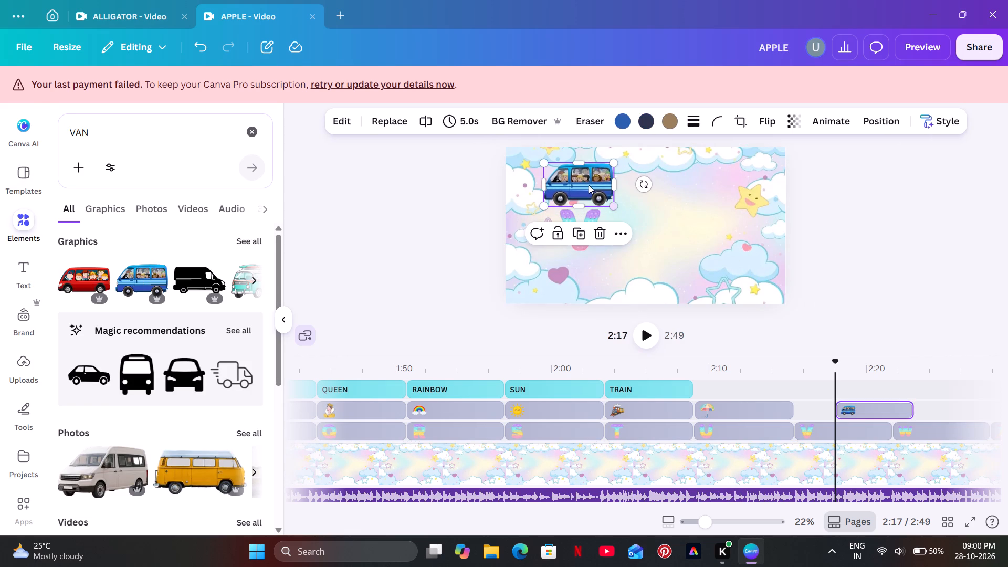
left_click_drag(586, 184, 733, 225)
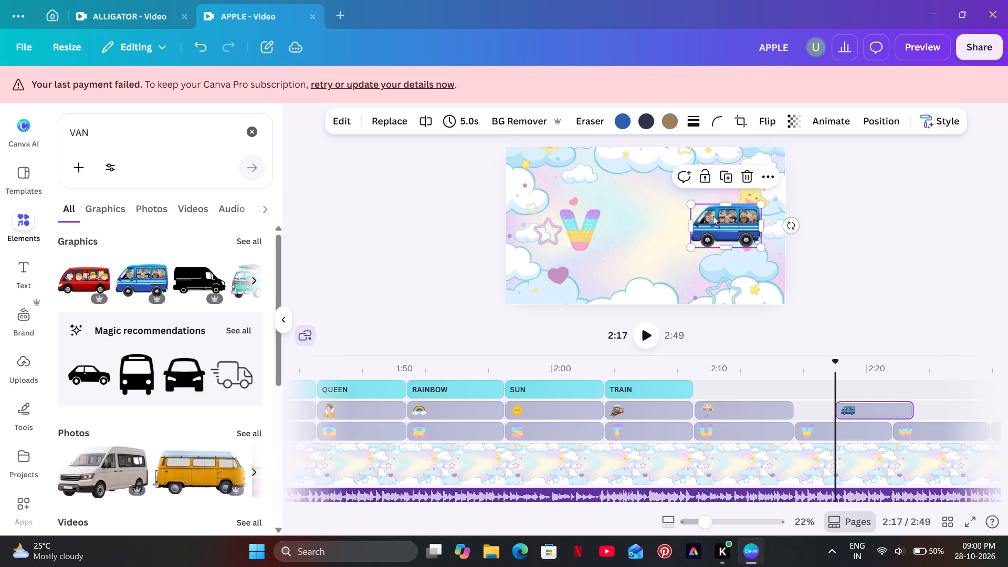
left_click_drag(688, 205, 699, 211)
left_click(729, 229)
left_click(726, 227)
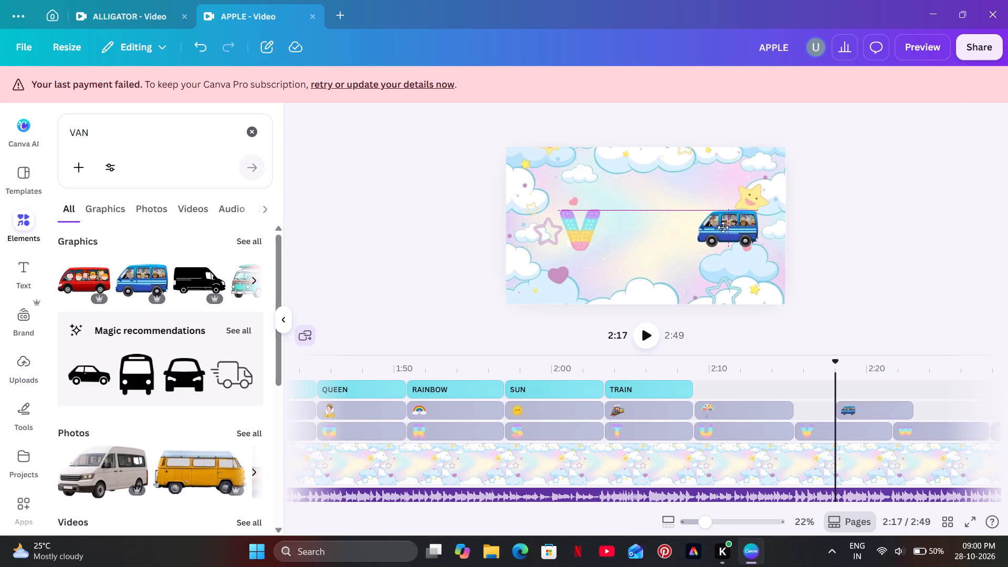
left_click(678, 237)
Move the van clip to start with the V clip and extend it to 6.2 s so both end together.
left_click_drag(877, 410, 840, 408)
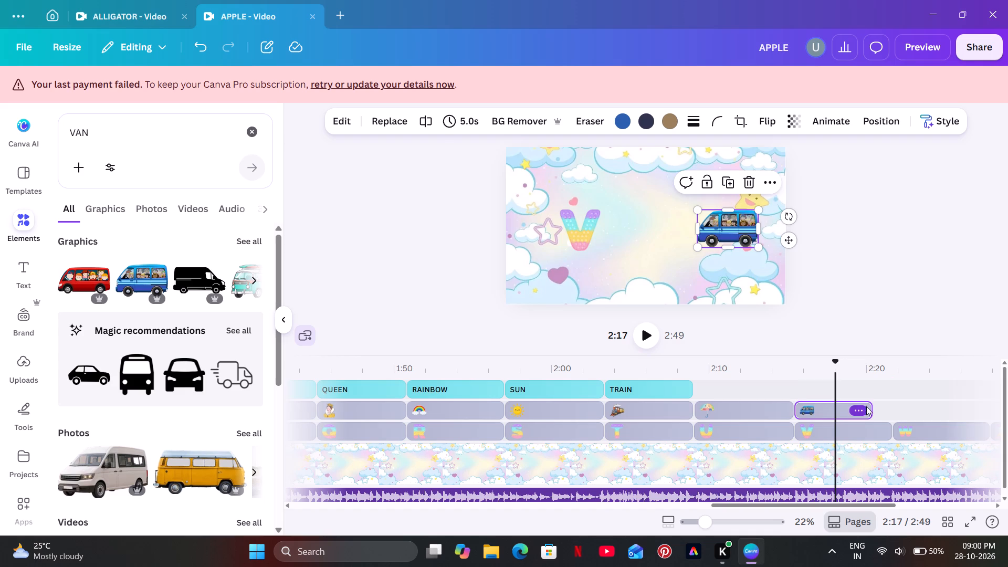
left_click_drag(870, 406, 888, 405)
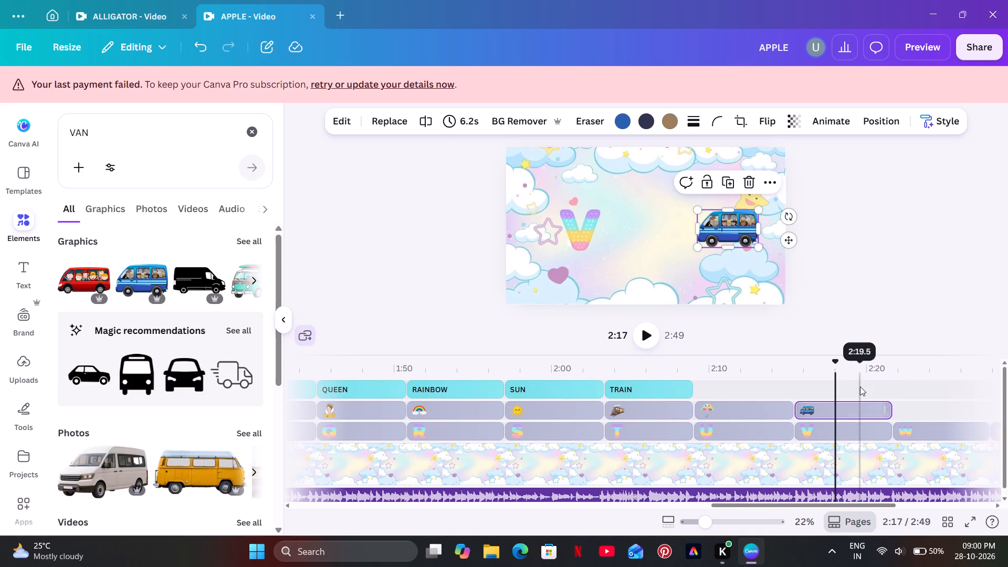
Play on to the W scene at 2:23, shrink the letter W and place it on the scene's left side like the V.
left_click(653, 337)
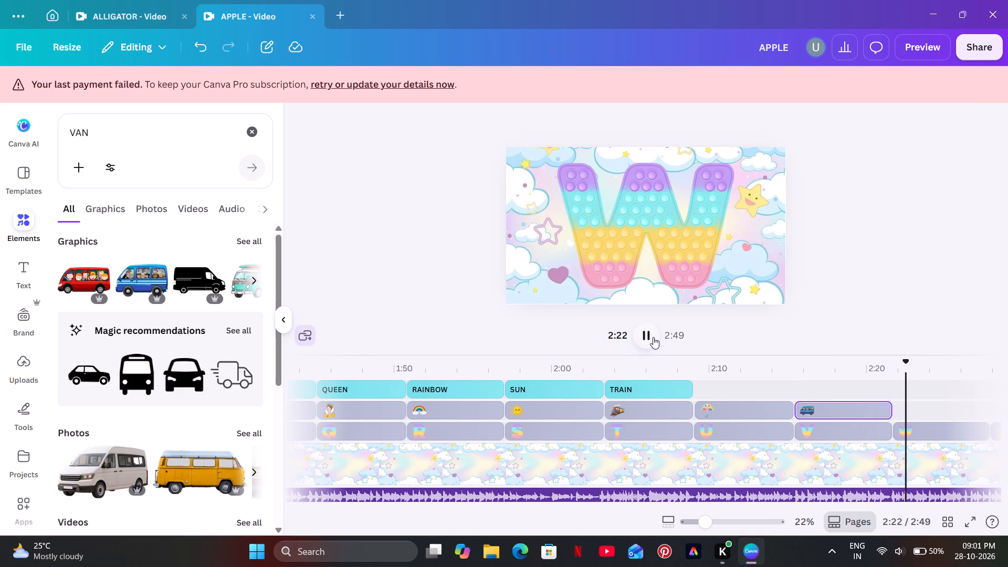
left_click(653, 337)
left_click(681, 234)
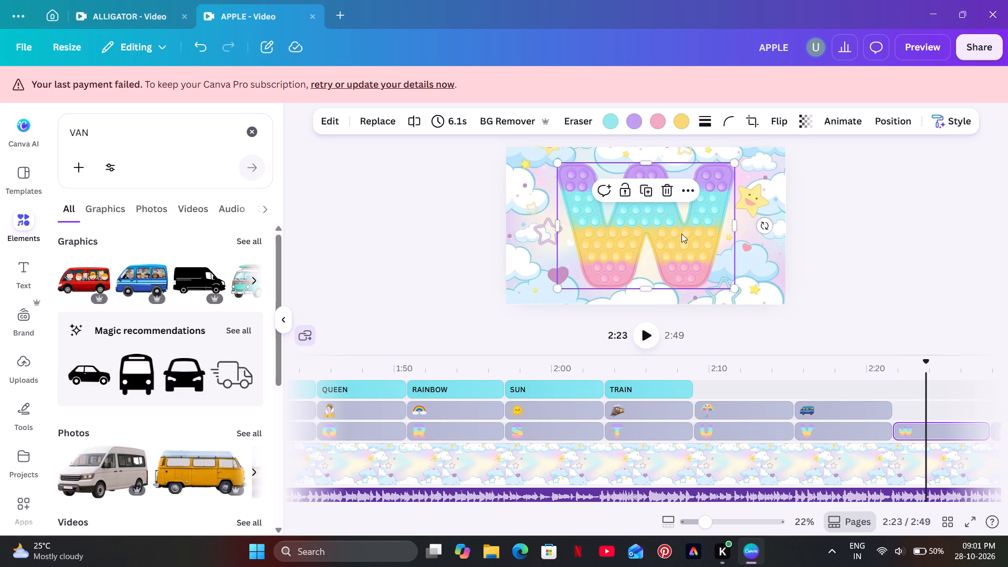
left_click_drag(737, 289, 654, 230)
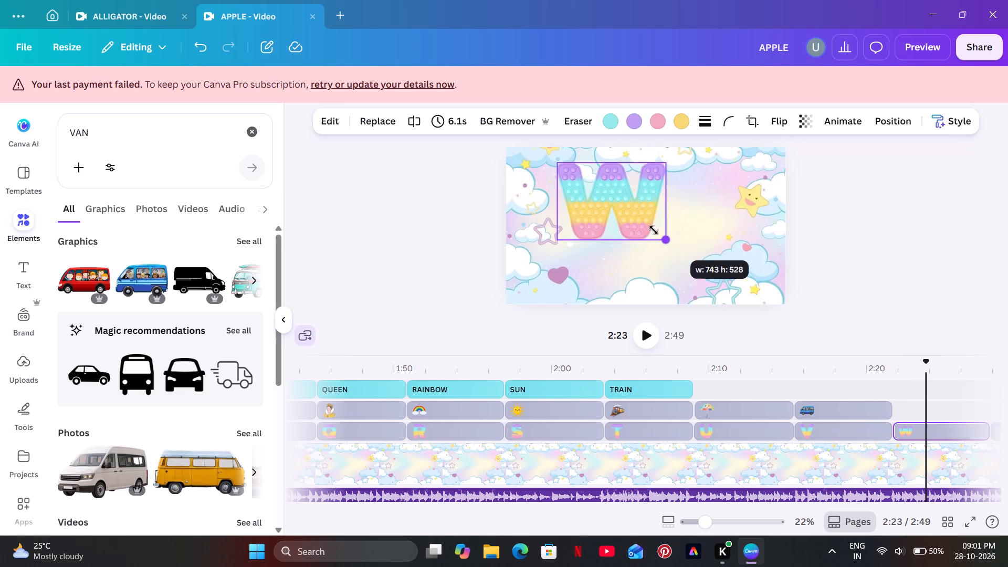
left_click_drag(654, 230, 606, 211)
left_click_drag(589, 182, 582, 228)
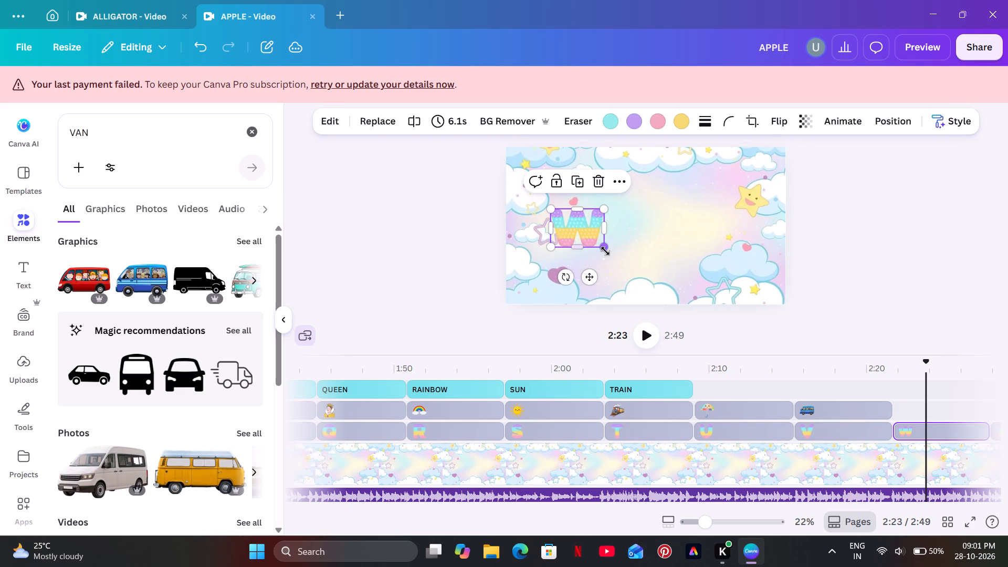
left_click_drag(605, 251, 595, 243)
left_click_drag(571, 223, 578, 227)
left_click(554, 213)
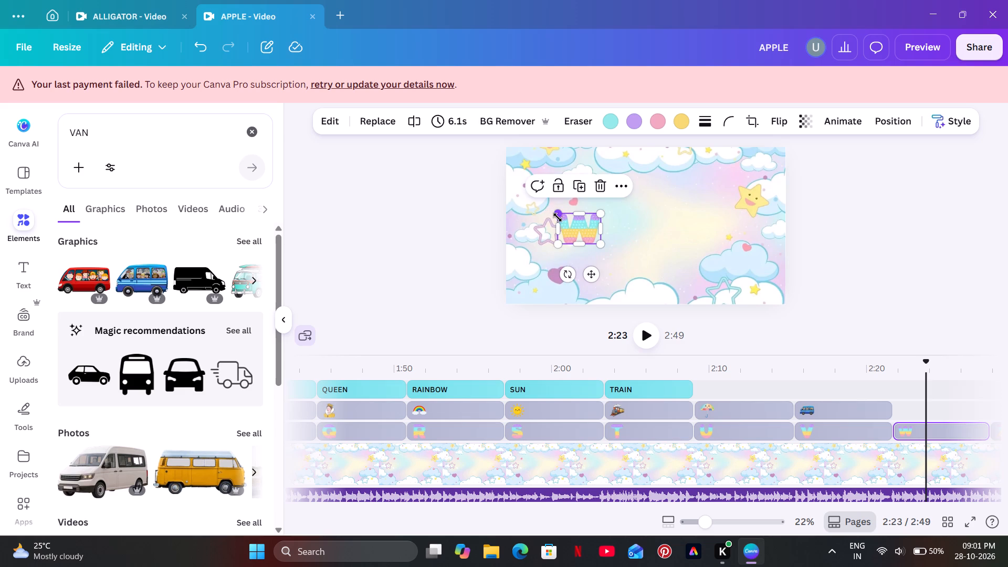
left_click_drag(574, 229, 570, 224)
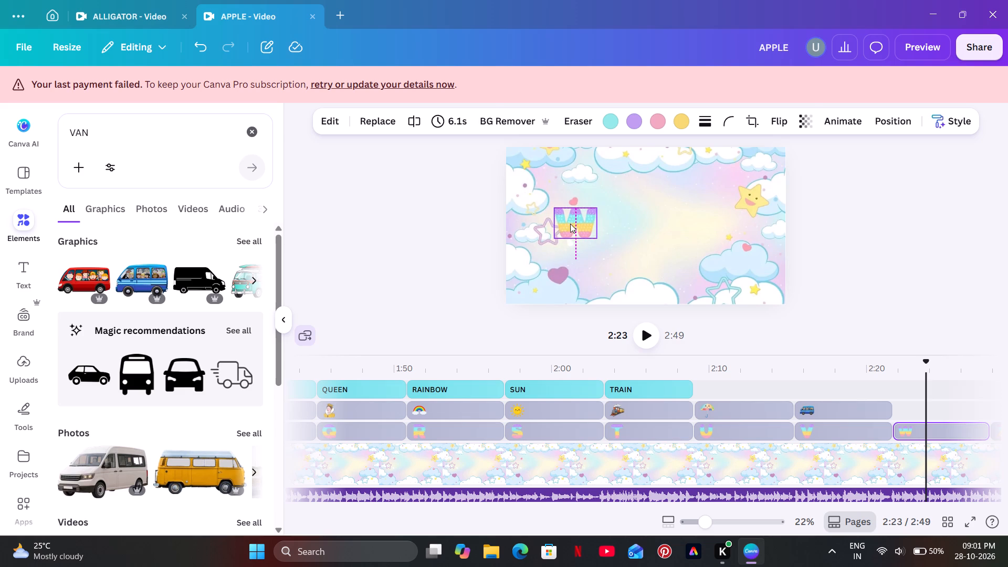
left_click(511, 224)
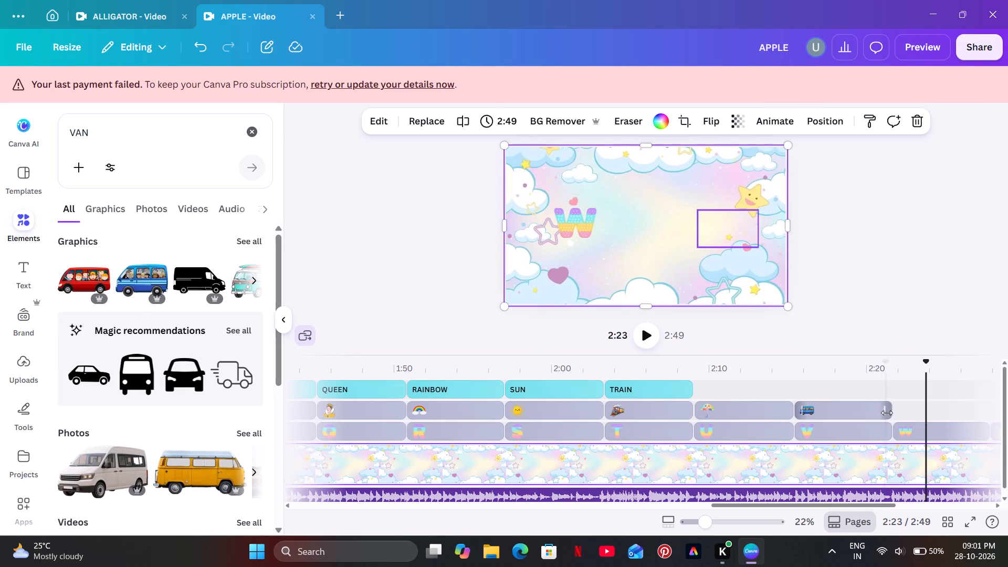
Readjust the van clip's end to line up with the end of the V clip at 6.2 s.
left_click_drag(887, 411, 861, 414)
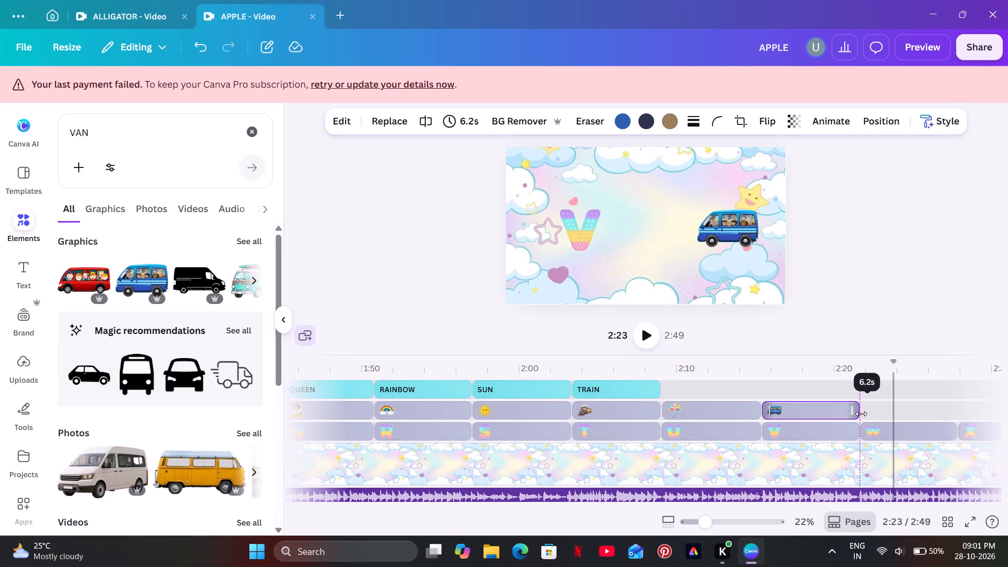
left_click_drag(861, 414, 859, 414)
left_click(820, 388)
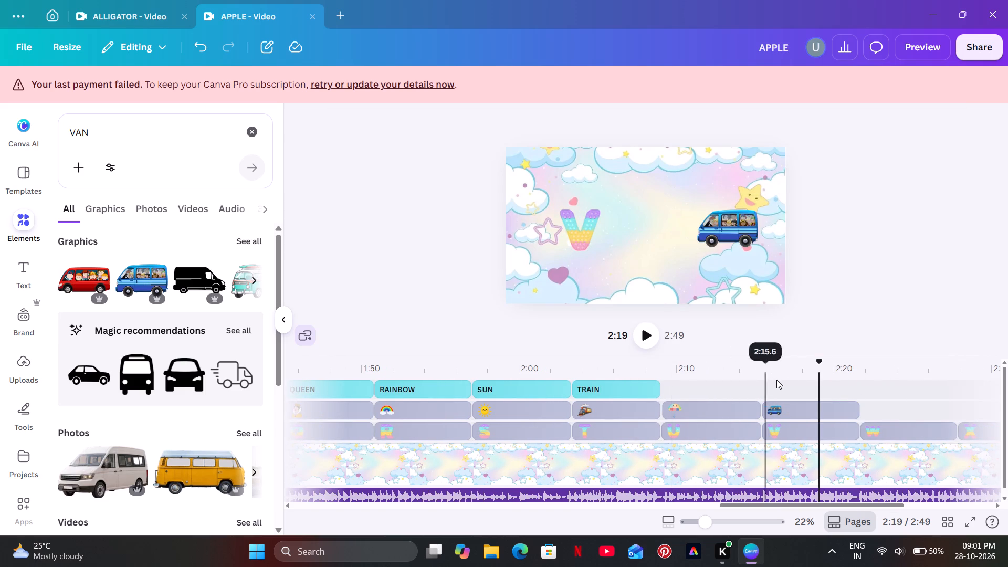
Search the elements for WHALE and add the smiling blue whale with raised tail to the W scene at 2:23.
left_click(890, 390)
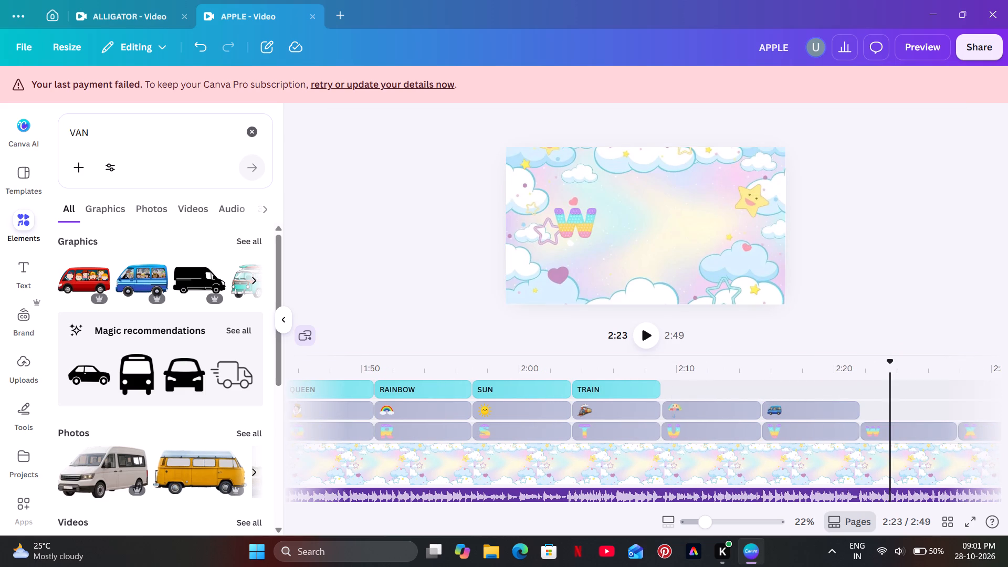
left_click(240, 134)
type("WHALE")
key("Return")
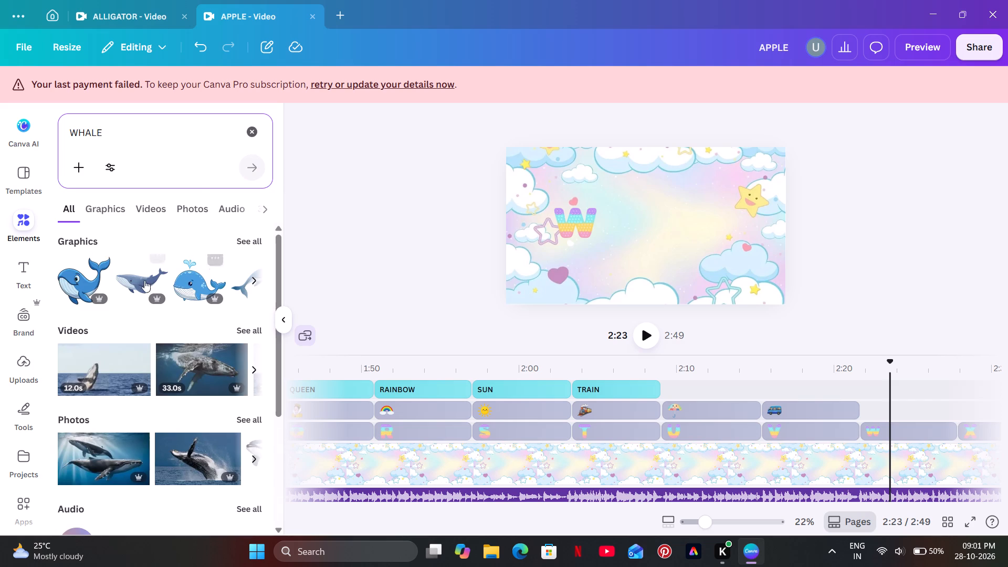
left_click(83, 275)
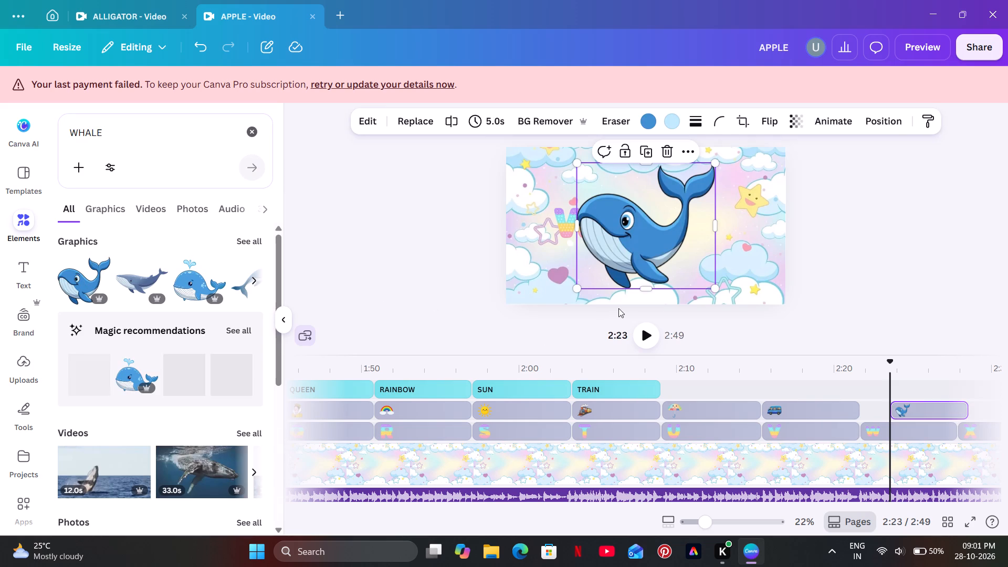
Shrink the whale to slightly taller than the W and place it opposite the letter, overlapping the yellow star.
left_click_drag(710, 289, 621, 209)
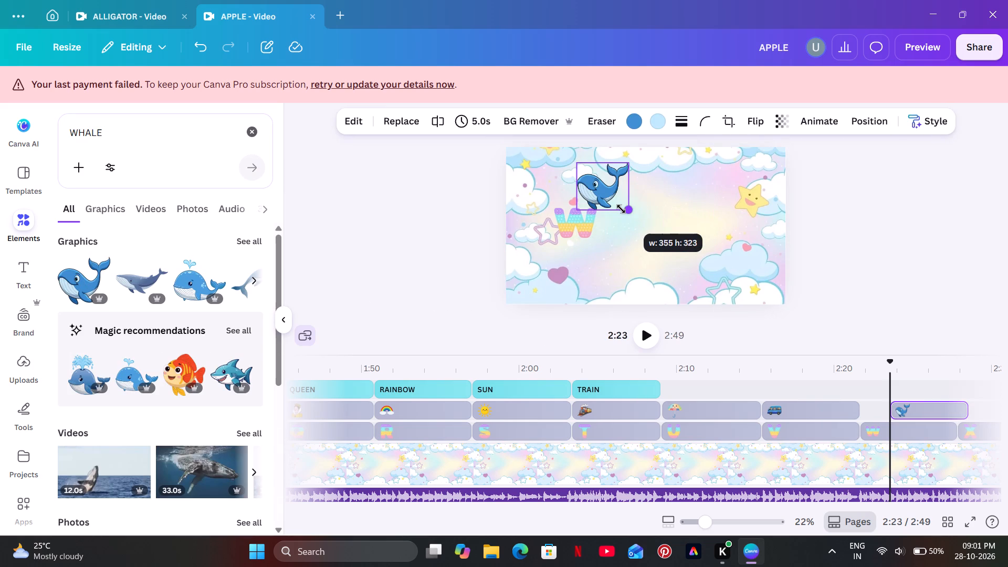
left_click_drag(621, 209, 625, 209)
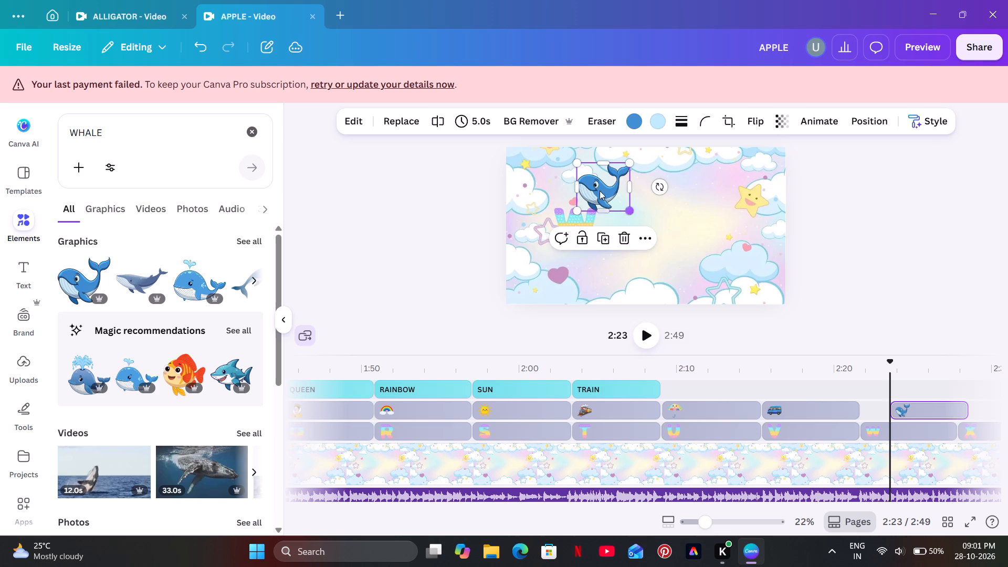
left_click_drag(592, 182, 730, 217)
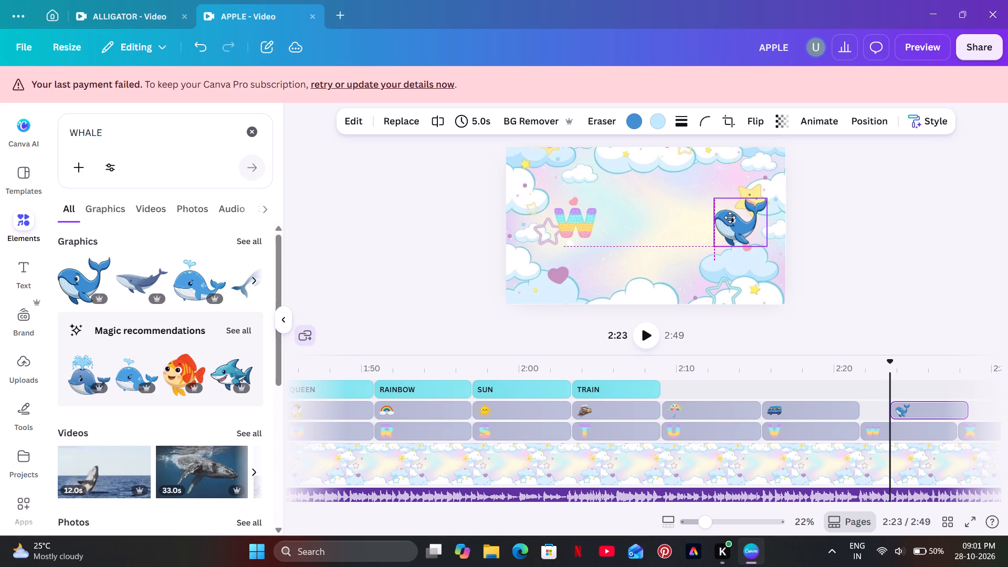
left_click_drag(730, 217, 730, 215)
left_click(662, 230)
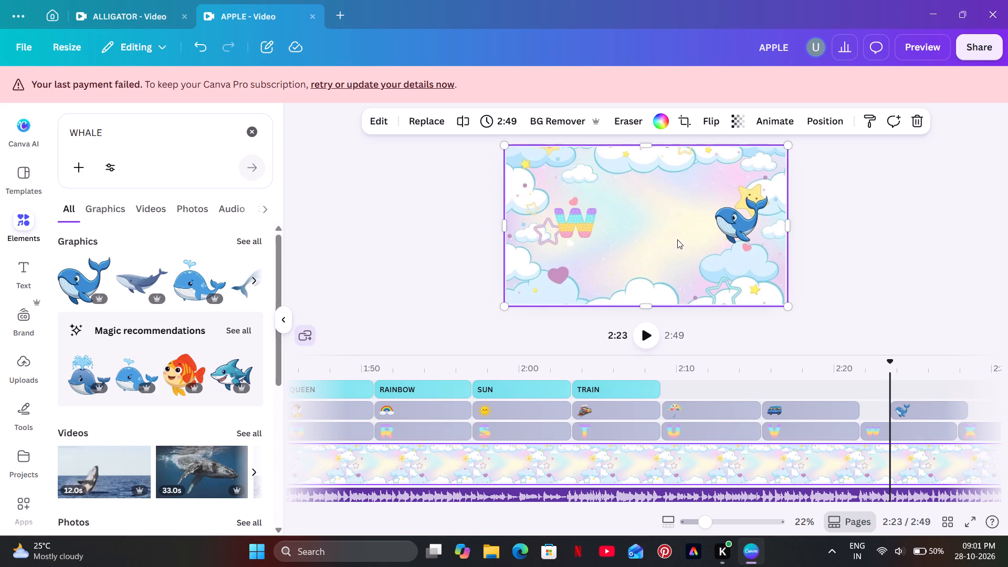
left_click(749, 232)
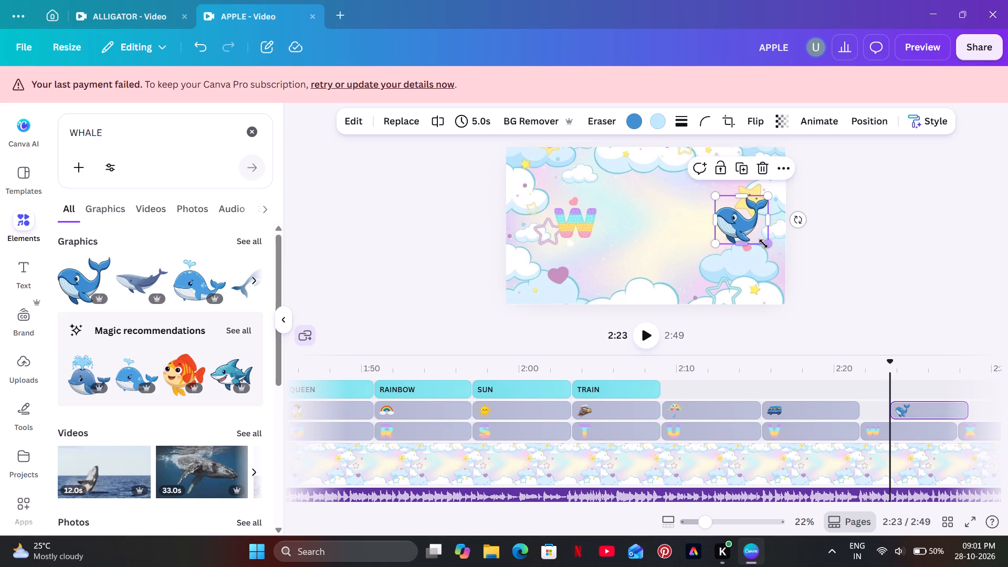
left_click_drag(764, 243, 757, 237)
left_click(747, 212)
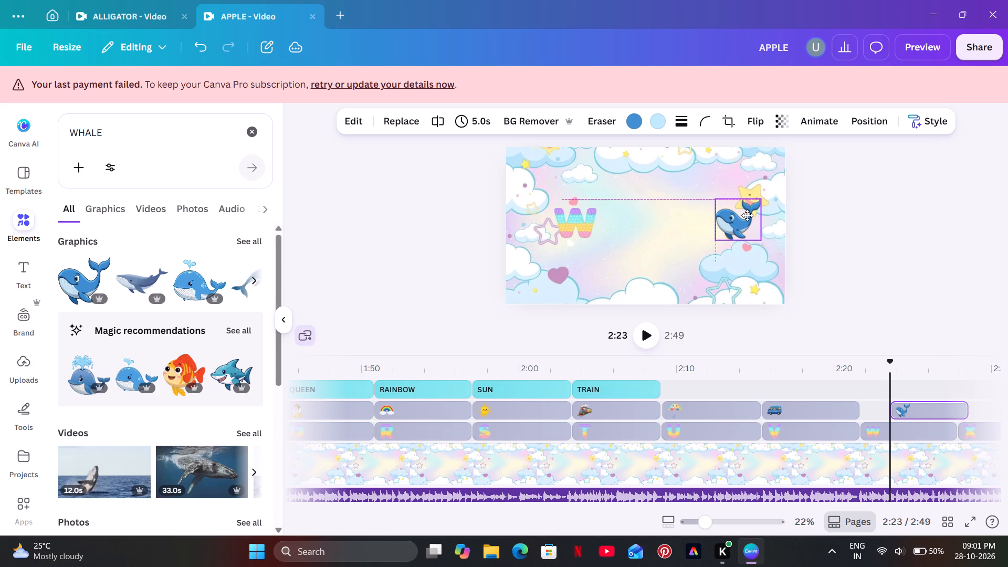
left_click(649, 217)
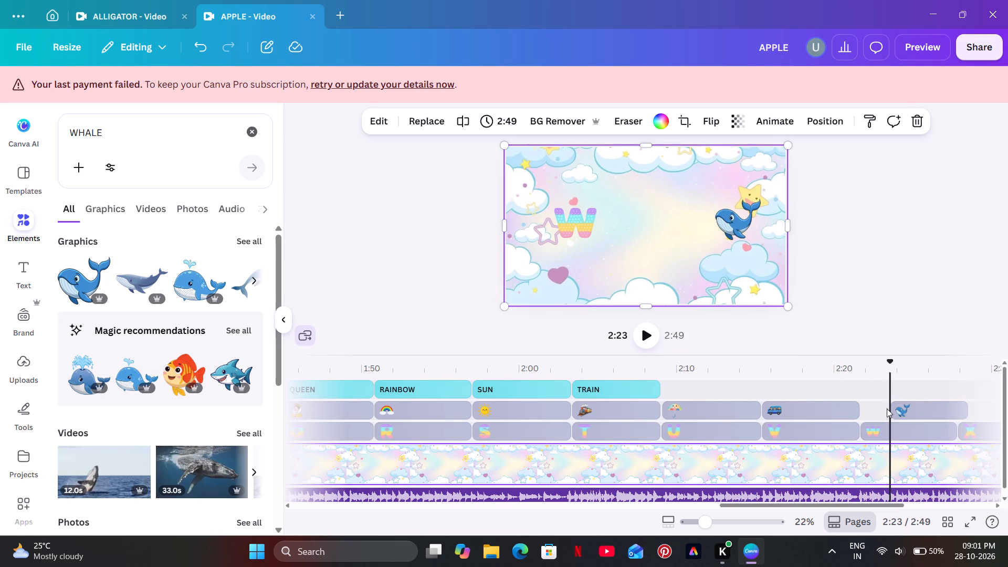
Extend the whale clip's start back to the W clip's start and trim its end to match the W clip.
left_click(890, 406)
left_click_drag(890, 406, 883, 410)
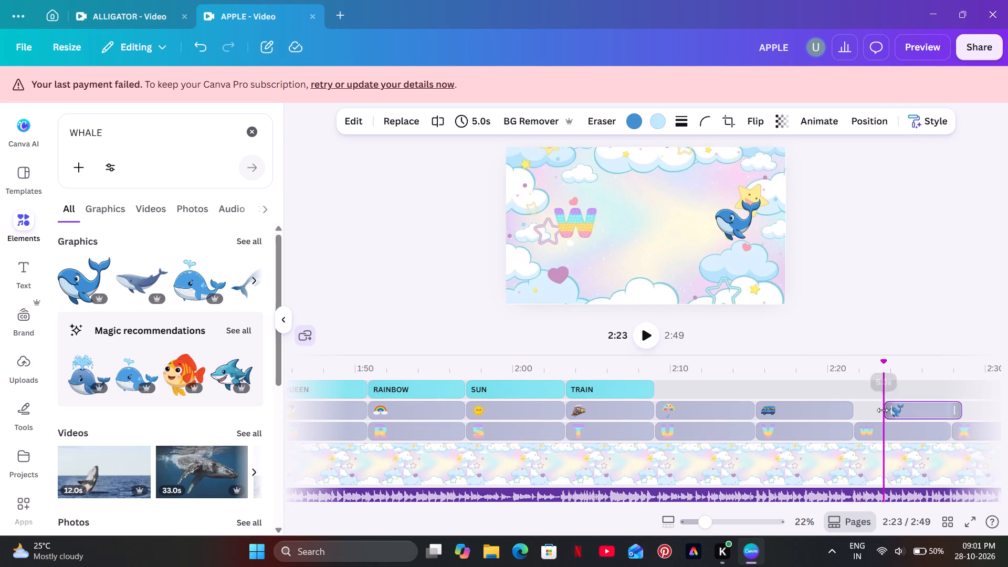
left_click_drag(883, 410, 852, 412)
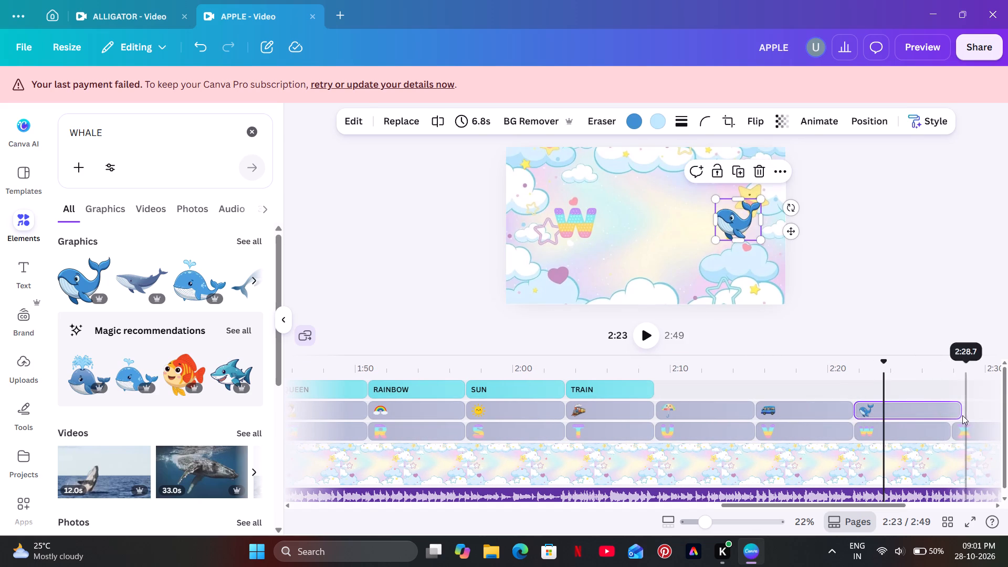
left_click_drag(957, 412, 773, 412)
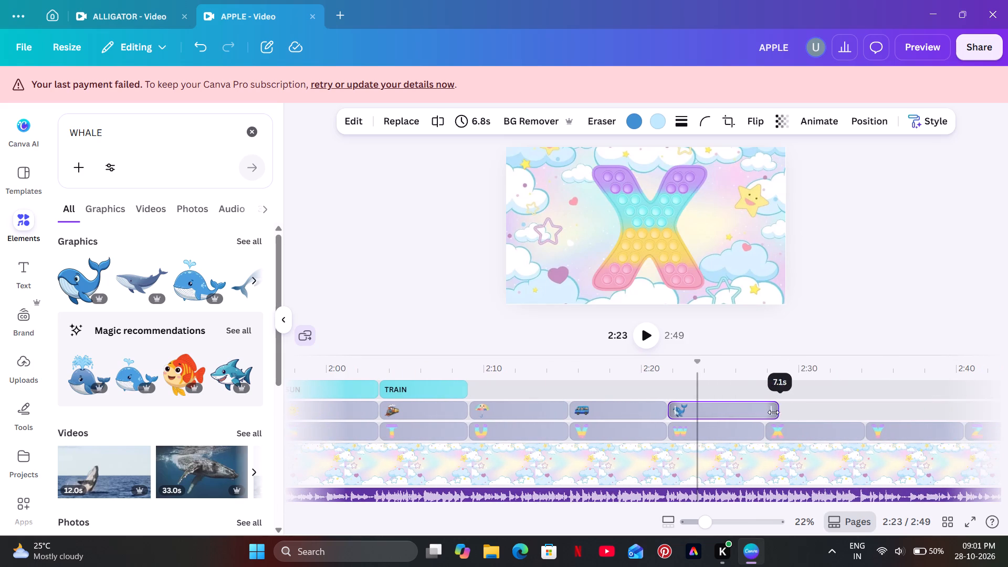
left_click_drag(773, 412, 761, 413)
Search the elements for xylophone and add the smiling rainbow xylophone to the X scene at 2:29.
left_click(742, 385)
left_click(639, 331)
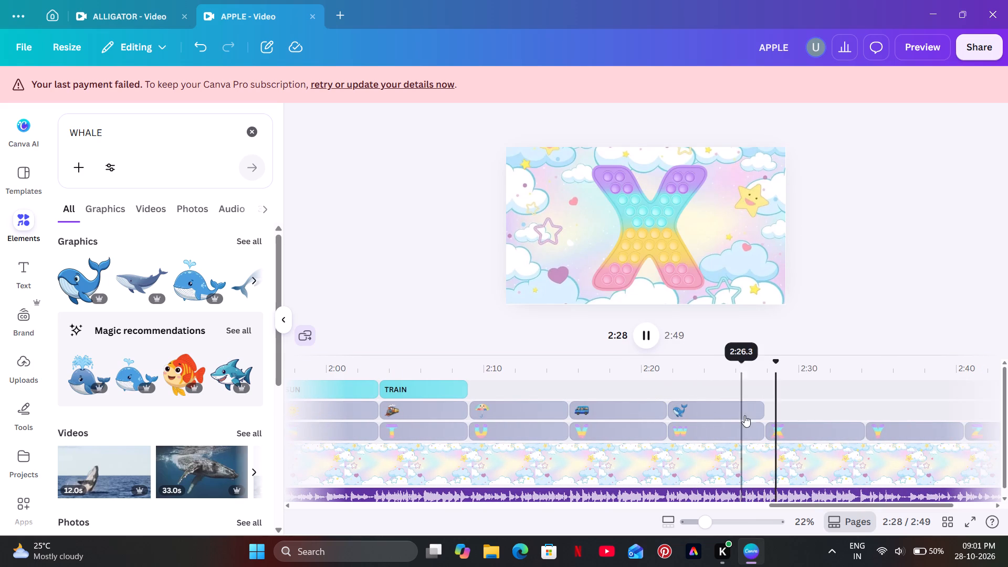
left_click(746, 388)
left_click(651, 338)
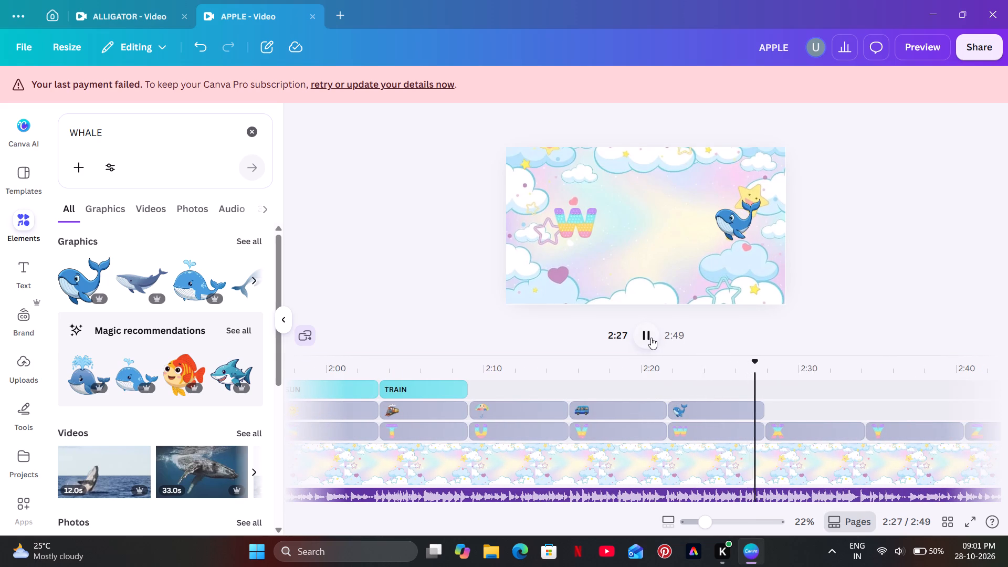
left_click(651, 338)
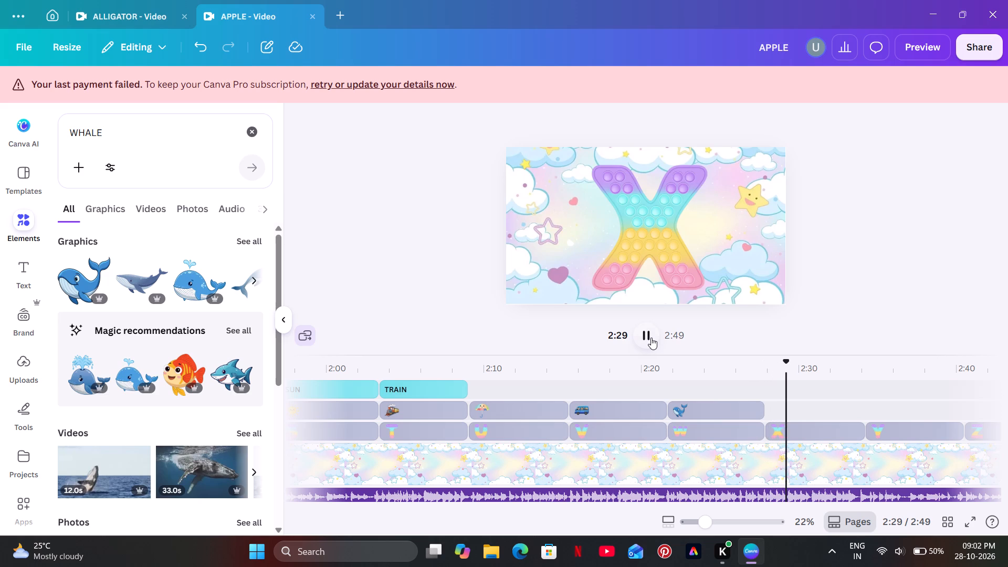
left_click(237, 123)
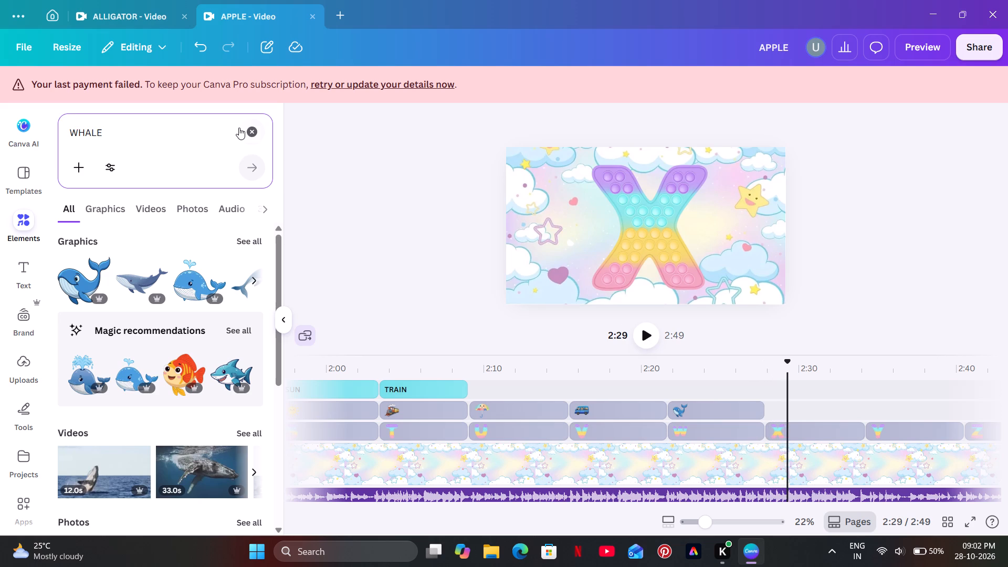
left_click(239, 128)
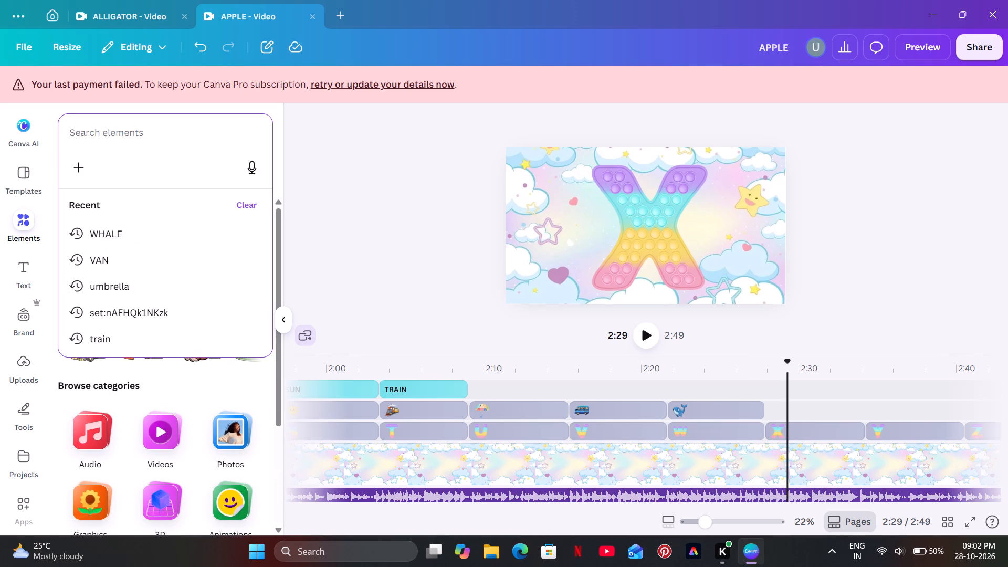
type("XYLO")
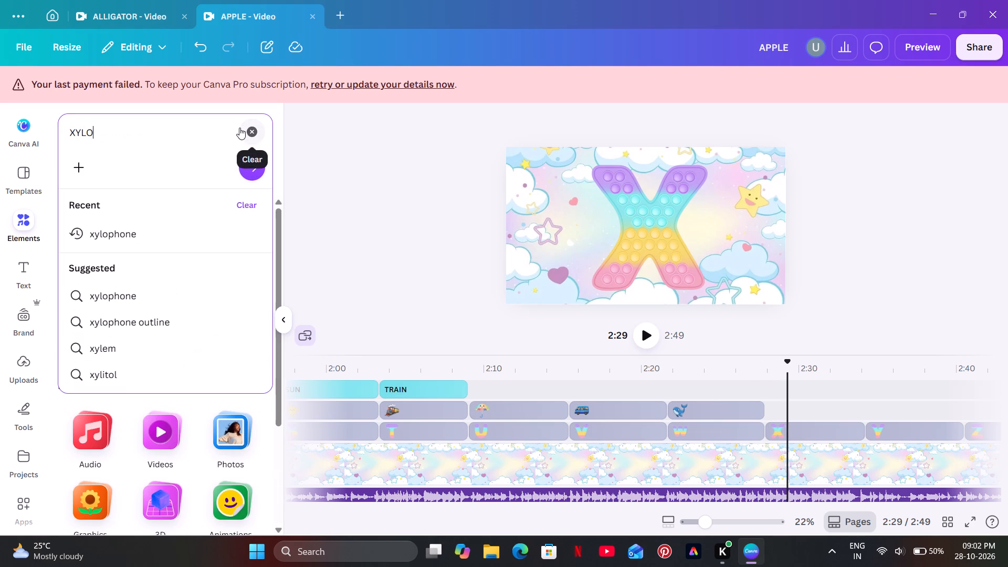
left_click(258, 228)
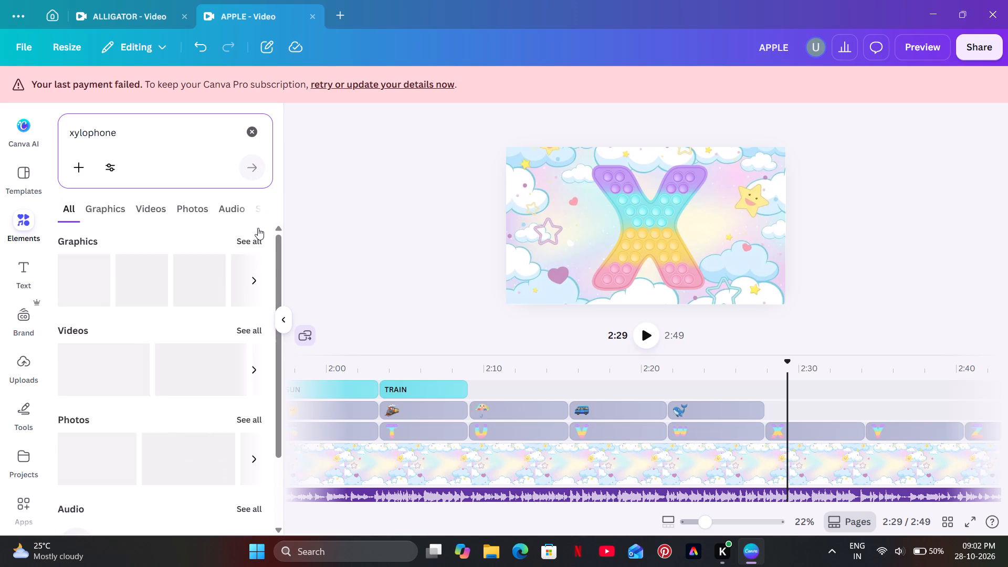
left_click(86, 274)
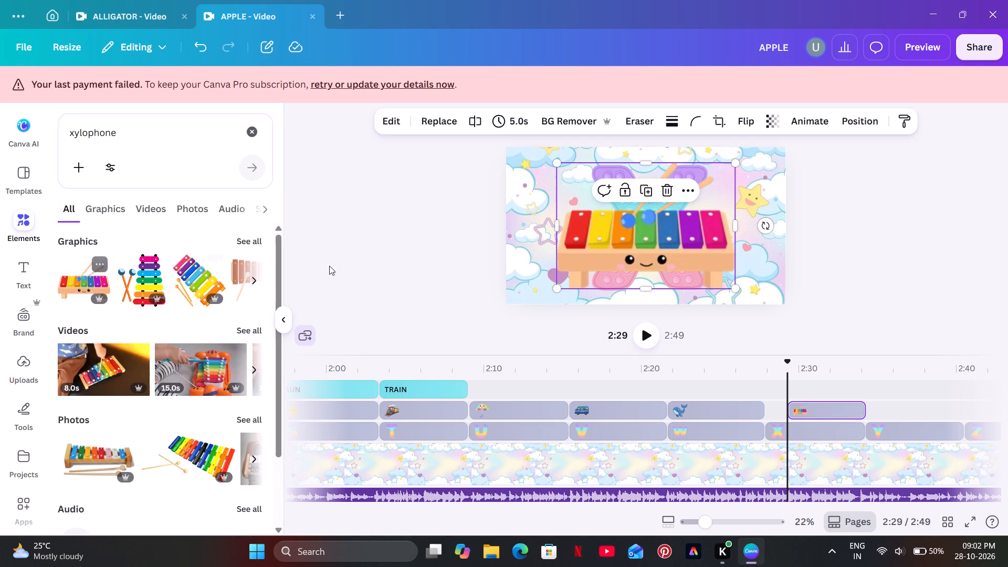
Move the xylophone aside, shrink the letter X to about a third and place it beside the pink outlined star.
left_click_drag(612, 240, 766, 231)
left_click(599, 213)
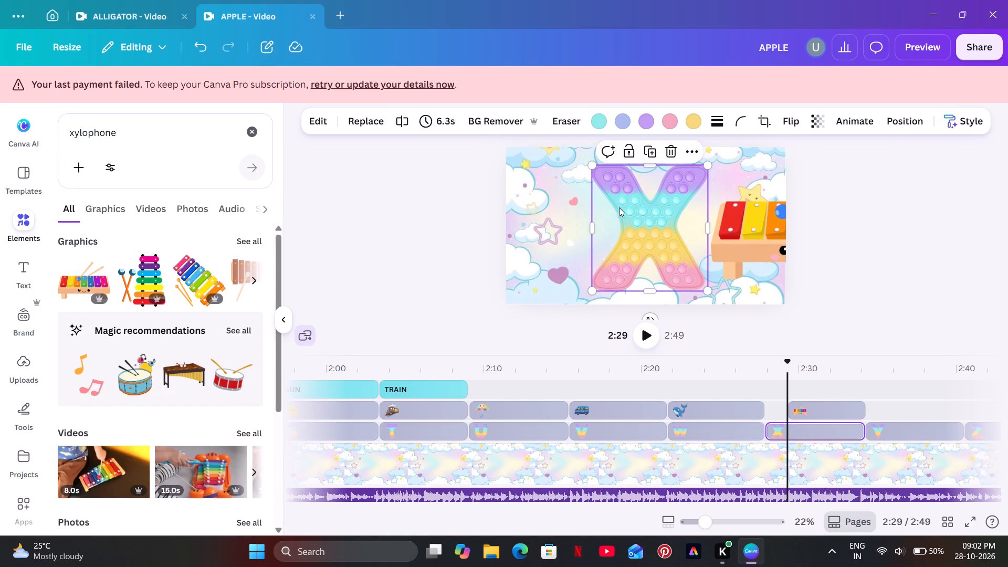
left_click_drag(592, 163, 664, 252)
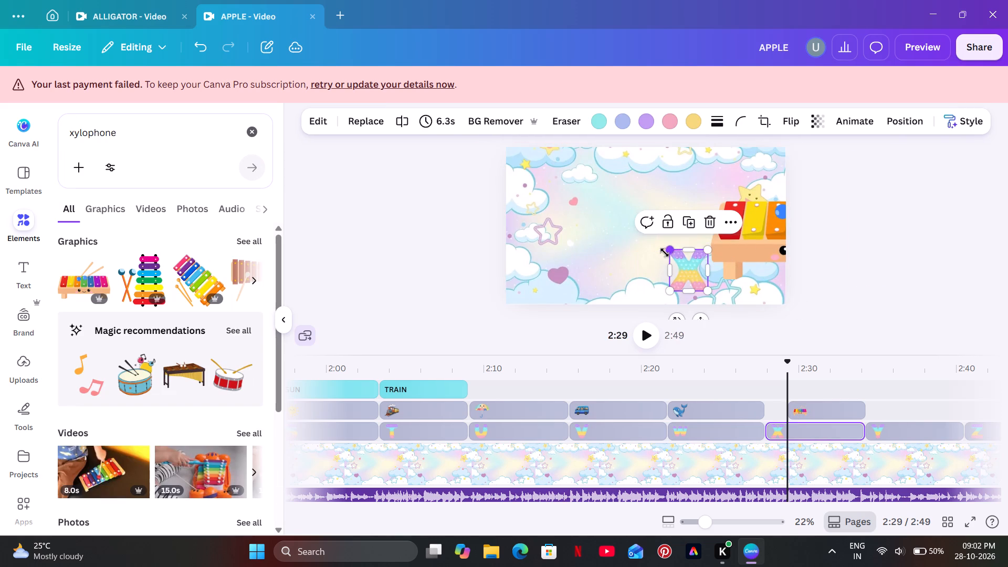
left_click_drag(690, 275, 586, 232)
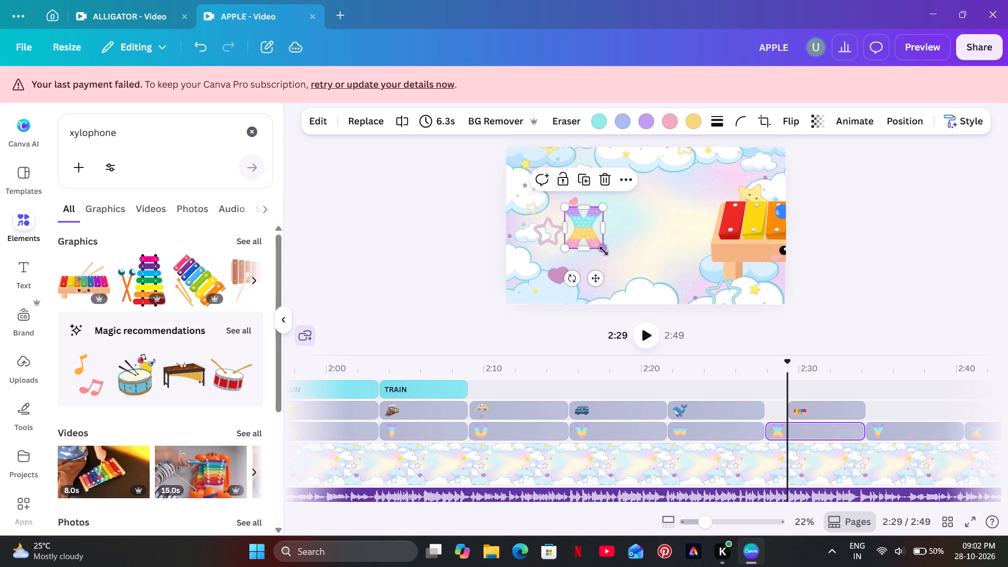
left_click_drag(604, 251, 597, 244)
left_click(644, 240)
Shrink the xylophone to slightly wider than the X and place it opposite the letter, just below the yellow star.
left_click(742, 232)
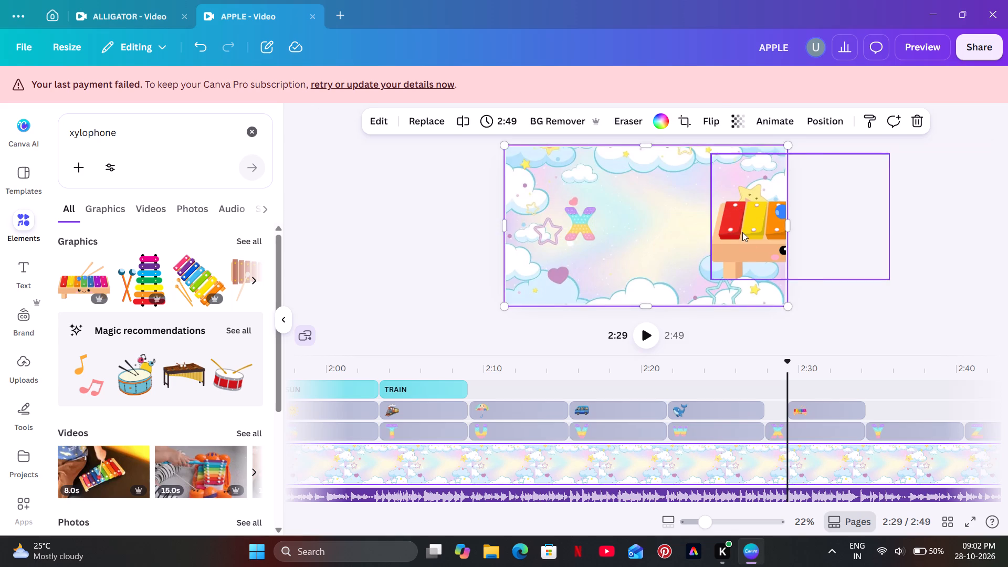
left_click_drag(743, 232, 650, 219)
left_click_drag(649, 219, 620, 220)
left_click_drag(762, 267, 745, 260)
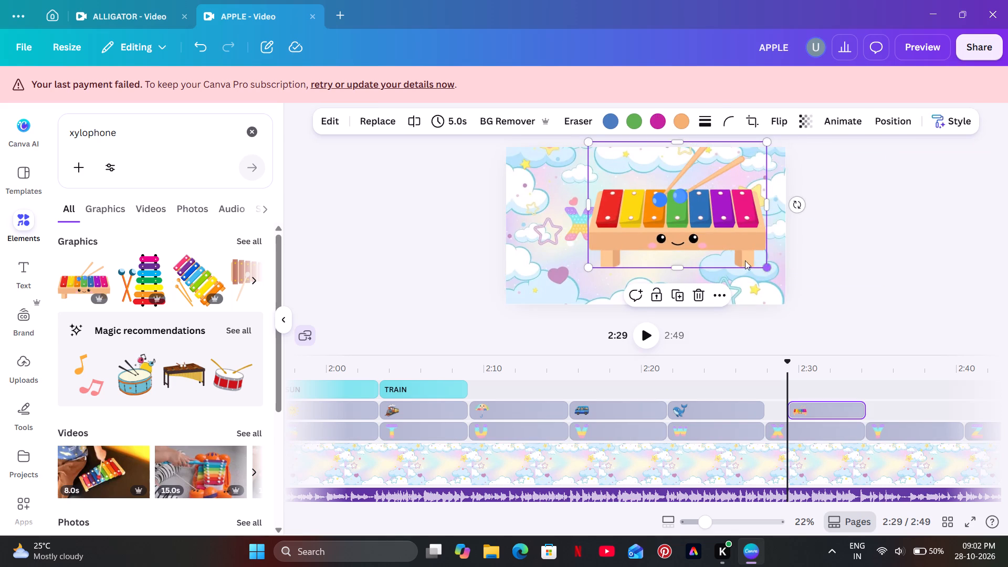
left_click_drag(745, 260, 635, 215)
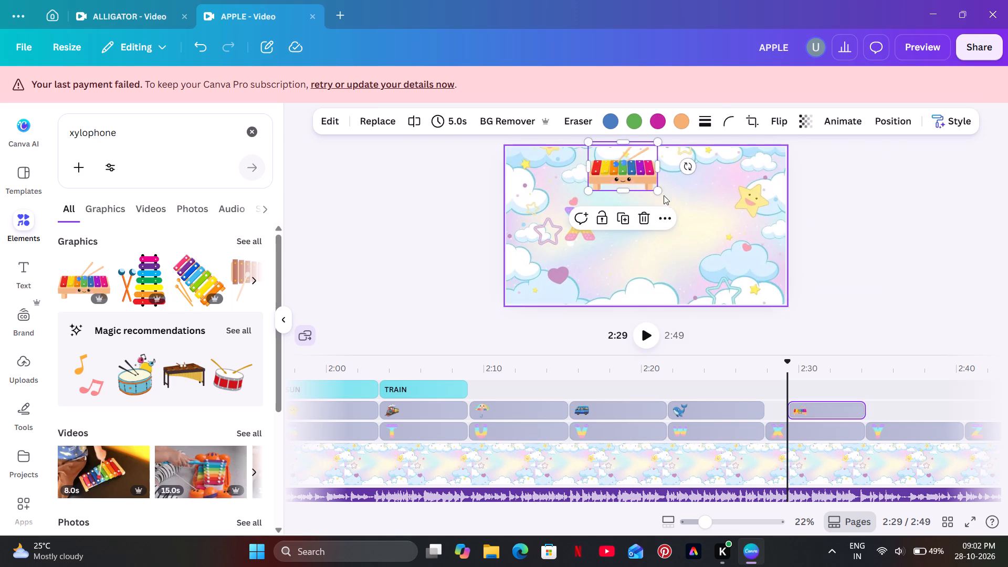
left_click_drag(661, 193, 644, 181)
left_click_drag(621, 164, 653, 177)
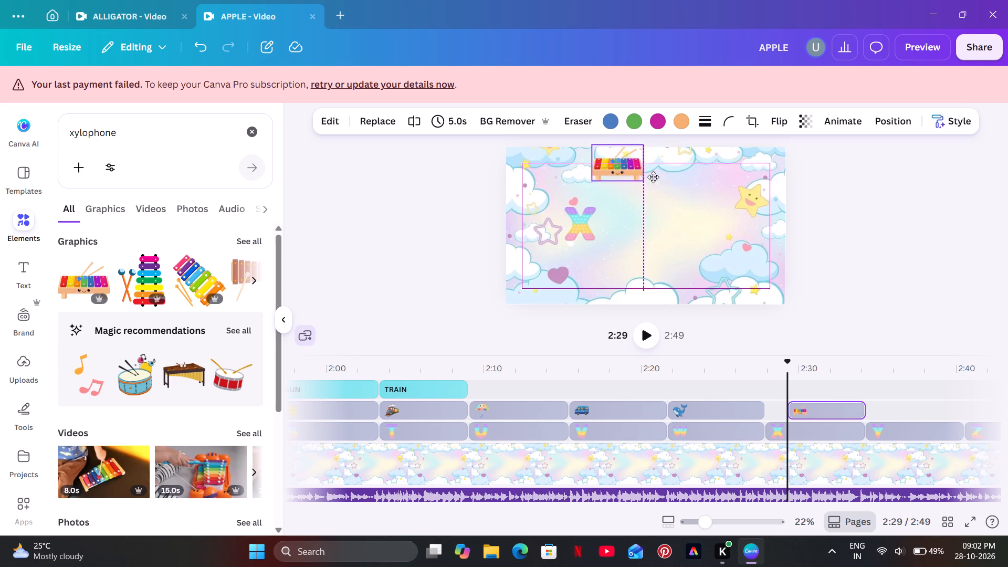
left_click_drag(653, 177, 747, 225)
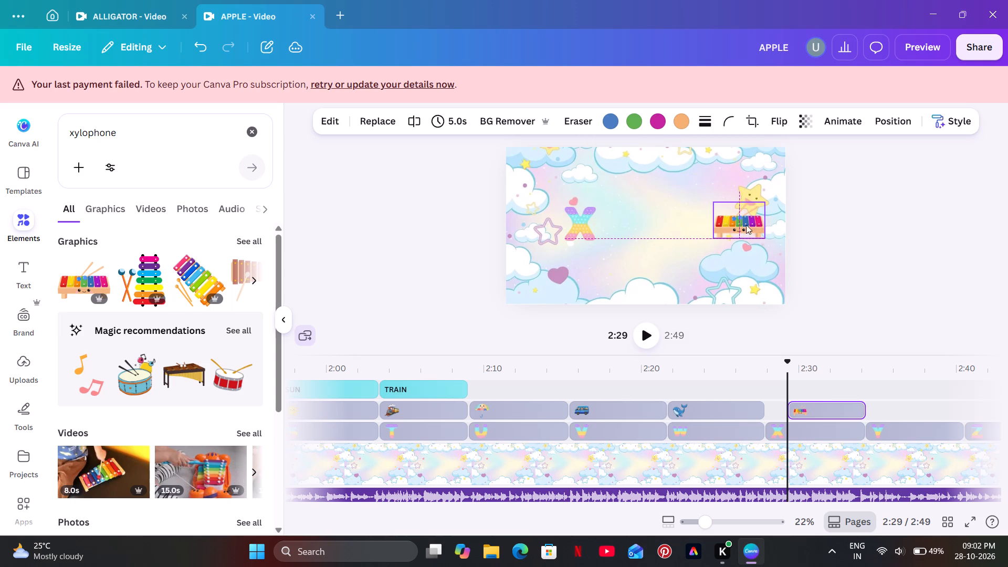
left_click(665, 237)
Extend the xylophone clip's start back to the X clip's start so both clips line up.
left_click_drag(792, 411, 782, 411)
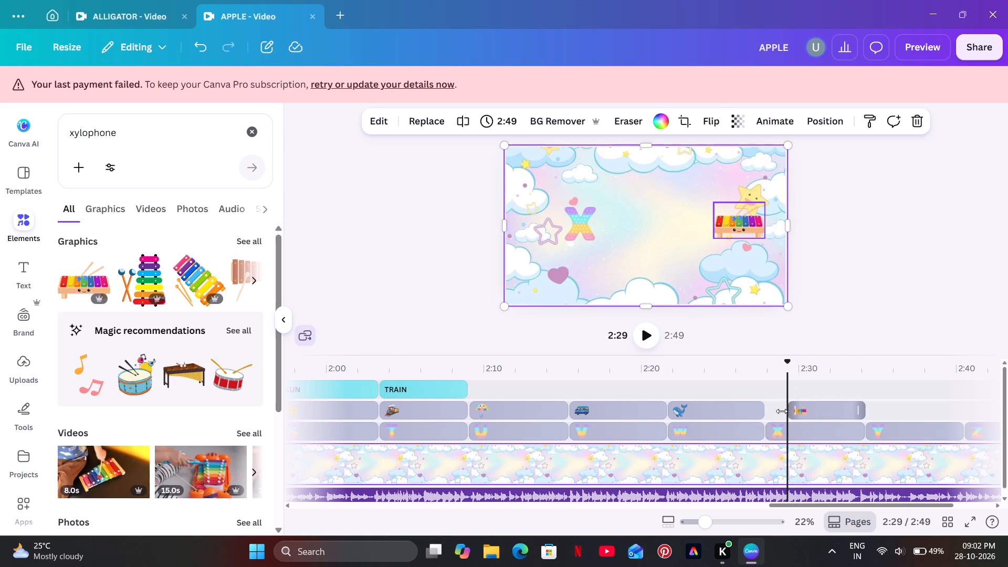
left_click_drag(782, 411, 773, 411)
left_click(857, 409)
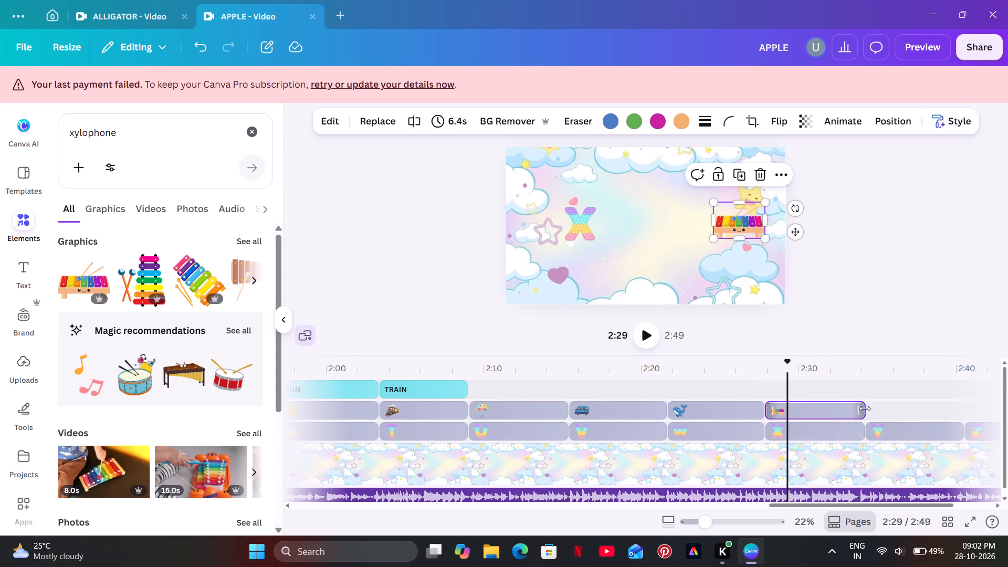
In the Y scene at 2:35, shrink the letter Y to the size of the X and place it beside the pink outlined star.
left_click(849, 395)
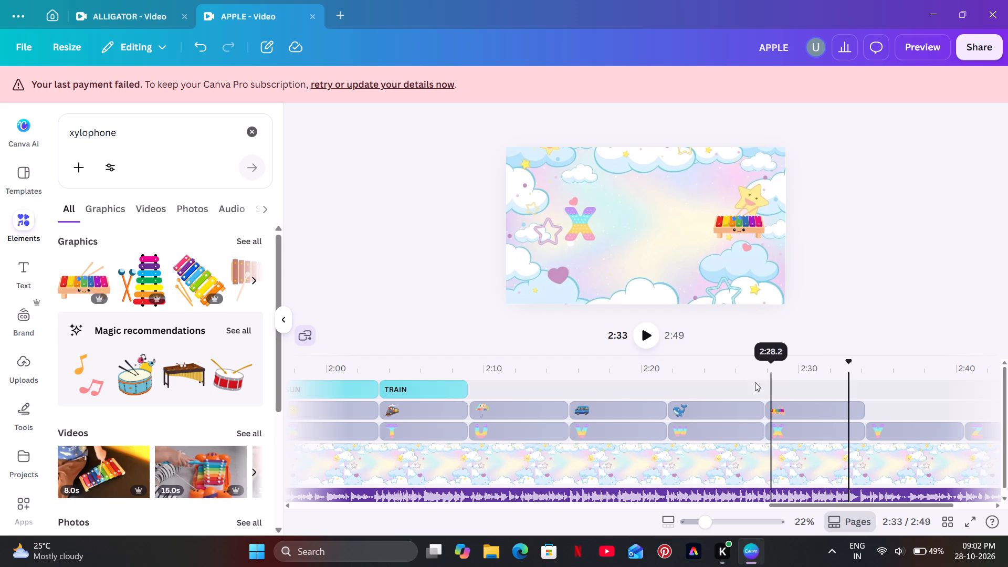
left_click(645, 341)
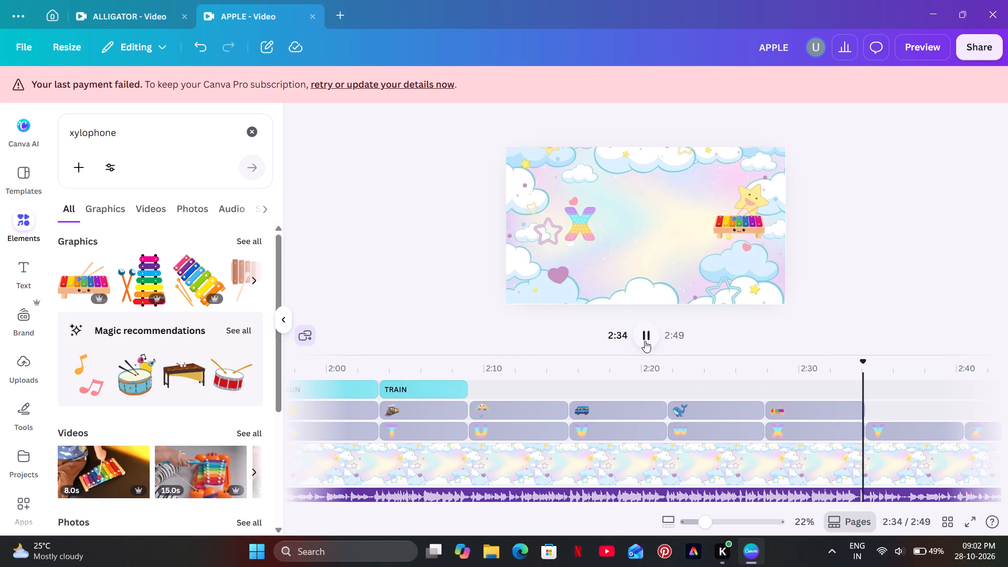
left_click(645, 341)
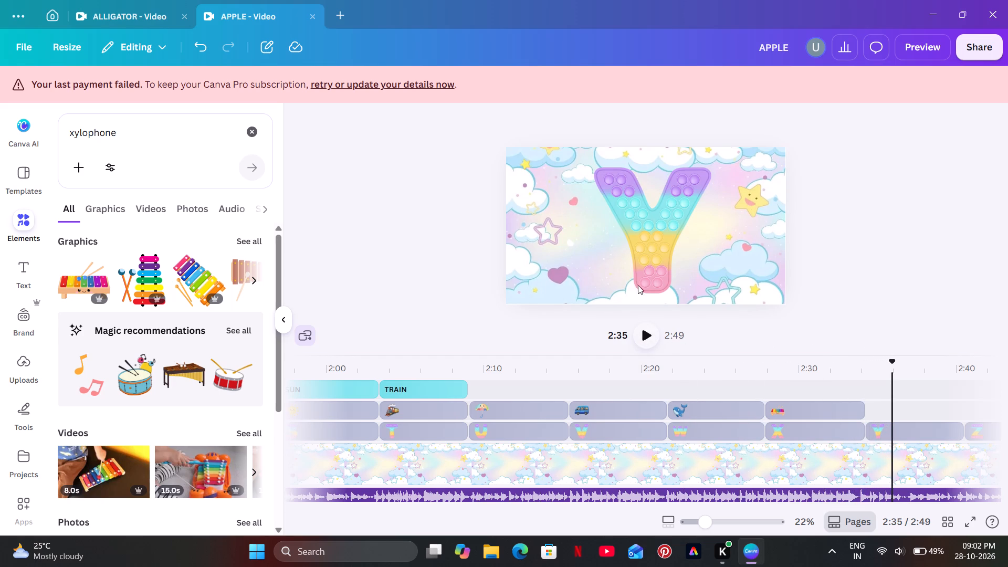
left_click(636, 244)
left_click_drag(598, 172, 679, 240)
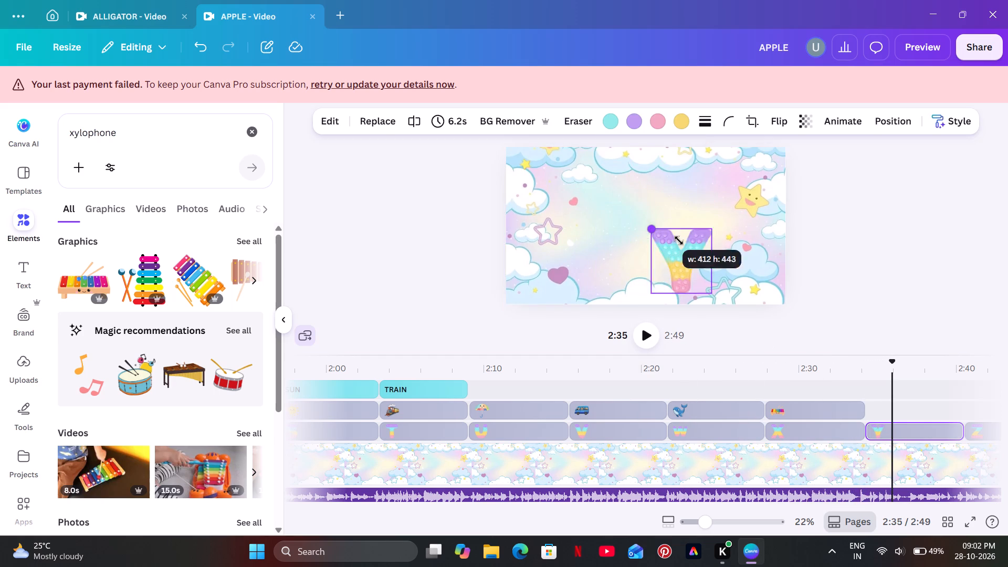
left_click_drag(679, 240, 685, 249)
left_click(684, 249)
left_click_drag(677, 253, 676, 253)
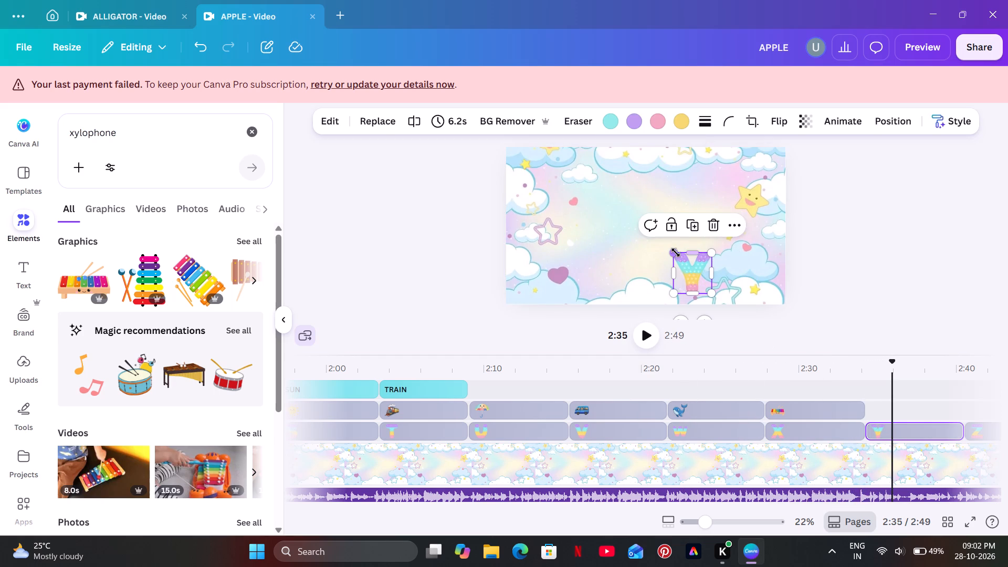
left_click_drag(676, 253, 671, 250)
left_click_drag(683, 260, 585, 220)
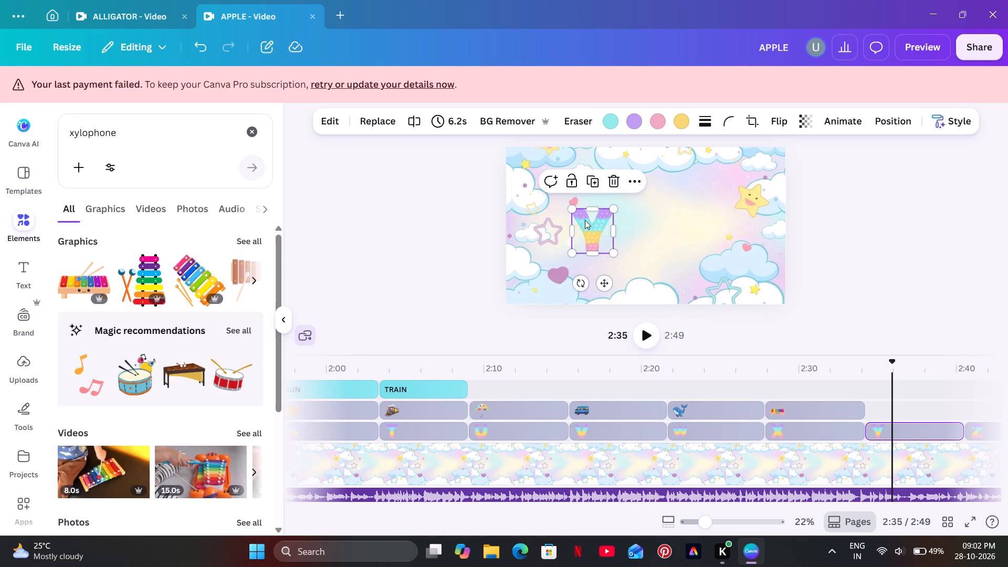
left_click_drag(611, 248, 604, 245)
left_click_drag(595, 234, 592, 234)
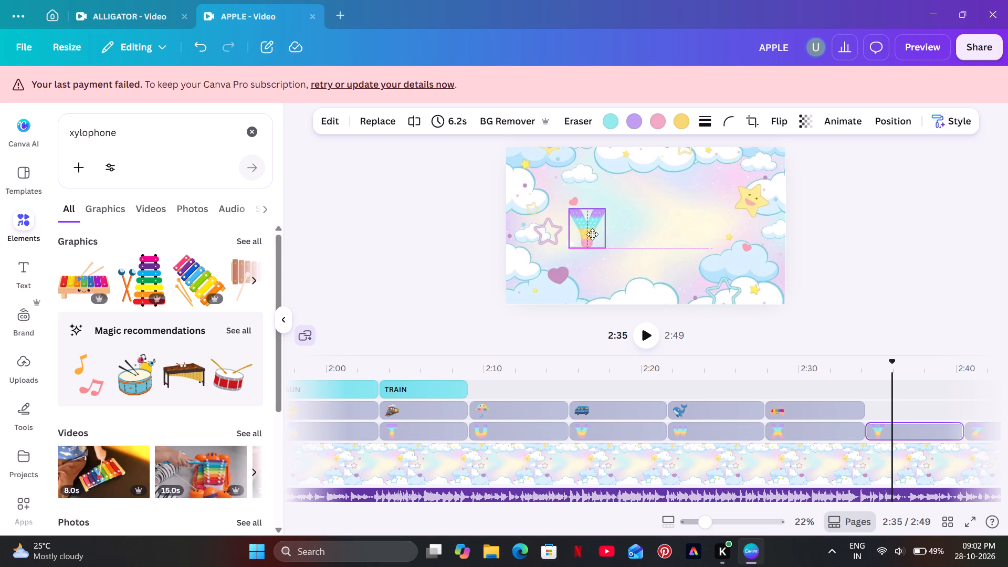
left_click_drag(592, 234, 590, 233)
left_click(420, 223)
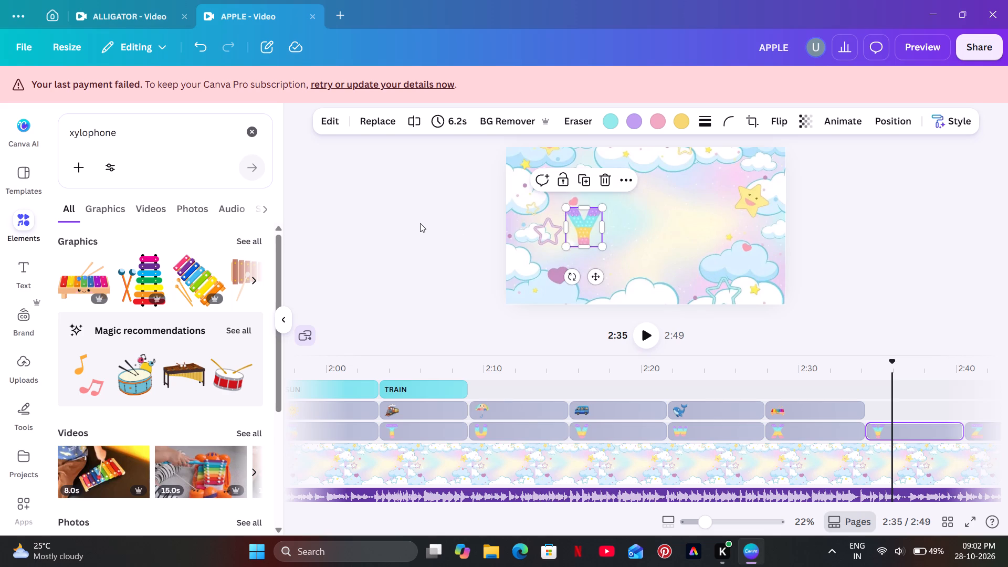
Search the elements for YOYO and add the orange yo-yo and the blue yo-yo with a yellow face to the Y scene at 2:35.
left_click(258, 134)
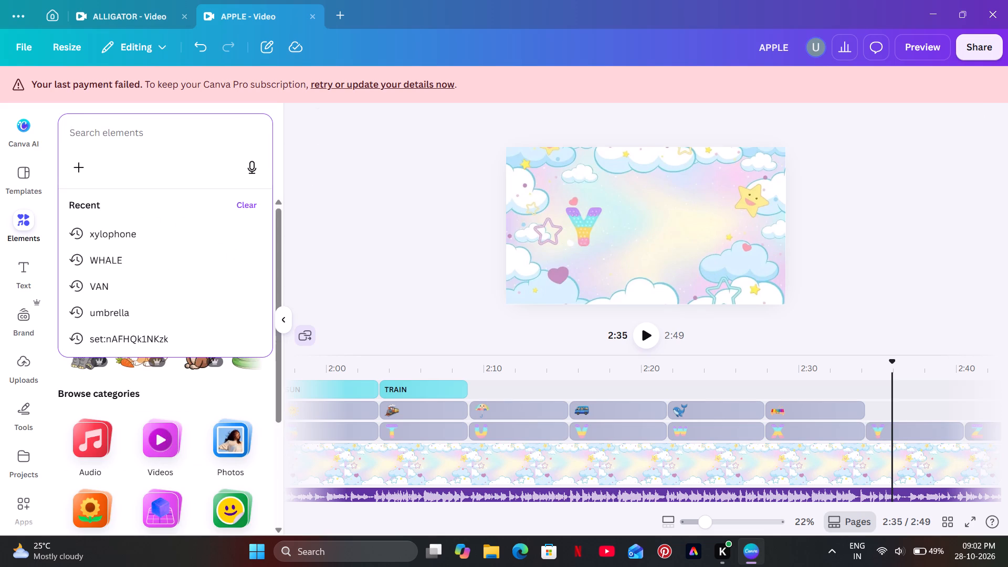
key("y")
type("OYO")
key("Return")
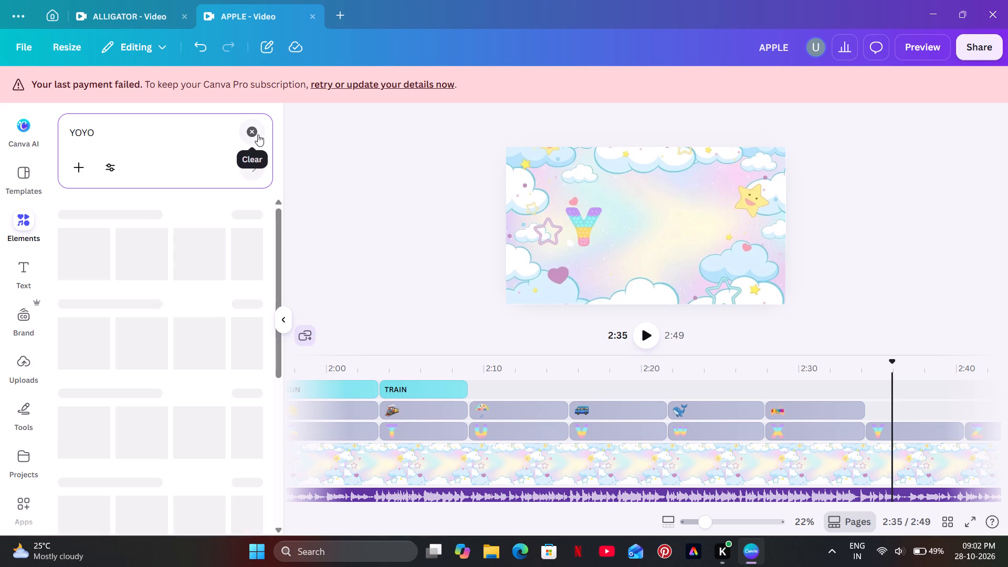
left_click(129, 286)
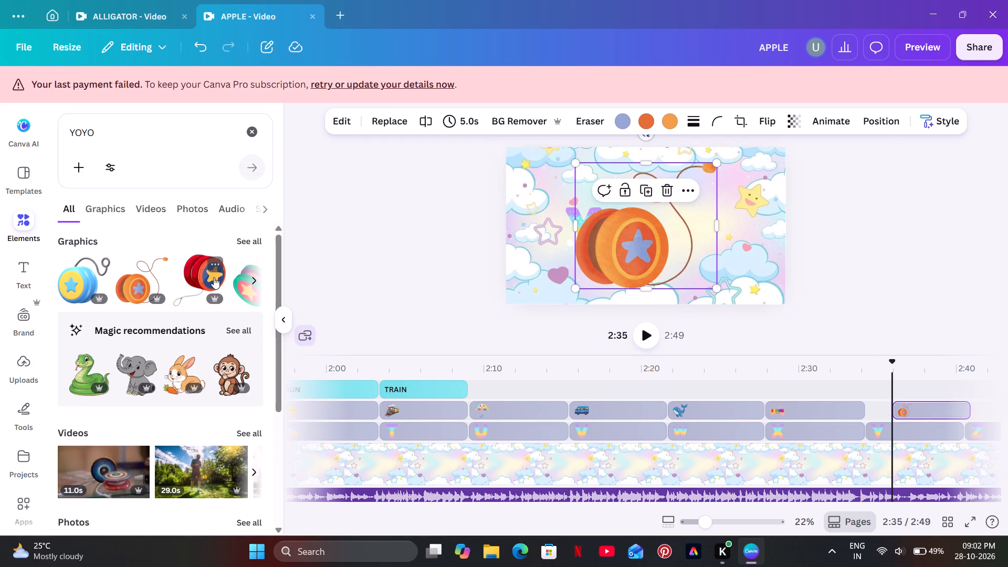
left_click(66, 274)
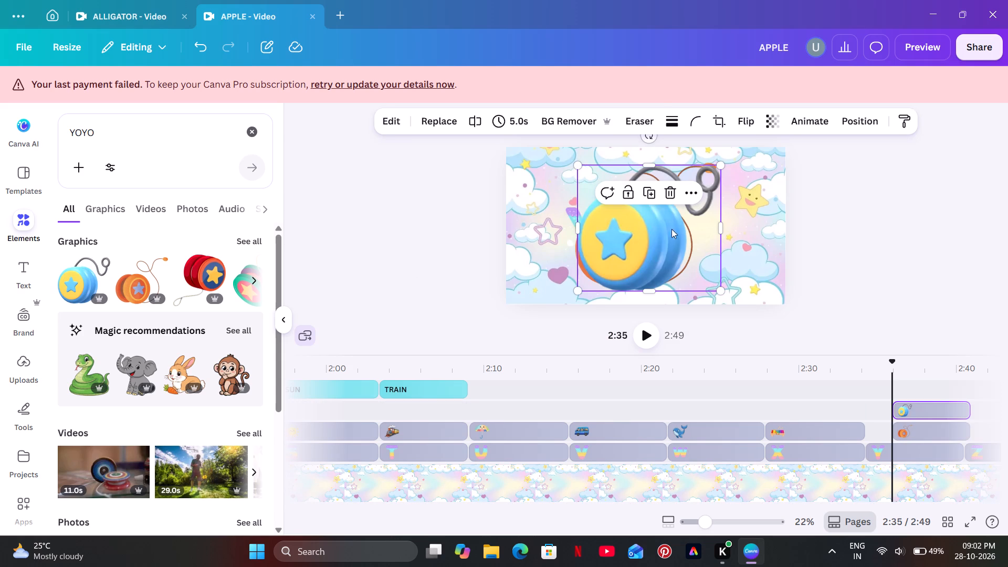
Move the blue yo-yo away from the orange one and delete the orange yo-yo.
left_click_drag(637, 249, 745, 256)
left_click(612, 251)
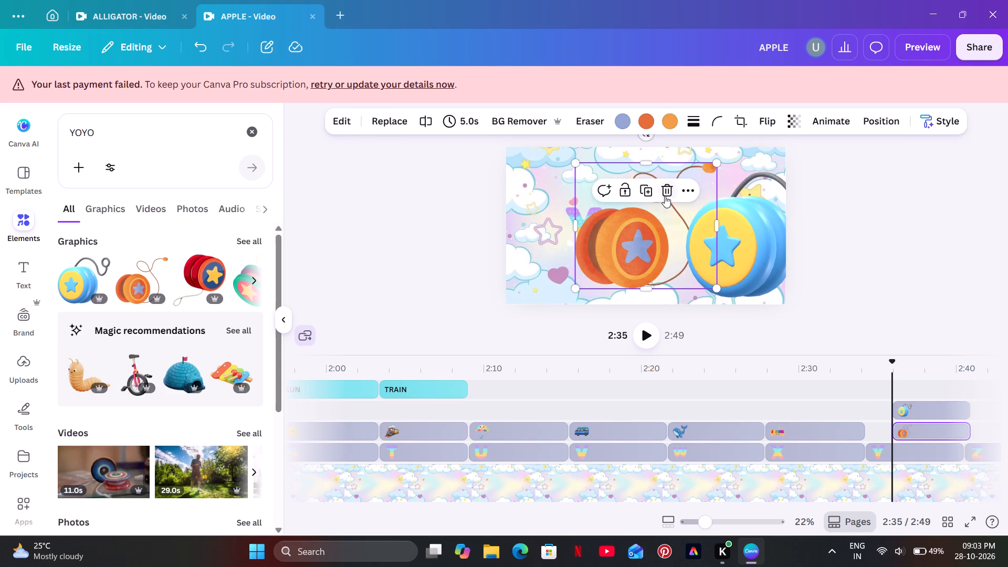
left_click(665, 196)
Shrink the blue yo-yo in the Y scene at 2:35 to about the letter Y's size and place it just below the smiling yellow star.
left_click(723, 240)
left_click_drag(684, 171, 716, 205)
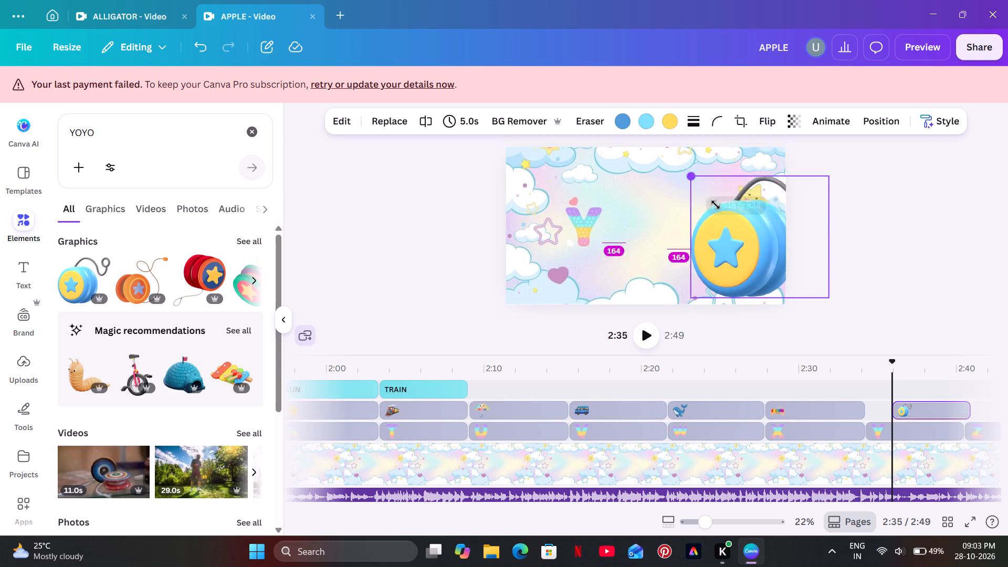
left_click_drag(716, 205, 757, 256)
left_click_drag(776, 269, 772, 270)
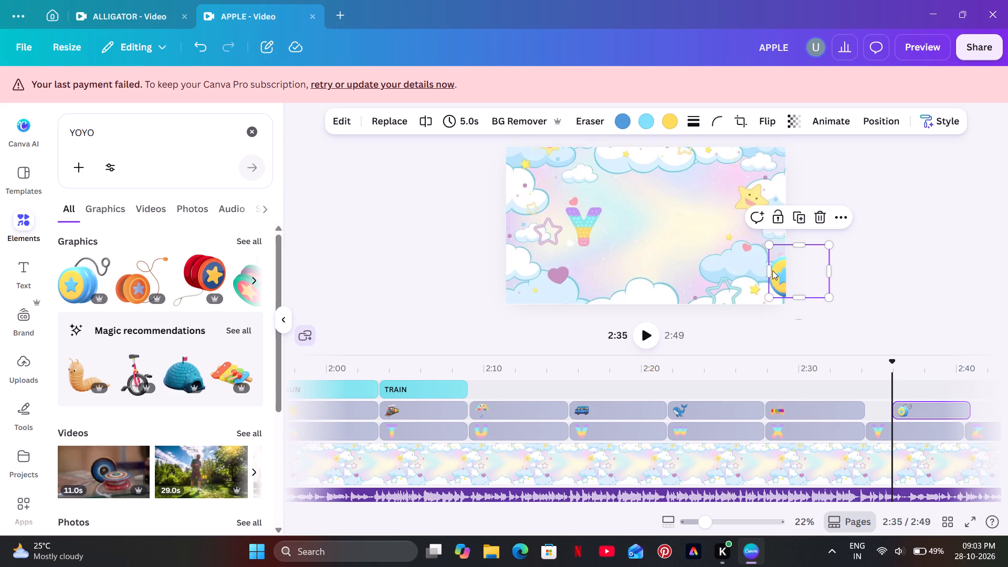
left_click_drag(772, 270, 718, 227)
left_click_drag(767, 260, 752, 253)
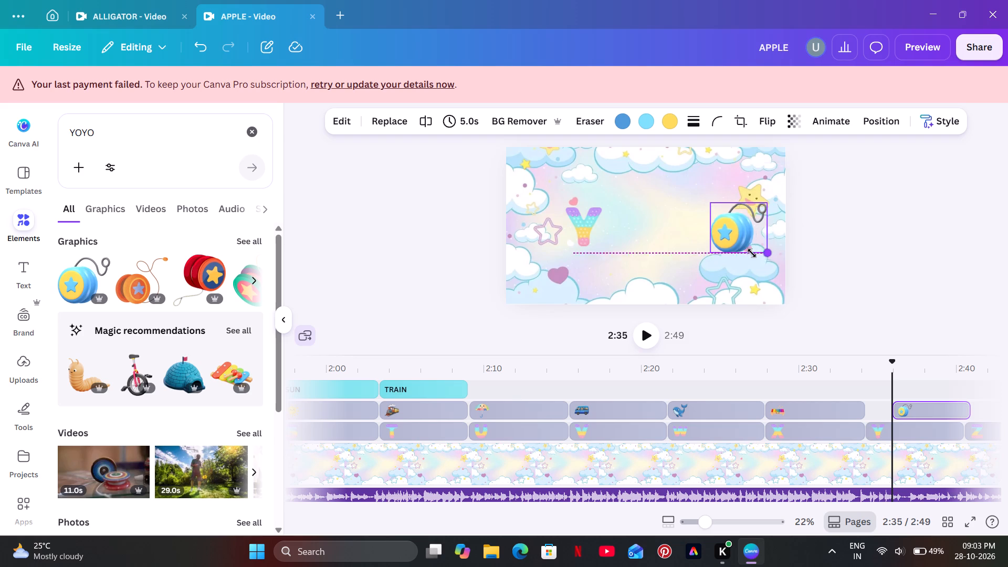
left_click_drag(752, 253, 741, 247)
left_click_drag(735, 218, 749, 229)
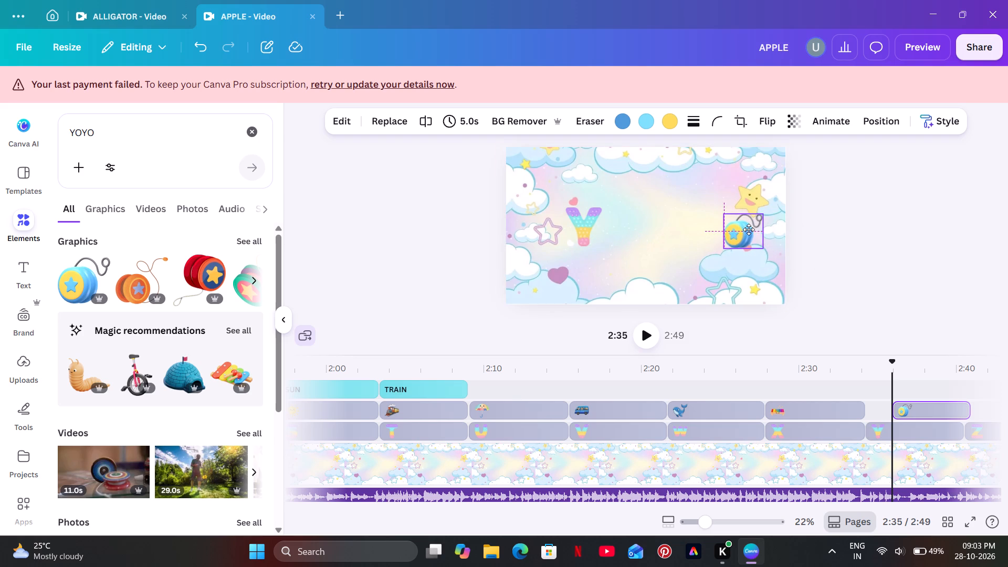
left_click_drag(749, 229, 751, 228)
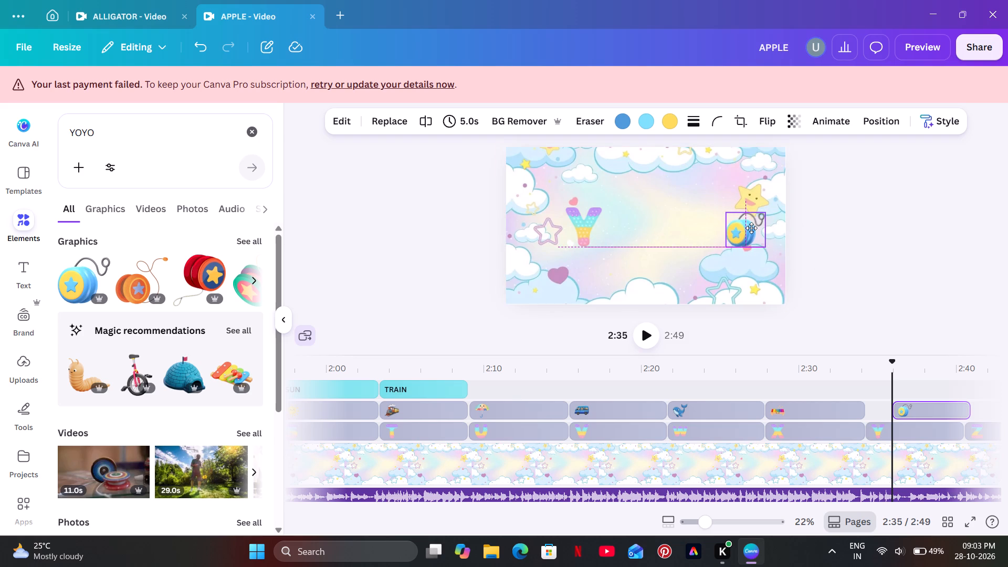
left_click_drag(751, 228, 749, 227)
left_click(660, 229)
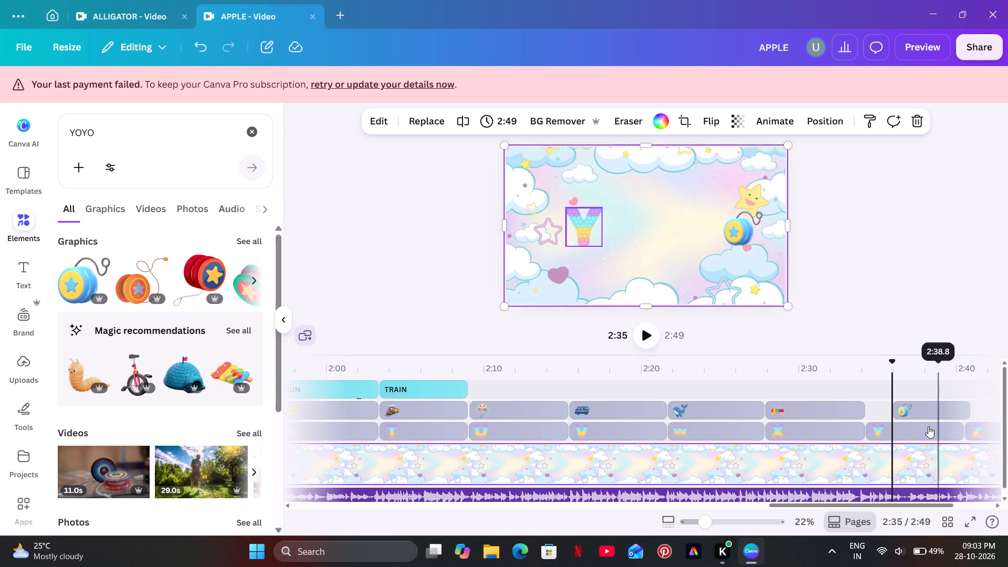
Extend the yo-yo clip to 6.2 s so its start and end line up with the Y clip.
left_click_drag(899, 409, 868, 412)
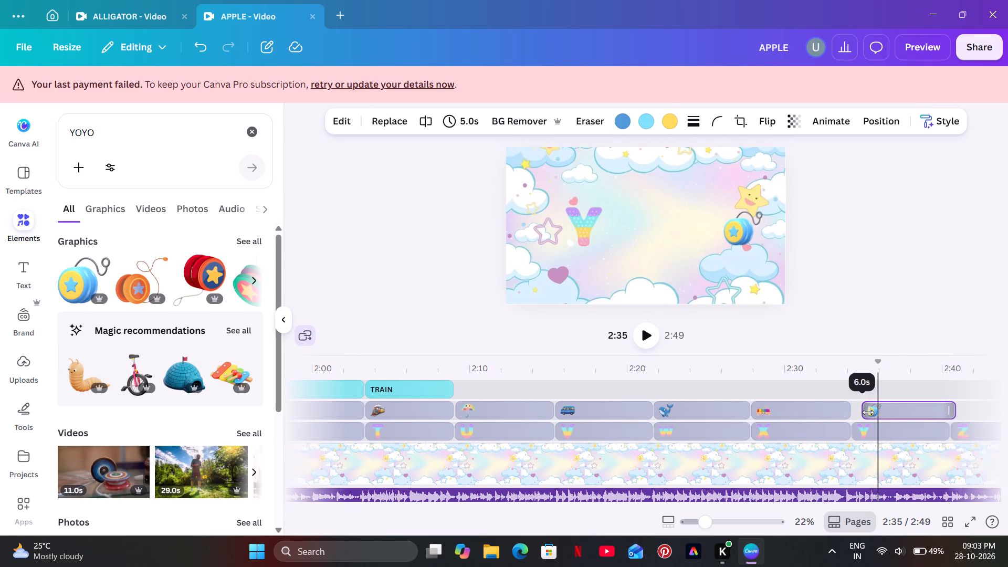
left_click_drag(868, 412, 862, 413)
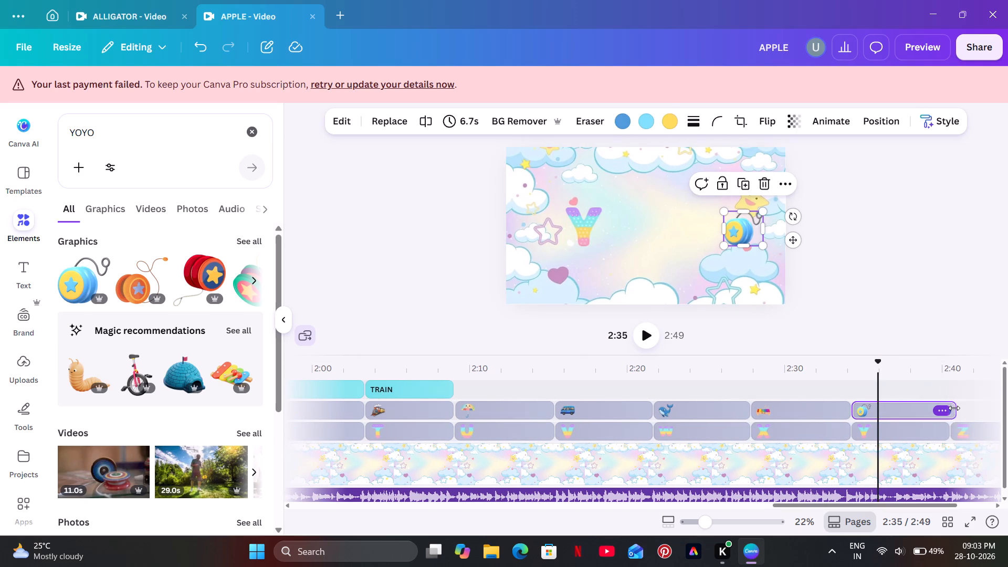
left_click_drag(952, 409, 830, 427)
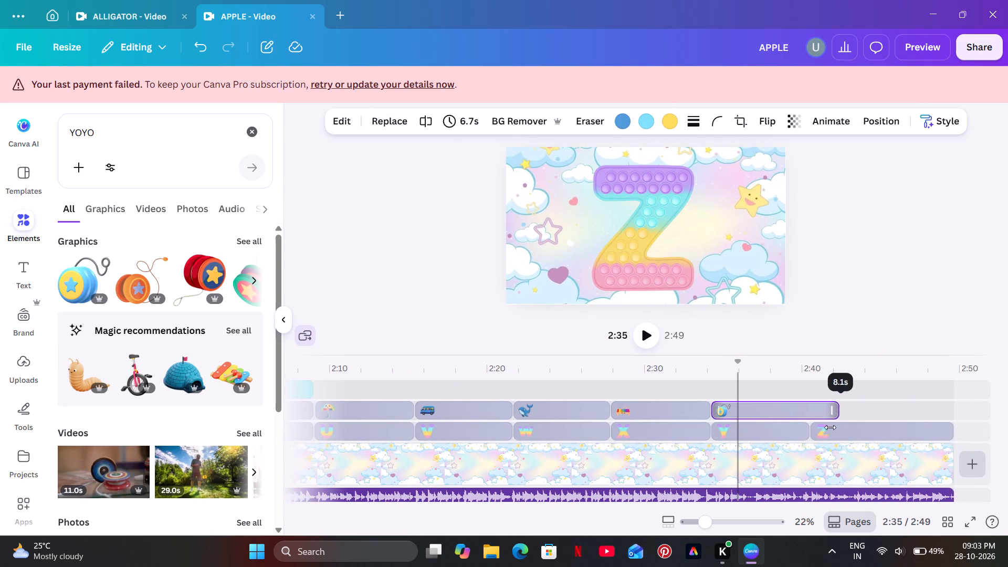
left_click_drag(830, 427, 811, 428)
left_click(943, 429)
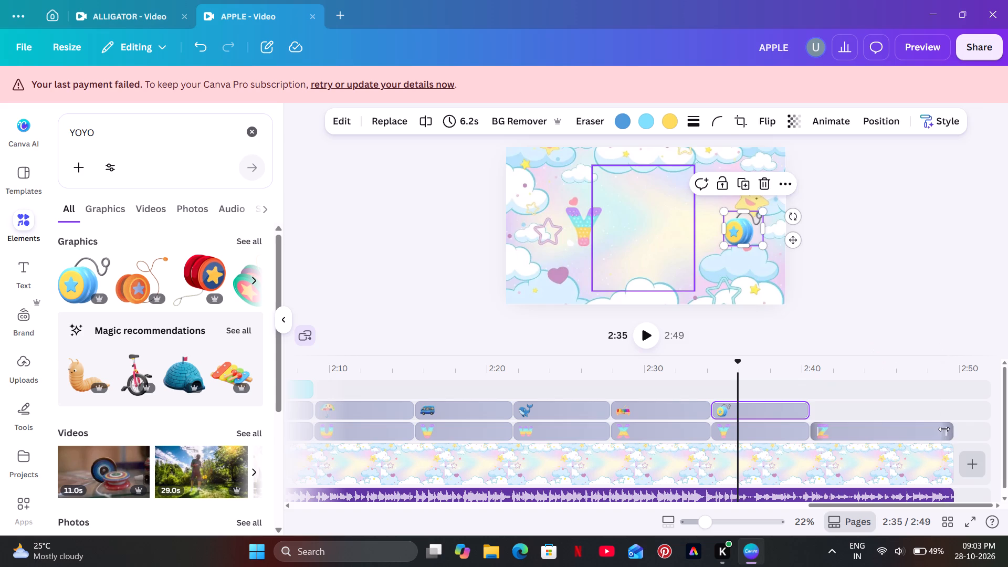
Search the elements for ZEBRA and add the side-on standing cartoon zebra to the Z scene at 2:45.
left_click(890, 395)
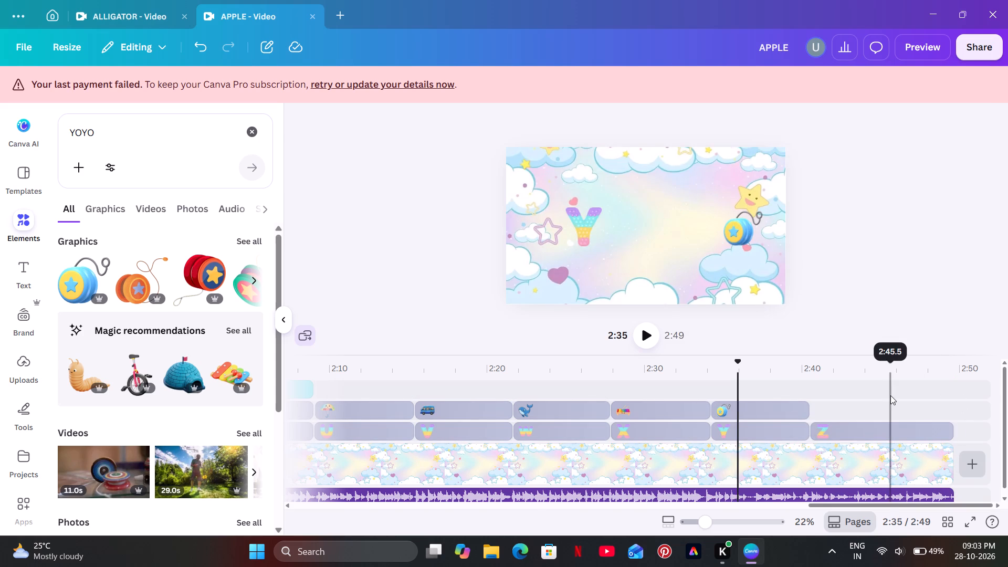
left_click(249, 130)
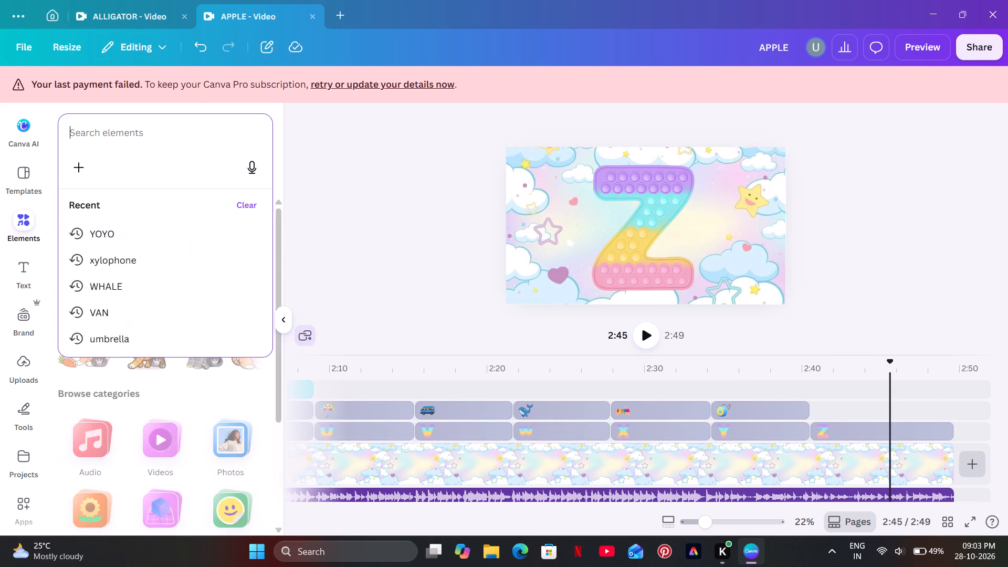
key("z")
key("e")
key("b")
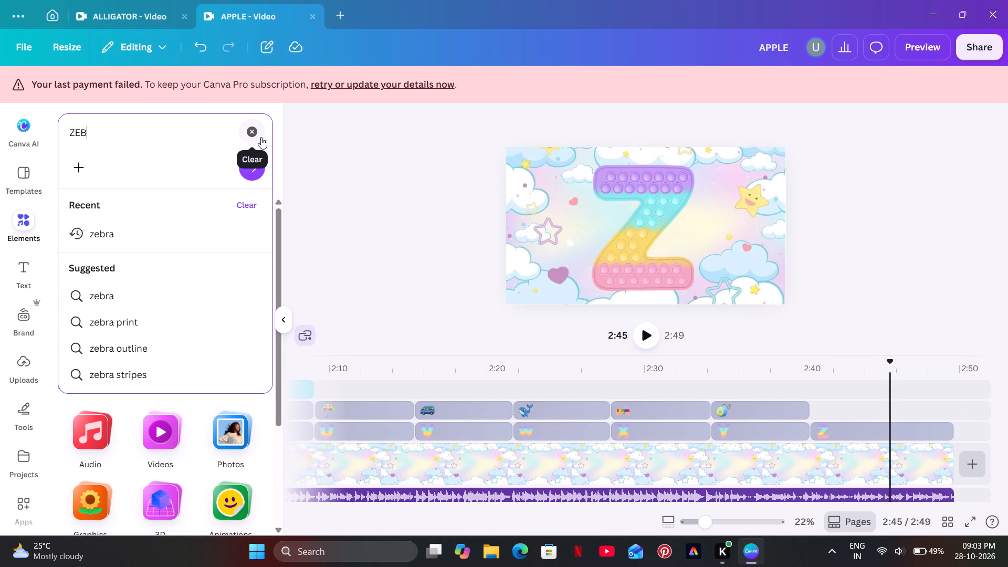
key("r")
key("a")
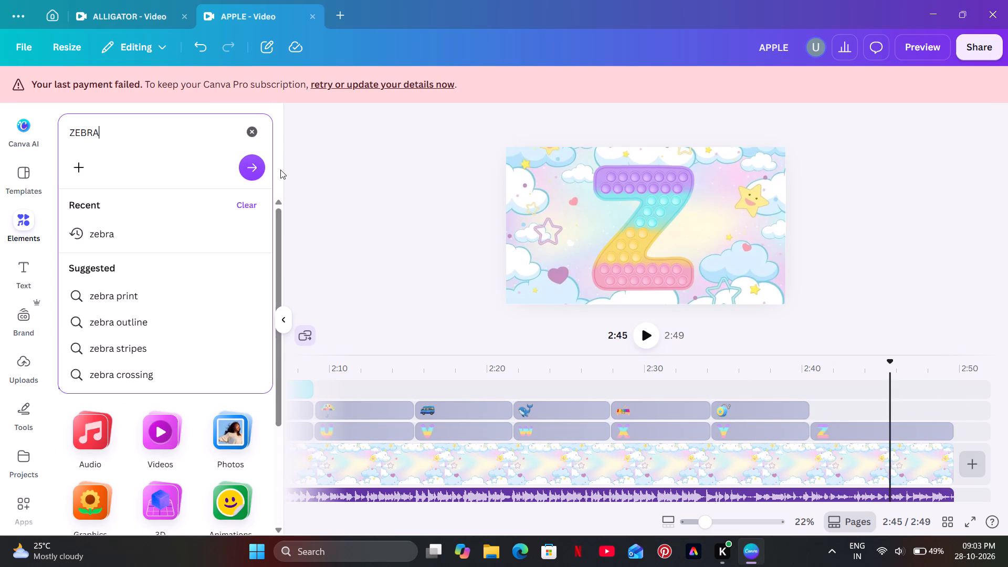
key("Return")
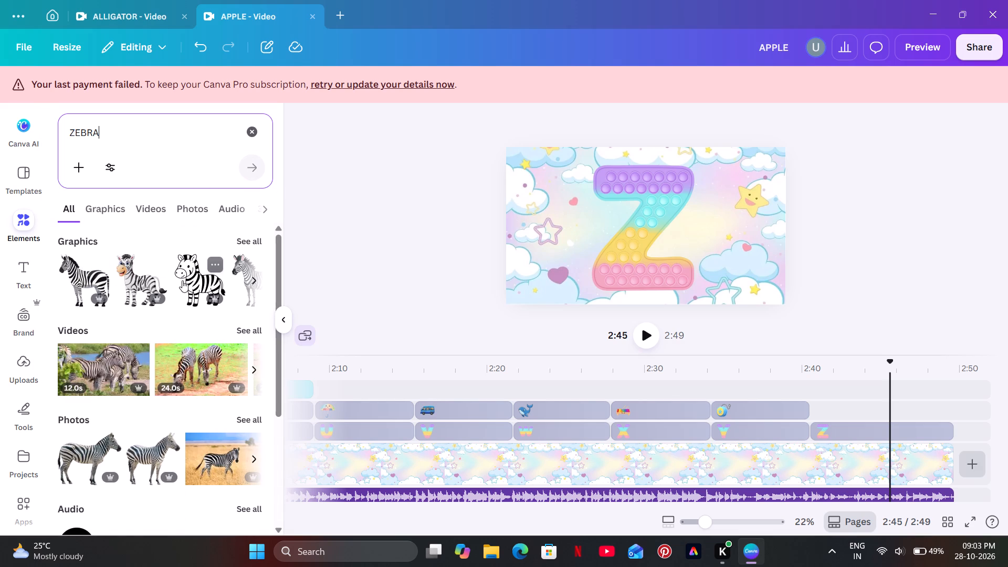
left_click(253, 279)
left_click(186, 280)
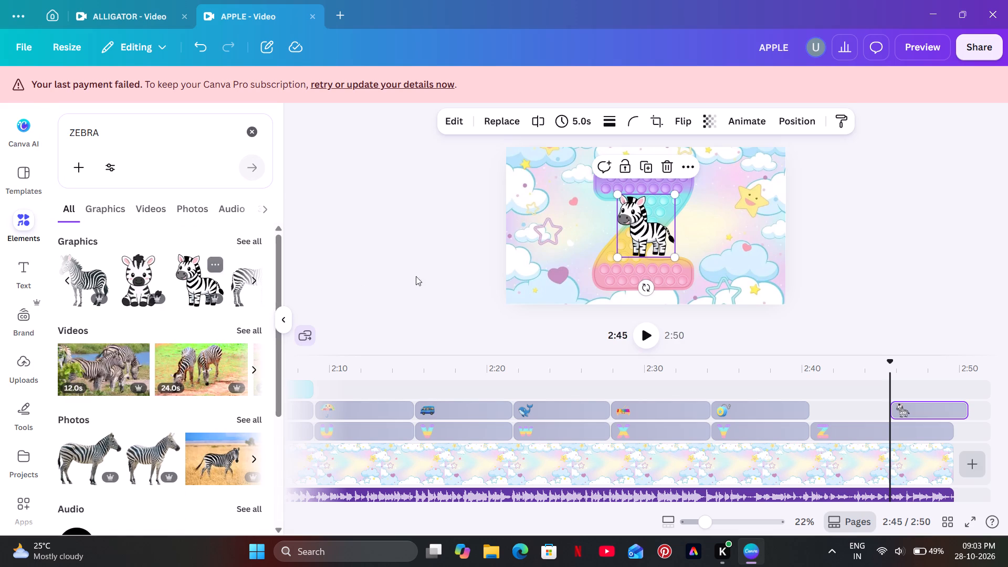
Shrink the zebra and move it off the letter Z to just below the smiling yellow star.
left_click_drag(615, 196, 629, 212)
left_click_drag(645, 234, 727, 229)
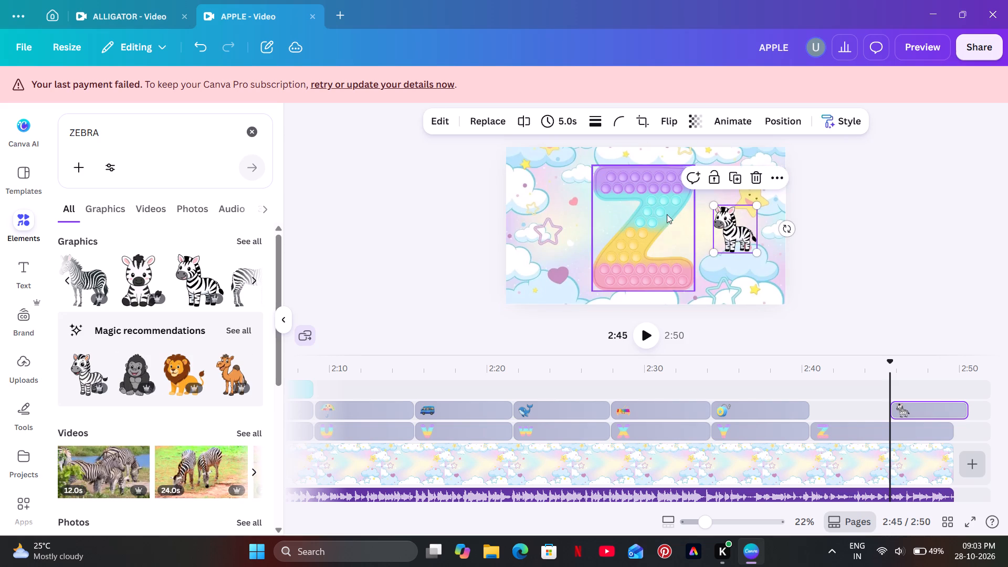
Shrink the letter Z to the size of the earlier letters and place it beside the pink outlined star.
left_click(652, 211)
left_click_drag(588, 165, 654, 236)
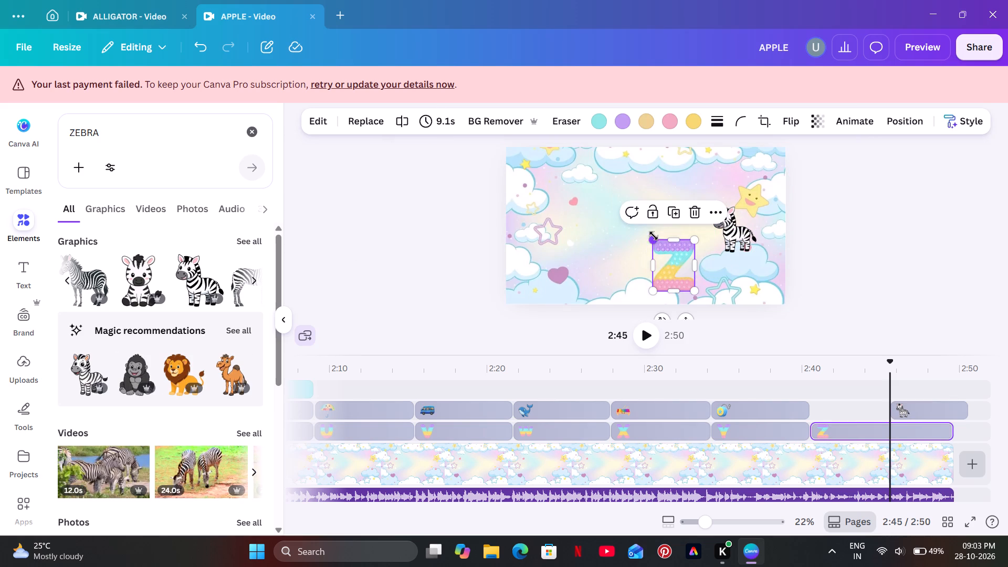
left_click_drag(666, 262, 580, 228)
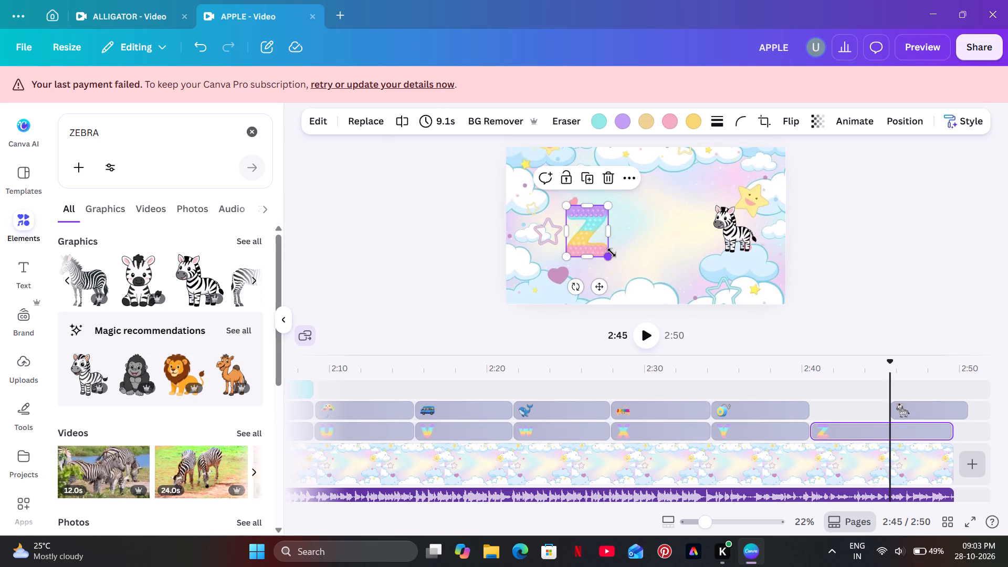
left_click_drag(604, 256, 584, 246)
left_click(574, 223)
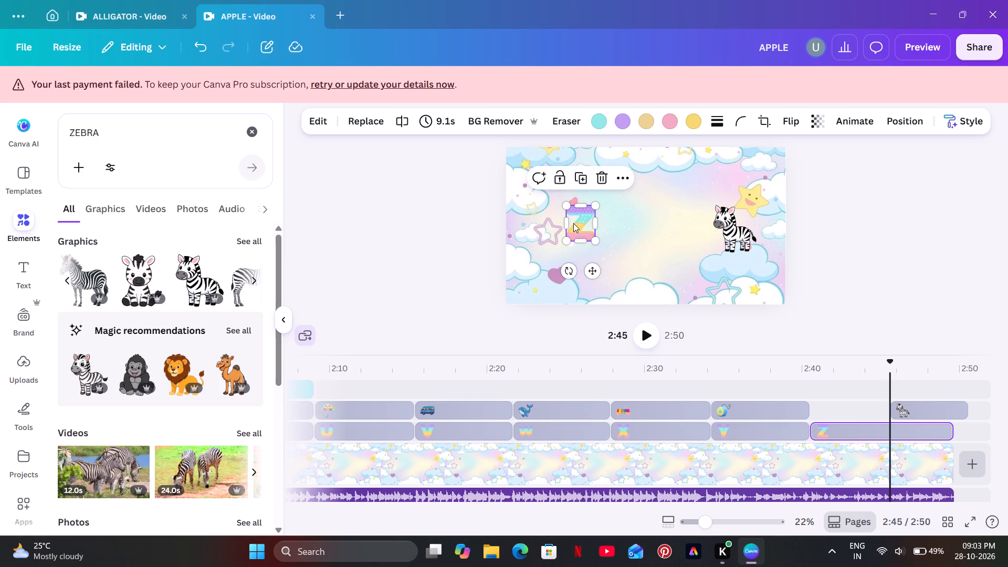
left_click(588, 240)
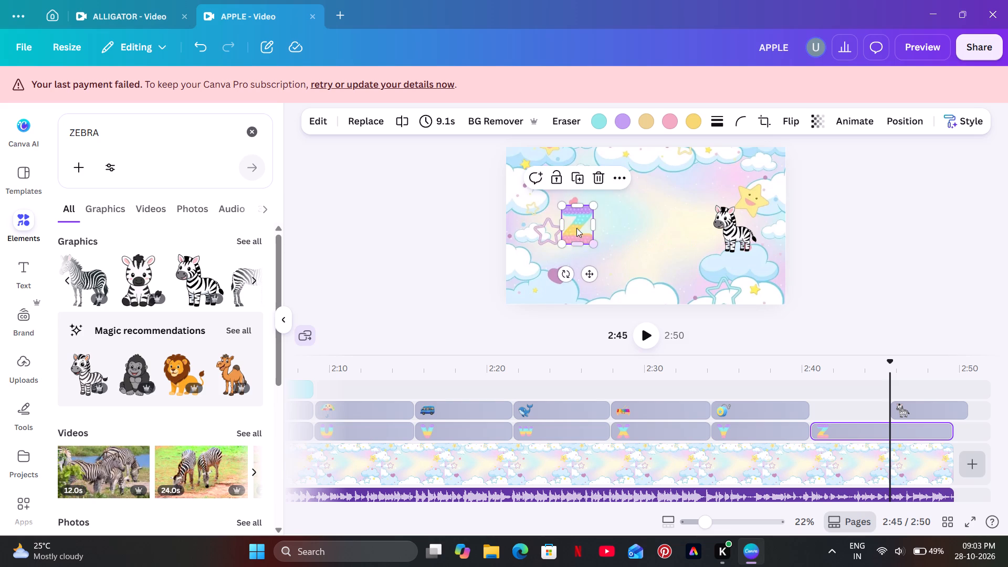
left_click(576, 228)
Raise the zebra slightly and shrink it a little more so it sits level with the letter Z.
left_click(734, 225)
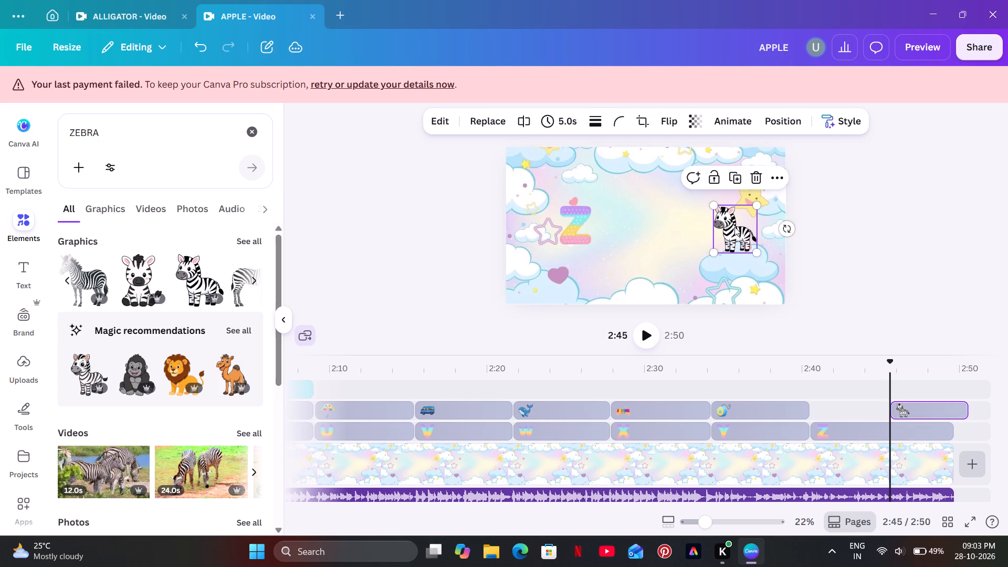
left_click_drag(736, 233, 736, 227)
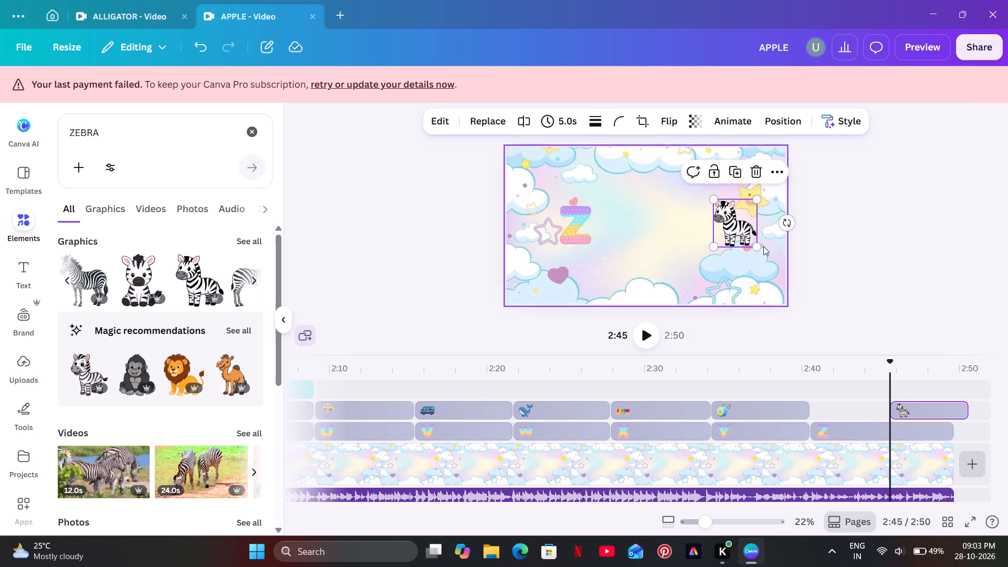
left_click_drag(753, 247, 747, 244)
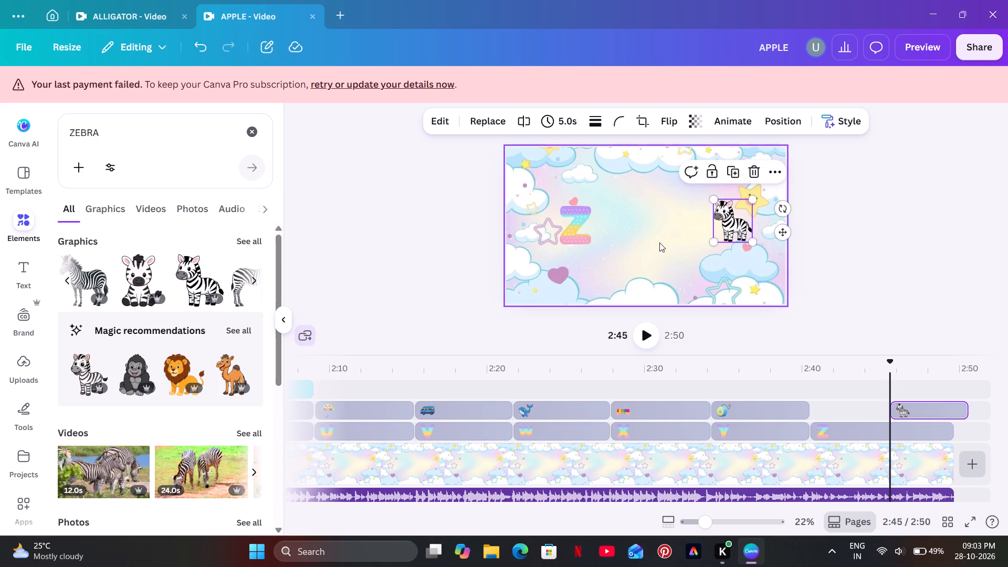
left_click(657, 243)
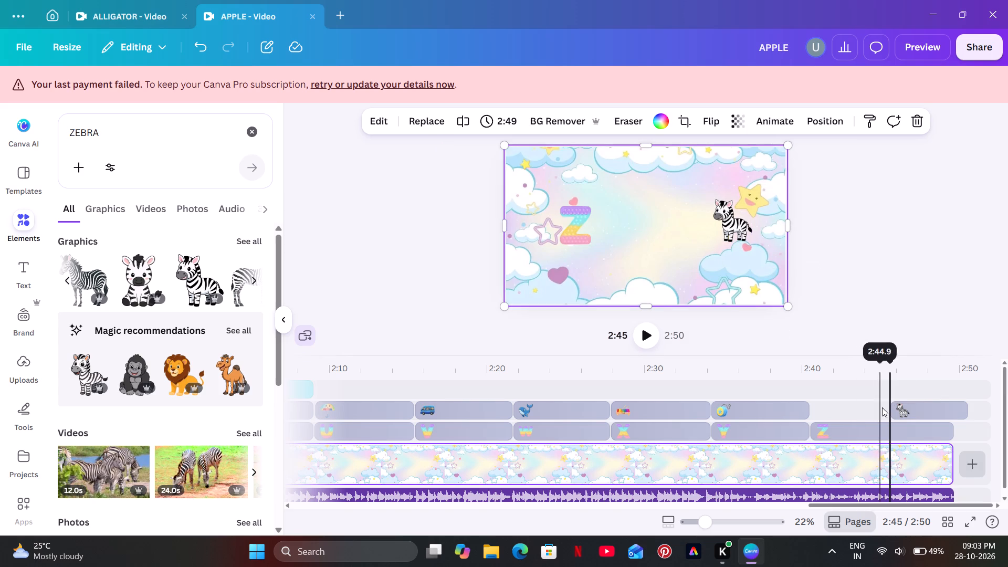
Adjust both ends of the zebra clip to match the Z clip, giving it a 9.1 s duration.
left_click_drag(893, 412, 819, 431)
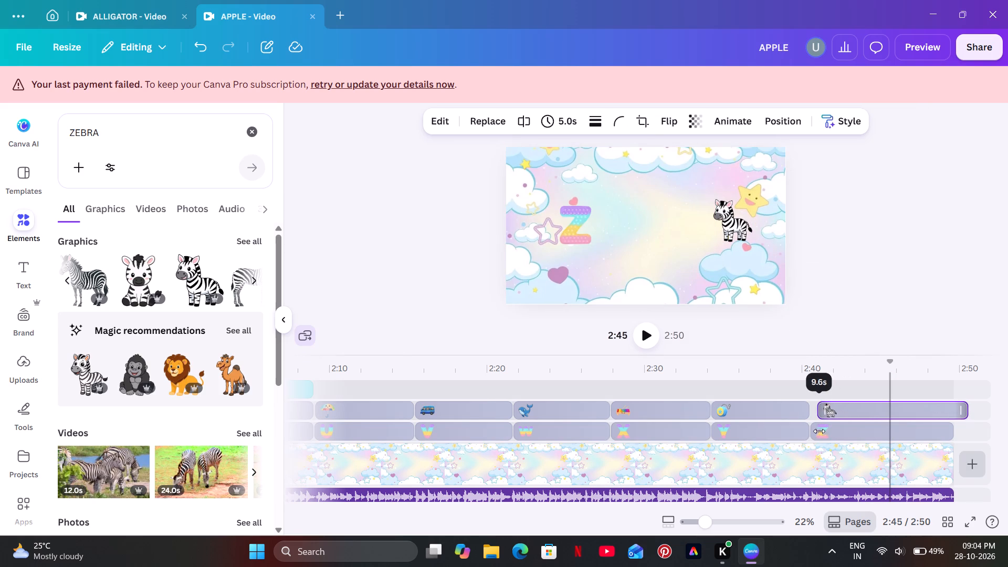
left_click_drag(819, 431, 814, 432)
left_click_drag(962, 414, 948, 419)
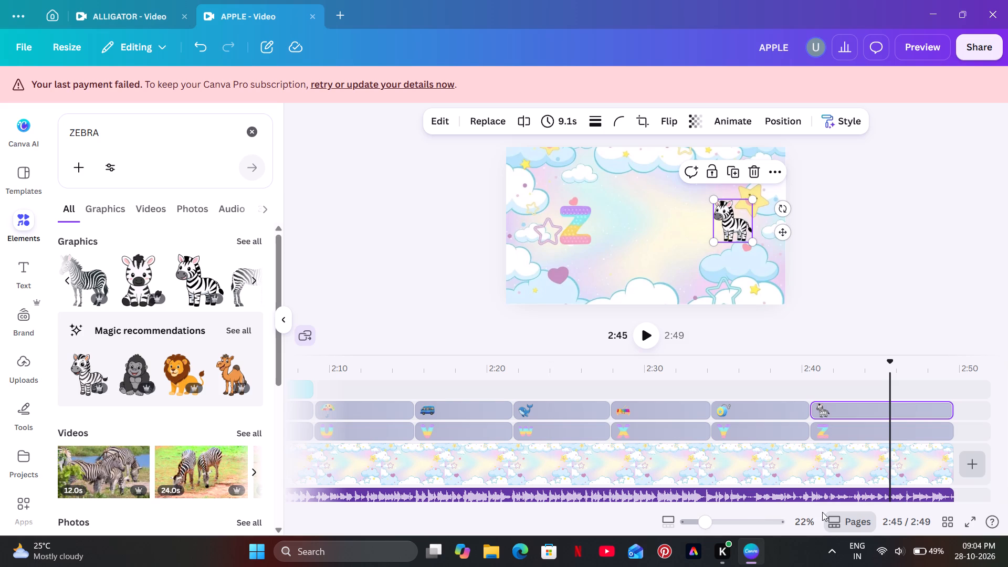
Duplicate the TRAIN caption from the T scene at 2:07 and move the copy's clip to the start of the U scene.
left_click_drag(823, 506, 711, 516)
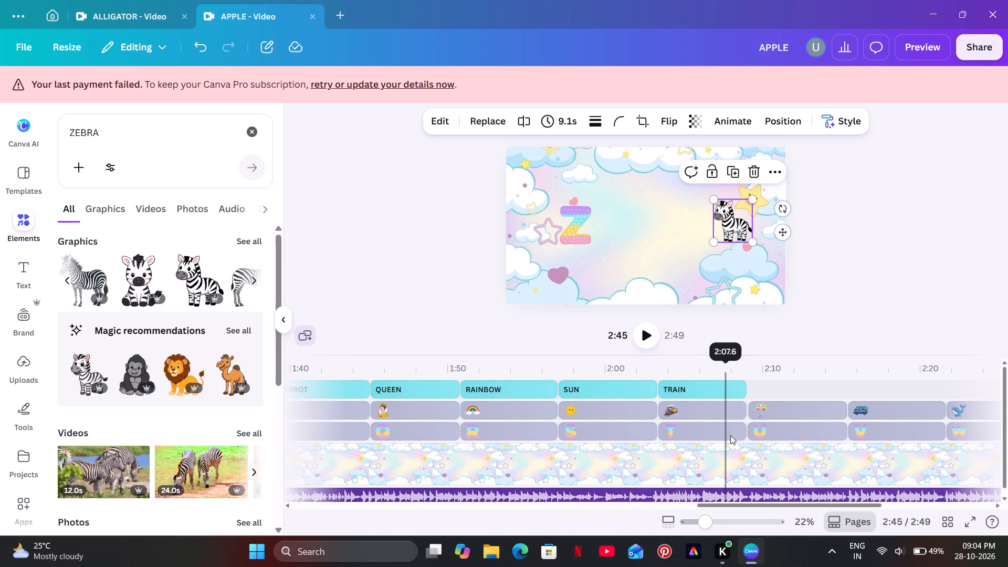
left_click(720, 377)
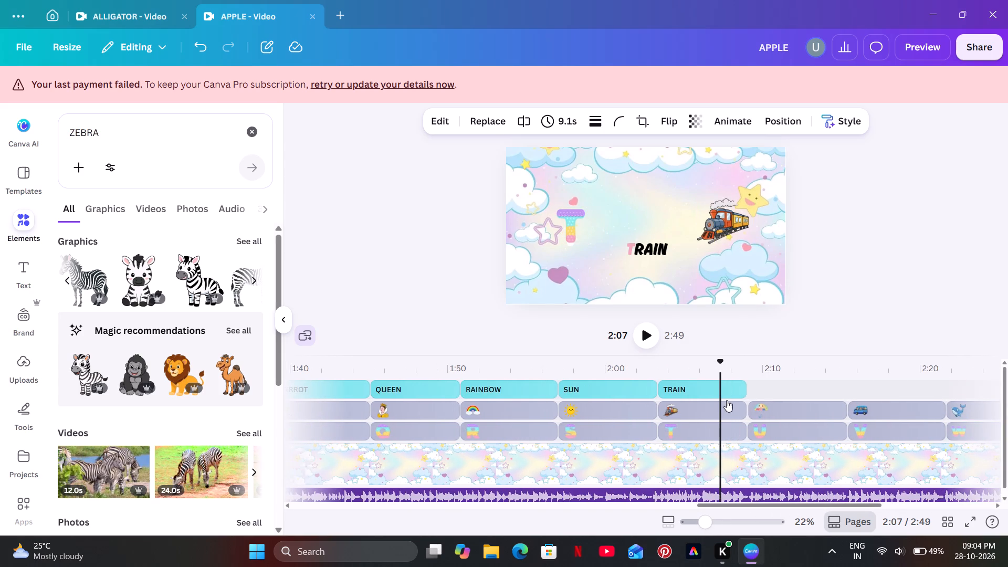
left_click(726, 397)
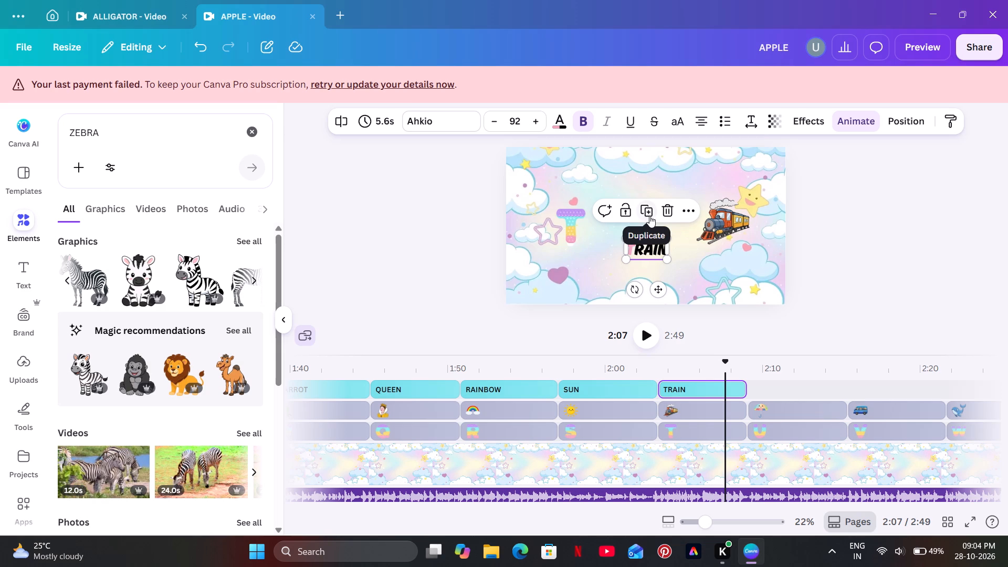
left_click(649, 216)
left_click_drag(698, 391, 745, 395)
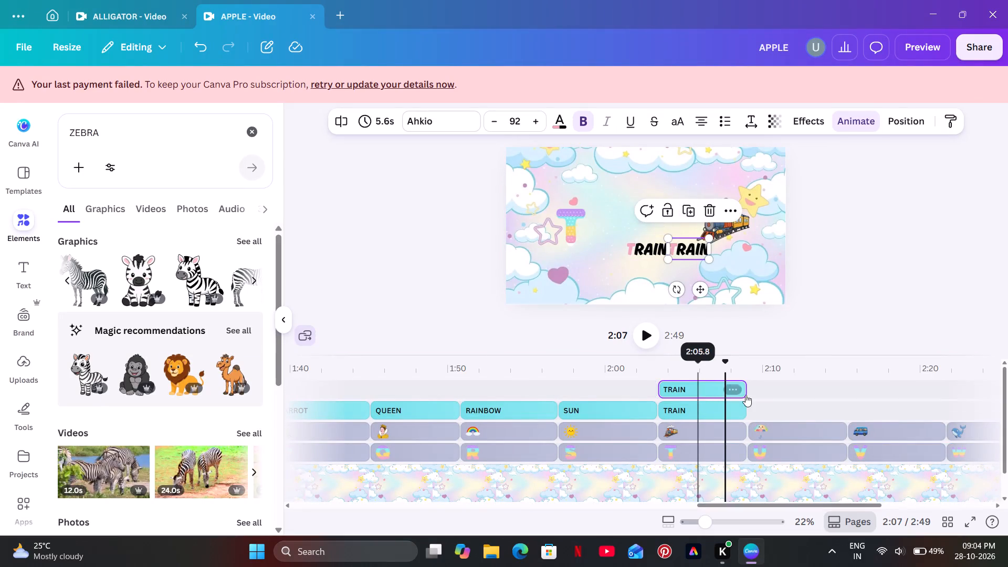
left_click_drag(745, 395, 786, 410)
In the U scene at 2:10, move the copied caption to the centre, matching the TRAIN caption's place in the T scene.
left_click(774, 360)
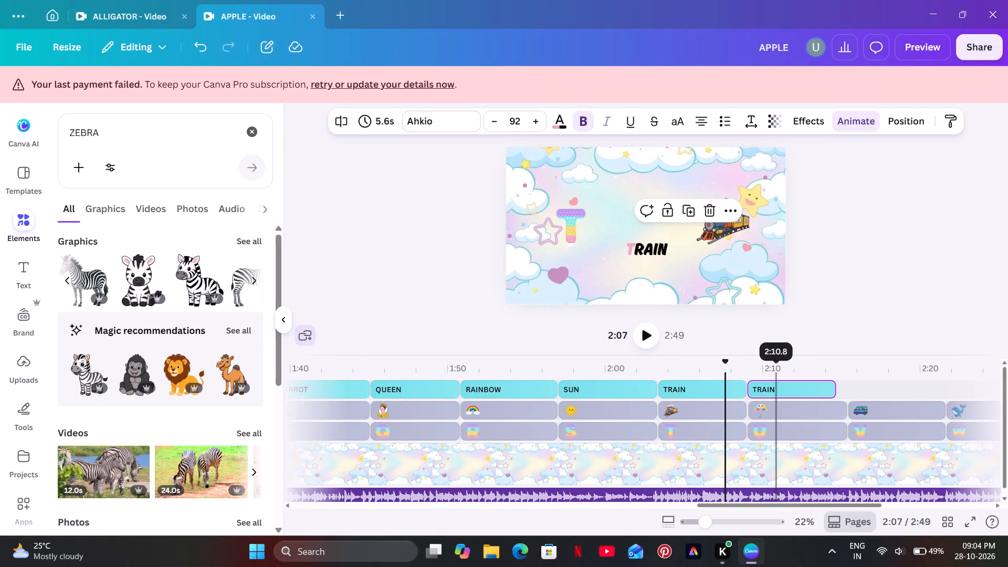
left_click_drag(689, 248, 654, 246)
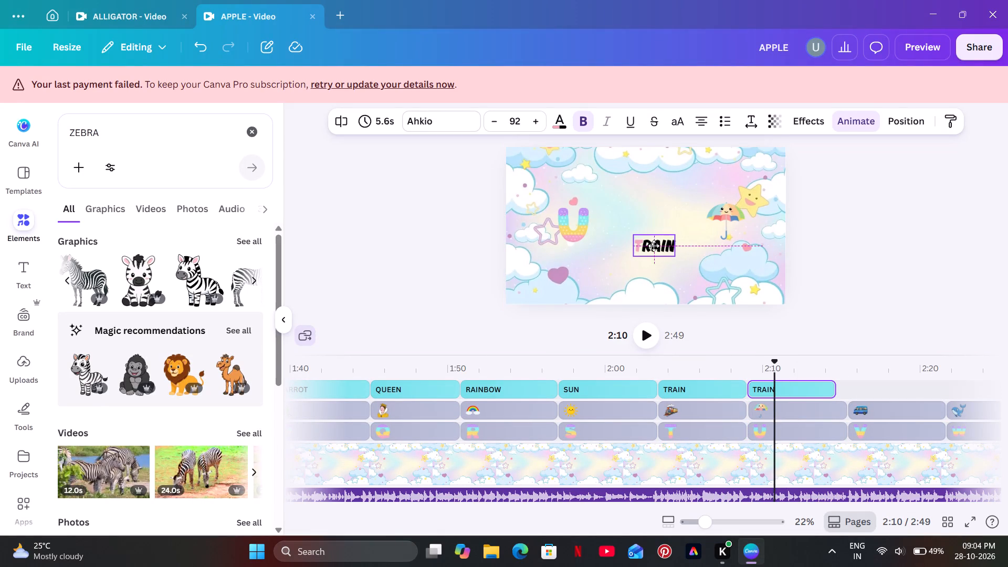
left_click_drag(654, 246, 649, 247)
Change the U scene's caption to UMBRELLA and extend its clip to 6.3 s, level with the end of the umbrella clip.
double_click(649, 247)
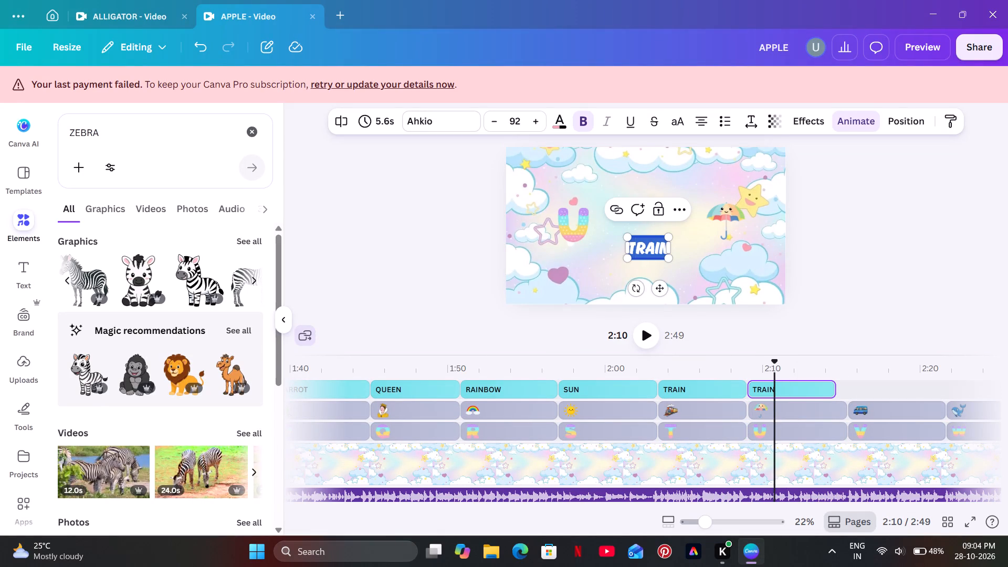
key("BackSpace")
type("UMBRELLA")
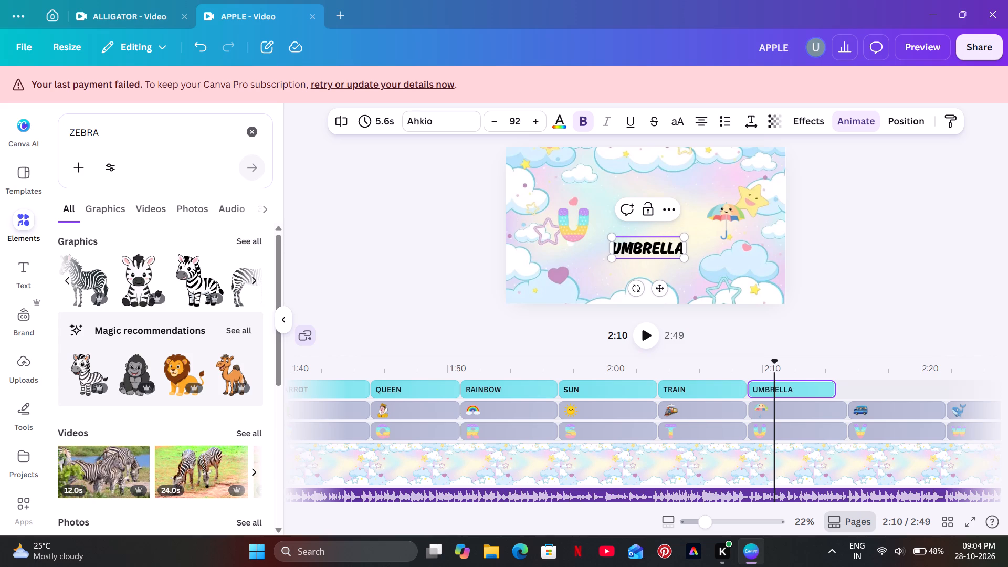
left_click_drag(834, 393, 843, 391)
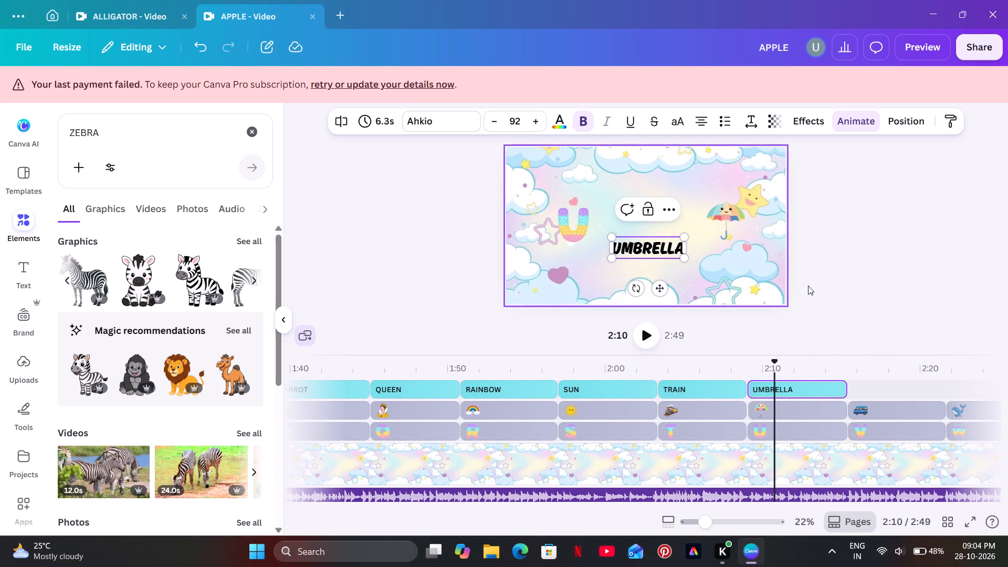
left_click(924, 260)
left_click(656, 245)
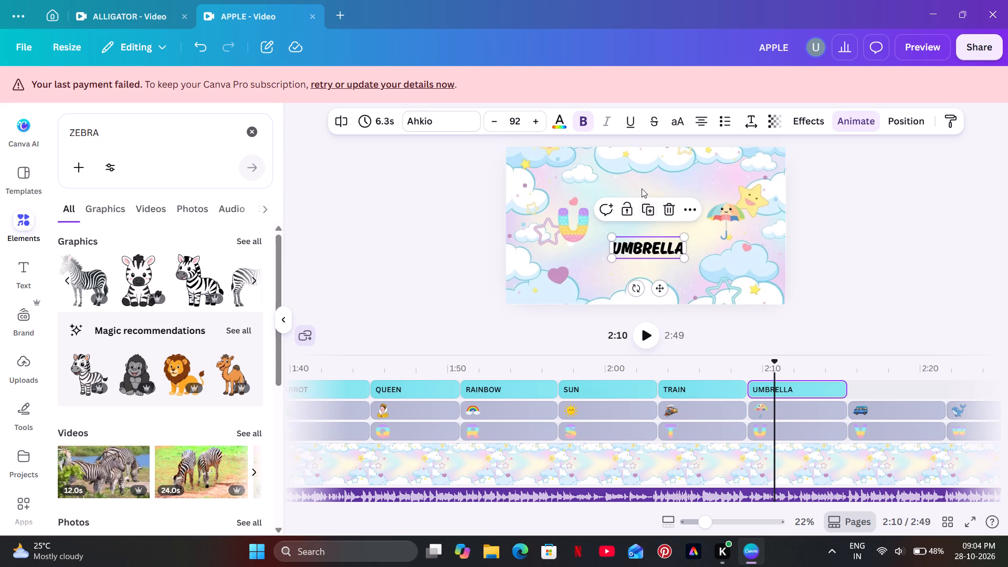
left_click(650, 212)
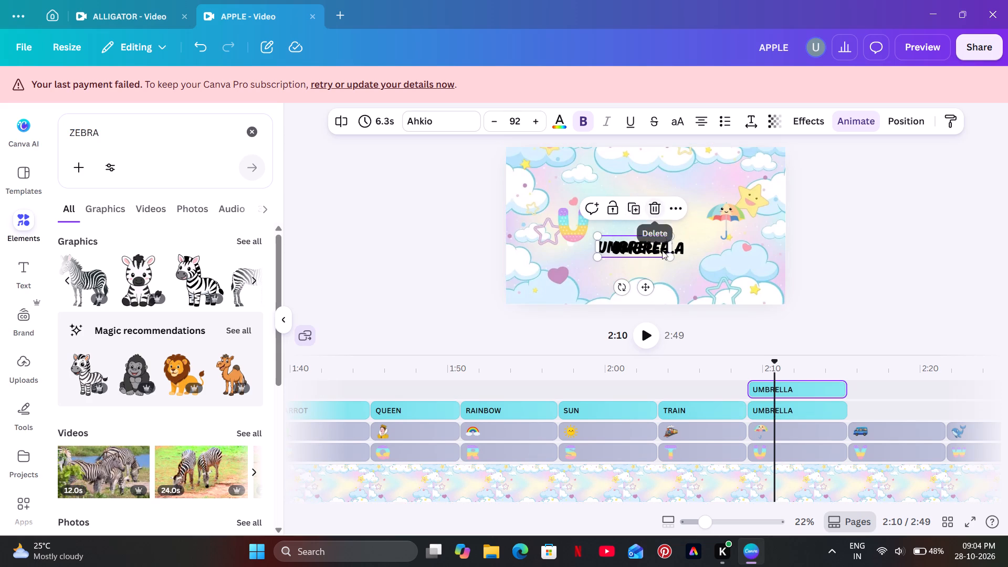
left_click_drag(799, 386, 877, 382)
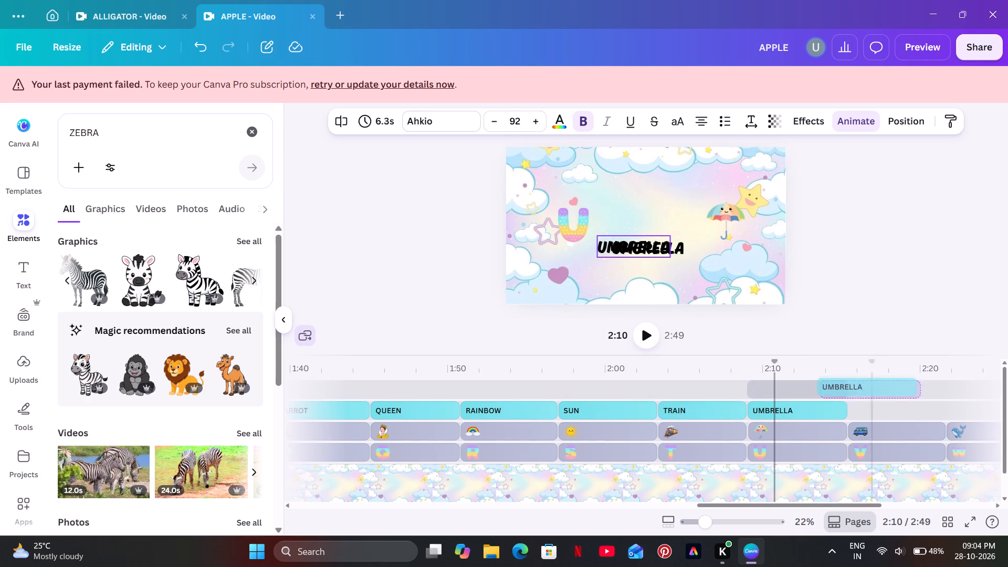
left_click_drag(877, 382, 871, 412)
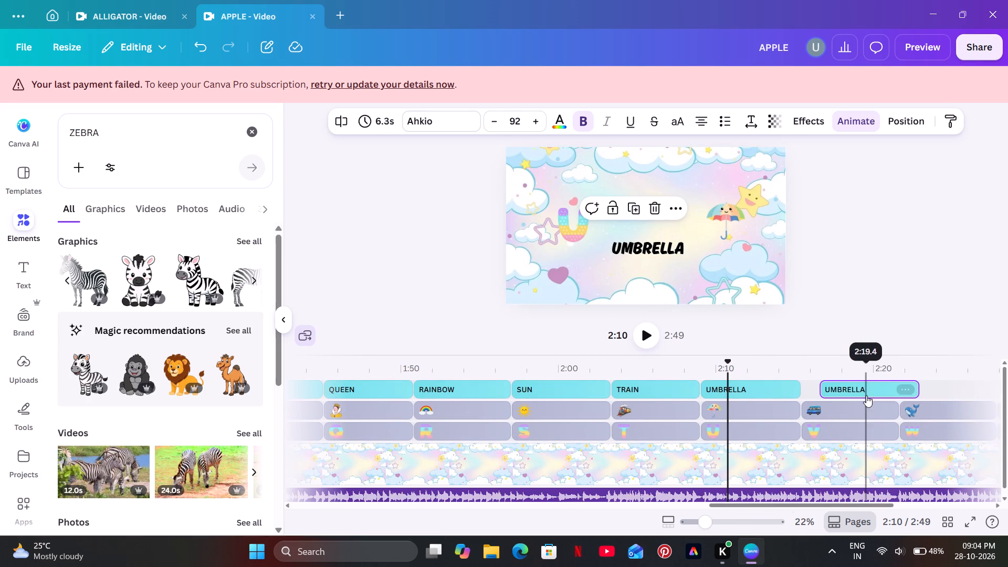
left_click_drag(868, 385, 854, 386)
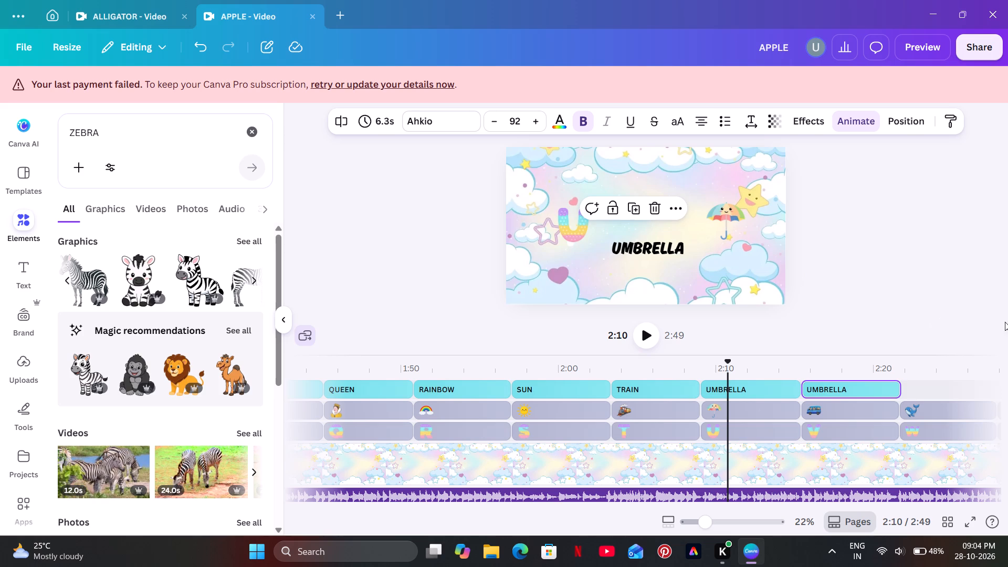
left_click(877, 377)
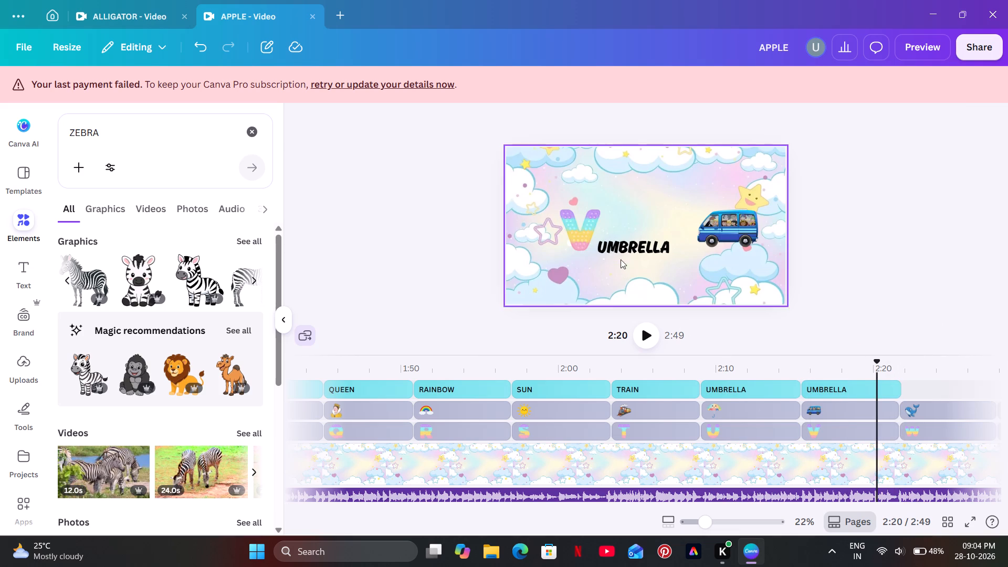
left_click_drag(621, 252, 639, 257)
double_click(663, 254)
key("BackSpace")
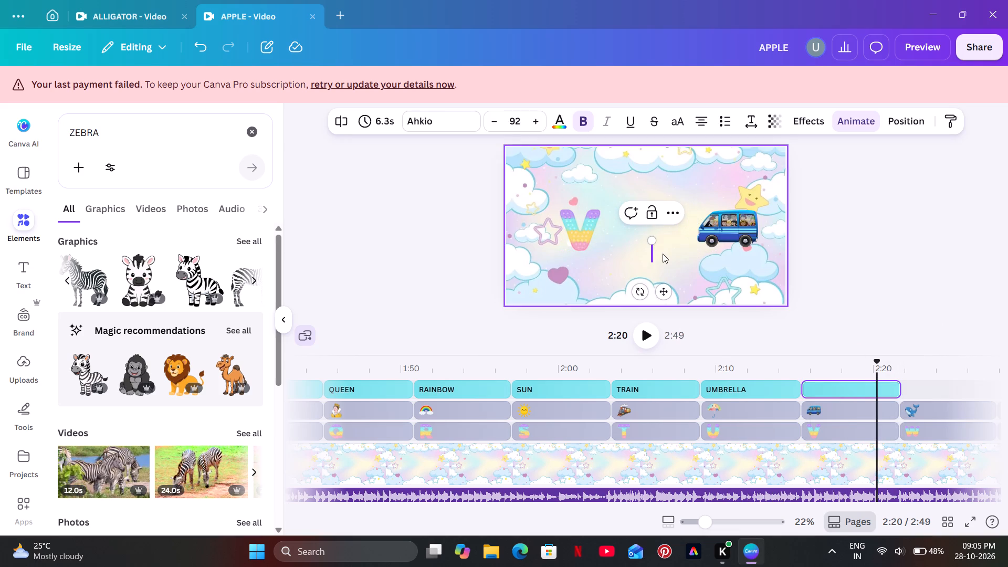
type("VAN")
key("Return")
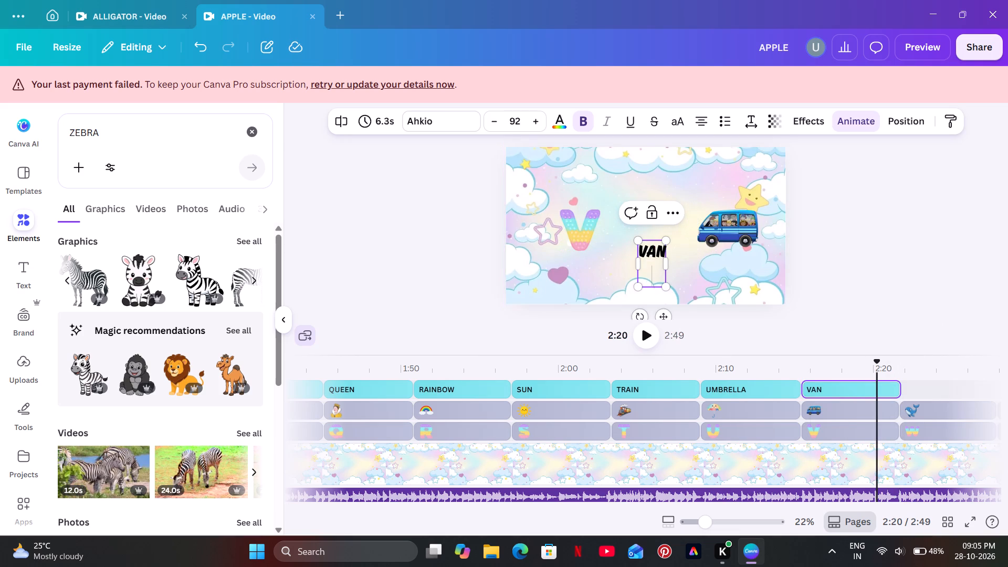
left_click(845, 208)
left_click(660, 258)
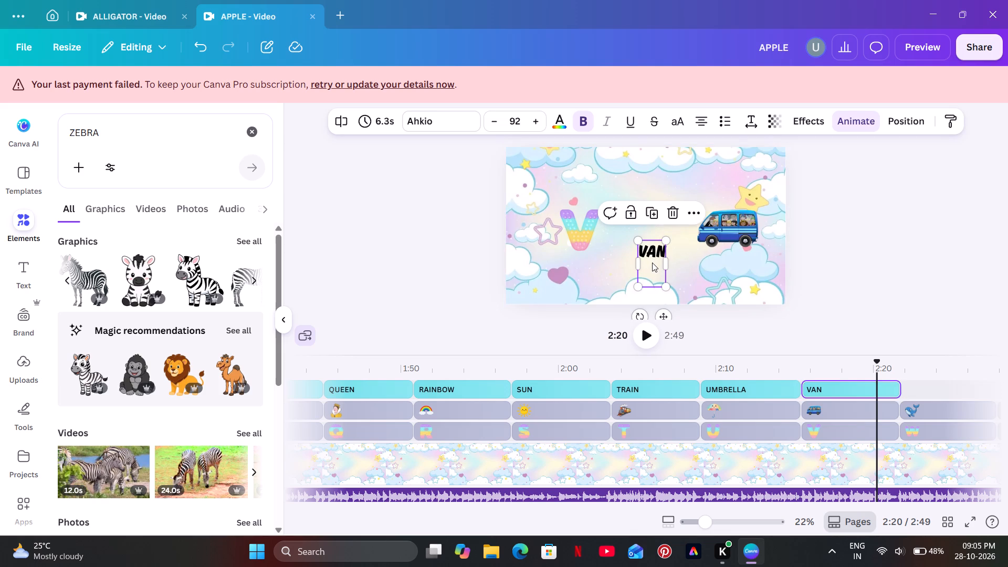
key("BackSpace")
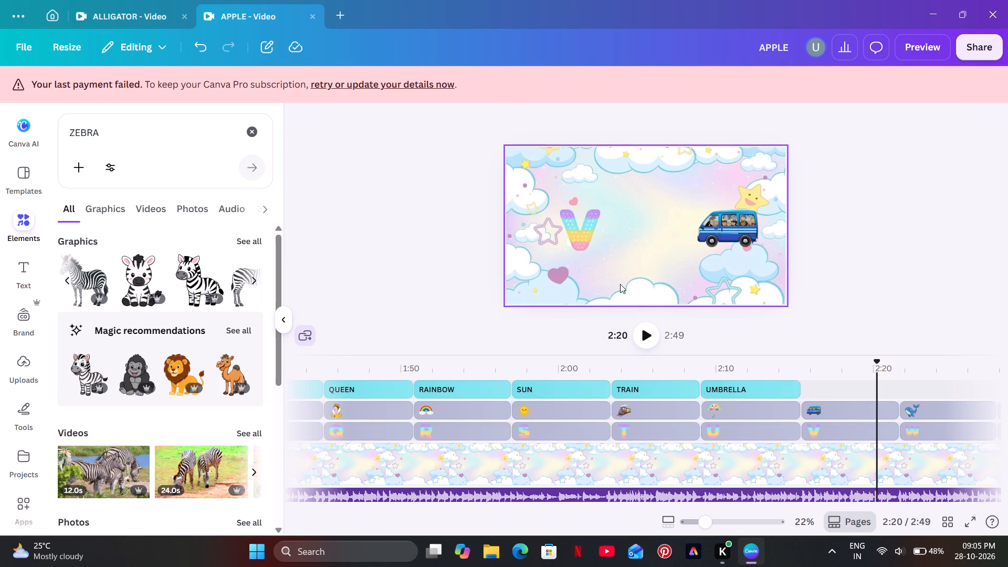
Duplicate the UMBRELLA caption and move the copy's clip to the start of the V scene, directly after the UMBRELLA clip.
left_click(759, 390)
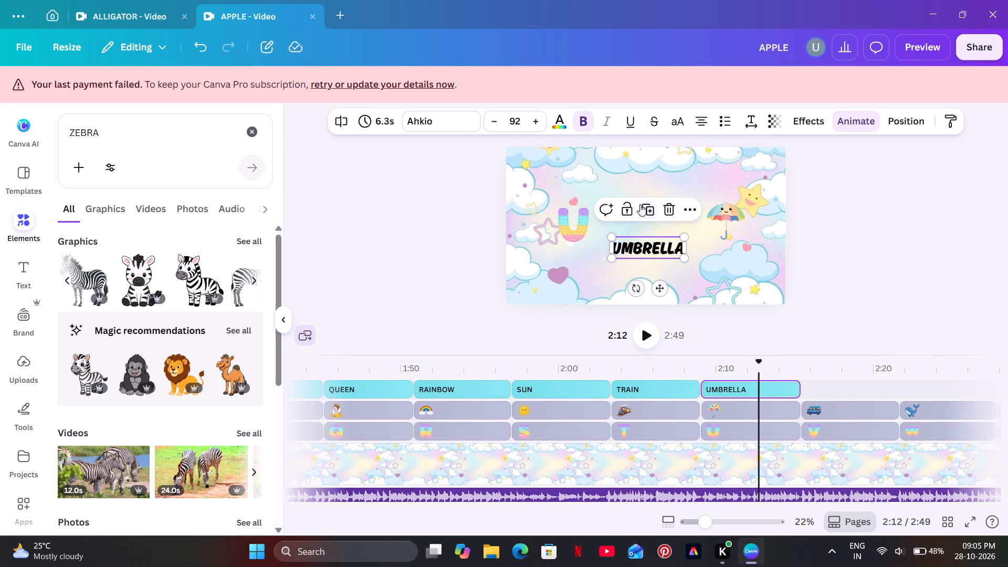
left_click(645, 206)
left_click_drag(771, 384, 831, 392)
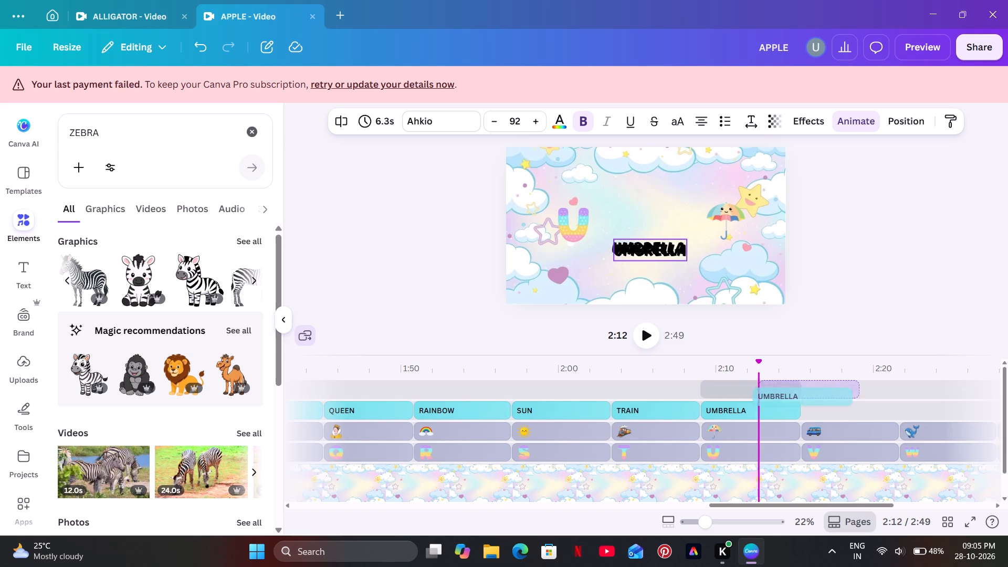
left_click_drag(831, 392, 872, 402)
Change the copied caption in the V scene to VAN and adjust its clip's end to a 6.2 s duration, matching the van clip.
left_click(858, 369)
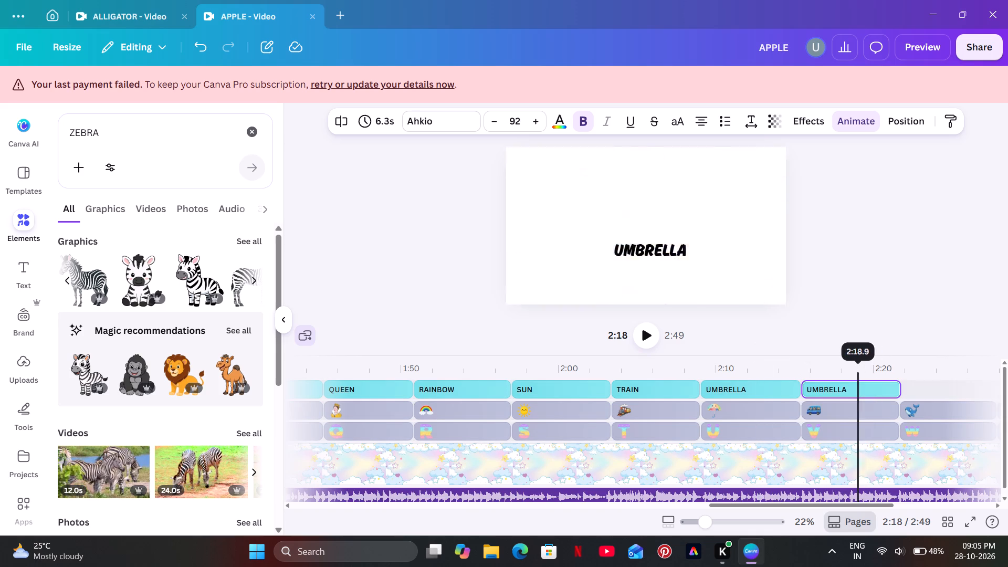
double_click(652, 252)
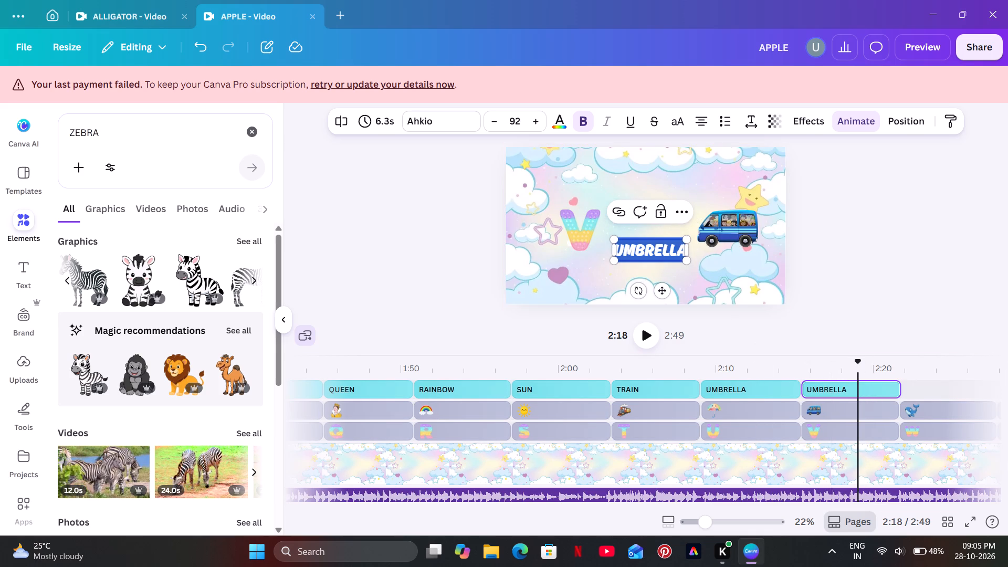
key("BackSpace")
type("VAN")
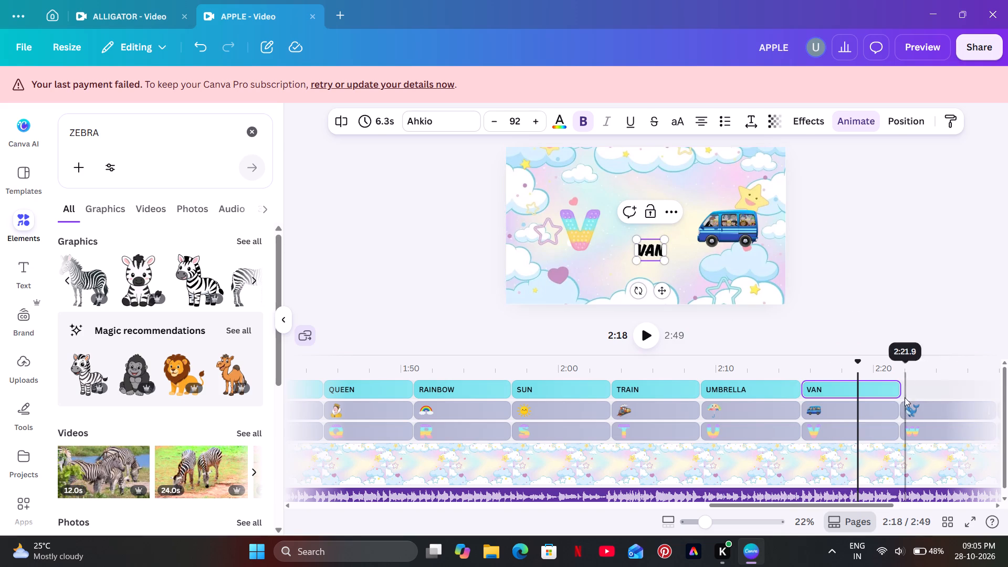
left_click_drag(898, 394, 841, 401)
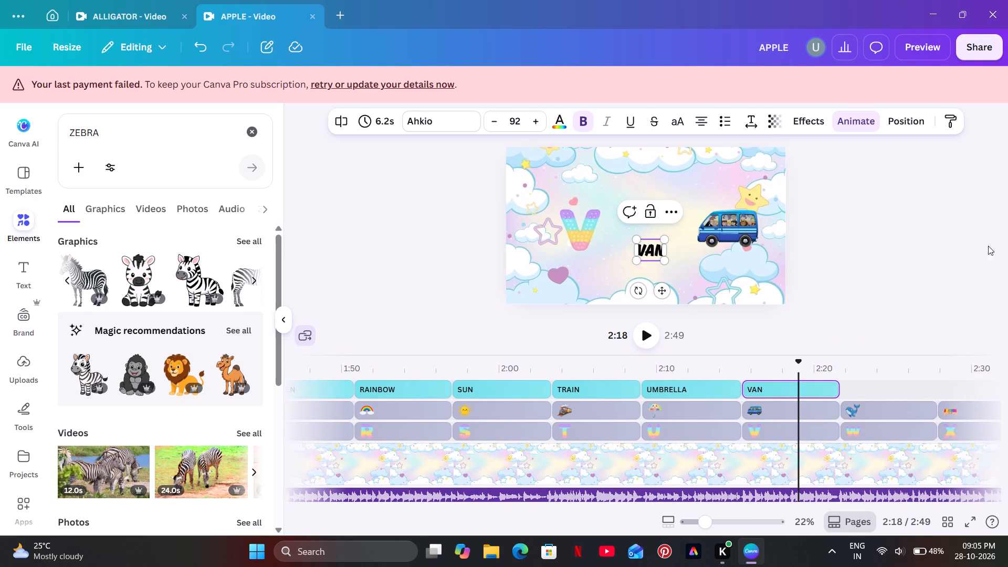
left_click(1004, 243)
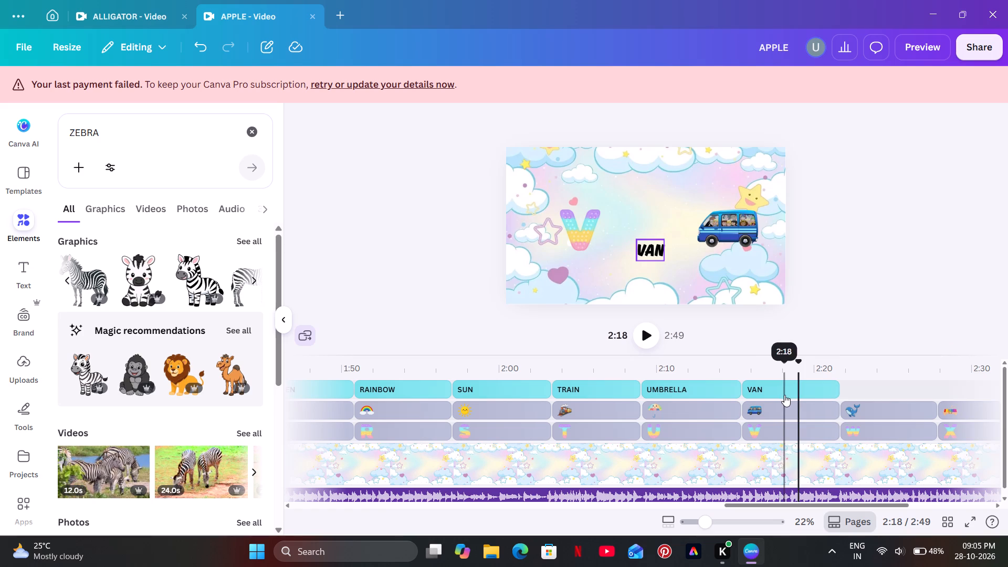
Duplicate the VAN caption and fit the copy's clip to the whale clip in the W scene, giving it a 6.1 s duration.
left_click(784, 395)
left_click(652, 202)
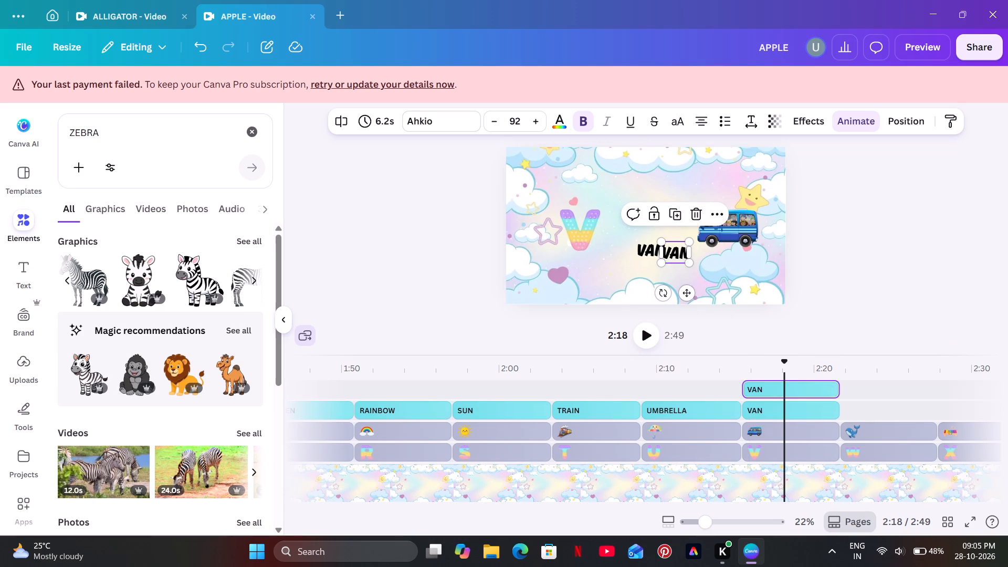
left_click_drag(782, 390, 869, 412)
left_click_drag(856, 412, 846, 413)
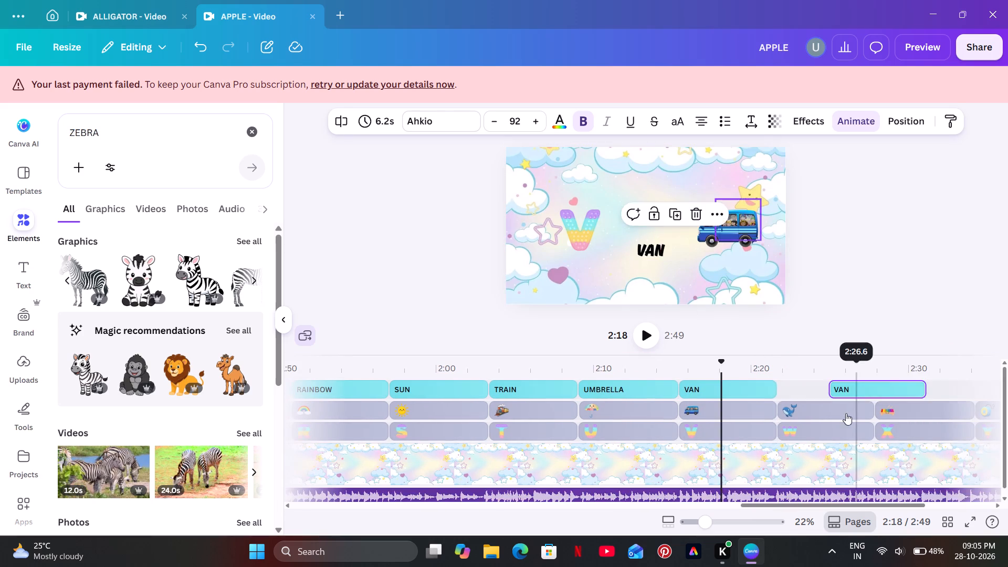
left_click_drag(846, 413, 835, 415)
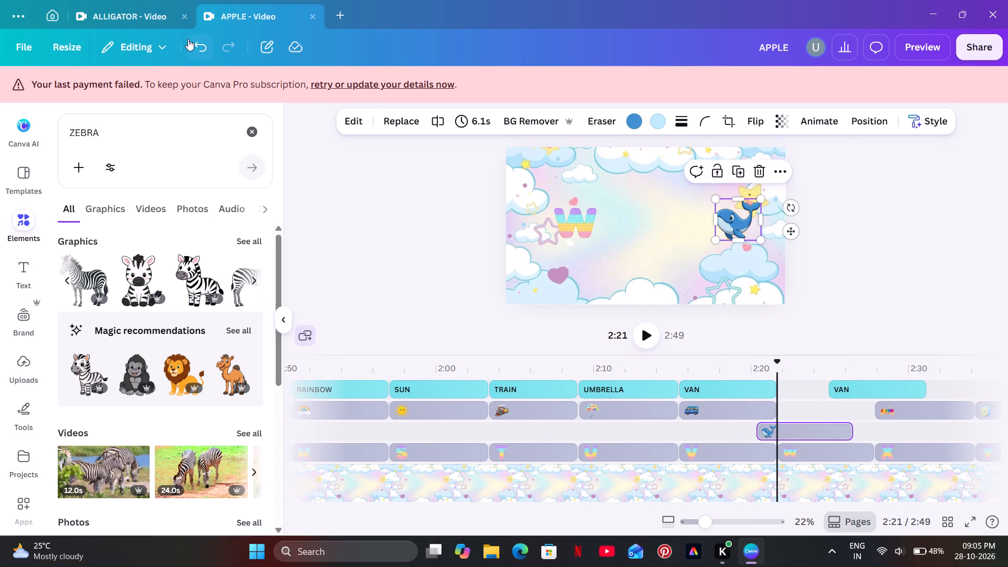
left_click(194, 42)
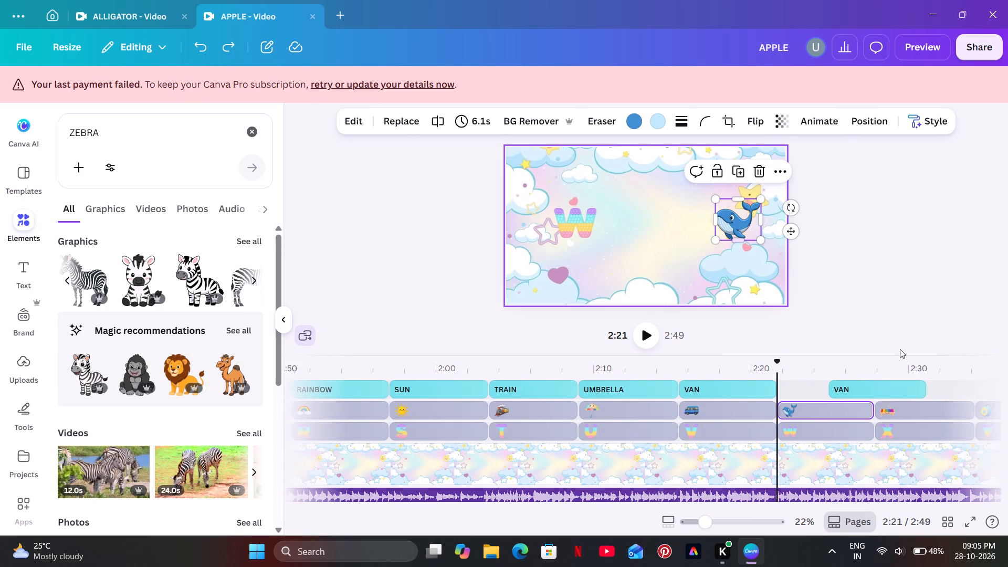
left_click_drag(896, 388, 845, 391)
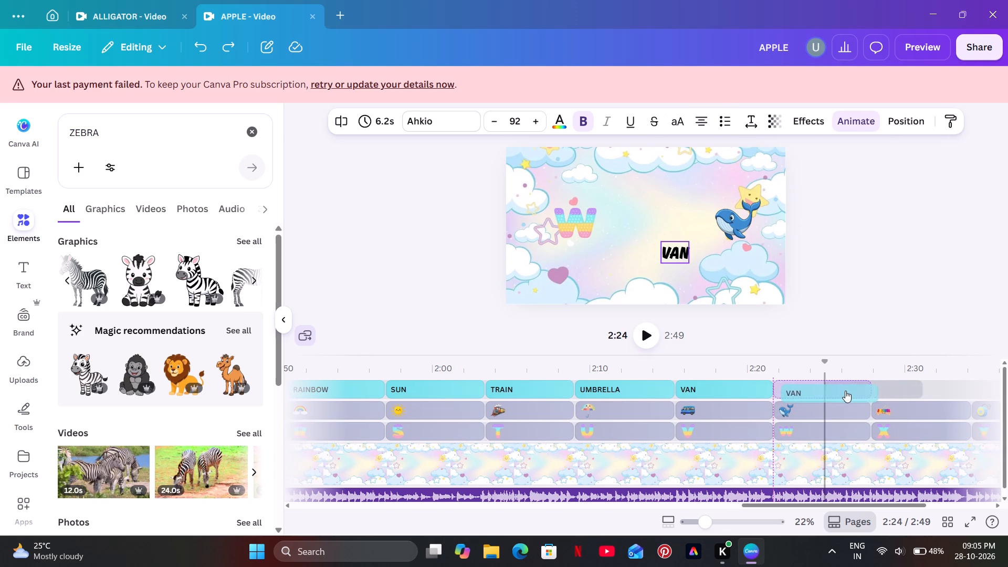
left_click_drag(869, 388, 877, 390)
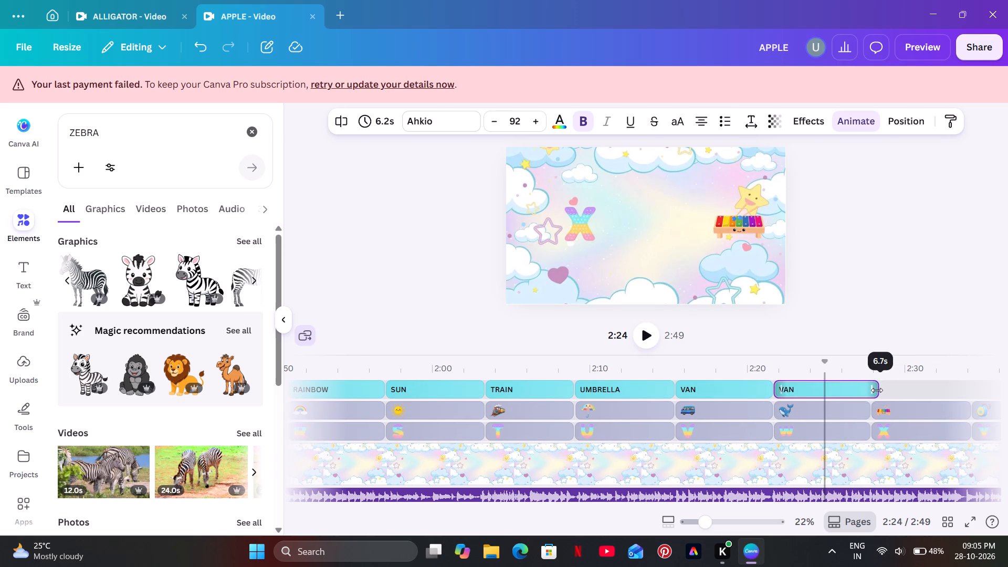
left_click_drag(877, 390, 875, 391)
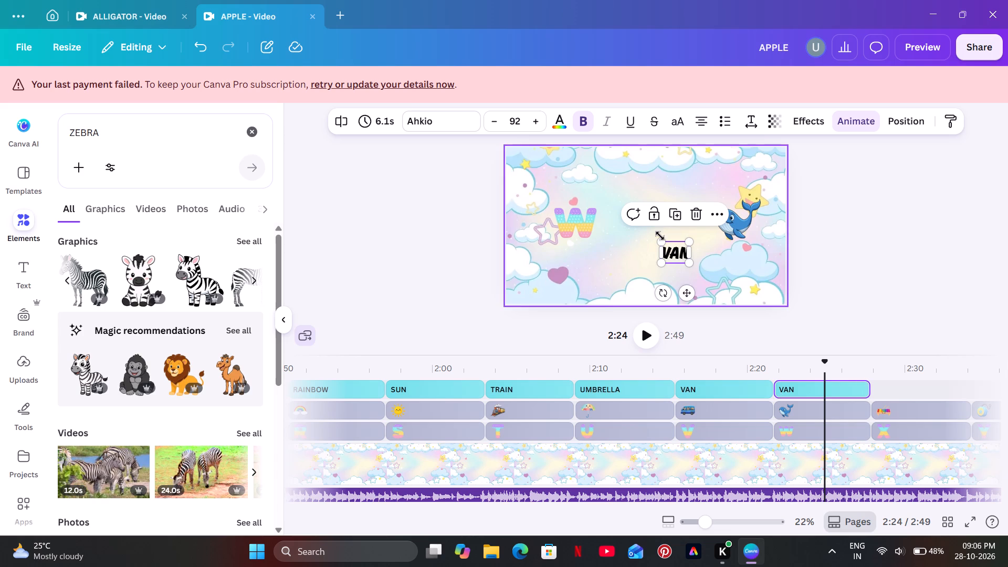
Change the copied caption in the W scene to WHALE and move it to the middle, between the letter W and the whale.
left_click(681, 253)
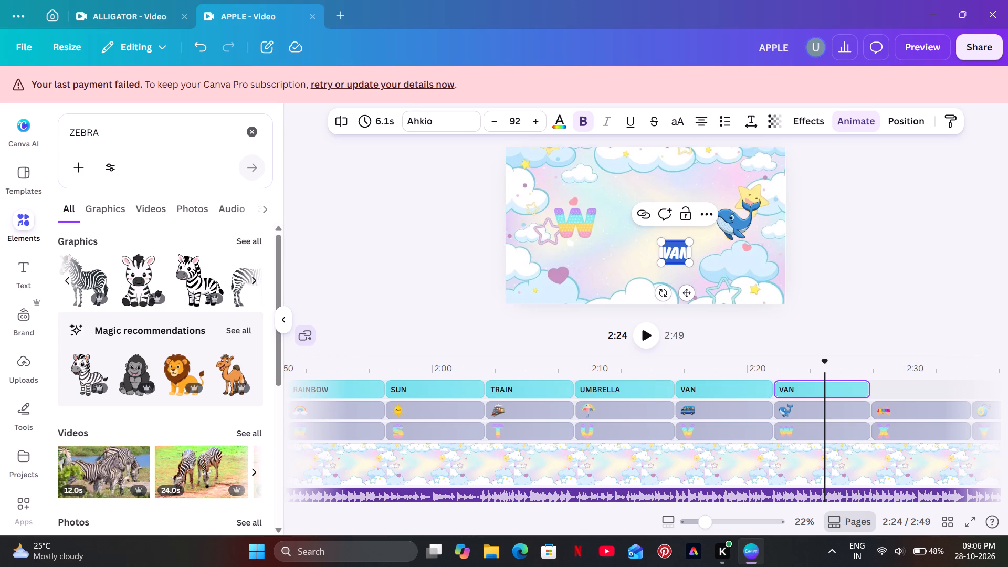
key("BackSpace")
type("WHALE")
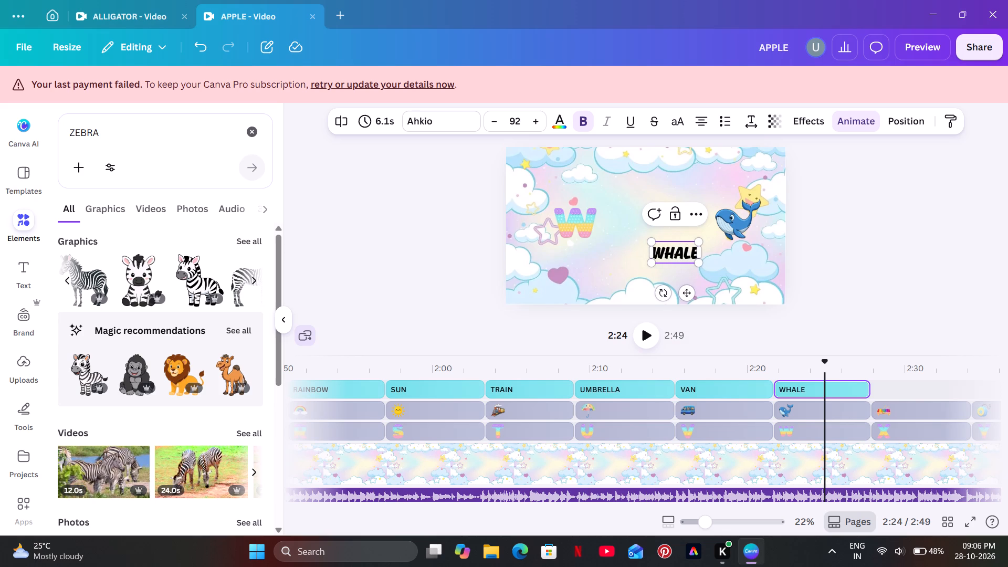
left_click_drag(689, 295, 681, 293)
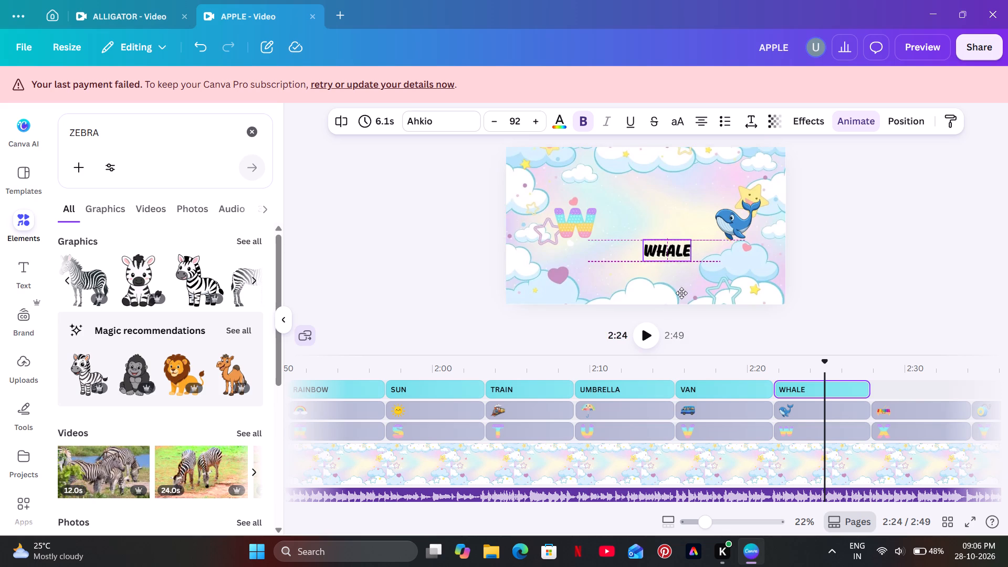
left_click_drag(681, 293, 670, 291)
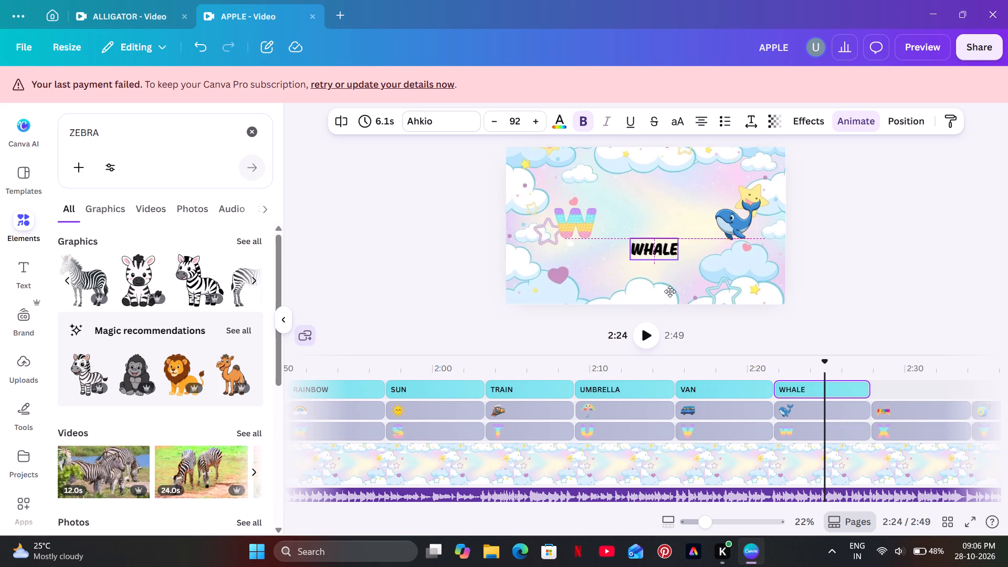
left_click_drag(670, 291, 669, 293)
left_click(1007, 228)
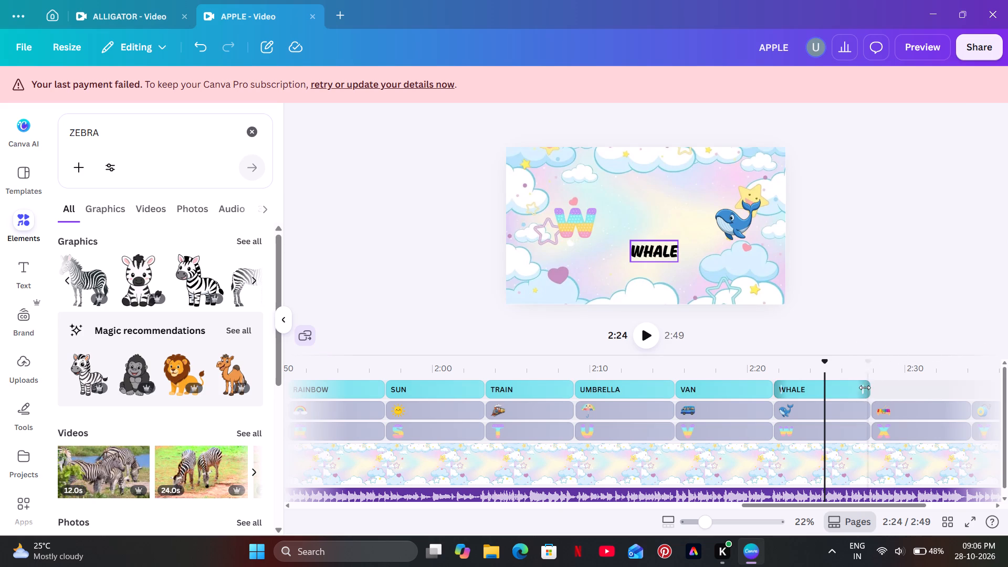
Duplicate the WHALE caption and fit the copy's clip to the xylophone clip in the X scene, giving it a 6.3 s duration.
left_click_drag(862, 387, 865, 393)
left_click_drag(864, 391, 877, 388)
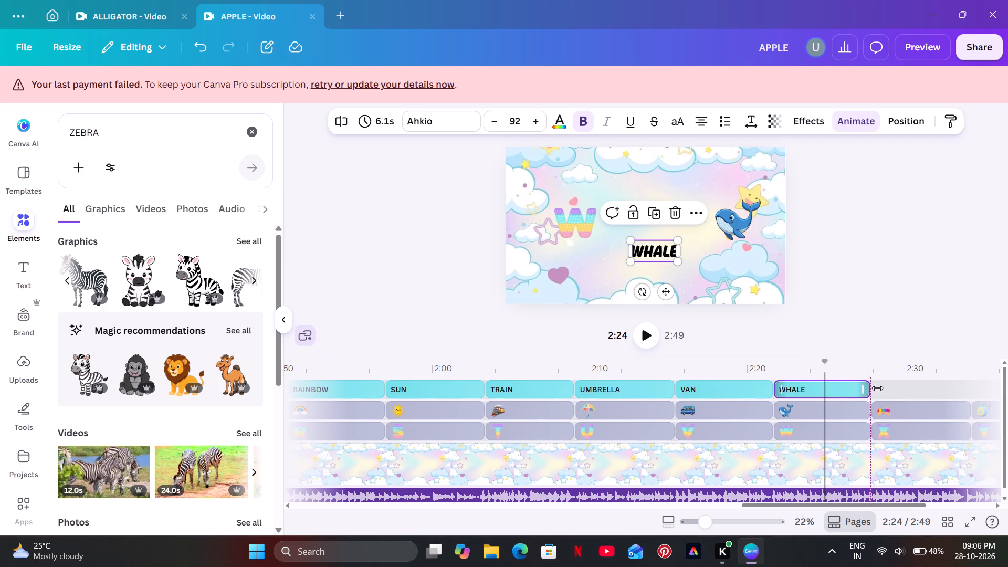
left_click_drag(877, 388, 869, 395)
left_click(660, 211)
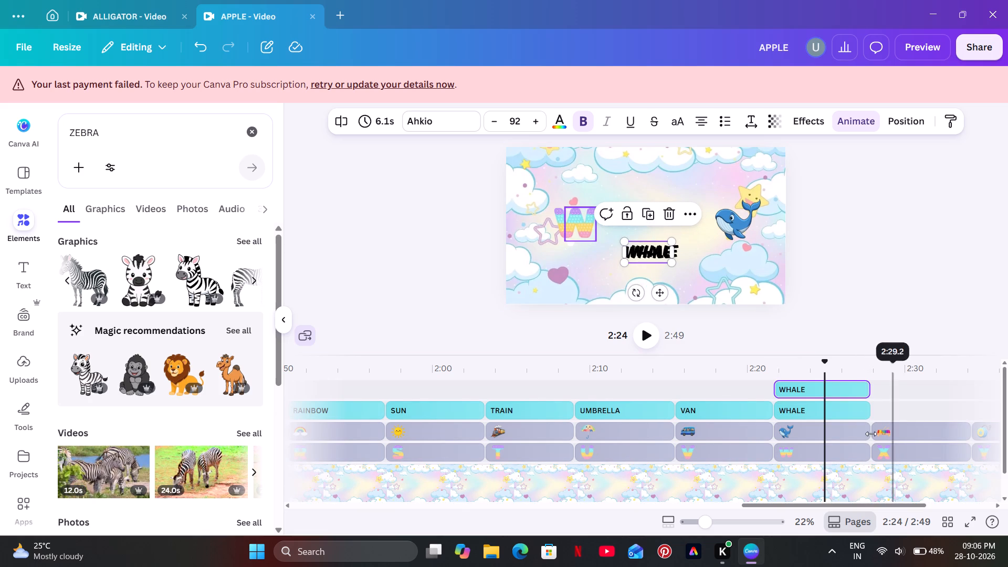
left_click_drag(829, 391, 841, 421)
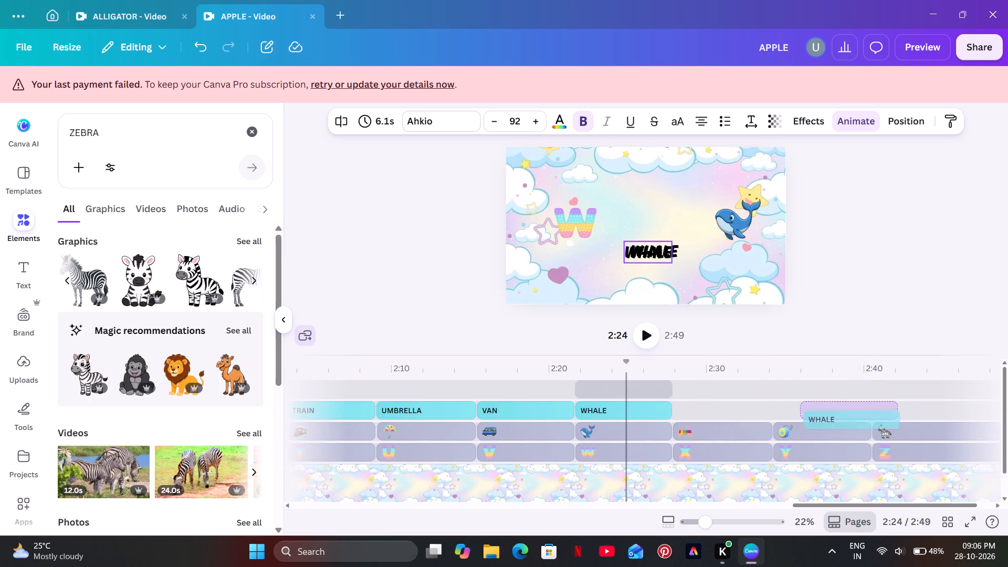
left_click_drag(841, 421, 732, 414)
left_click_drag(761, 390, 780, 388)
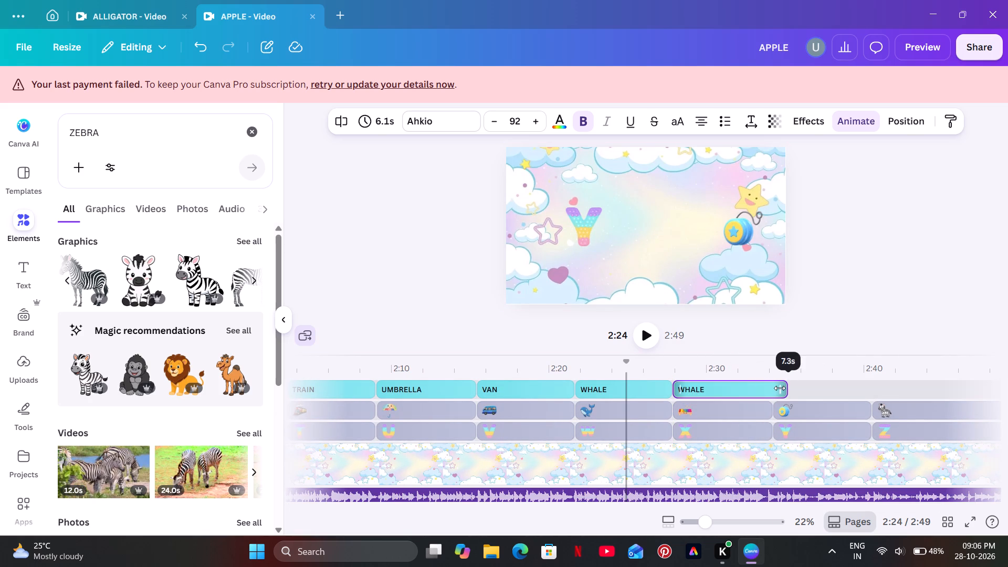
left_click_drag(780, 388, 770, 395)
Change the copied caption in the X scene to XYLOPHONE, keeping its clip's end aligned with the xylophone clip.
left_click(737, 375)
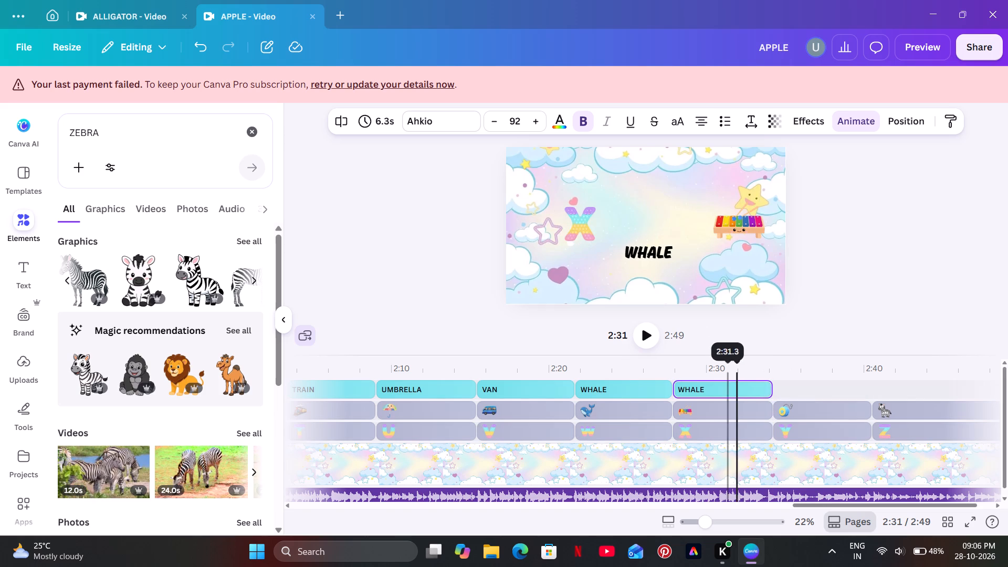
left_click(652, 249)
left_click_drag(652, 249, 661, 246)
left_click(661, 246)
key("BackSpace")
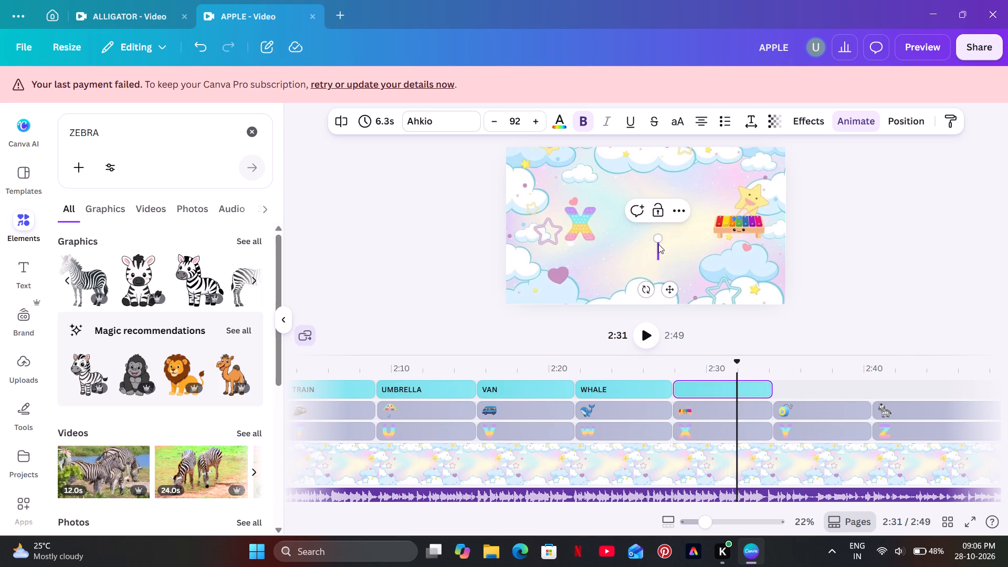
type("XYLOPHONE")
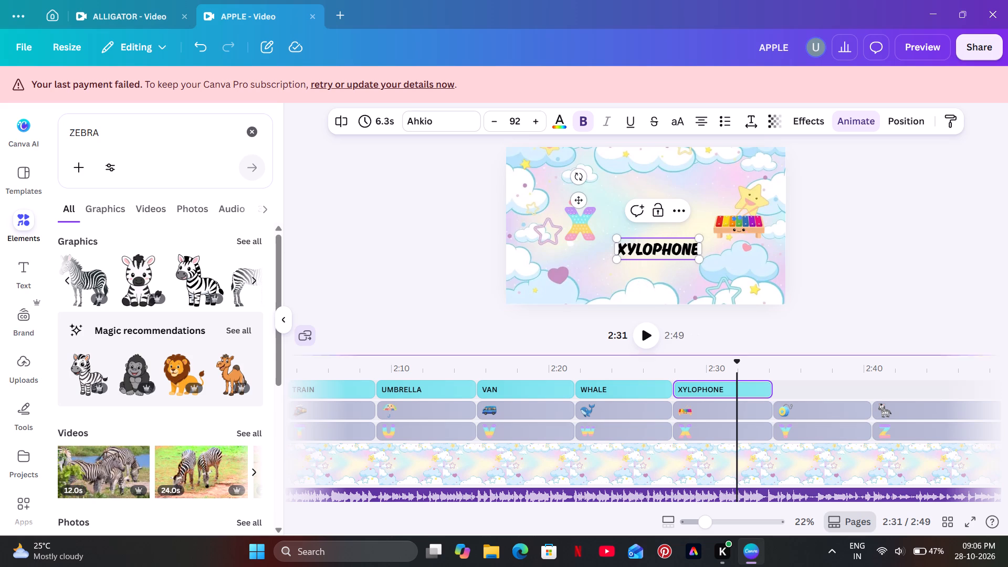
left_click(769, 390)
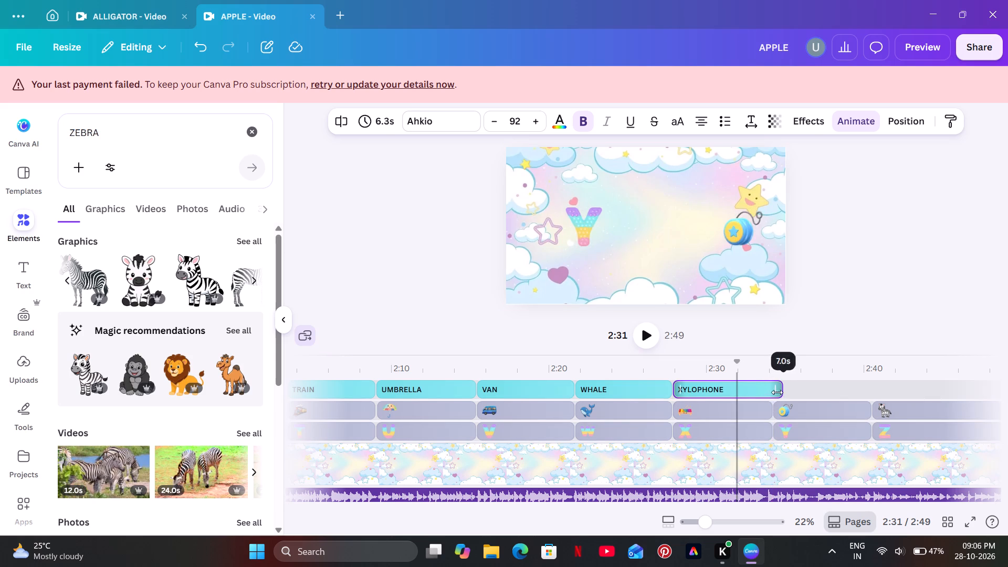
left_click(947, 213)
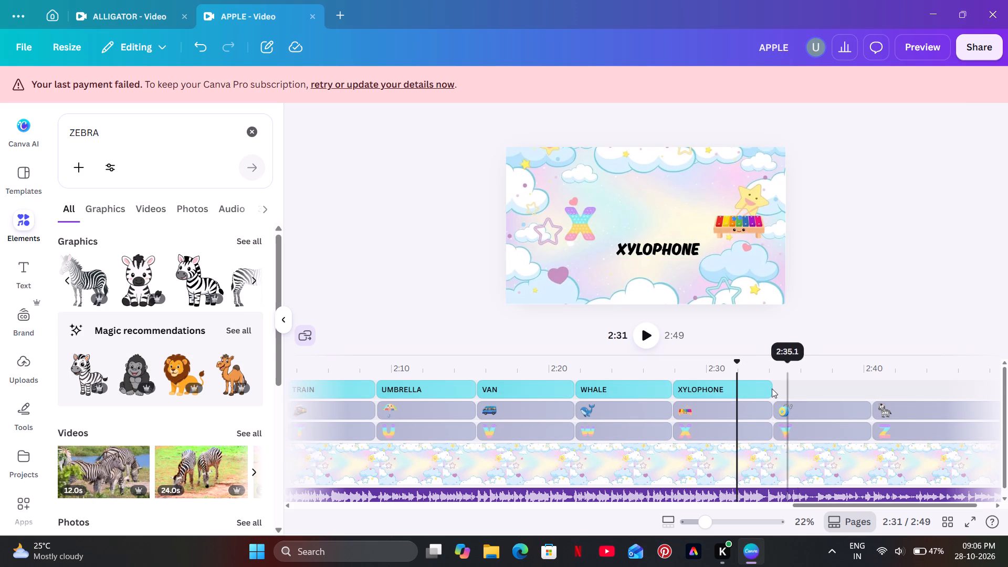
Duplicate the XYLOPHONE caption and fit the copy's clip to the yo-yo clip in the Y scene, giving it a 6.2 s duration.
left_click(744, 390)
left_click(656, 208)
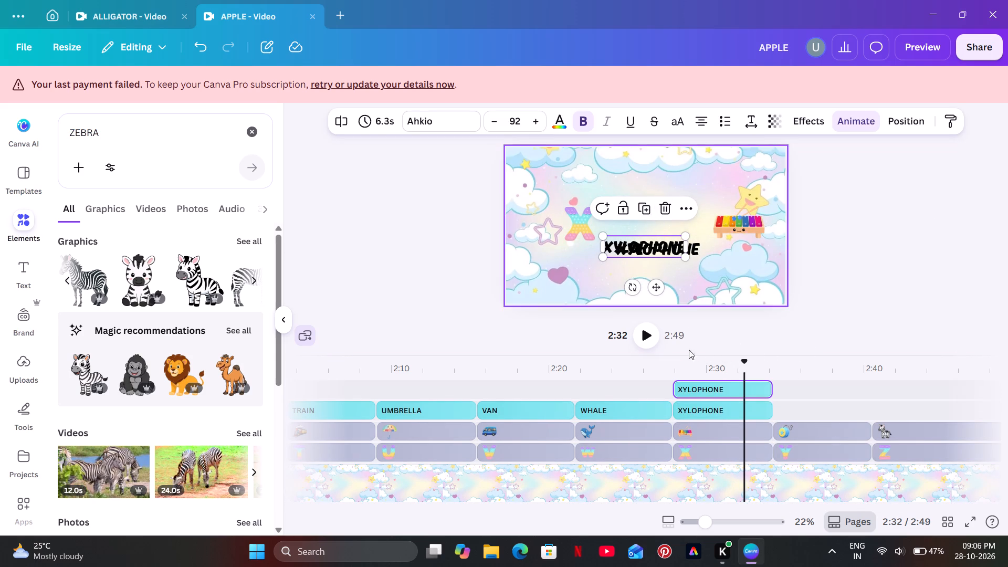
left_click_drag(710, 386, 813, 402)
left_click(873, 385)
left_click(869, 390)
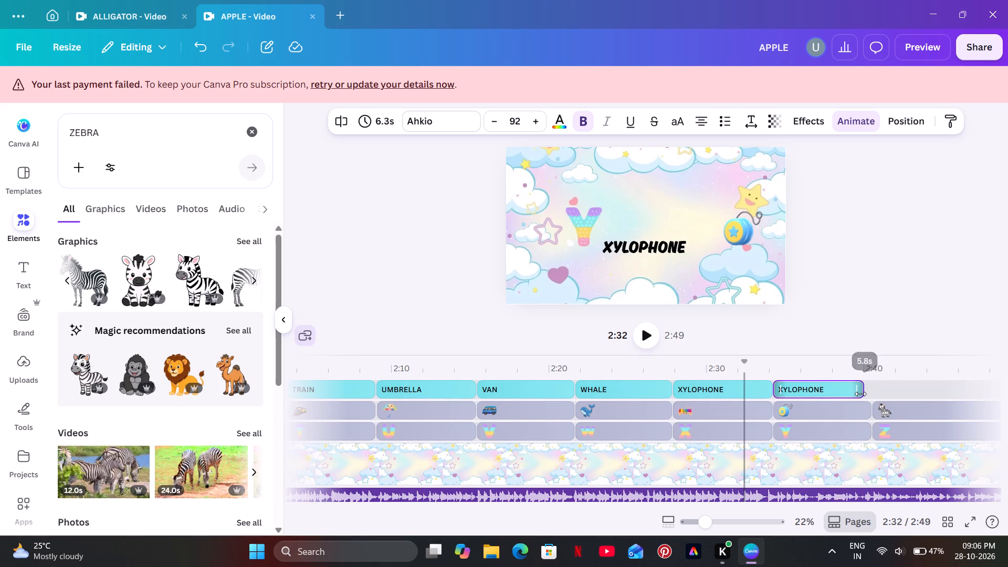
Change the copied caption in the Y scene to YOYO and move it to the middle, between the letter Y and the yo-yo.
left_click(827, 367)
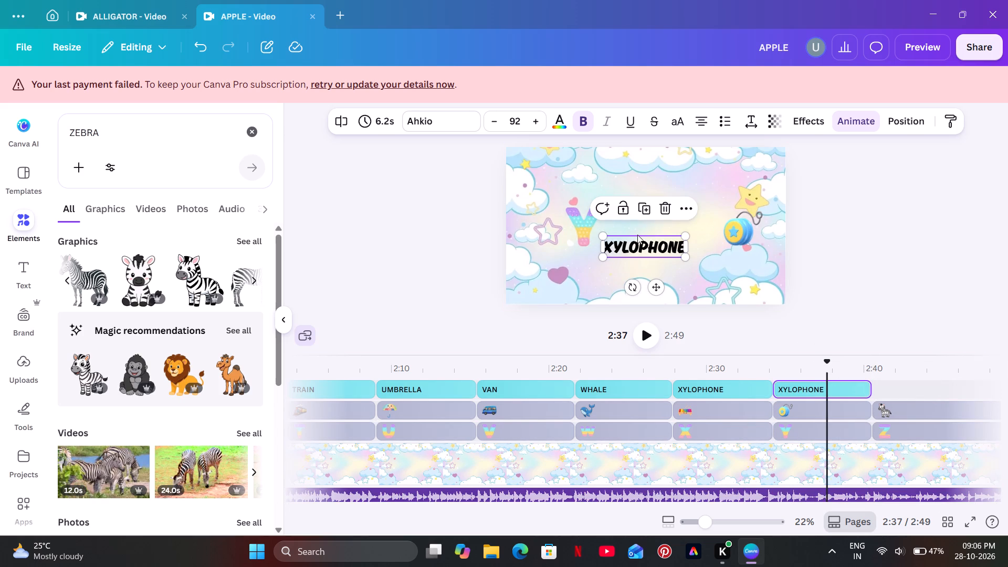
left_click(637, 235)
key("BackSpace")
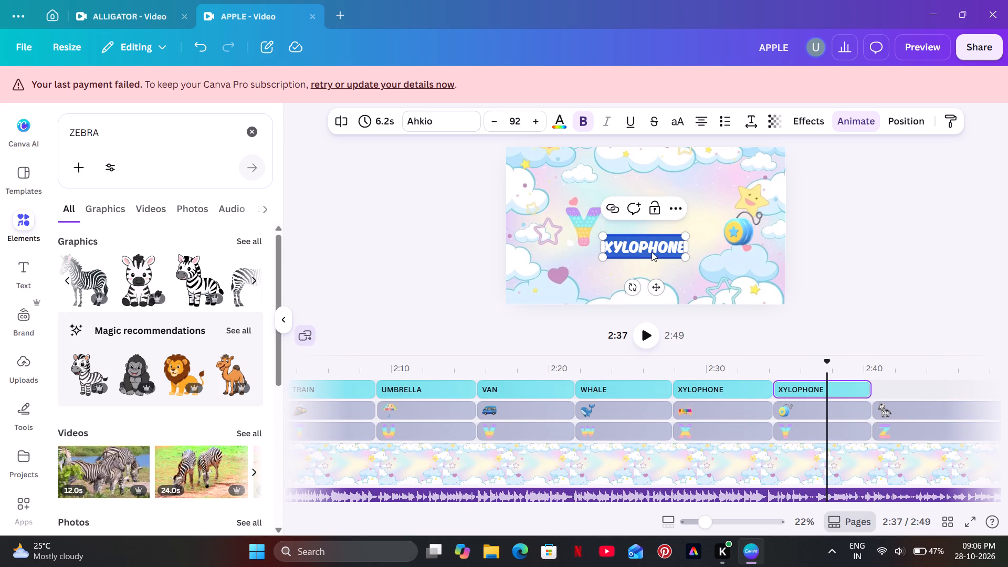
type("YOYO")
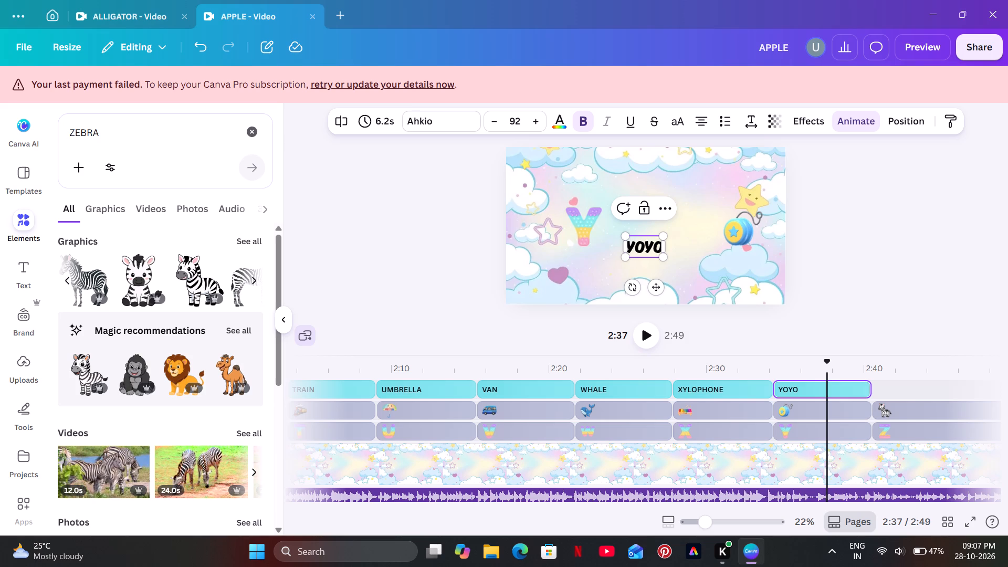
left_click_drag(653, 288, 665, 286)
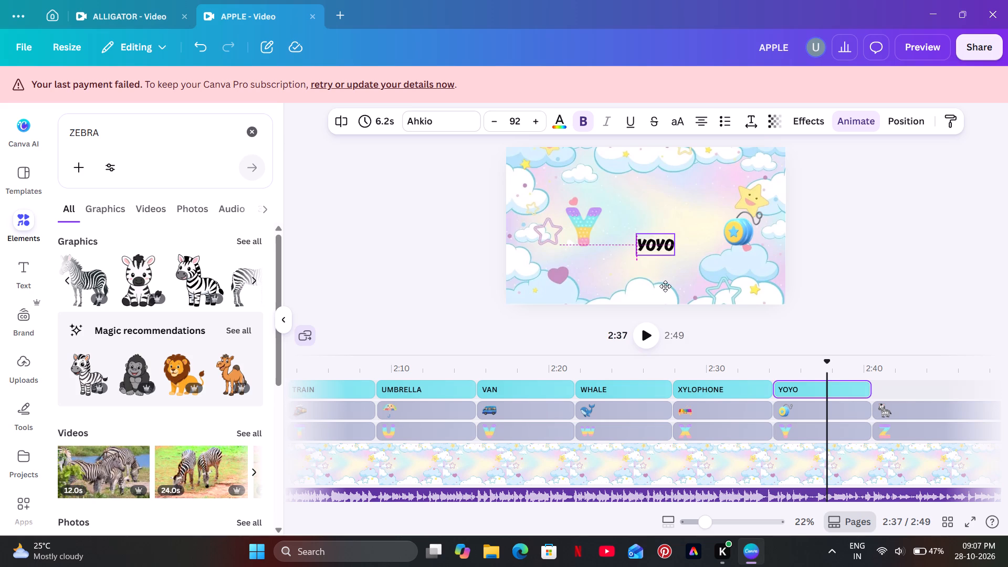
left_click_drag(665, 286, 670, 290)
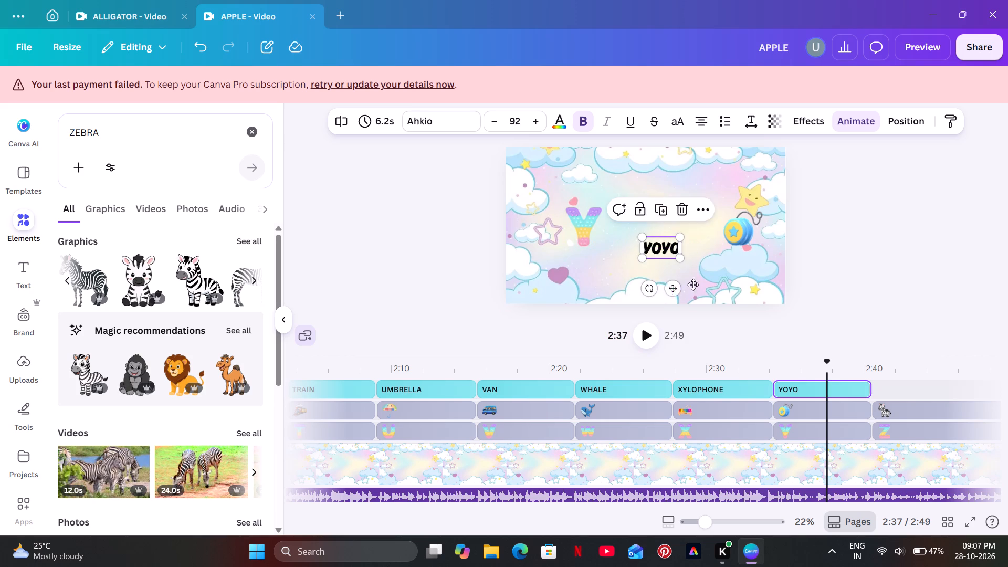
left_click(877, 241)
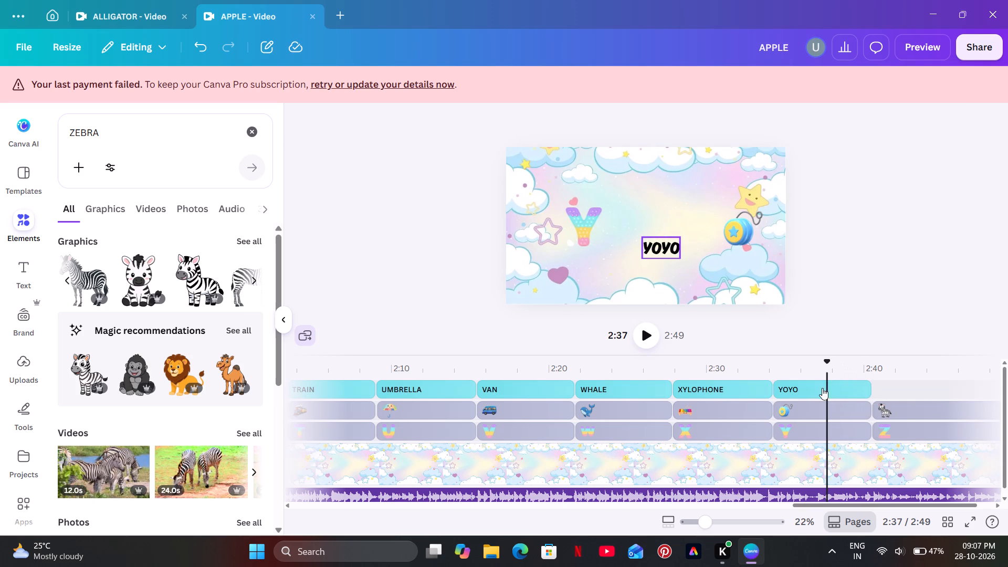
left_click(897, 255)
double_click(666, 249)
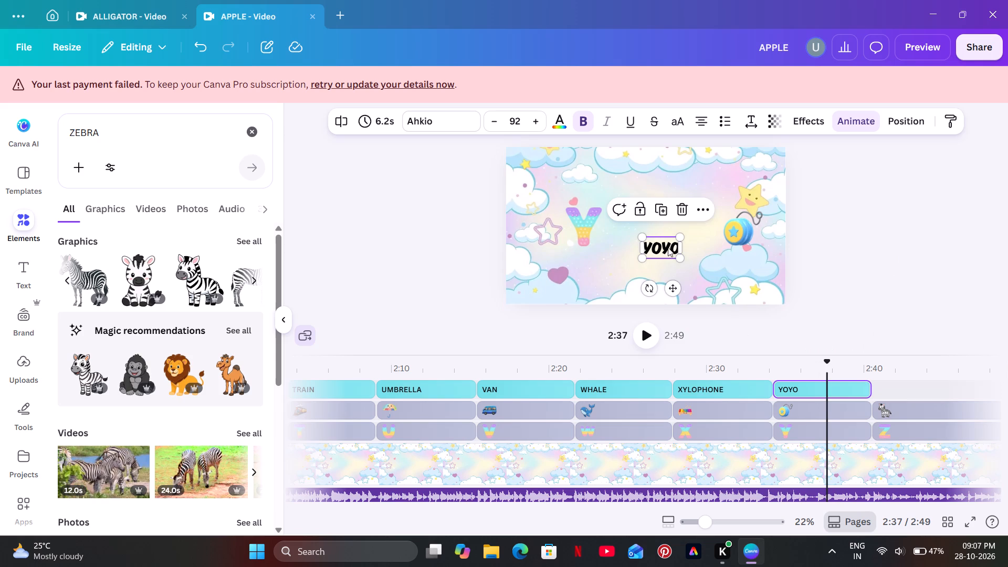
left_click(1007, 220)
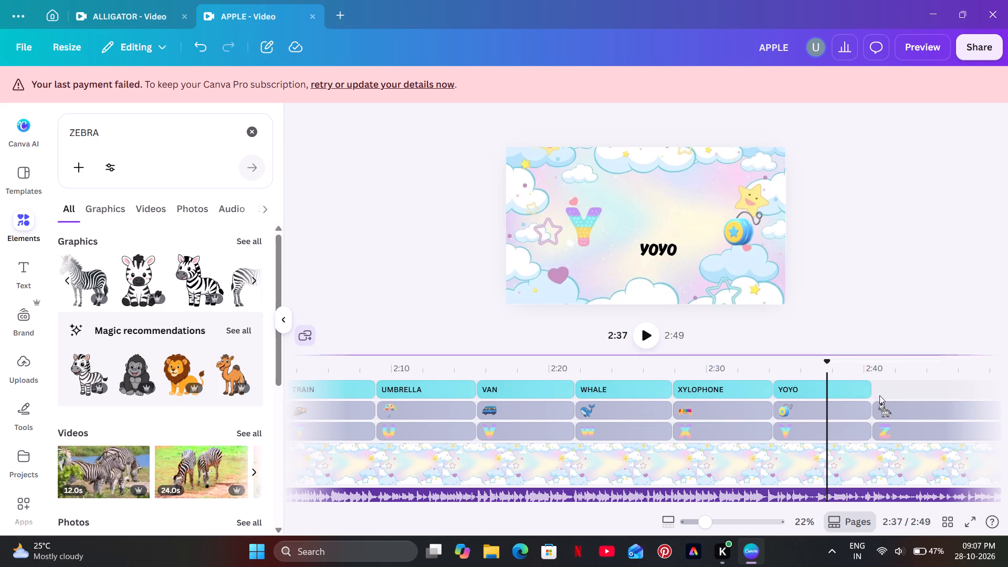
Duplicate the YOYO caption and fit the copy's clip to the zebra clip in the Z scene, extending it to 9.1 s.
left_click(853, 397)
left_click(663, 212)
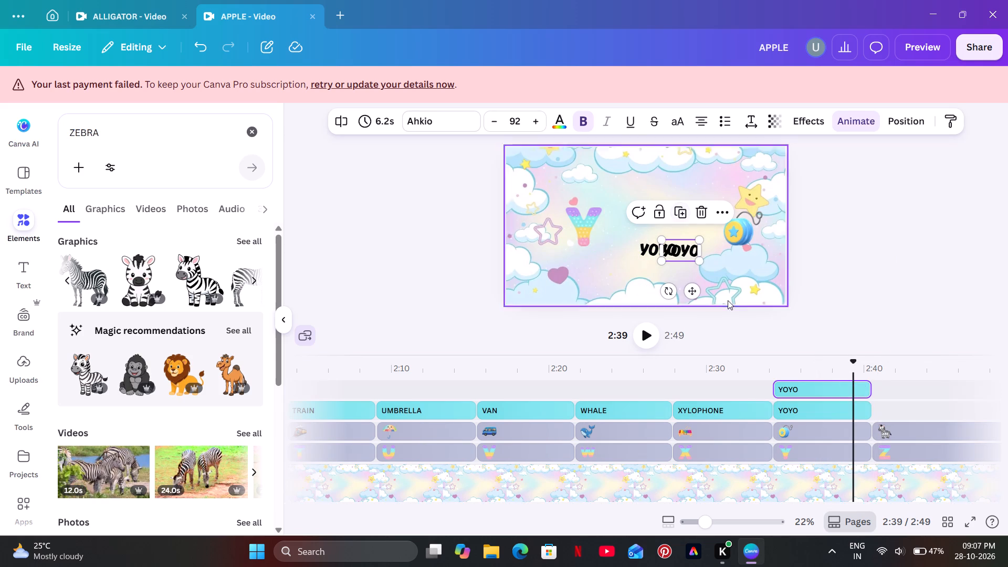
left_click(811, 377)
left_click_drag(813, 385, 871, 386)
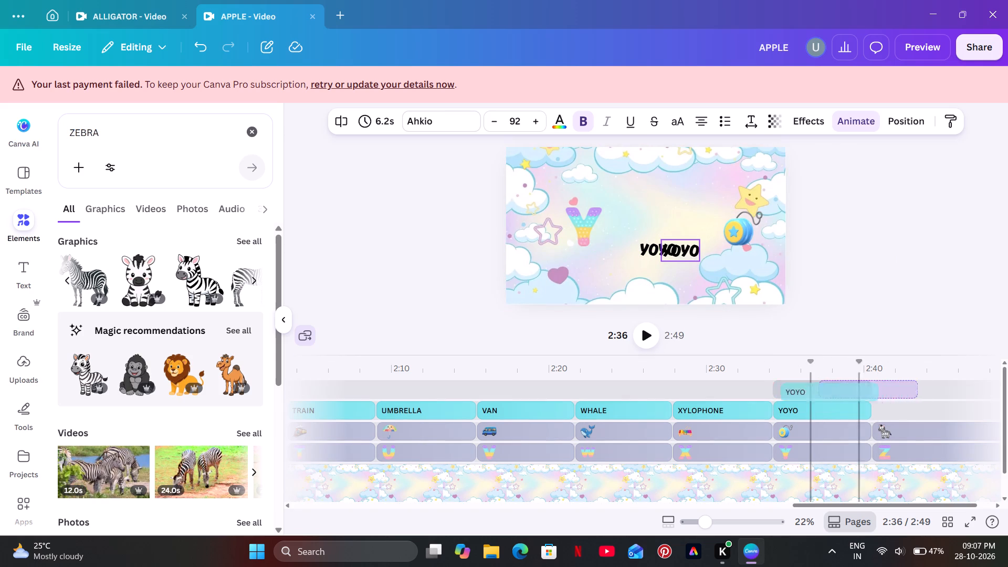
left_click_drag(871, 386, 854, 404)
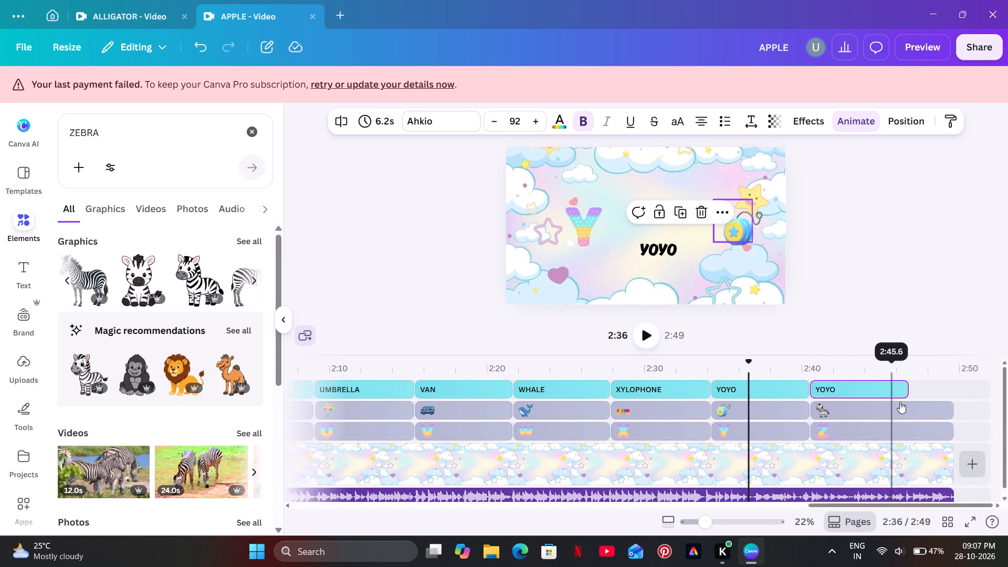
left_click_drag(899, 387, 941, 386)
Change the copied caption in the Z scene to ZEBRA.
left_click(877, 374)
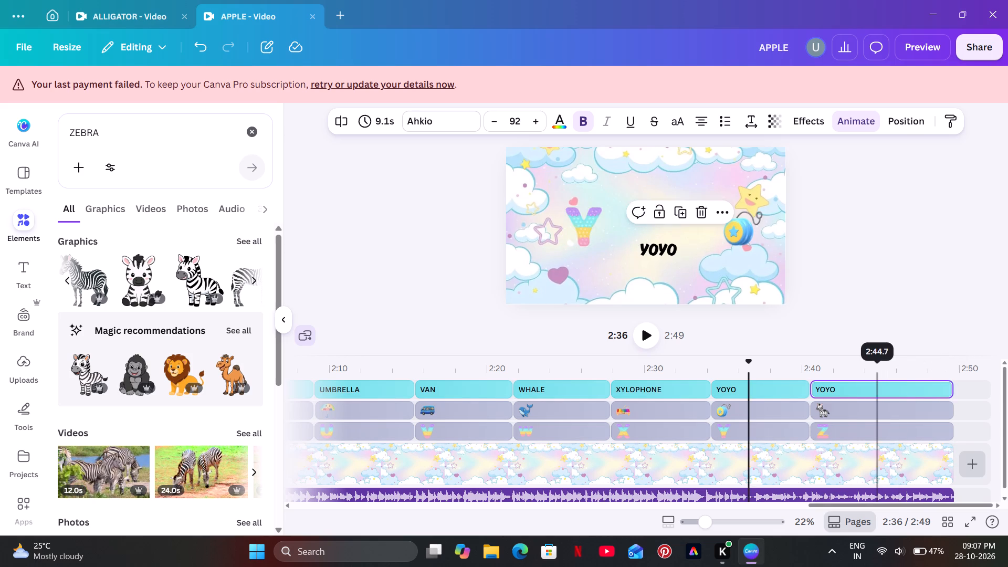
left_click(684, 244)
left_click_drag(684, 259, 661, 257)
left_click(661, 257)
key("BackSpace")
type("ZE")
type("BRA")
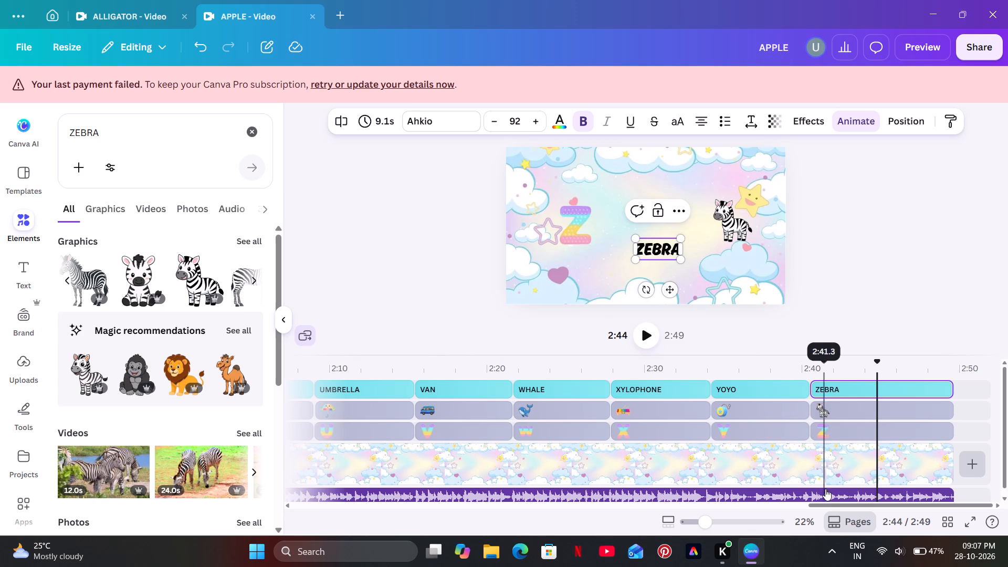
Color the first letter U of the UMBRELLA caption in the U scene bright pink.
left_click_drag(838, 506, 755, 514)
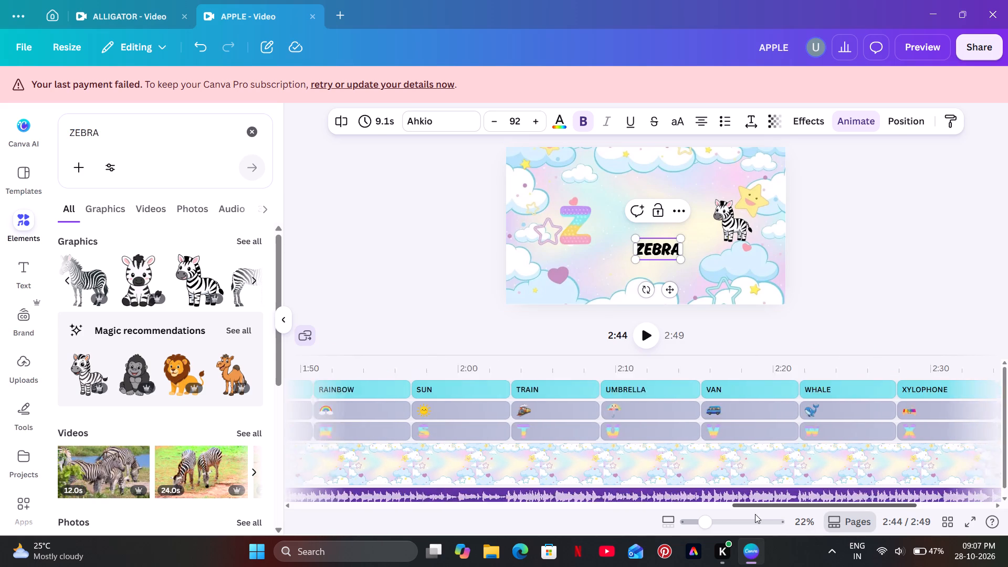
left_click_drag(755, 514, 749, 514)
left_click(646, 371)
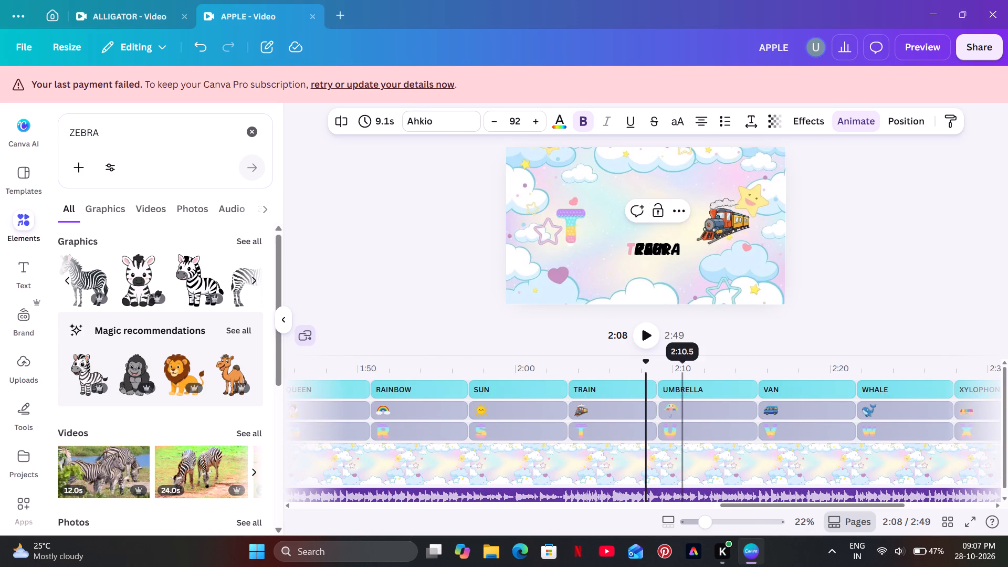
left_click(683, 369)
left_click(632, 376)
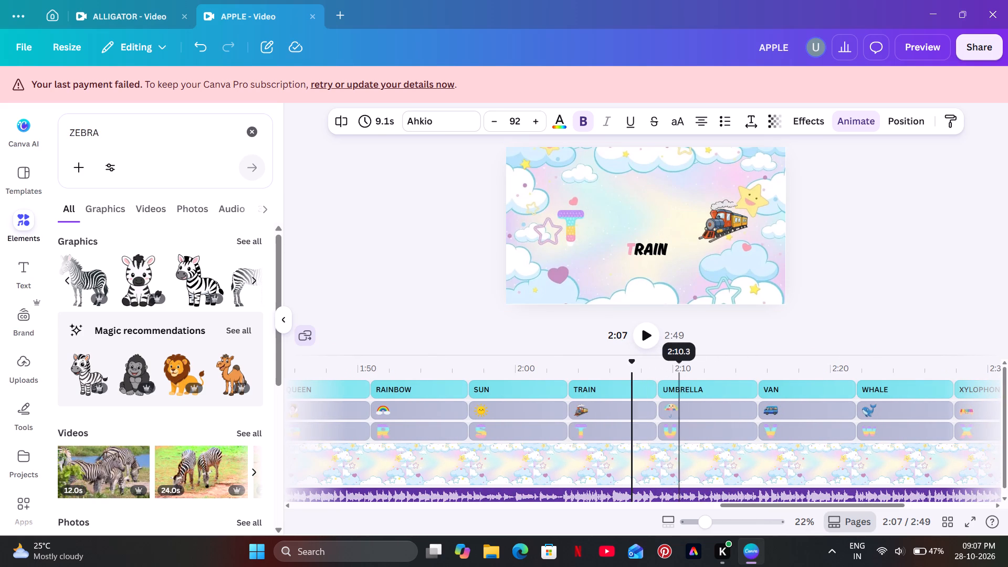
left_click(680, 376)
left_click(647, 260)
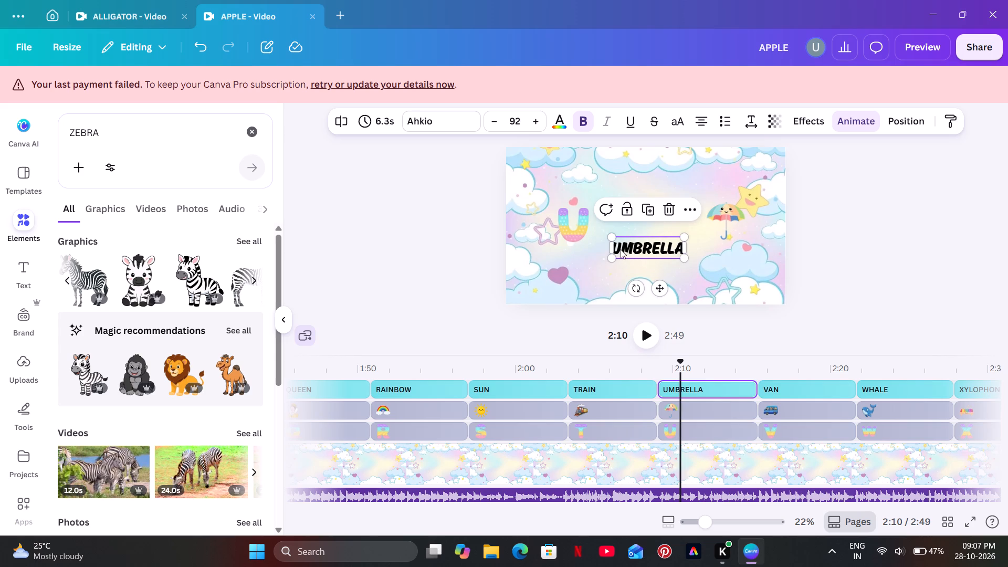
left_click(621, 249)
left_click_drag(620, 246, 609, 250)
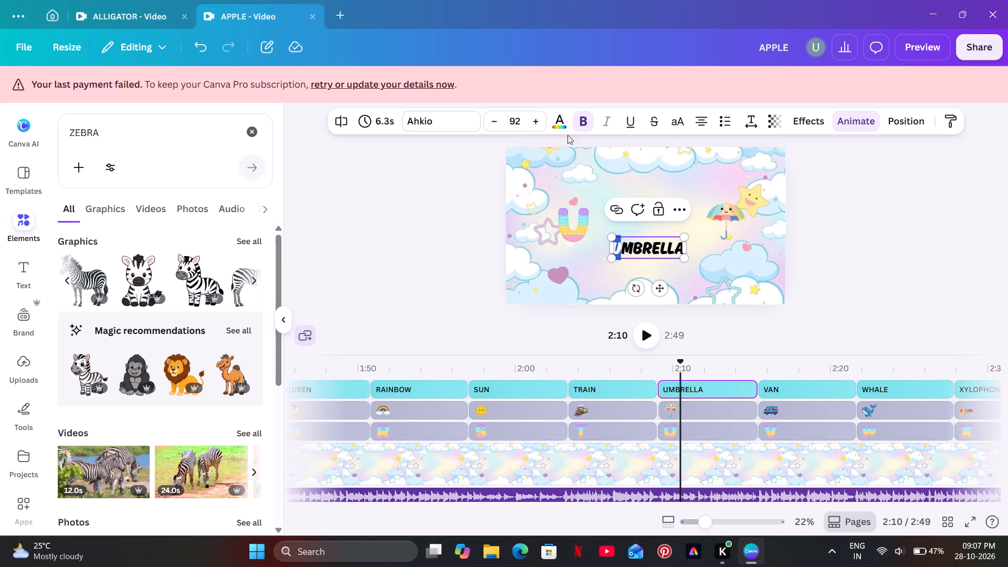
double_click(550, 132)
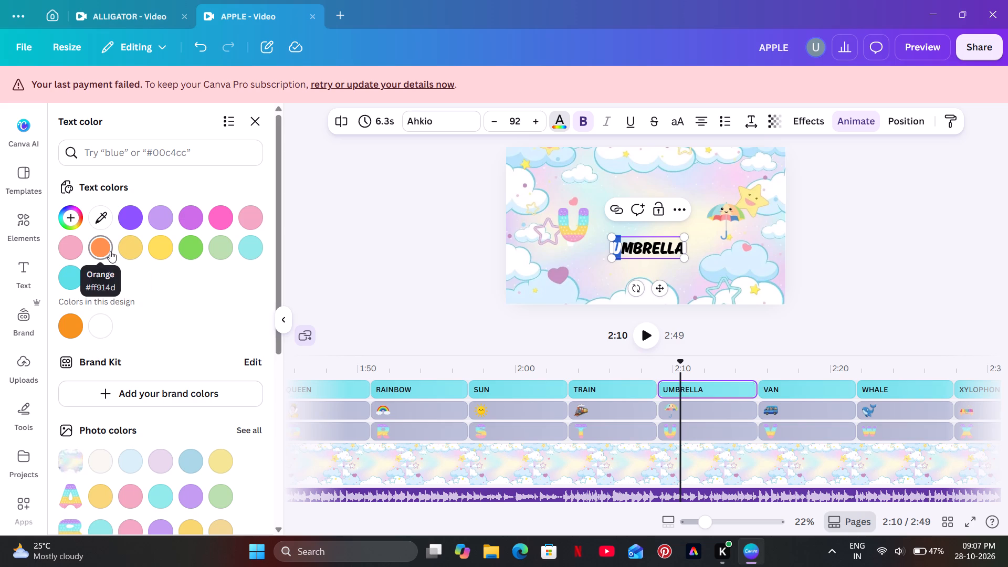
left_click(220, 223)
left_click(338, 217)
left_click(338, 217)
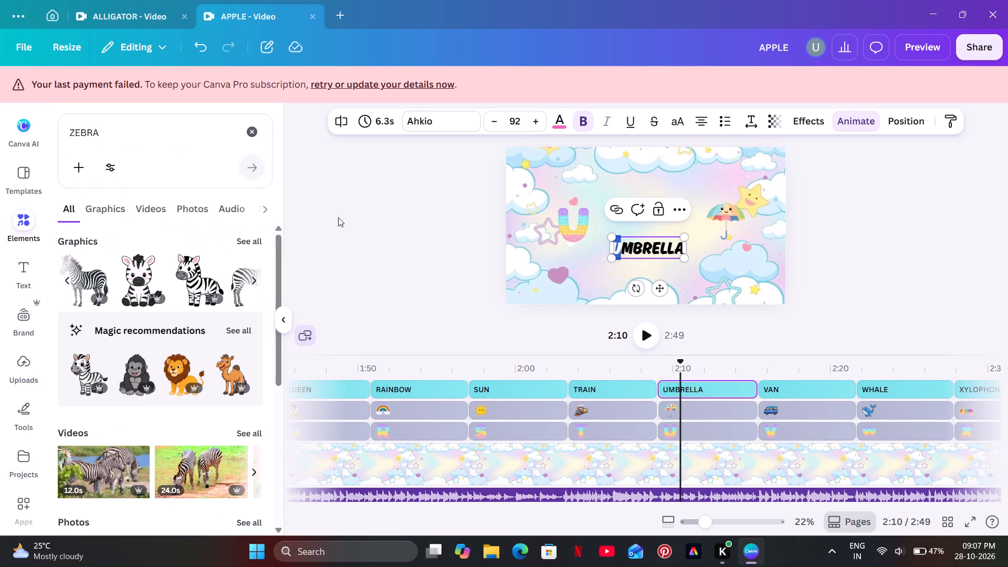
Color the first letter V of the VAN caption in the V scene light pink.
left_click(826, 367)
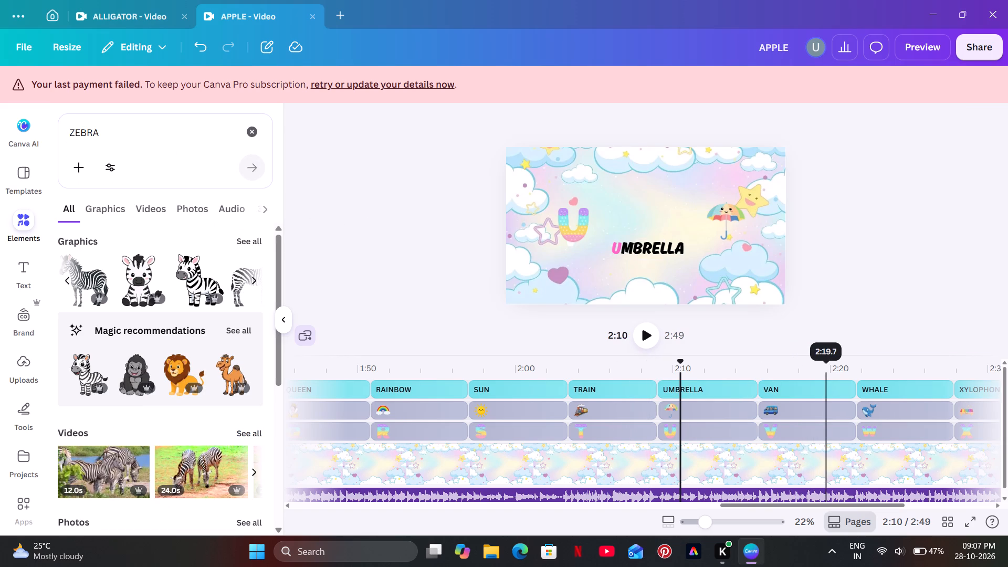
double_click(649, 250)
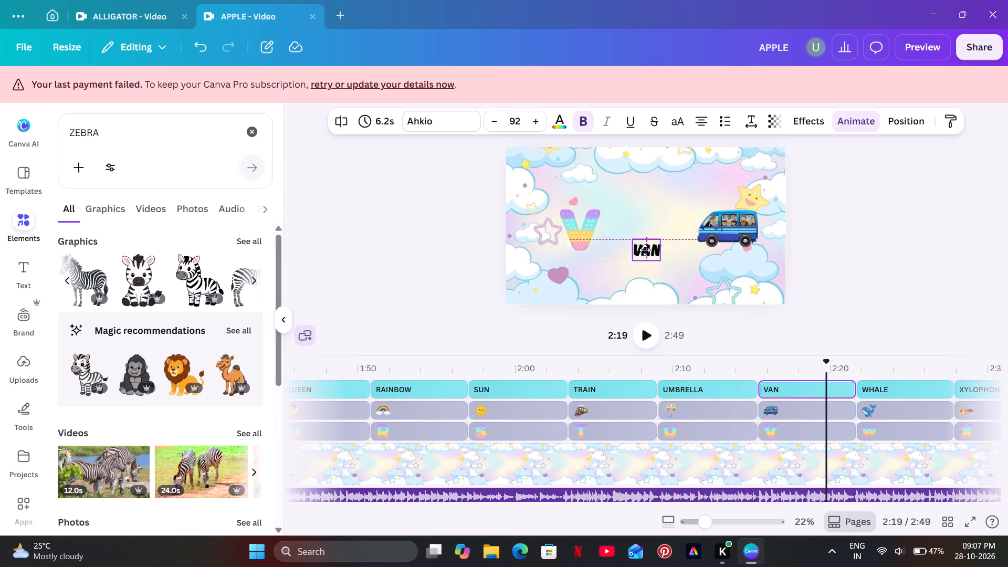
left_click(642, 250)
left_click_drag(642, 250, 634, 255)
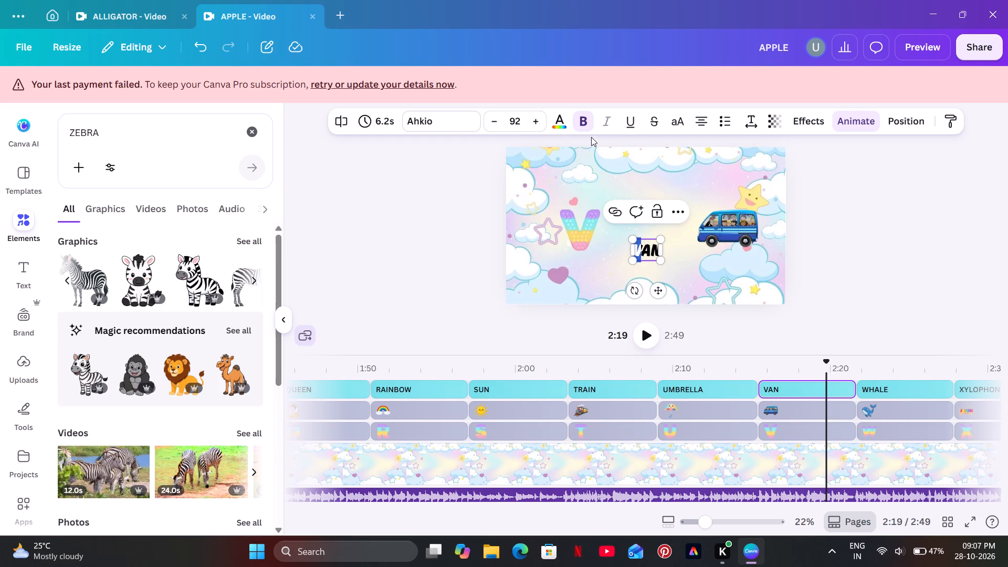
left_click(564, 124)
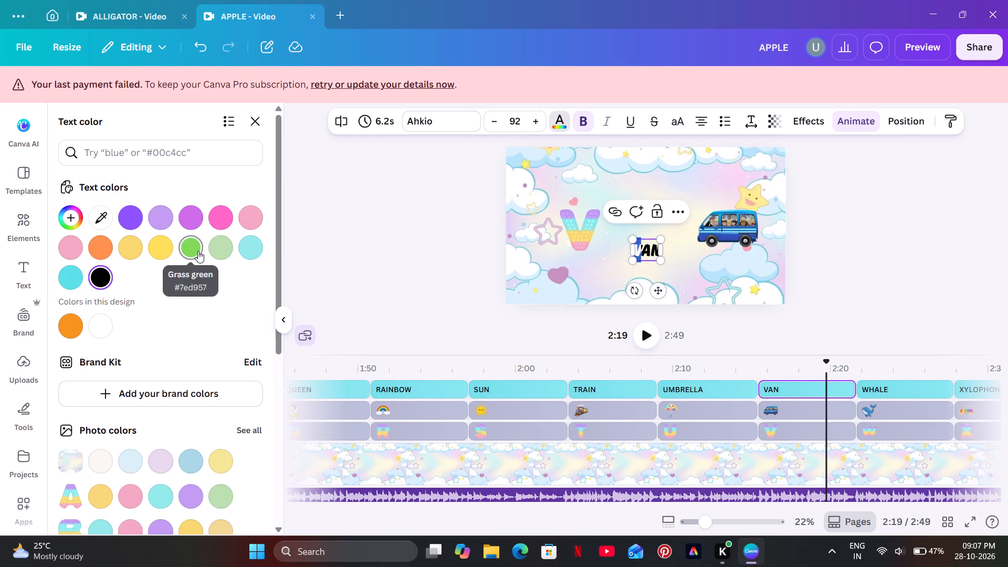
left_click(243, 248)
left_click(253, 216)
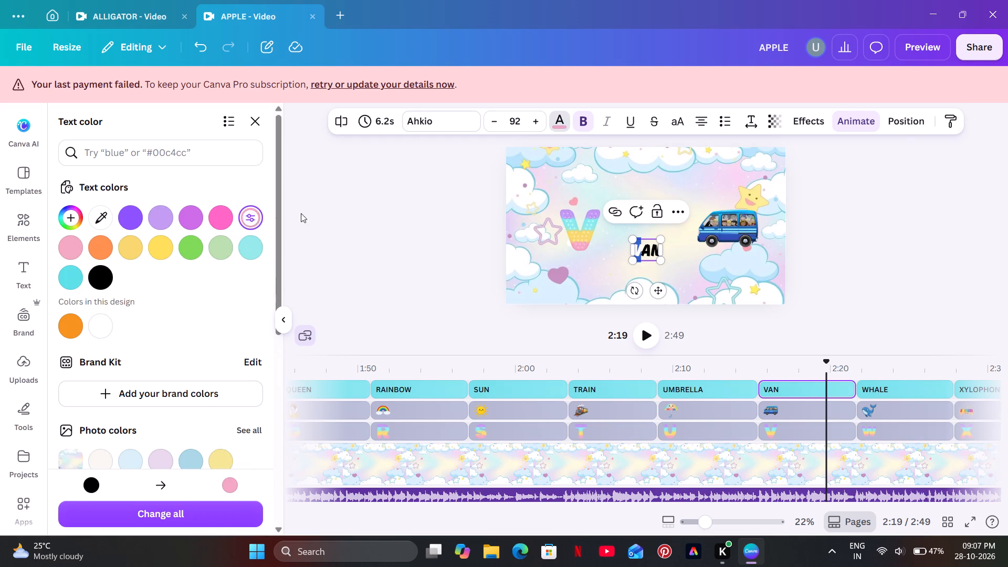
double_click(360, 206)
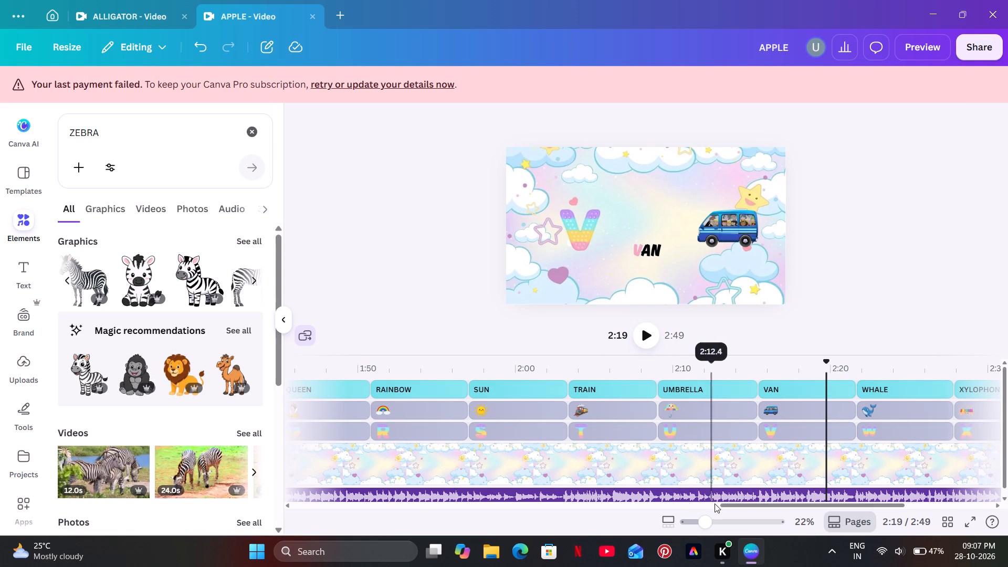
Color the first letter W of the WHALE caption in the W scene medium blue.
left_click_drag(790, 506, 816, 506)
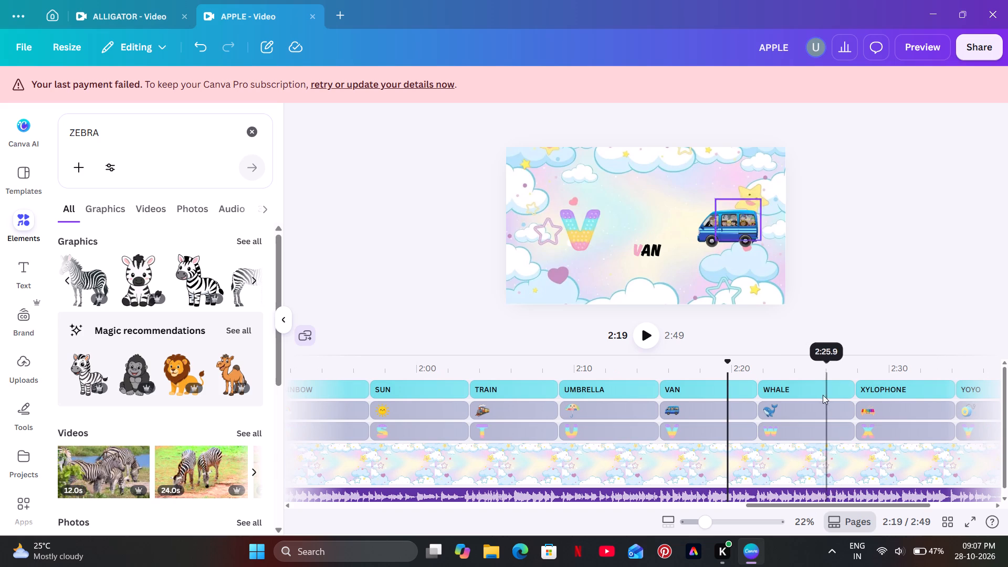
left_click(804, 381)
left_click(642, 255)
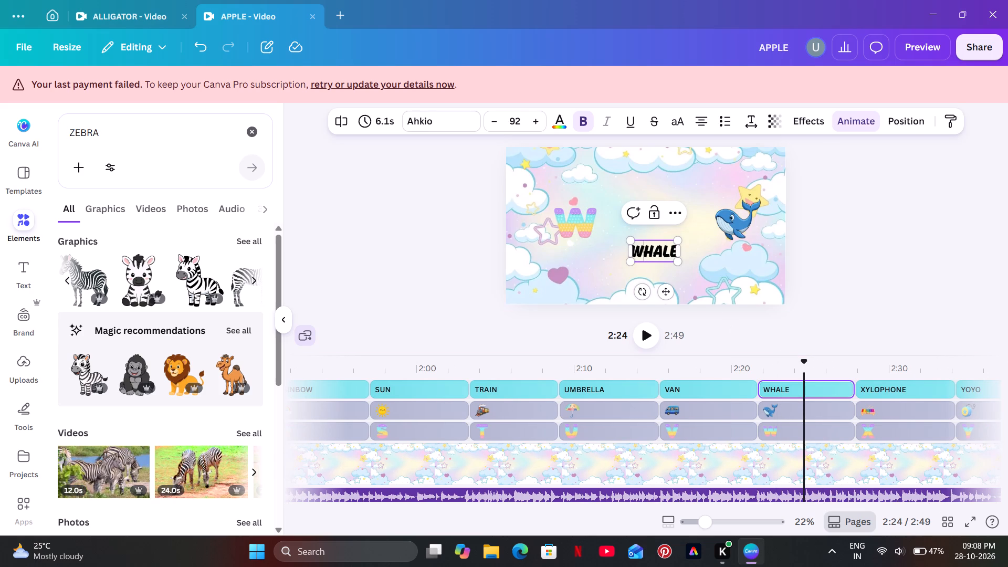
left_click_drag(642, 247, 627, 253)
left_click(551, 128)
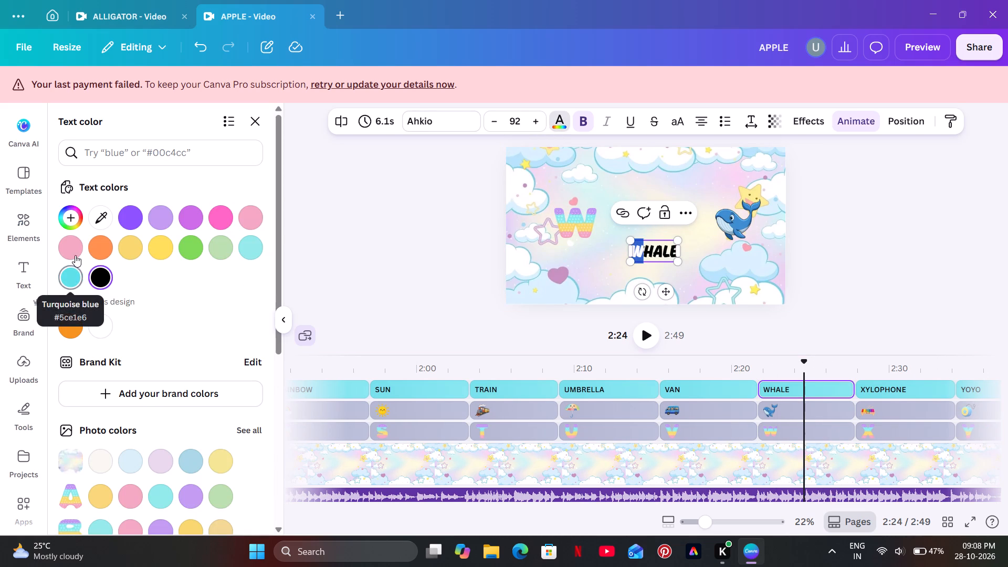
scroll(131, 410, "down", 2)
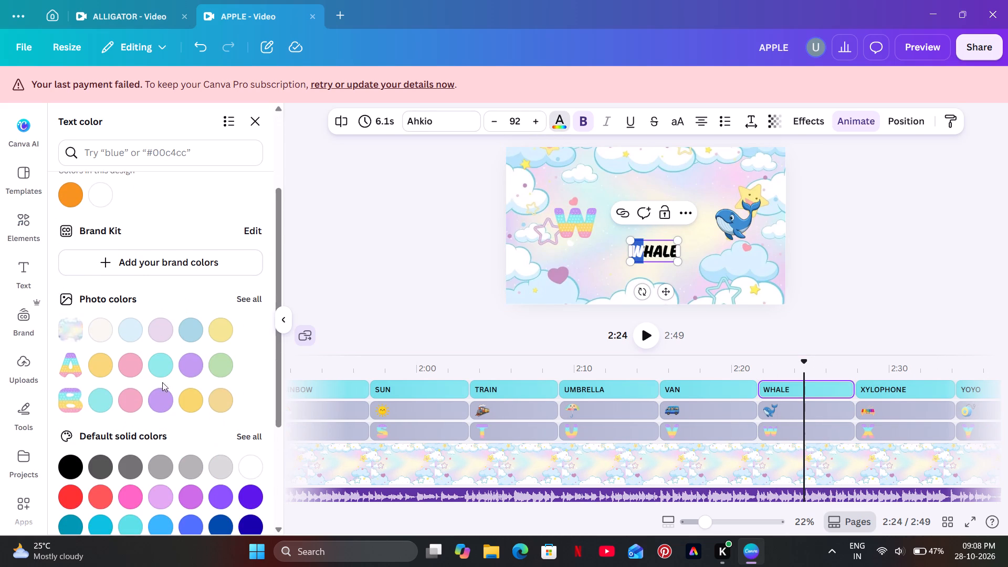
scroll(185, 497, "down", 2)
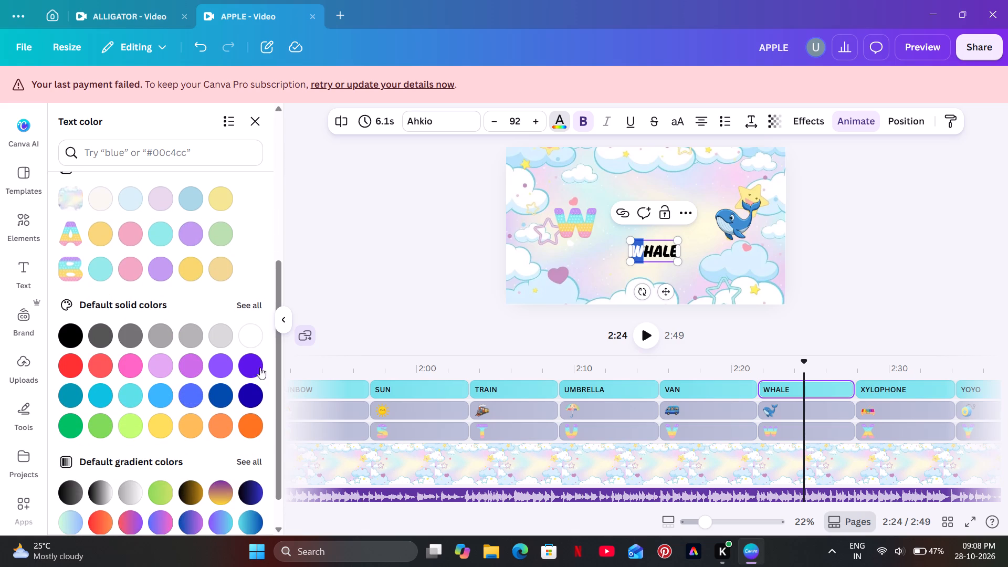
left_click(185, 393)
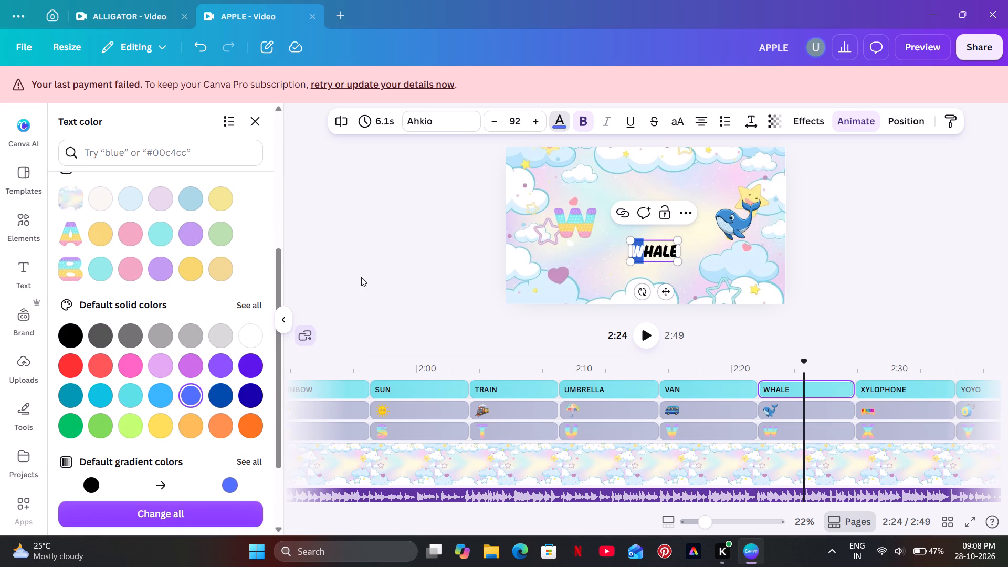
double_click(394, 255)
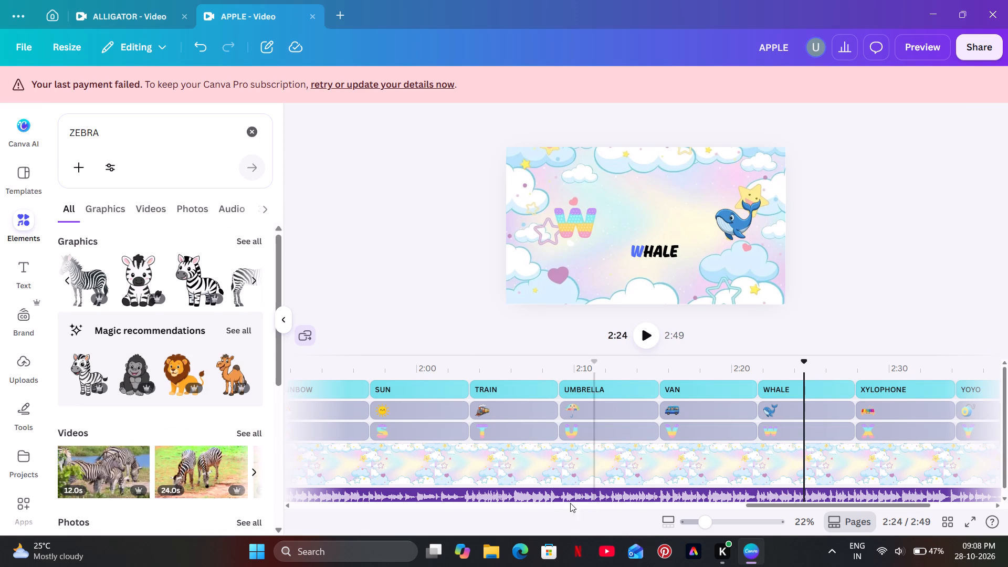
Widen the XYLOPHONE caption's text box in the X scene and reposition it between the letter X and the xylophone.
left_click_drag(771, 507, 812, 500)
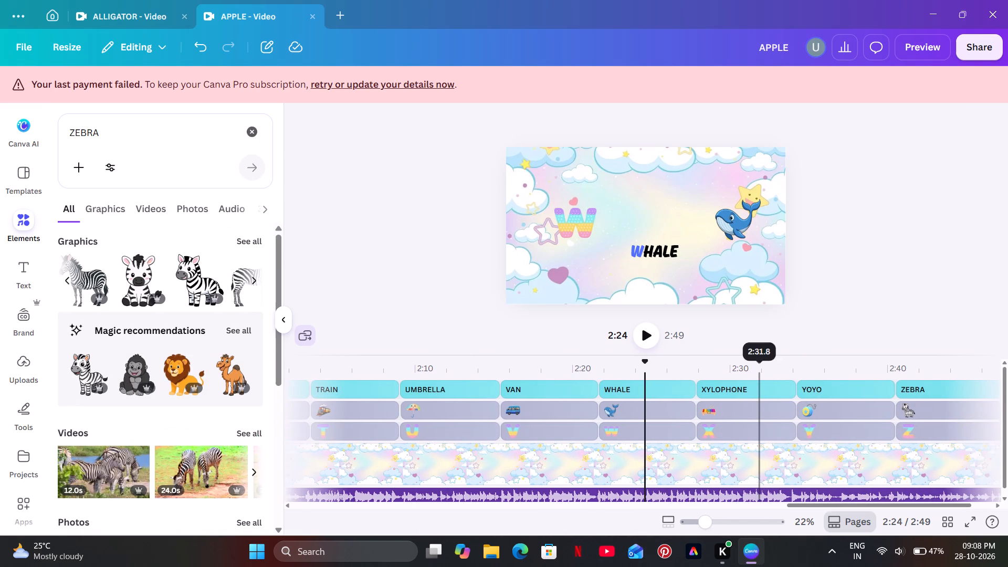
left_click(747, 356)
left_click(742, 371)
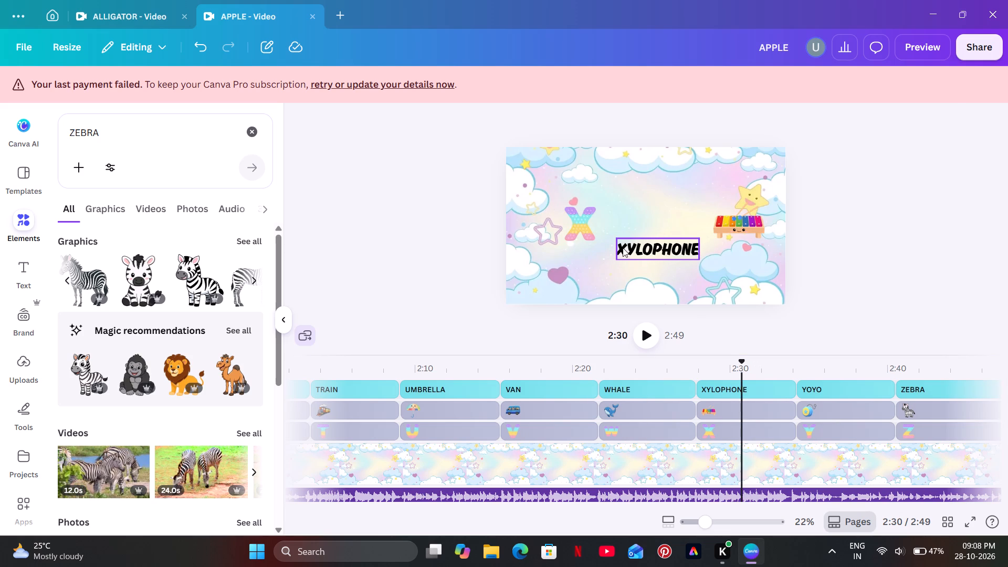
left_click(623, 248)
left_click_drag(623, 247, 617, 249)
left_click(618, 249)
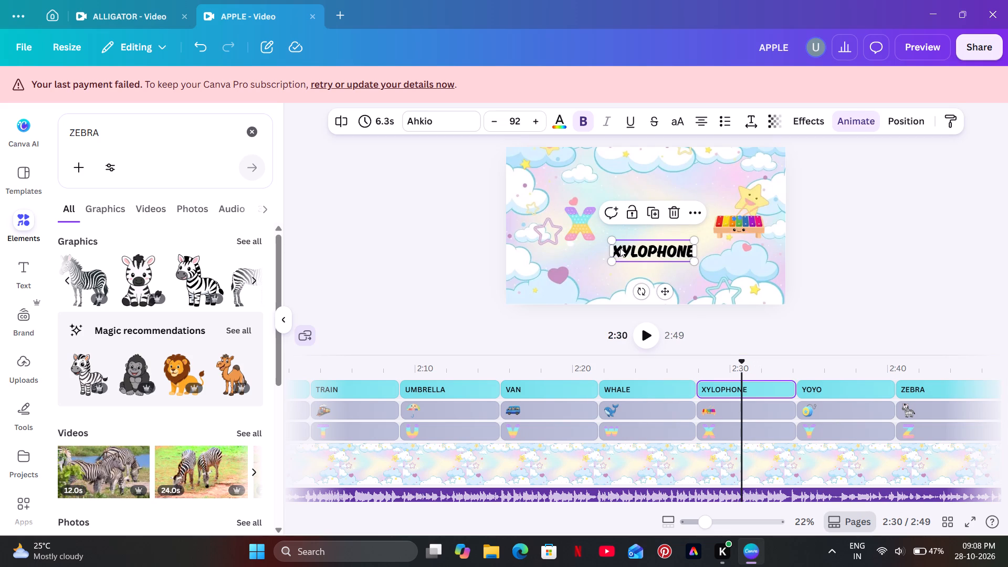
left_click_drag(666, 289, 663, 294)
left_click(619, 255)
left_click_drag(620, 255, 607, 261)
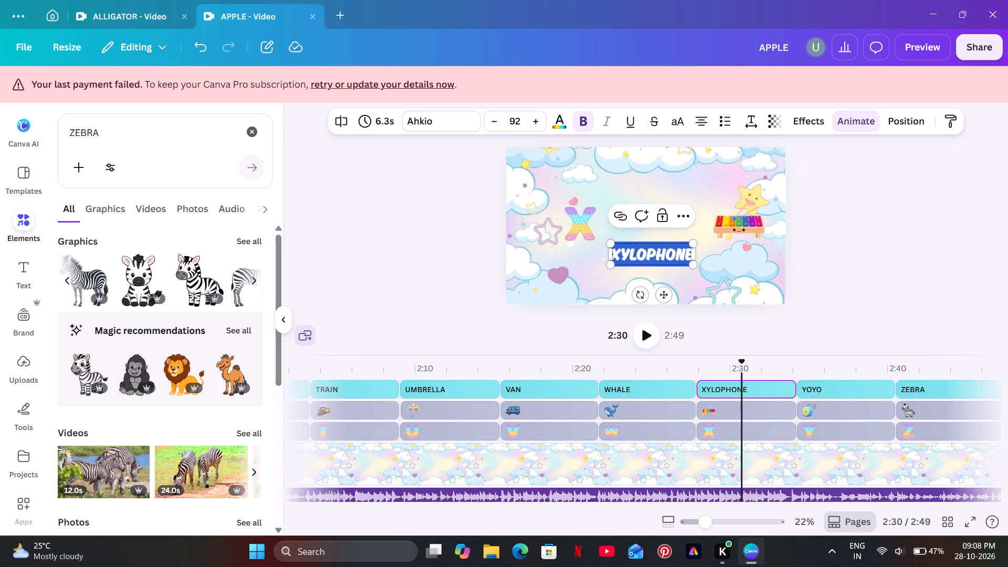
left_click_drag(610, 256, 564, 258)
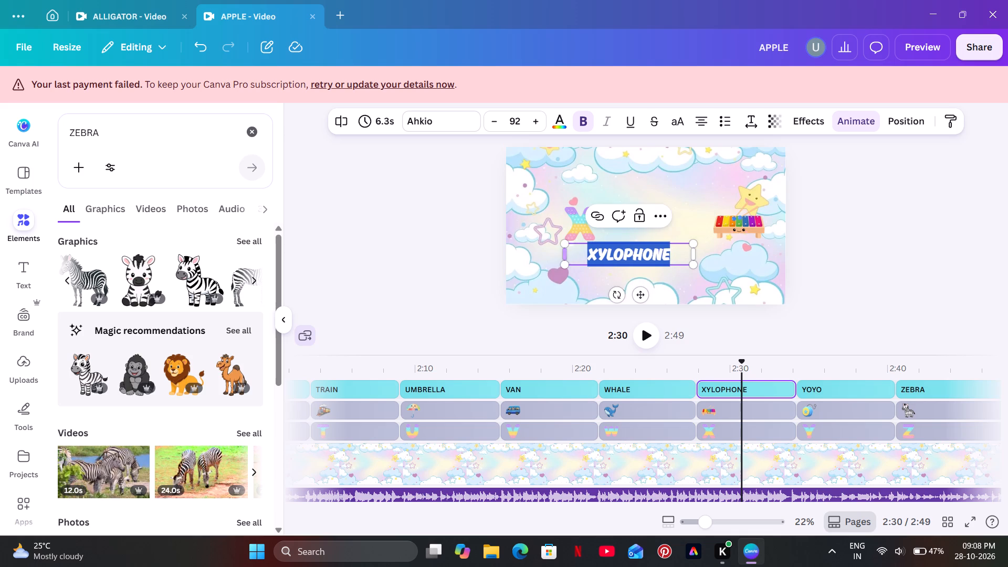
left_click_drag(637, 296, 659, 293)
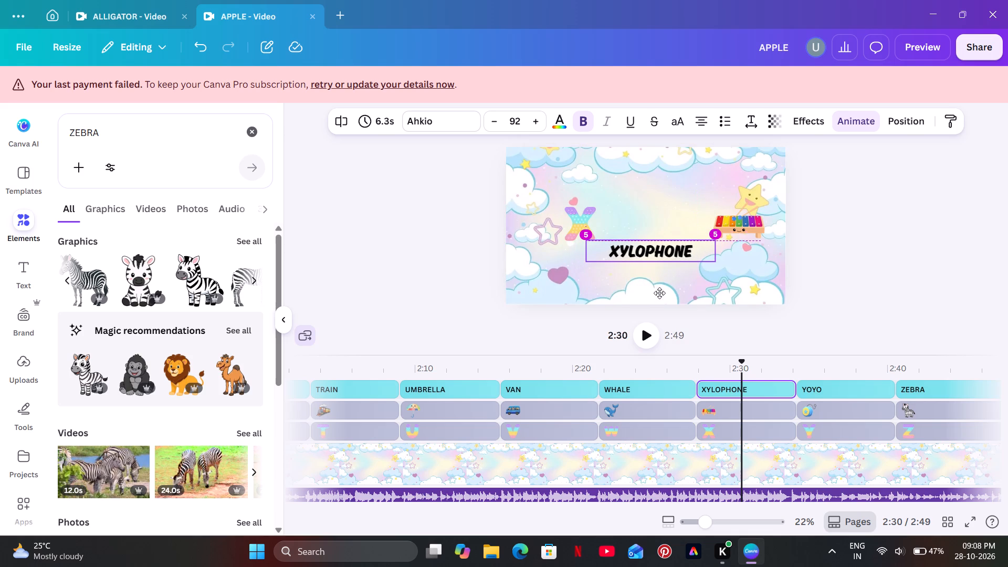
left_click_drag(659, 293, 666, 293)
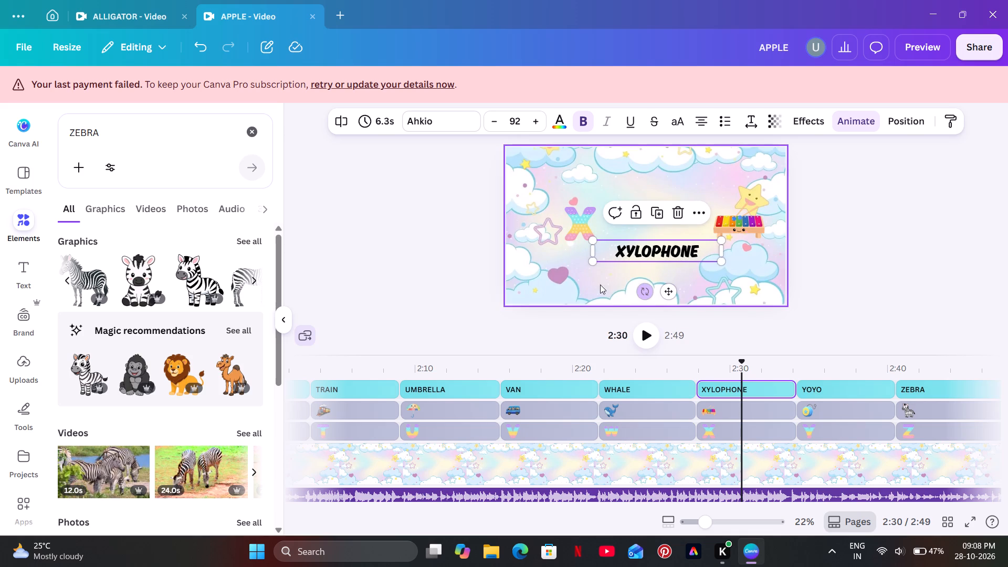
left_click(583, 285)
Color the first letter X of the XYLOPHONE caption sky blue.
left_click(625, 251)
left_click(624, 250)
left_click_drag(624, 249, 616, 255)
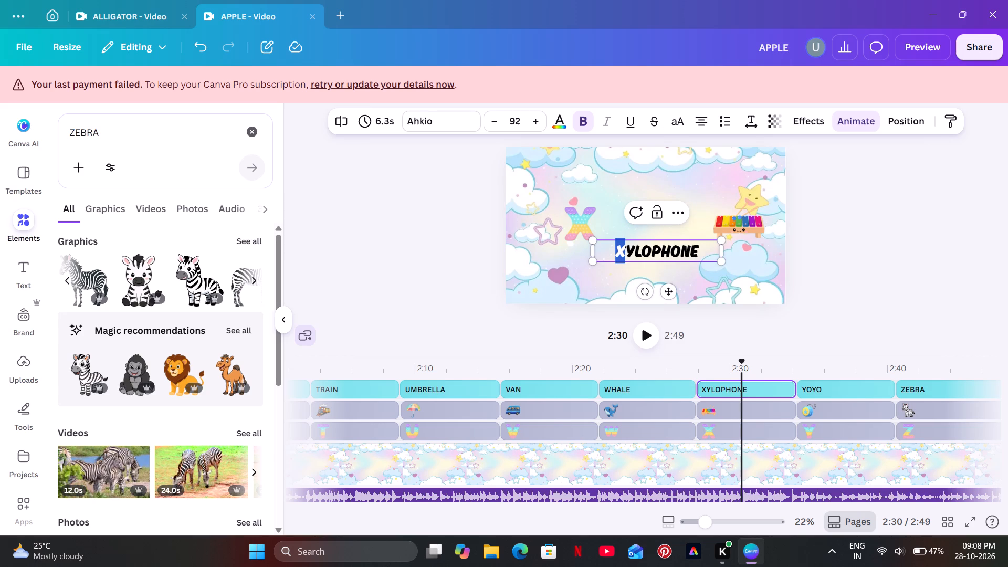
left_click_drag(616, 255, 615, 255)
left_click(567, 115)
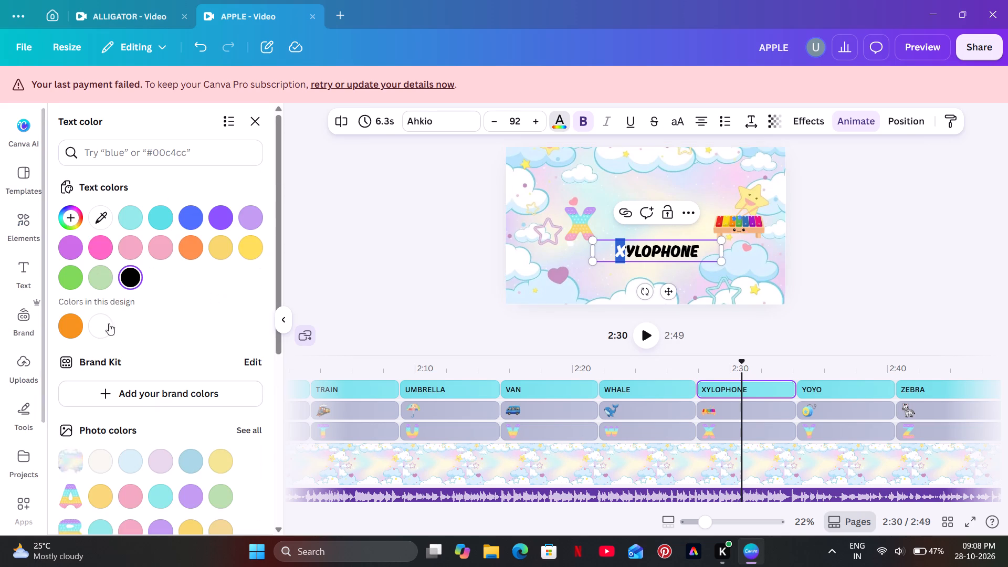
scroll(159, 422, "down", 6)
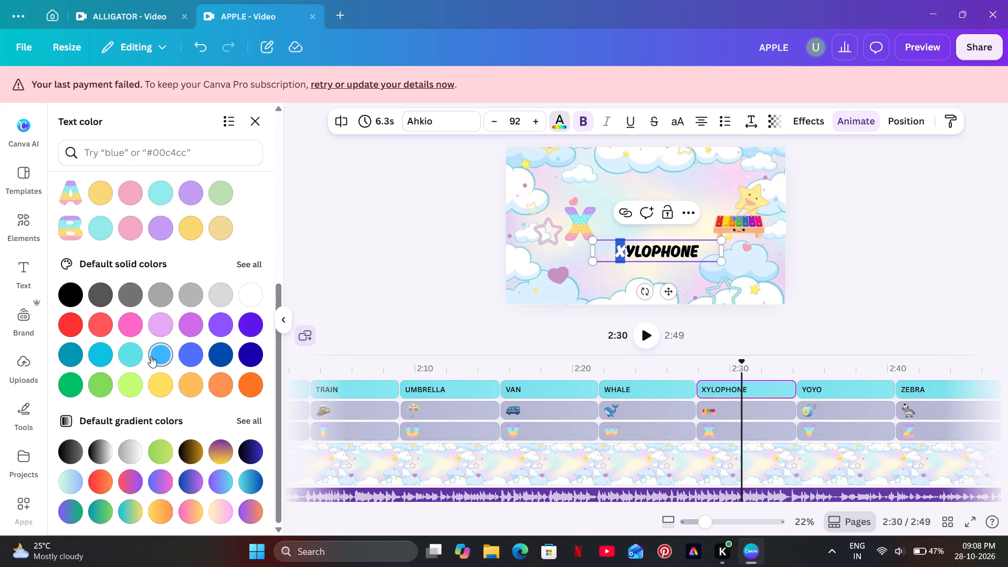
left_click(156, 355)
double_click(386, 253)
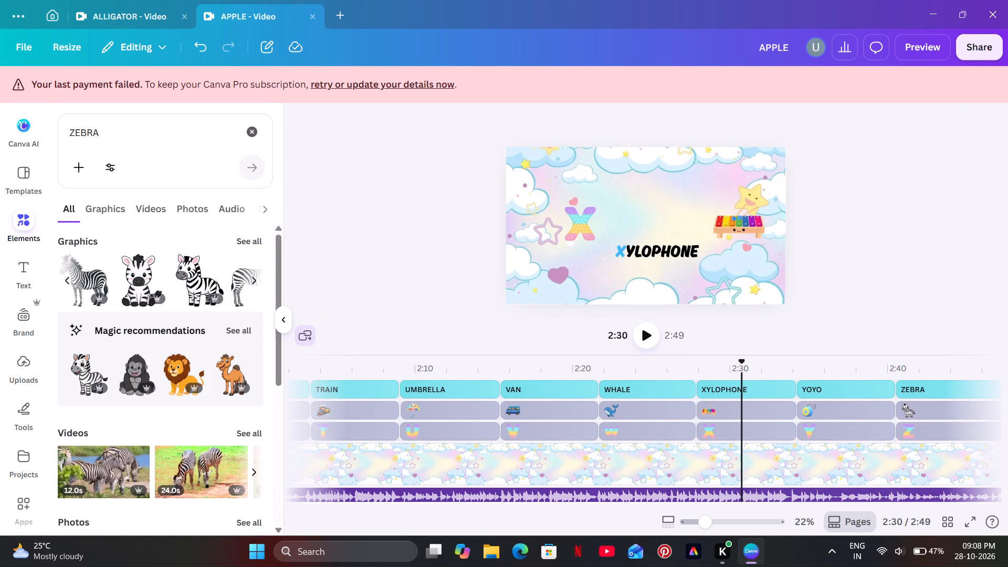
Color the first letter Y of the YOYO caption in the Y scene light pink.
left_click(839, 375)
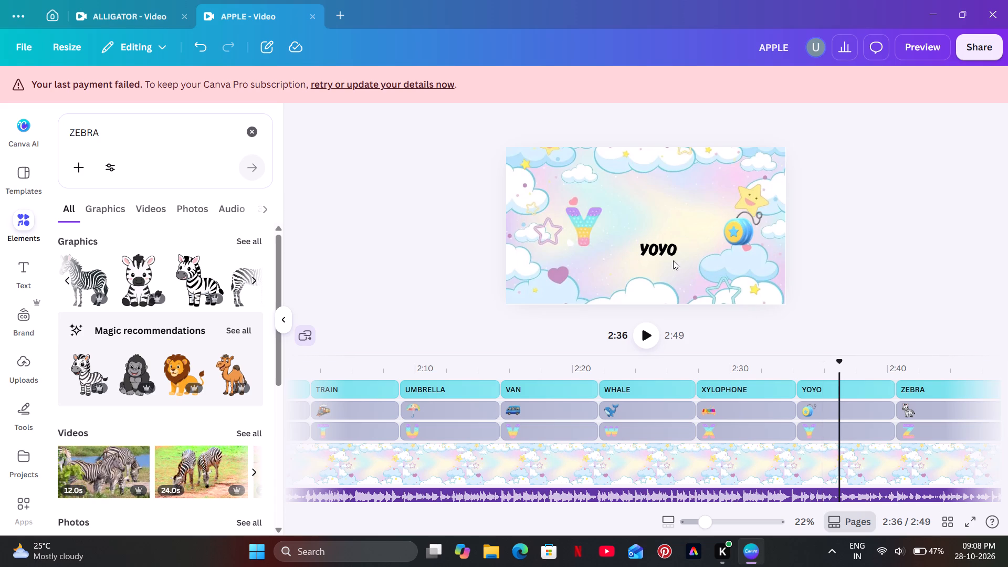
left_click(646, 248)
left_click(646, 248)
left_click_drag(646, 248, 629, 250)
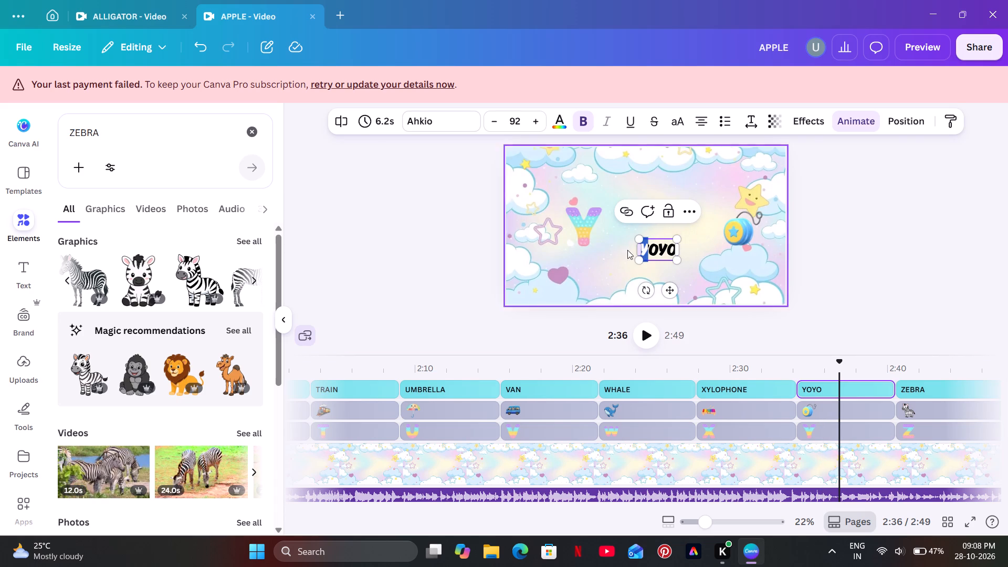
left_click(558, 124)
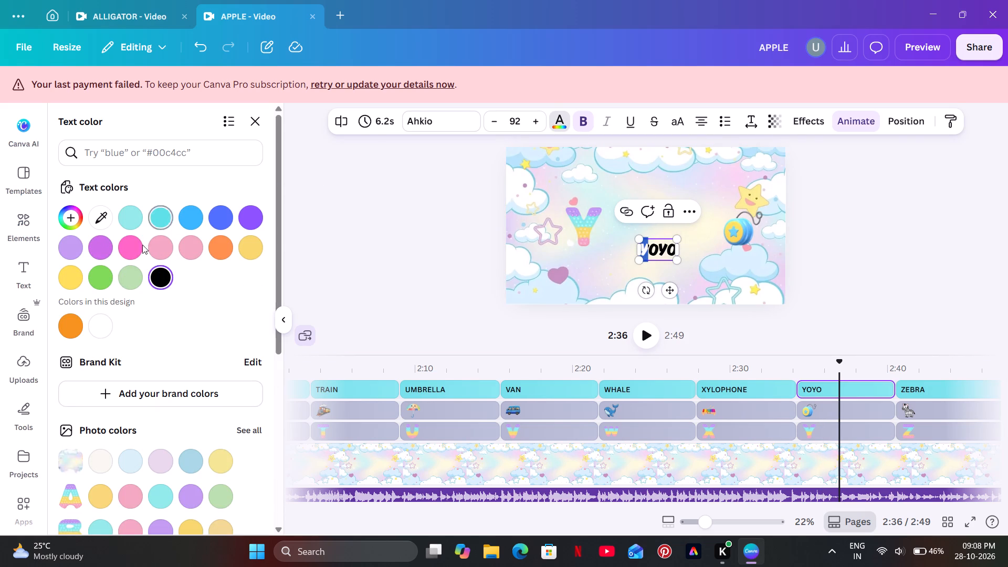
double_click(124, 500)
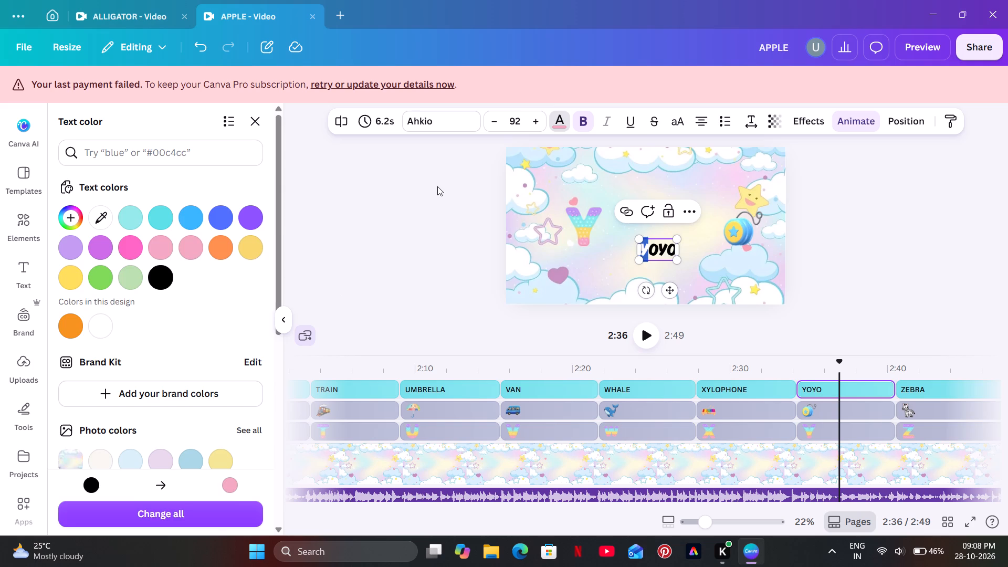
double_click(437, 186)
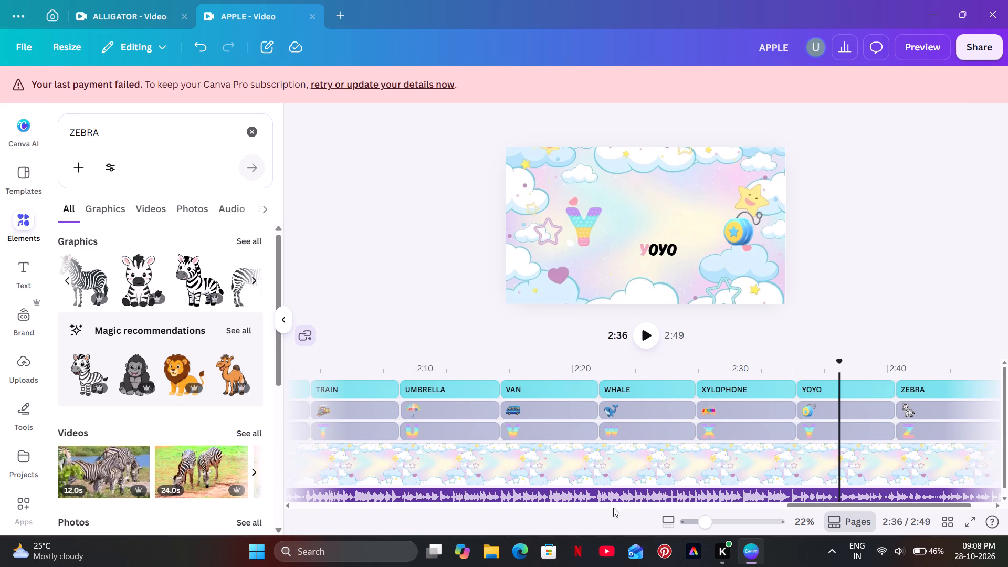
Color the first letter Z of the ZEBRA caption in the Z scene light pink.
left_click_drag(816, 505, 847, 503)
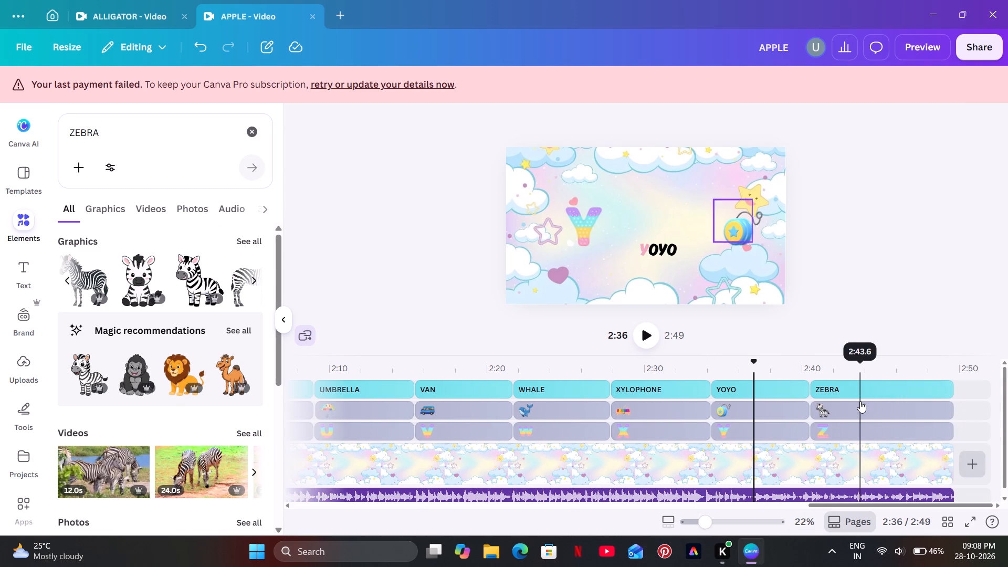
left_click(857, 369)
left_click(649, 250)
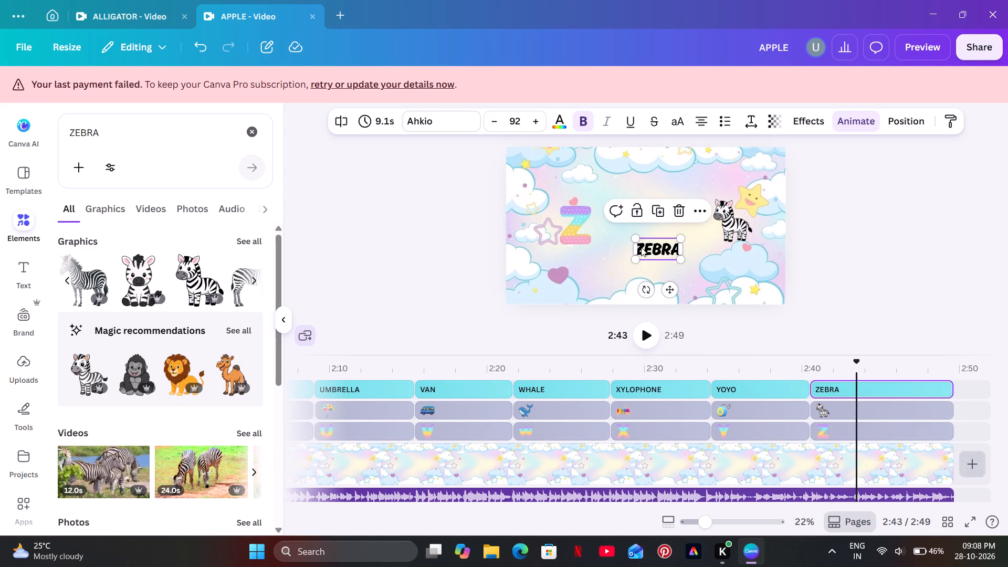
left_click(641, 247)
left_click_drag(641, 247, 623, 253)
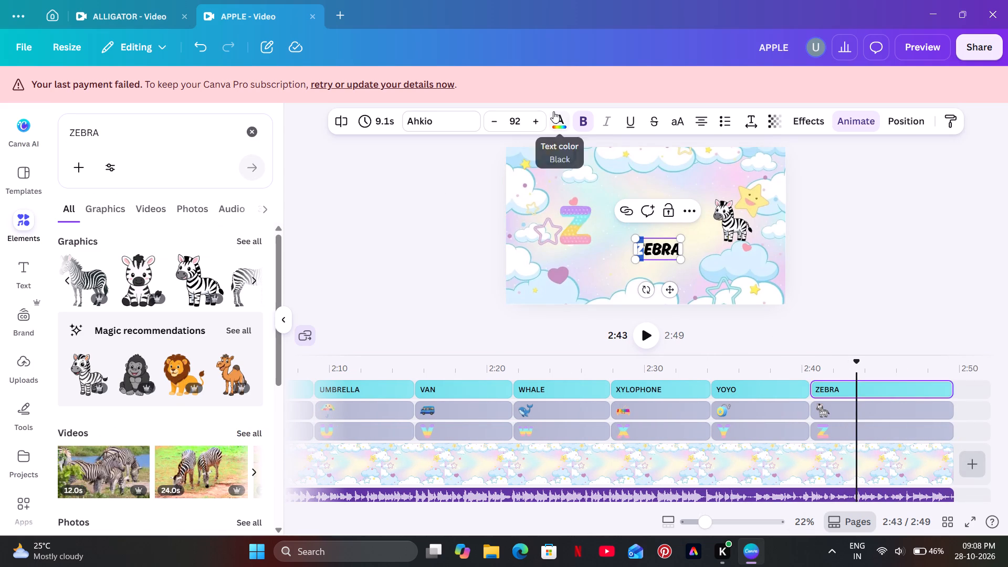
left_click(553, 111)
scroll(161, 293, "down", 1)
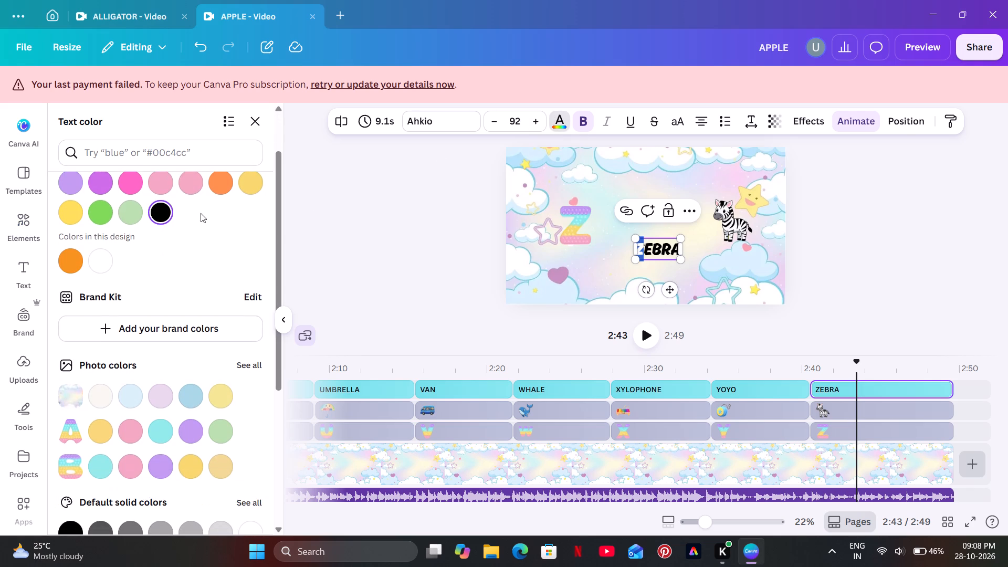
left_click(197, 183)
double_click(393, 205)
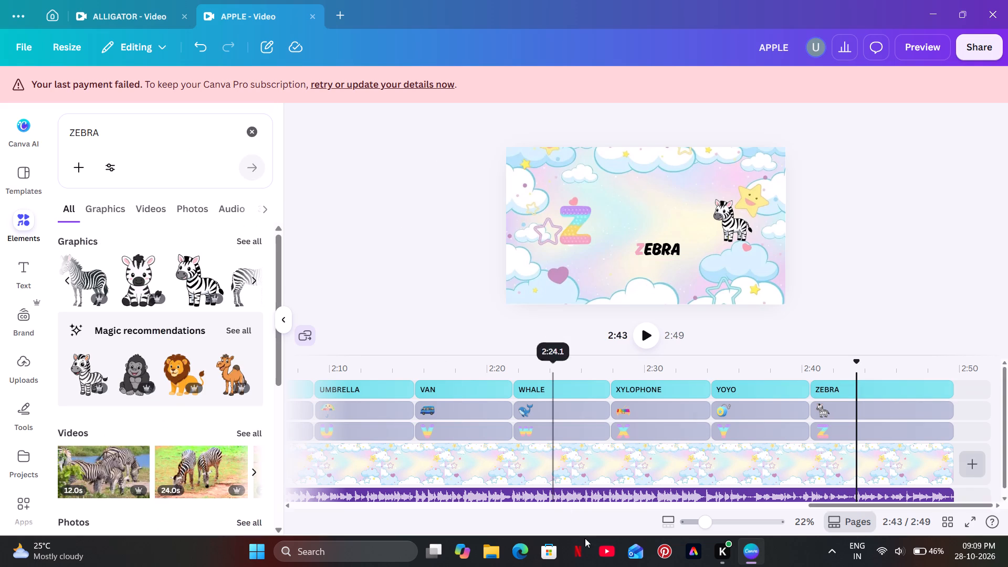
left_click_drag(891, 507, 865, 507)
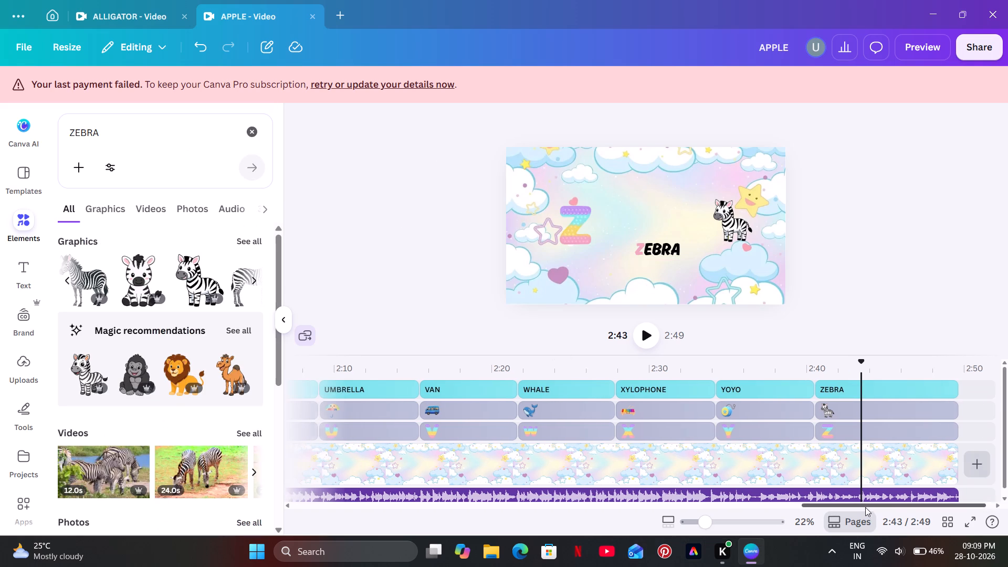
Widen the TRAIN caption's text box in the T scene and shift the caption back between the letter T and the train.
left_click_drag(865, 507, 747, 513)
left_click(822, 376)
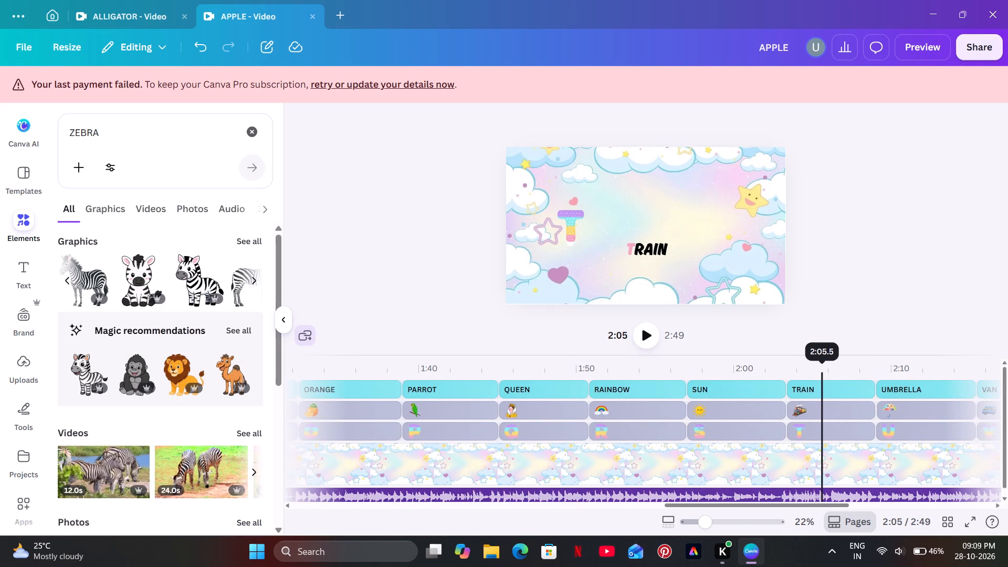
left_click(661, 247)
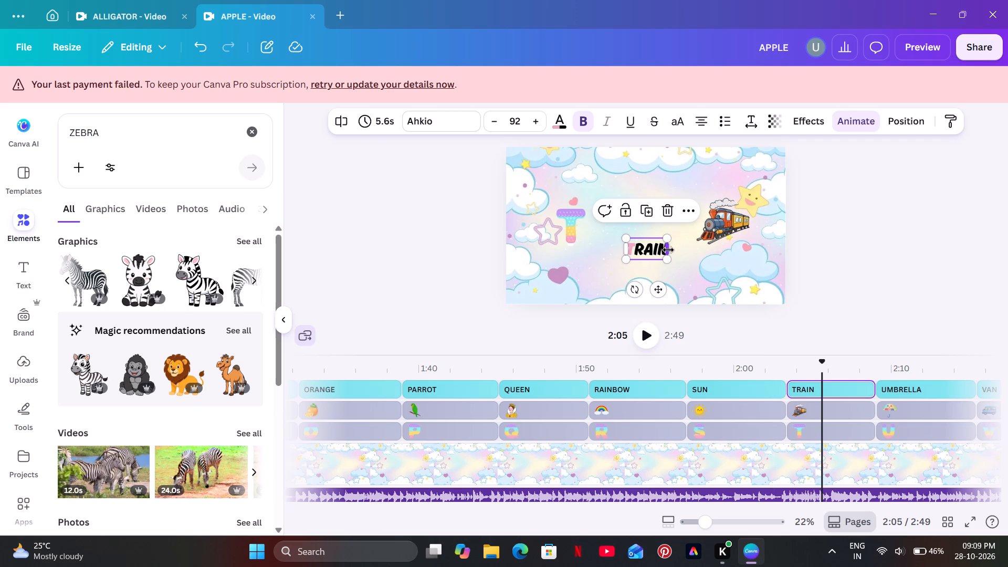
left_click_drag(668, 250, 700, 252)
left_click_drag(675, 244, 666, 245)
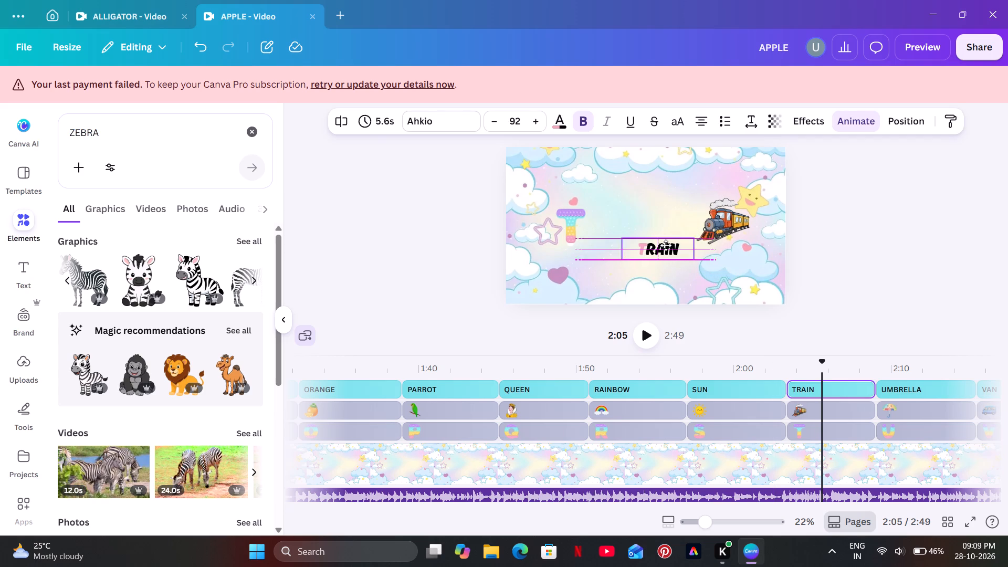
left_click_drag(666, 245, 656, 246)
left_click(567, 254)
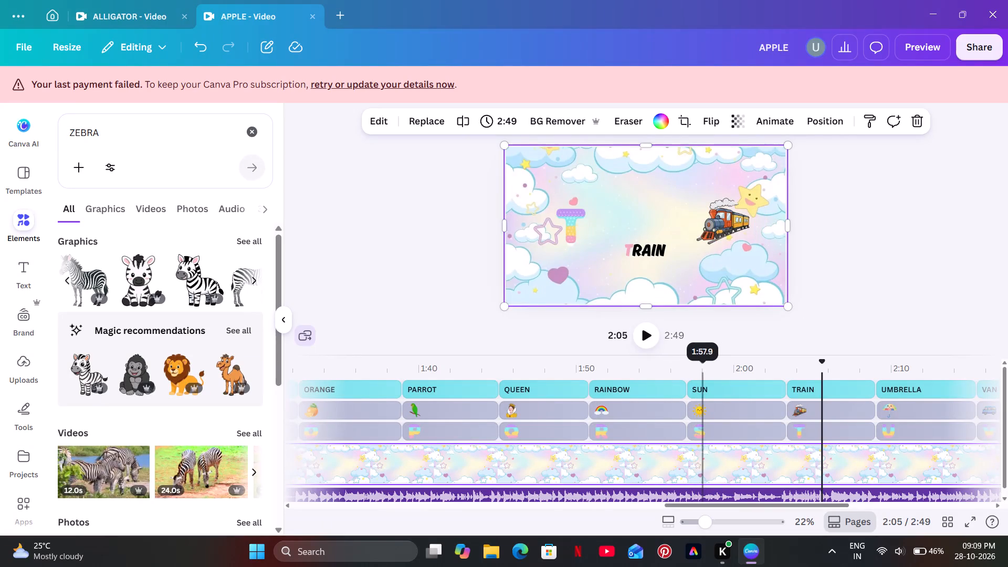
Check the text box widths of the SUN, RAINBOW, QUEEN, PARROT and ORANGE captions and briefly play the ORANGE-to-PARROT transition.
left_click(706, 369)
left_click(650, 256)
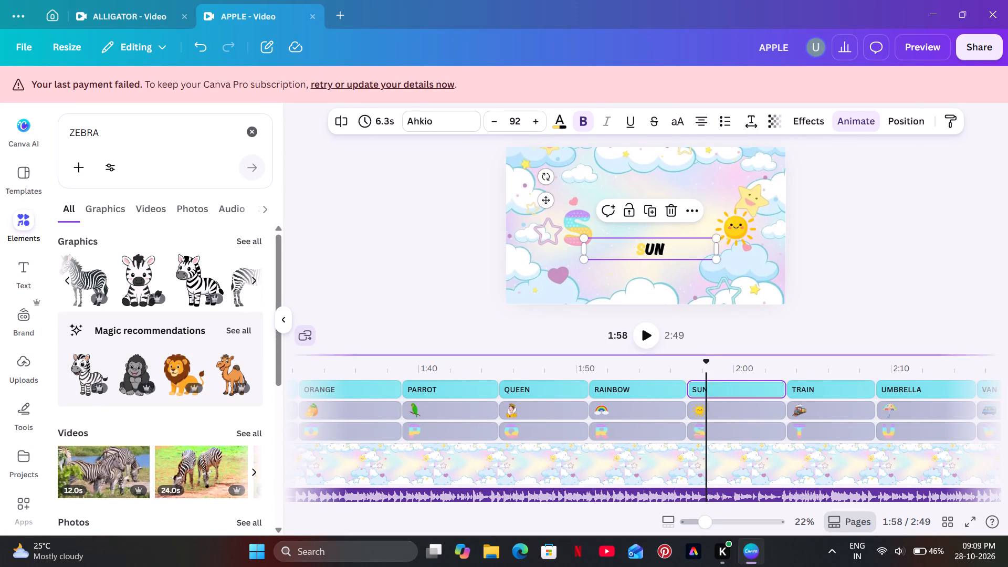
left_click(634, 376)
left_click(645, 250)
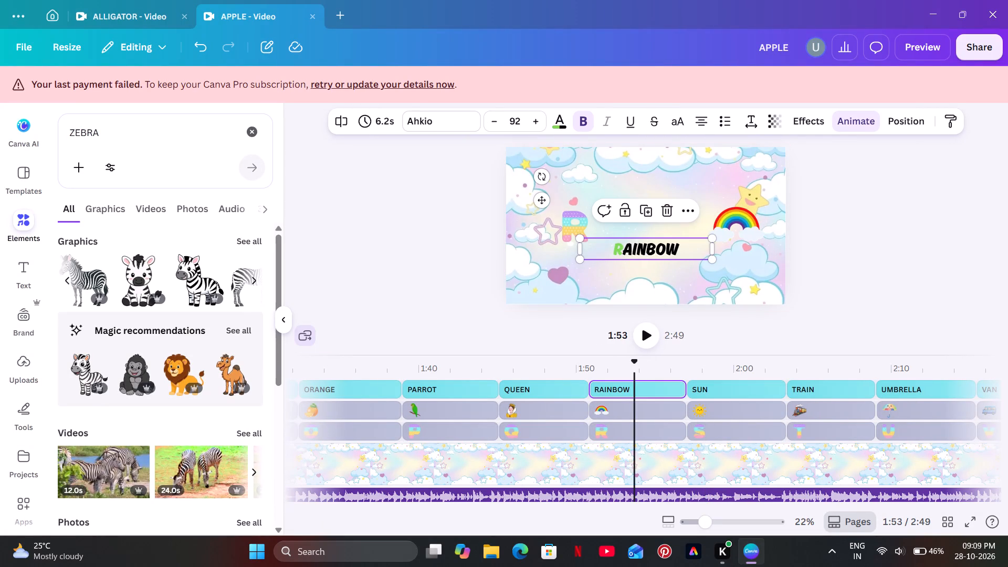
left_click(555, 370)
left_click(644, 257)
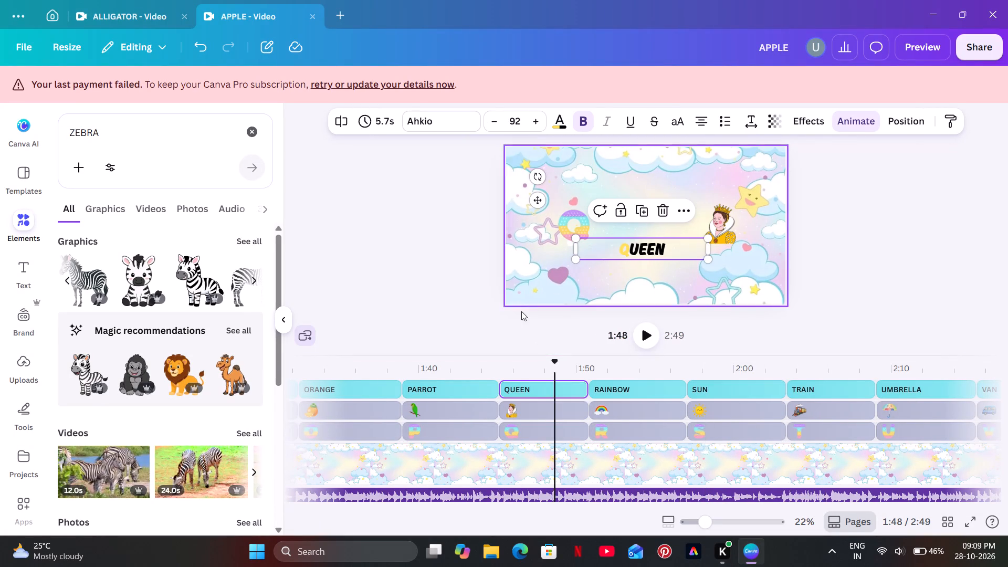
left_click(430, 375)
left_click(619, 263)
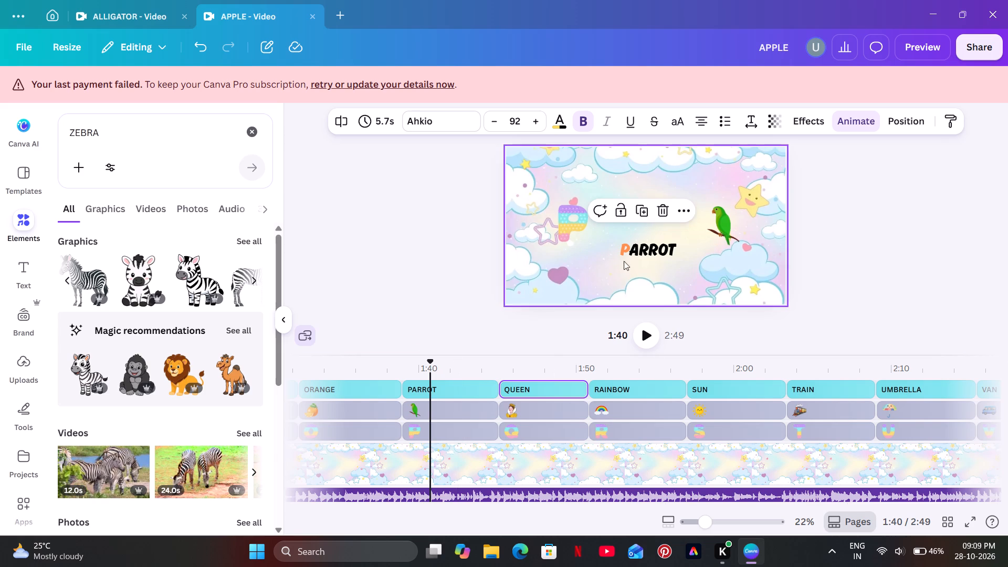
left_click(630, 257)
left_click(369, 374)
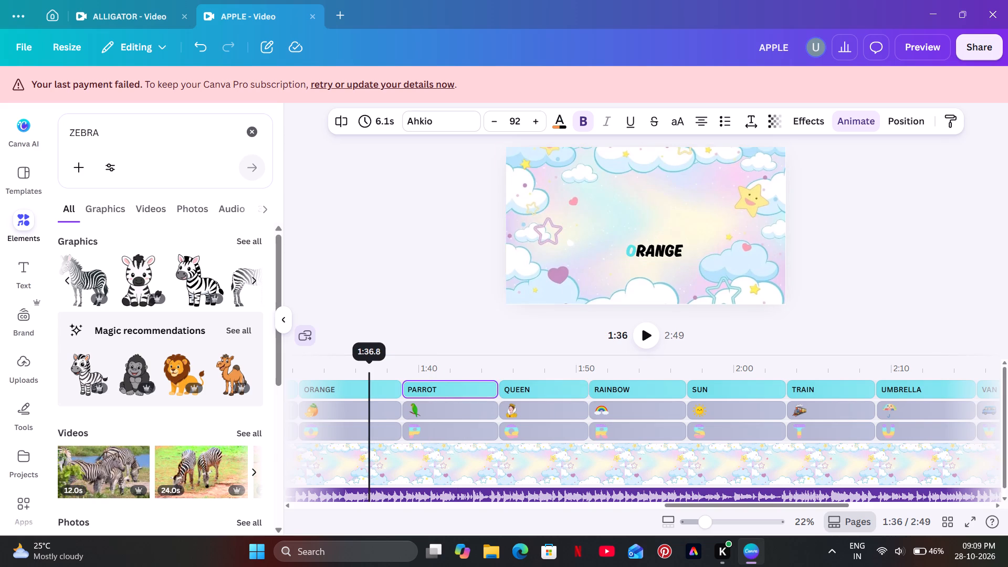
left_click(643, 241)
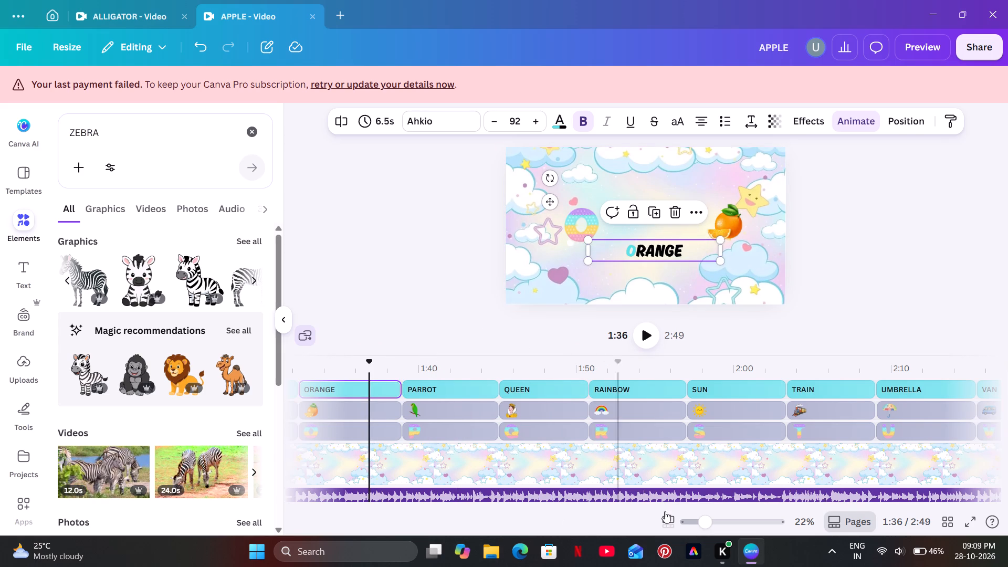
left_click_drag(697, 503, 768, 506)
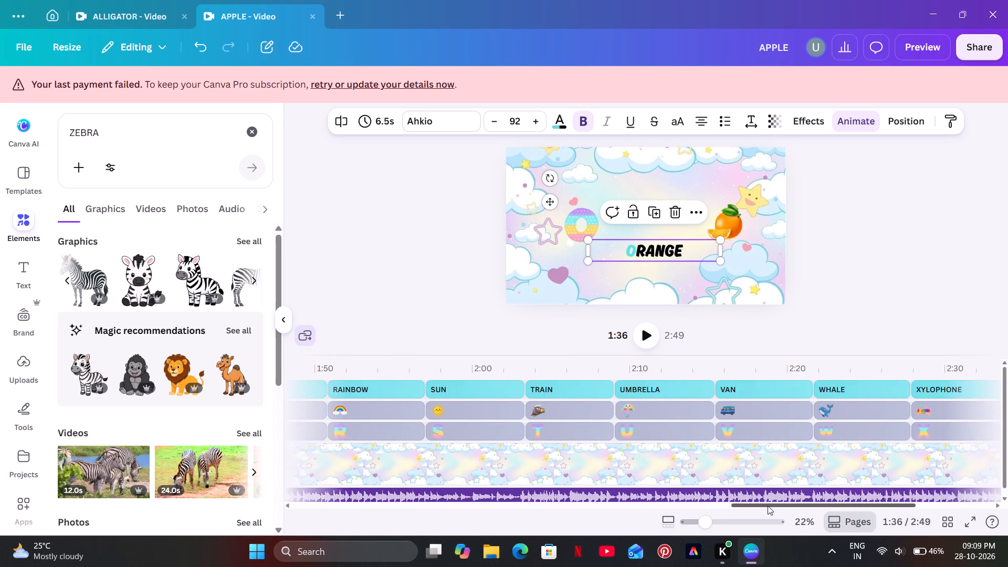
left_click_drag(768, 506, 768, 506)
left_click(645, 342)
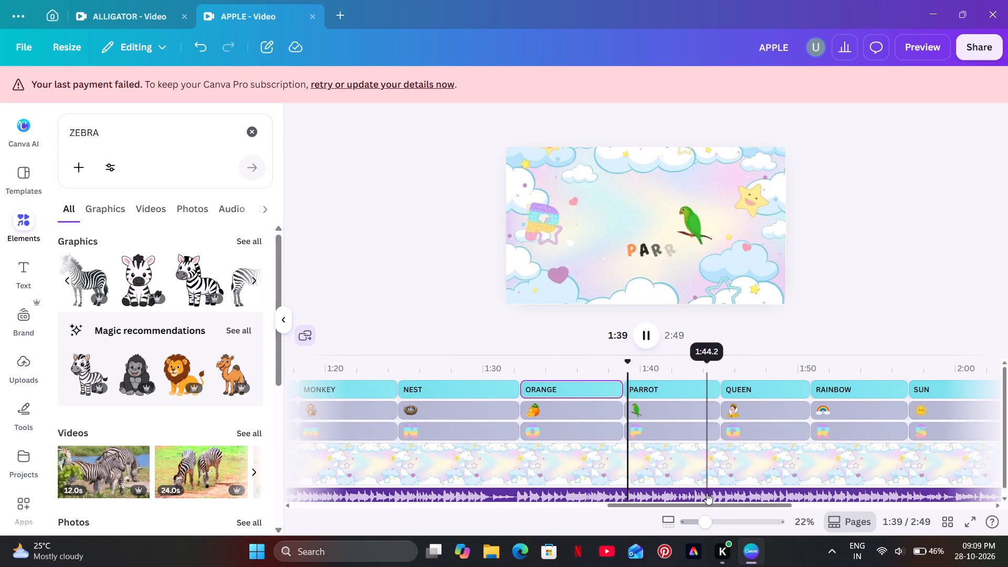
left_click(649, 333)
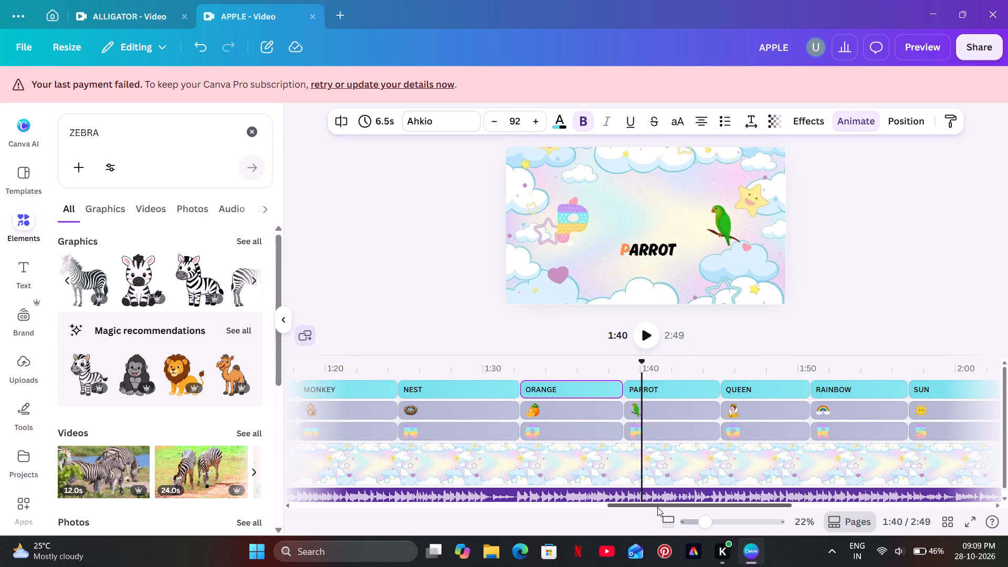
Widen the UMBRELLA caption's text box in the U scene and reposition it between the letter U and the umbrella.
left_click_drag(657, 507, 781, 510)
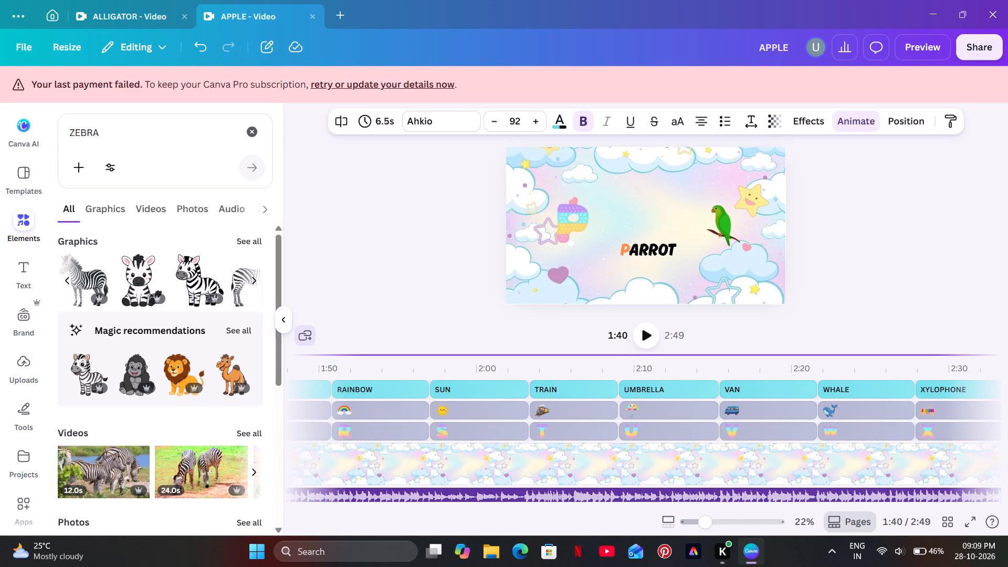
left_click(643, 364)
left_click(647, 251)
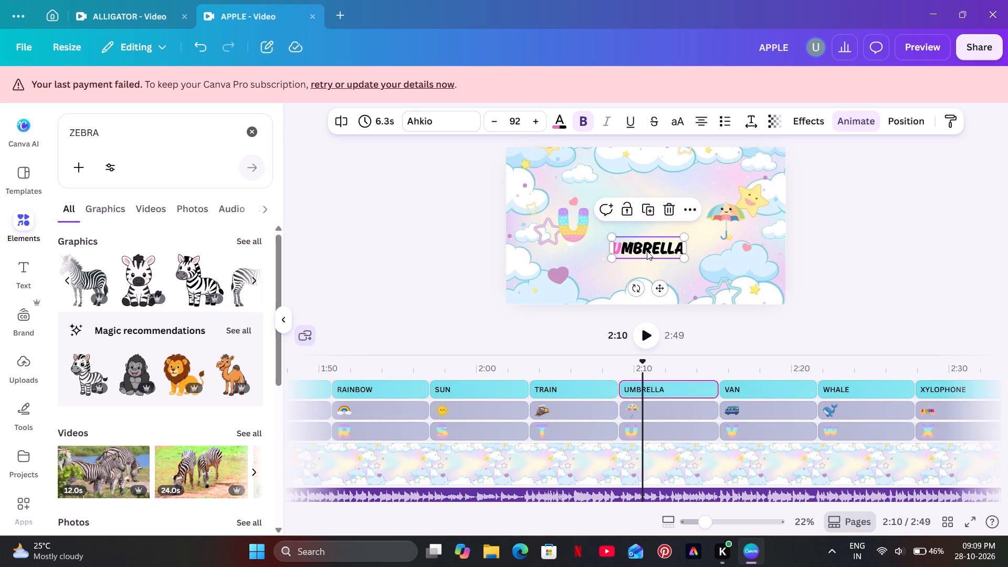
left_click(684, 248)
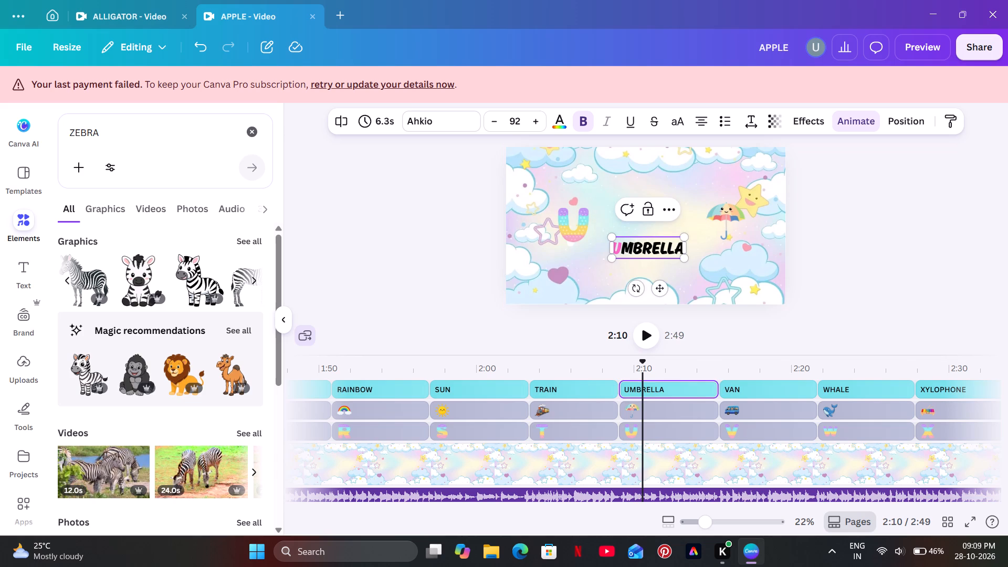
left_click_drag(686, 248, 715, 254)
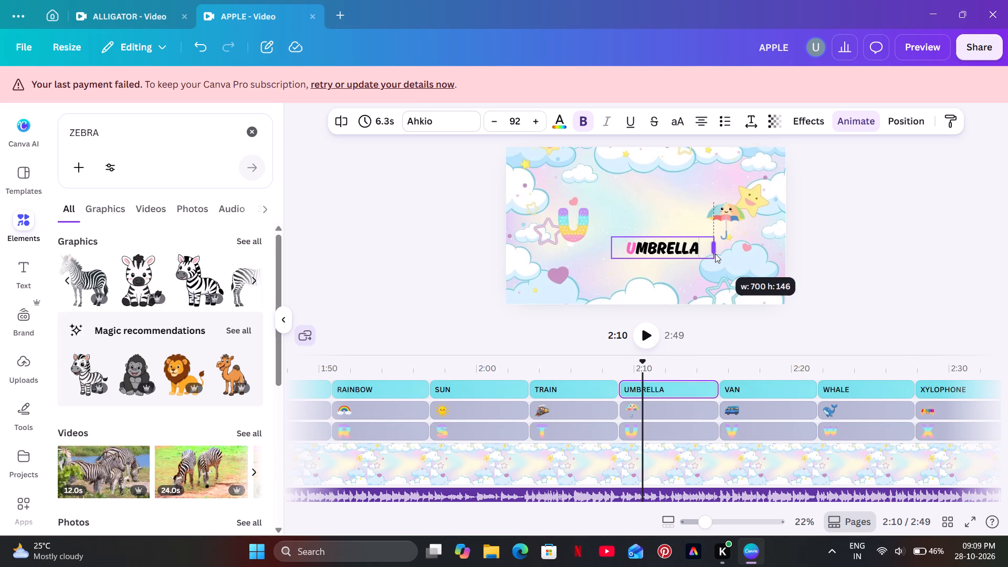
left_click(687, 249)
left_click_drag(715, 254, 725, 252)
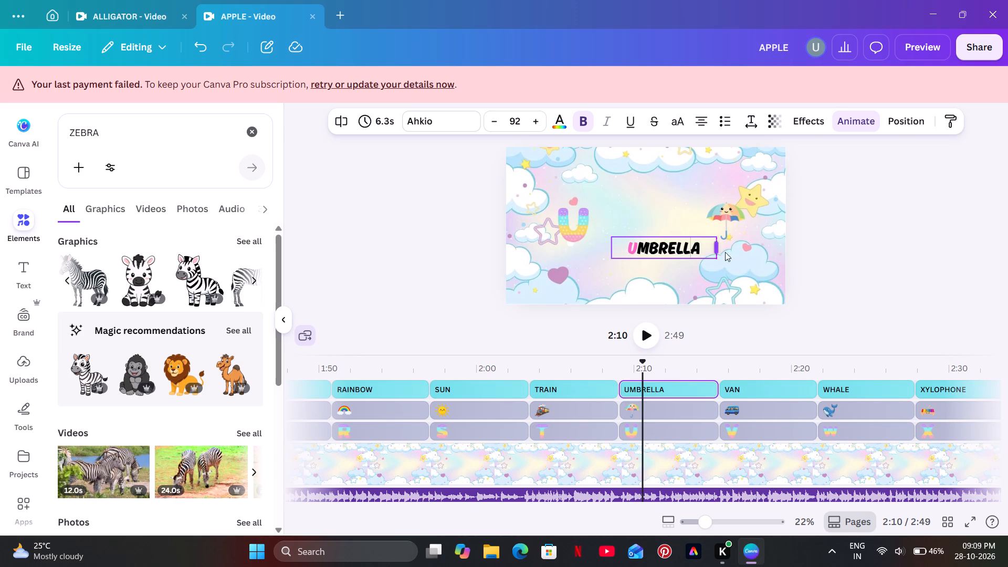
left_click_drag(725, 252, 736, 253)
left_click_drag(769, 264, 766, 263)
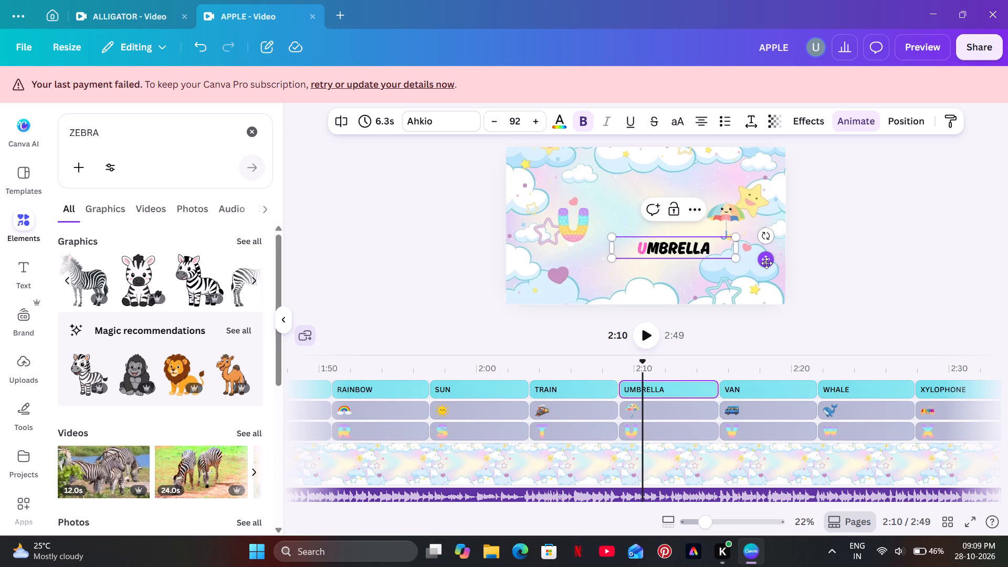
left_click_drag(766, 263, 747, 265)
left_click(806, 264)
Widen the VAN caption's text box in the V scene and reposition it between the letter V and the van.
left_click(770, 366)
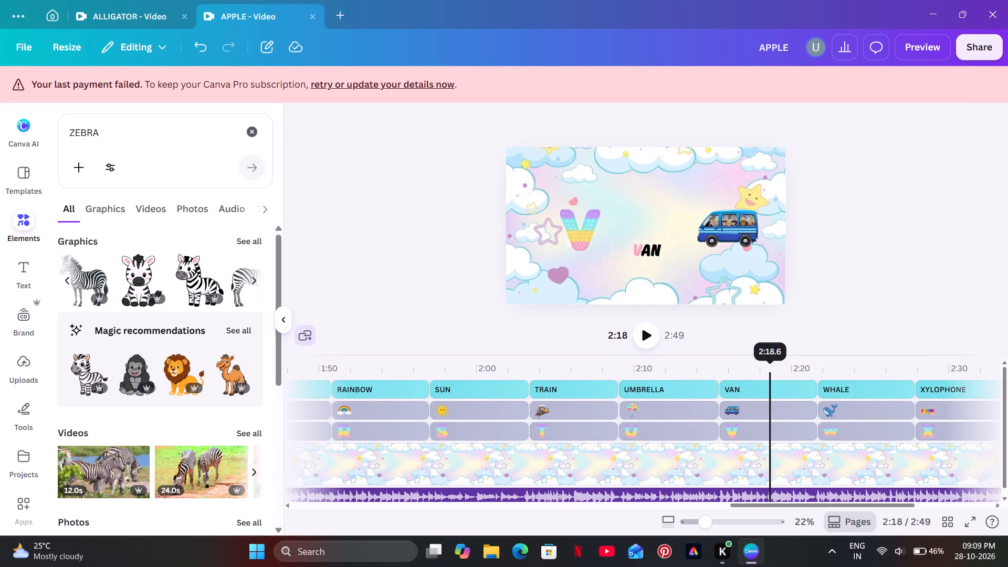
left_click(660, 255)
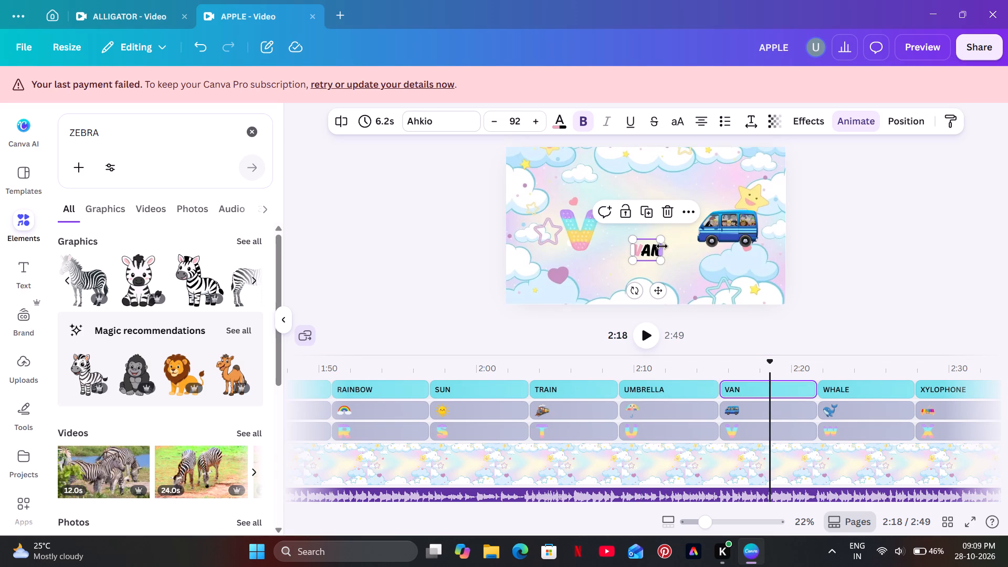
left_click_drag(660, 246, 709, 260)
left_click_drag(686, 251, 670, 251)
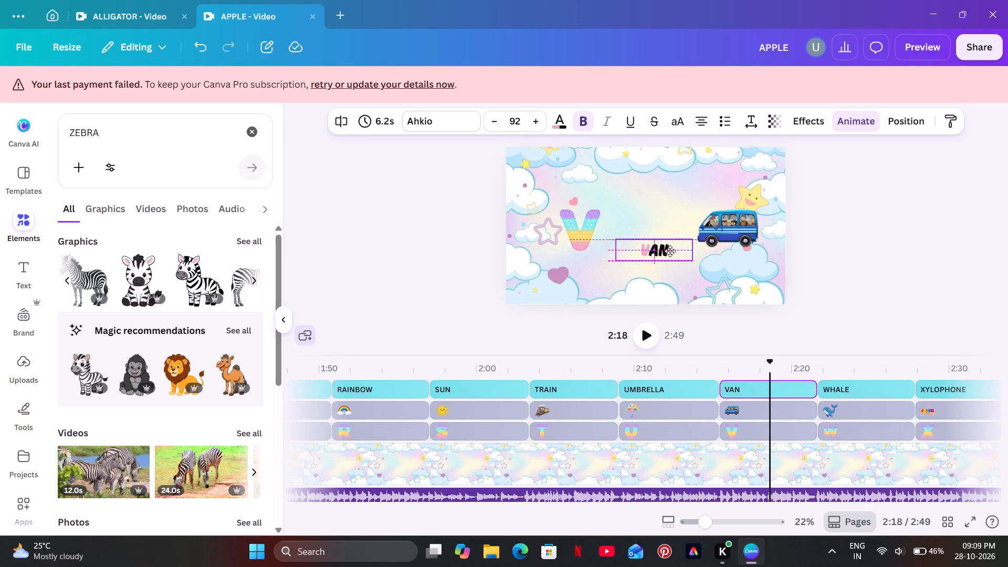
left_click_drag(670, 251, 669, 251)
left_click(669, 251)
left_click(777, 257)
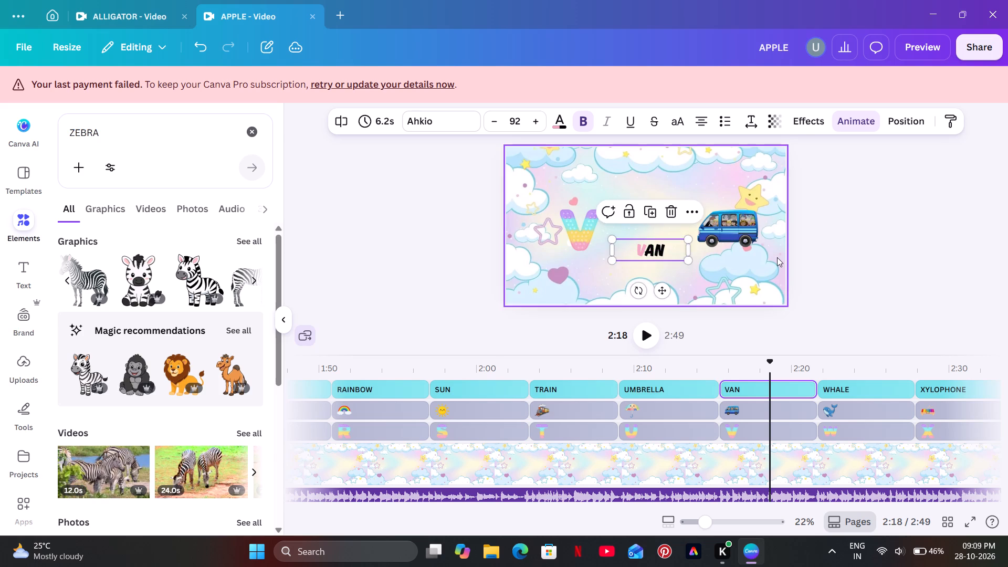
Widen the WHALE caption's text box in the W scene and reposition it between the letter W and the whale.
left_click(864, 358)
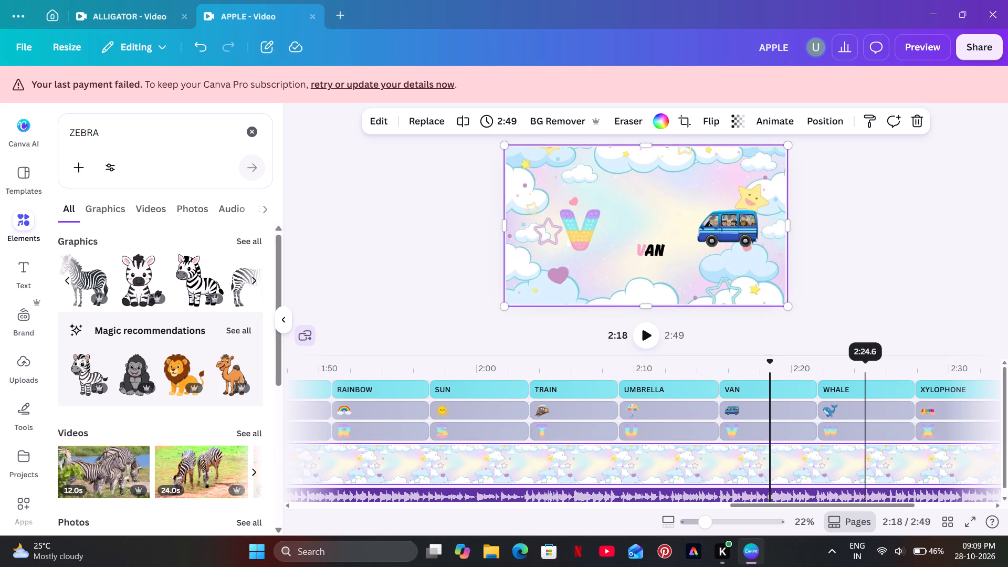
left_click(866, 362)
left_click(650, 249)
left_click(655, 249)
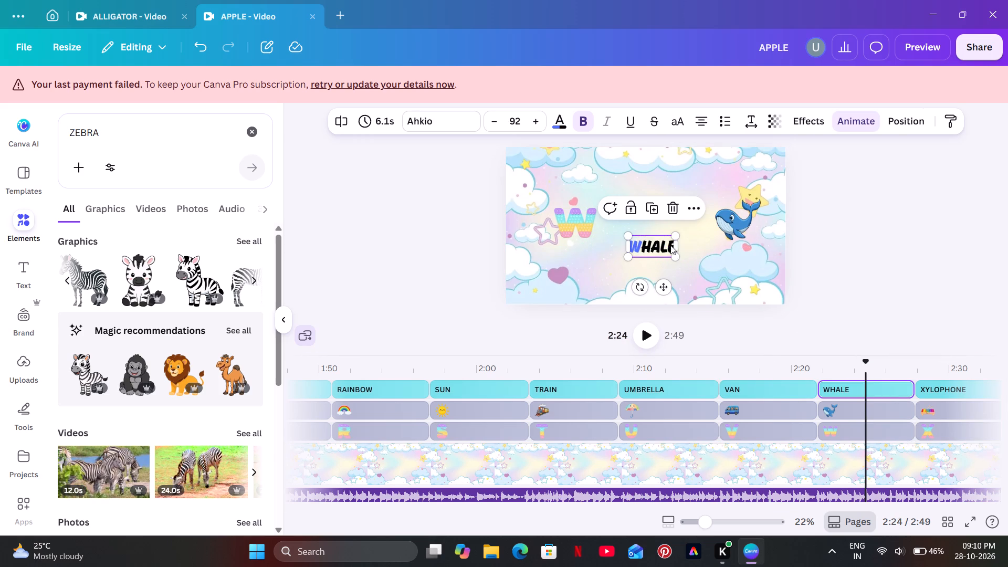
left_click_drag(676, 247, 723, 247)
left_click_drag(691, 247, 674, 247)
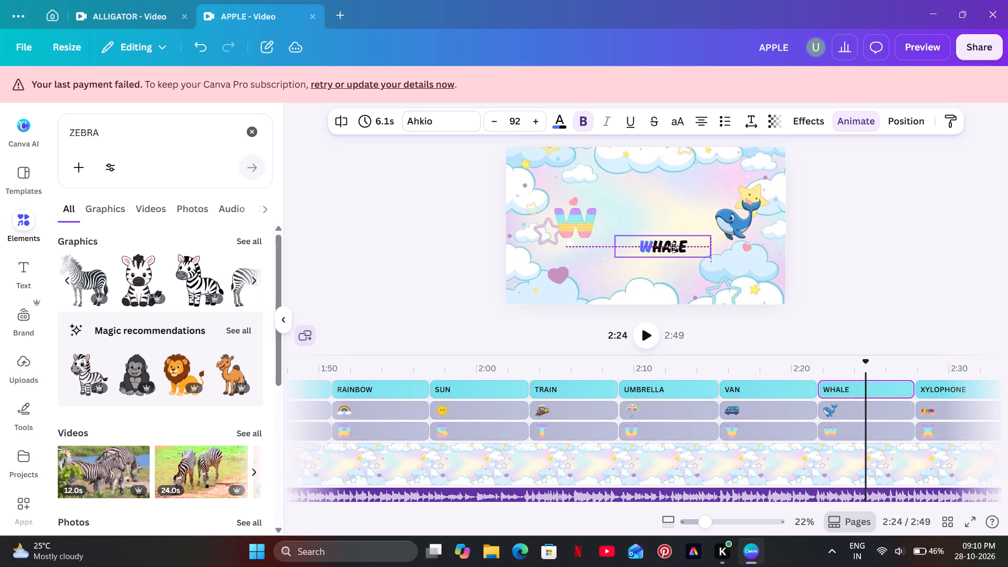
left_click_drag(674, 247, 673, 247)
left_click(863, 223)
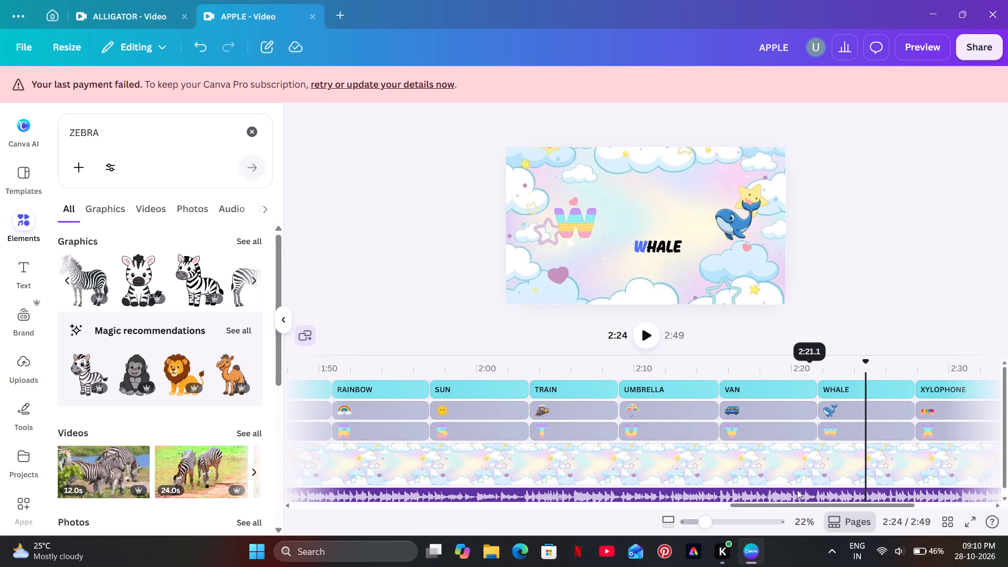
Widen the YOYO caption's text box in the Y scene and reposition it between the letter Y and the yoyo.
left_click_drag(793, 506, 842, 507)
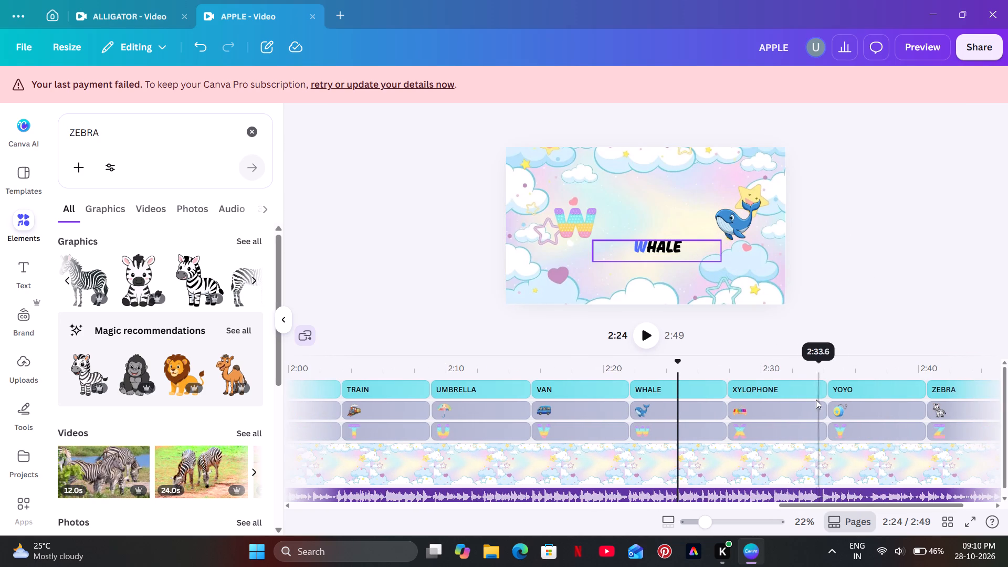
left_click(787, 373)
left_click(674, 251)
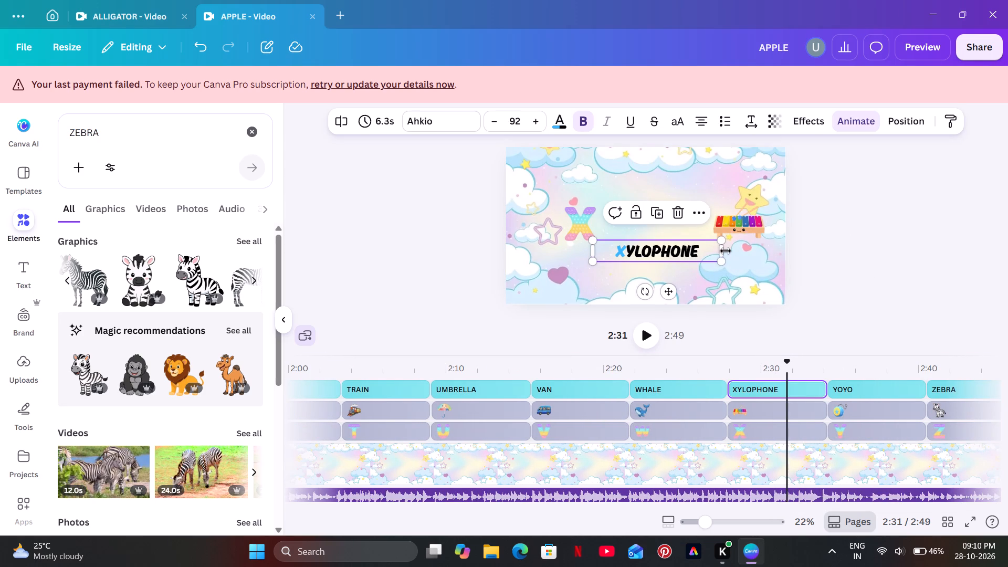
left_click(858, 263)
left_click(873, 368)
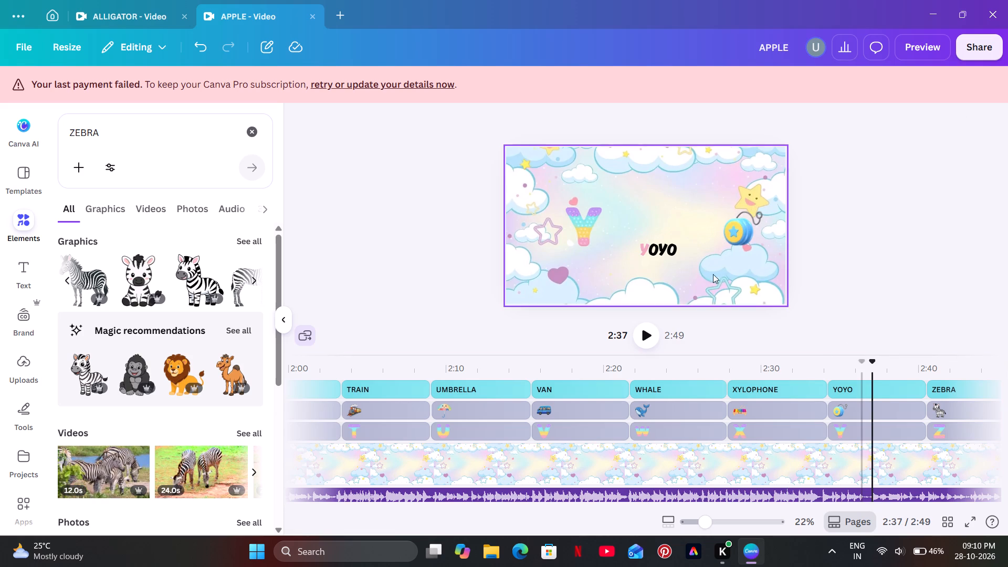
left_click(665, 251)
left_click_drag(680, 250, 721, 250)
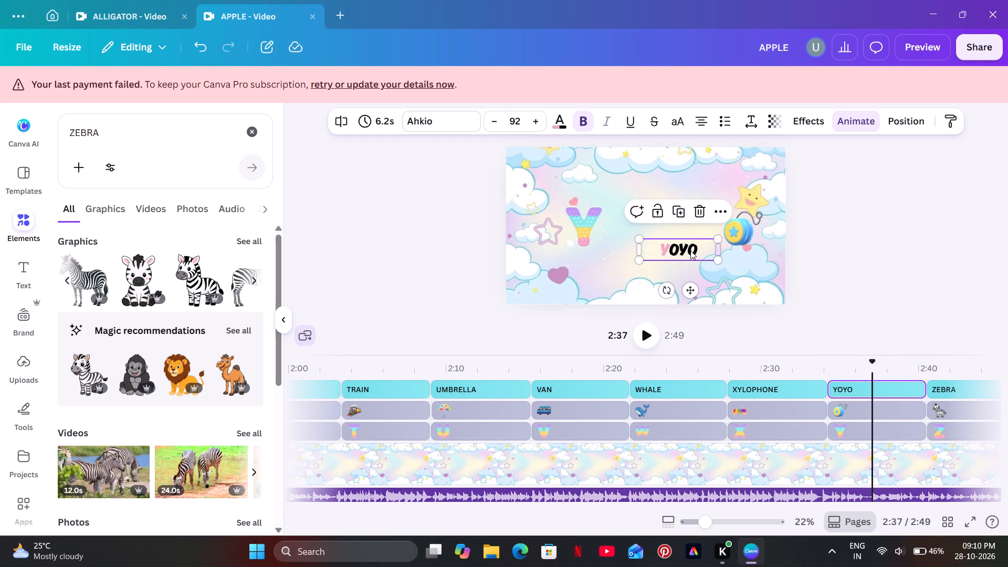
left_click_drag(687, 250, 663, 250)
left_click(921, 259)
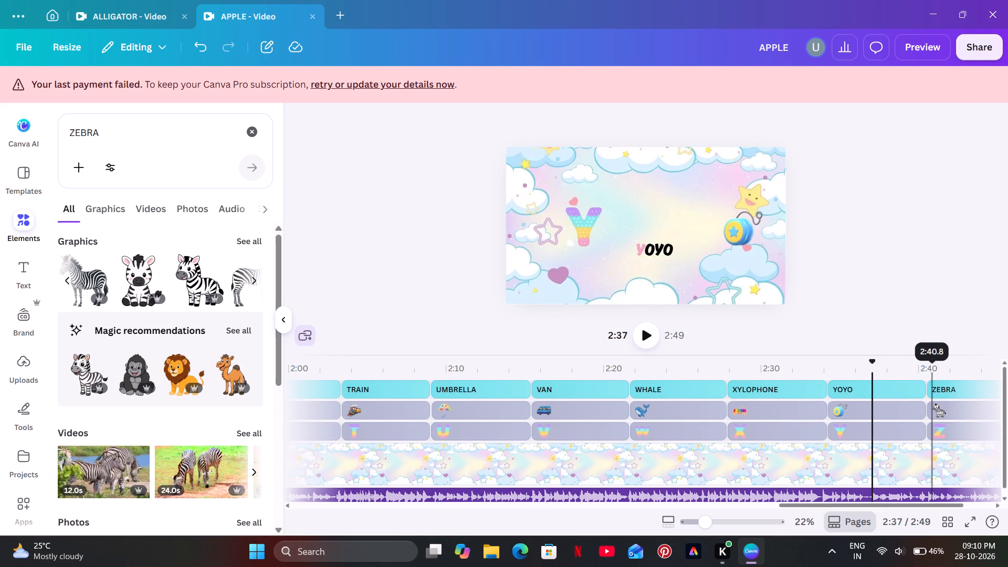
Widen the ZEBRA caption's text box in the Z scene and reposition it between the letter Z and the zebra.
left_click(953, 370)
left_click(660, 247)
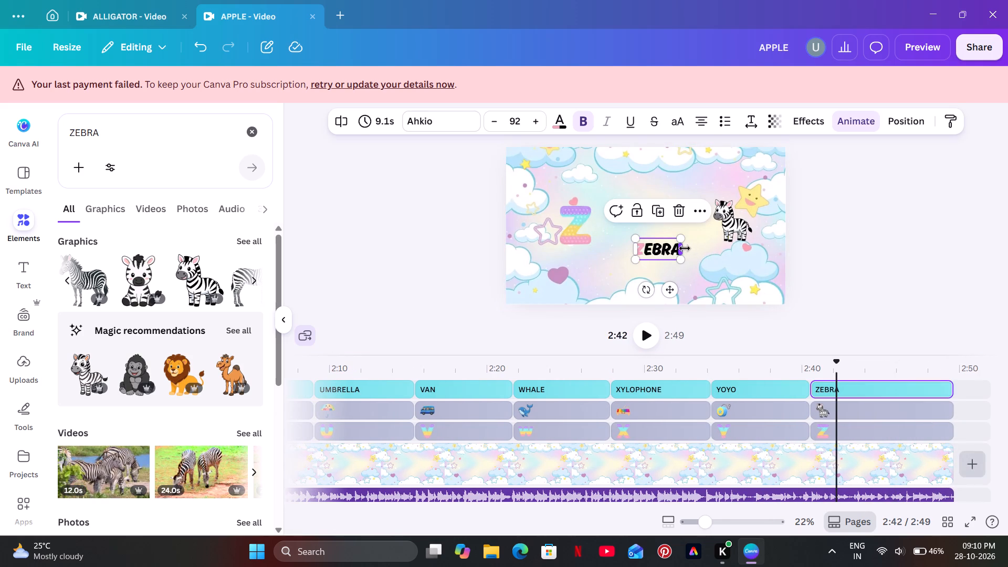
left_click_drag(684, 248, 748, 250)
left_click_drag(712, 250, 686, 250)
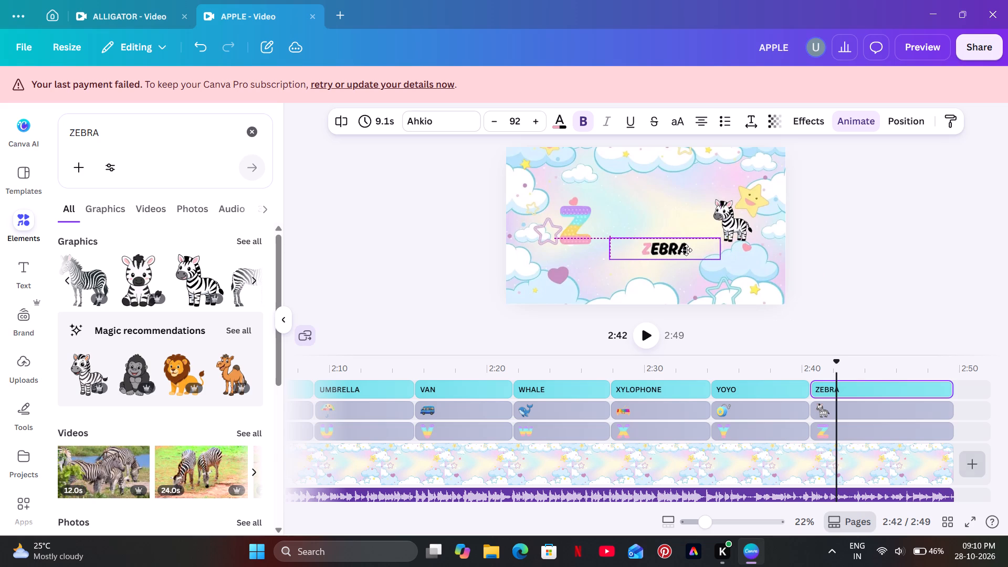
left_click_drag(686, 250, 681, 250)
left_click(857, 241)
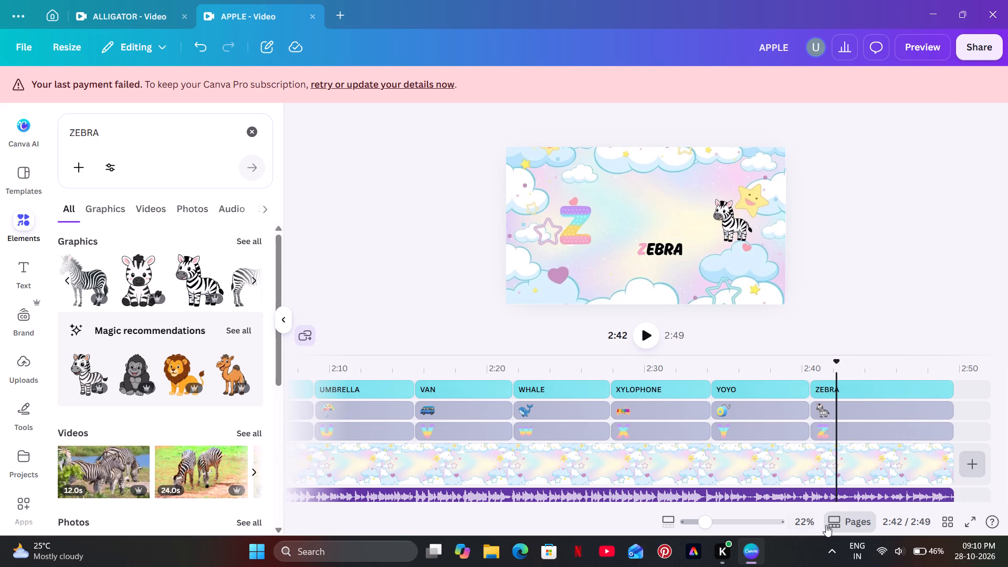
Nudge the ZEBRA caption slightly to the left between the letter Z and the zebra.
left_click_drag(856, 503, 636, 520)
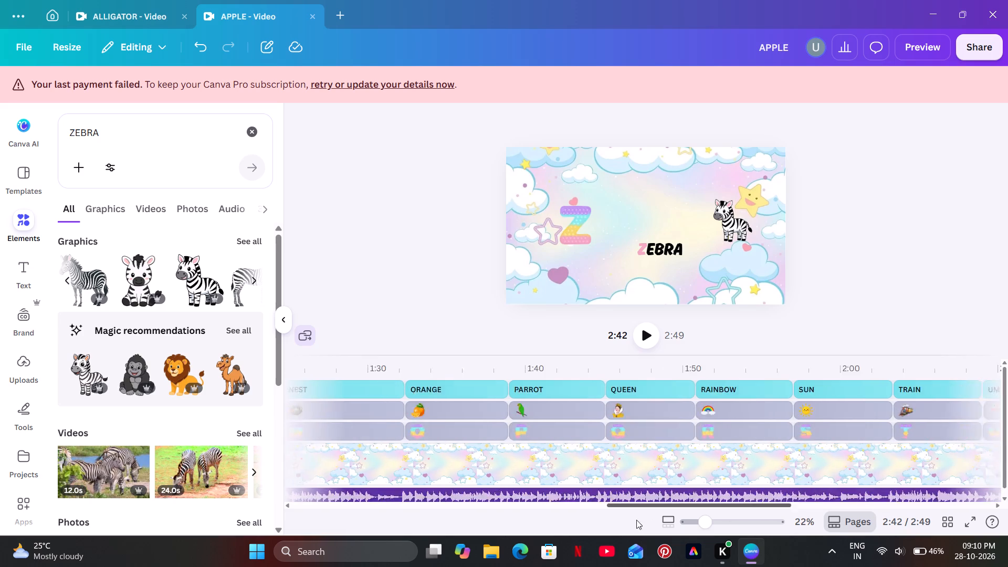
left_click_drag(636, 520, 310, 507)
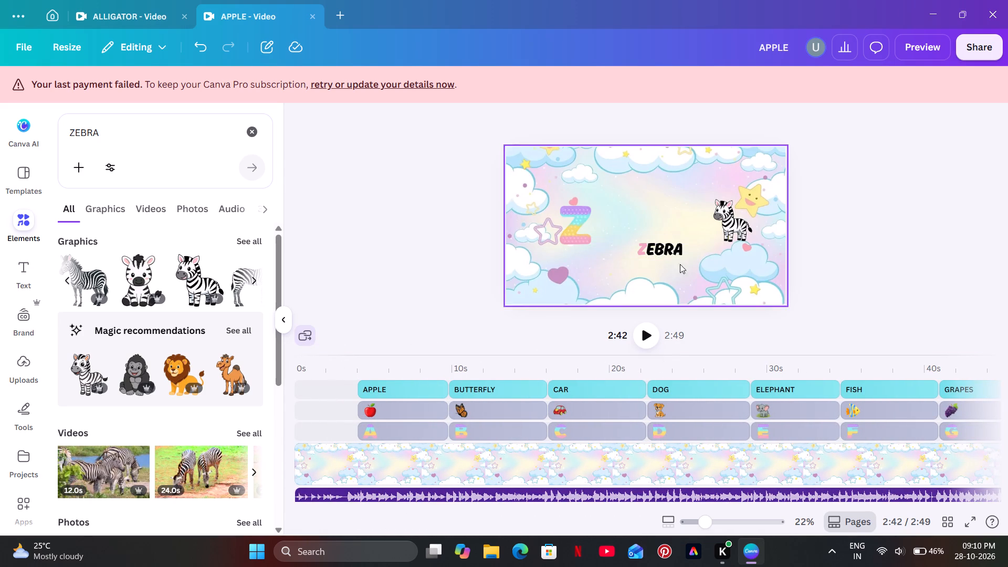
left_click(657, 247)
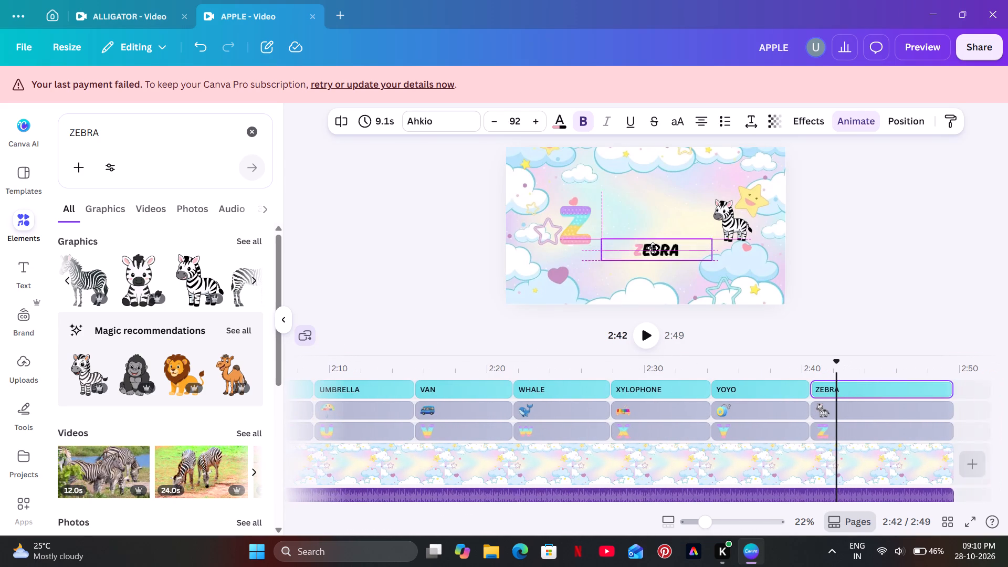
Play the video back from about 1:55 in the RAINBOW scene into the VAN scene to check it.
left_click(301, 371)
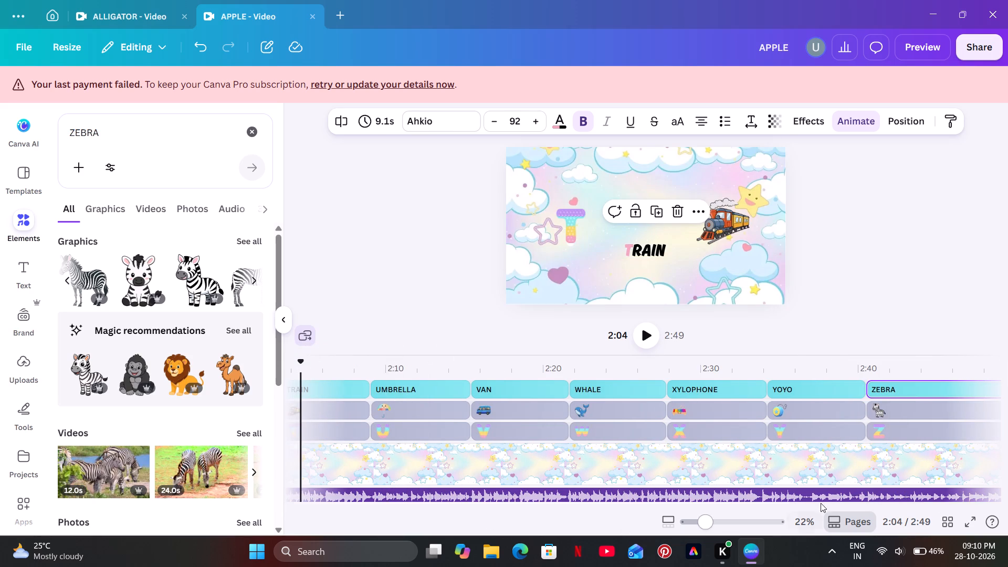
left_click_drag(832, 507, 739, 513)
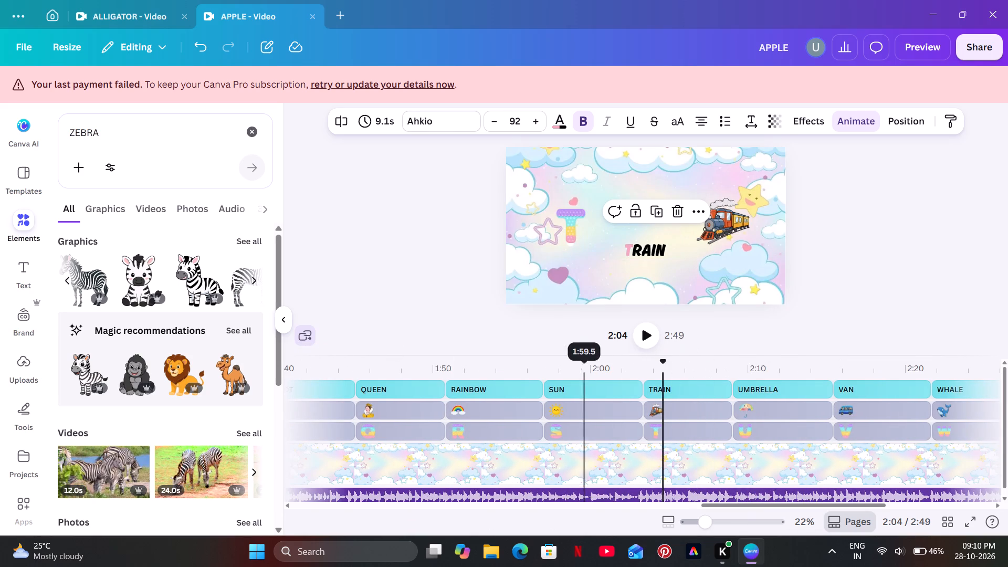
left_click(590, 370)
left_click(518, 360)
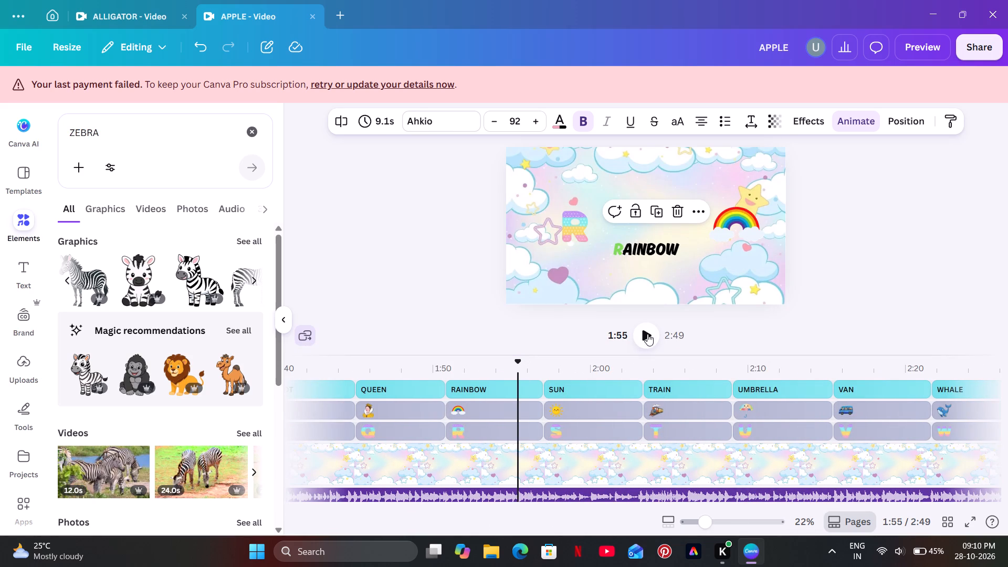
left_click(643, 337)
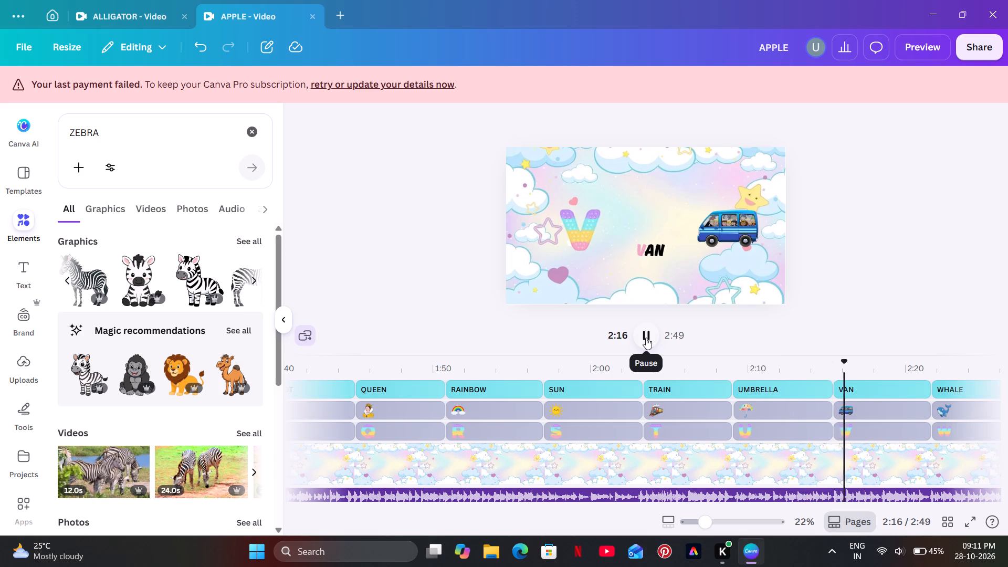
left_click(646, 338)
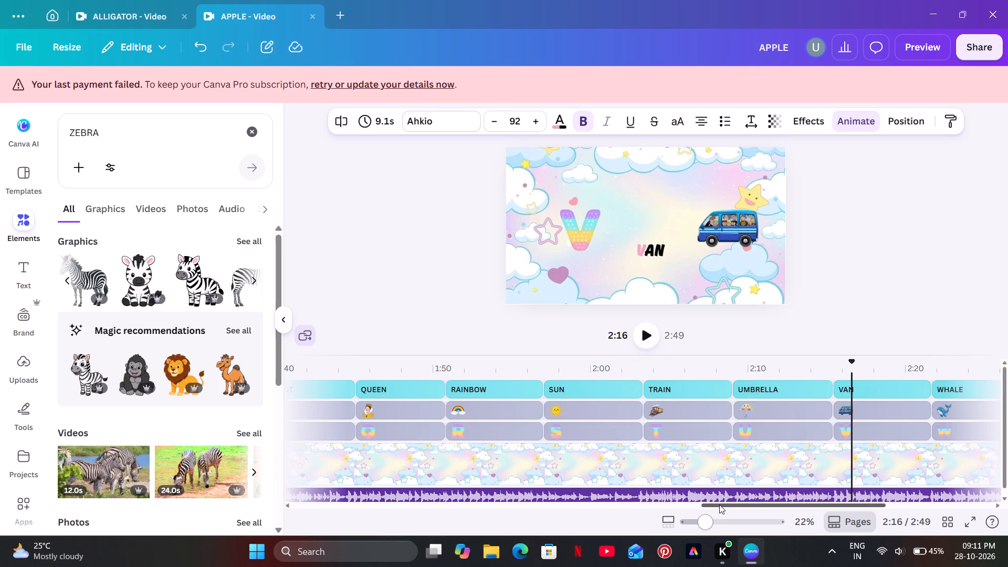
Apply the Tumble animation and the Pulse add-on effect to the letter and picture clips from UMBRELLA through ZEBRA.
left_click_drag(721, 503, 833, 512)
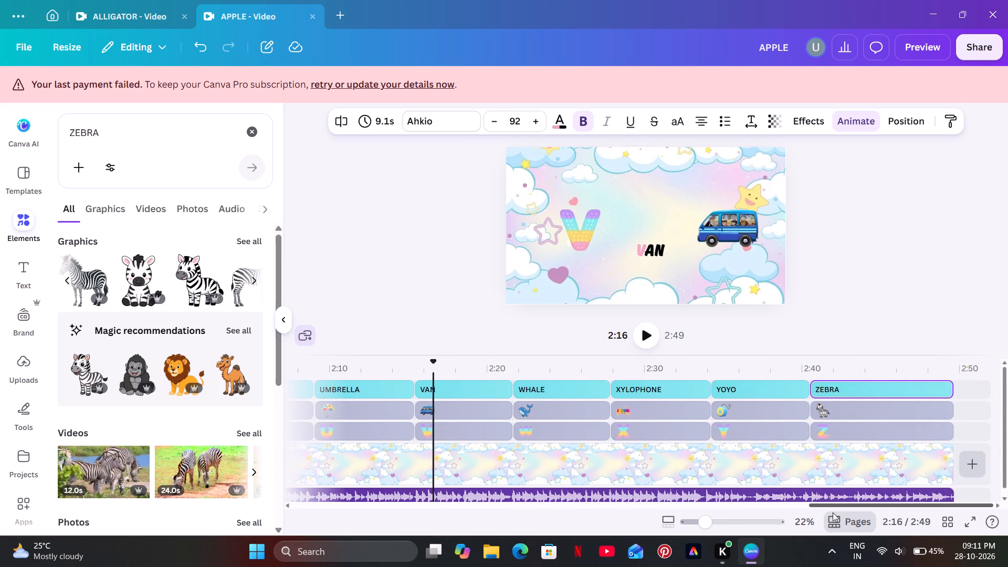
left_click_drag(833, 512, 839, 512)
left_click_drag(974, 406, 953, 419)
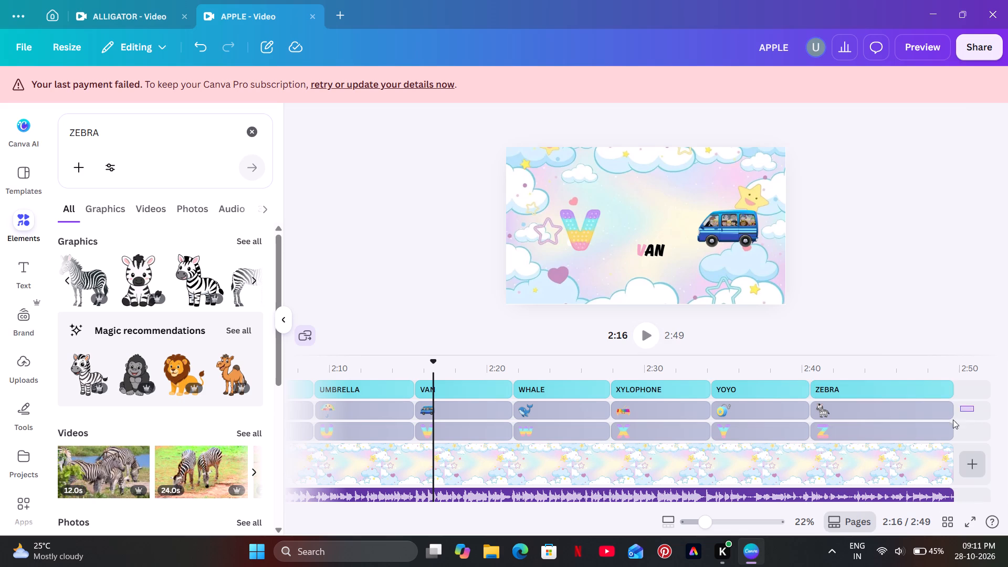
left_click_drag(953, 419, 393, 429)
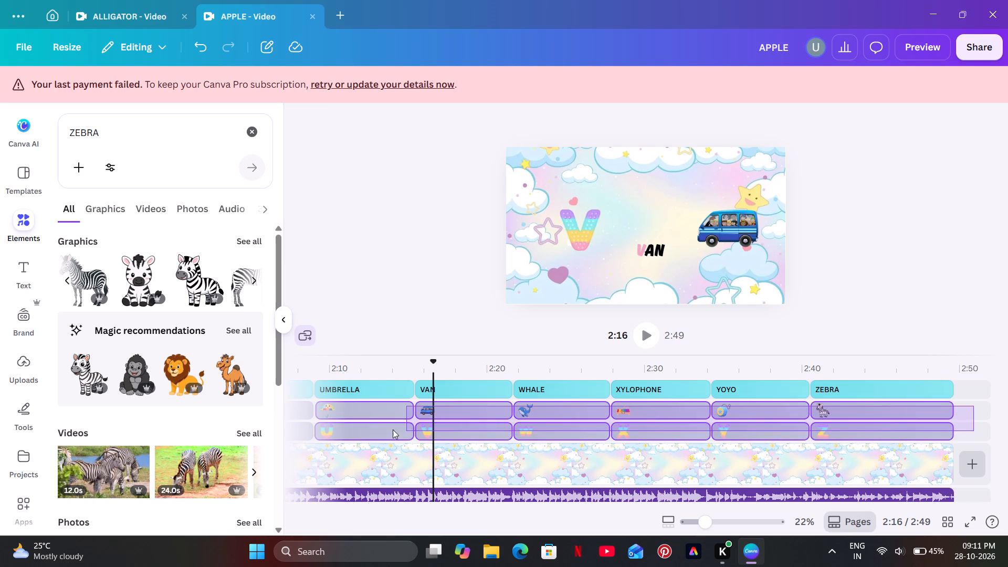
left_click_drag(393, 429, 366, 429)
left_click(695, 115)
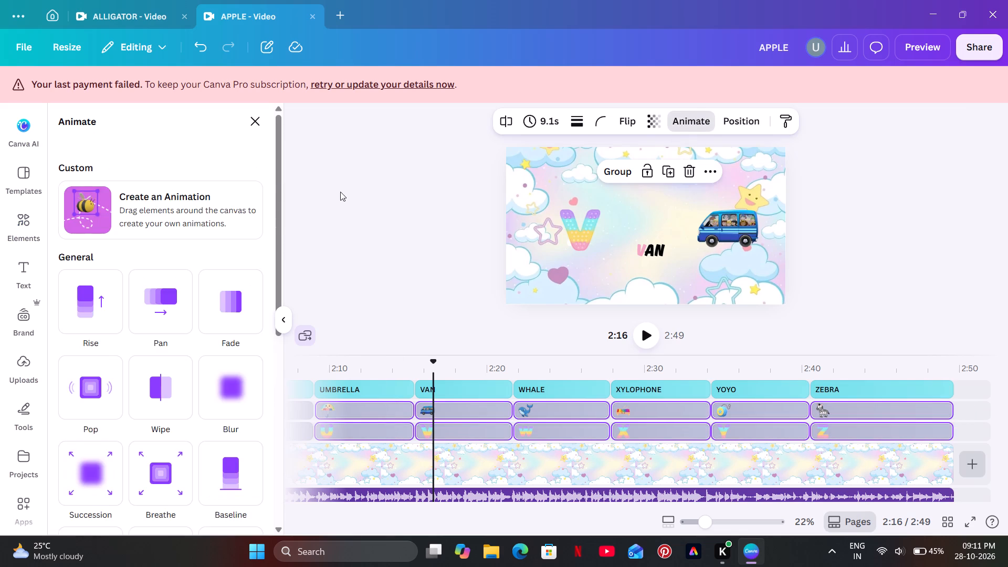
scroll(161, 365, "down", 4)
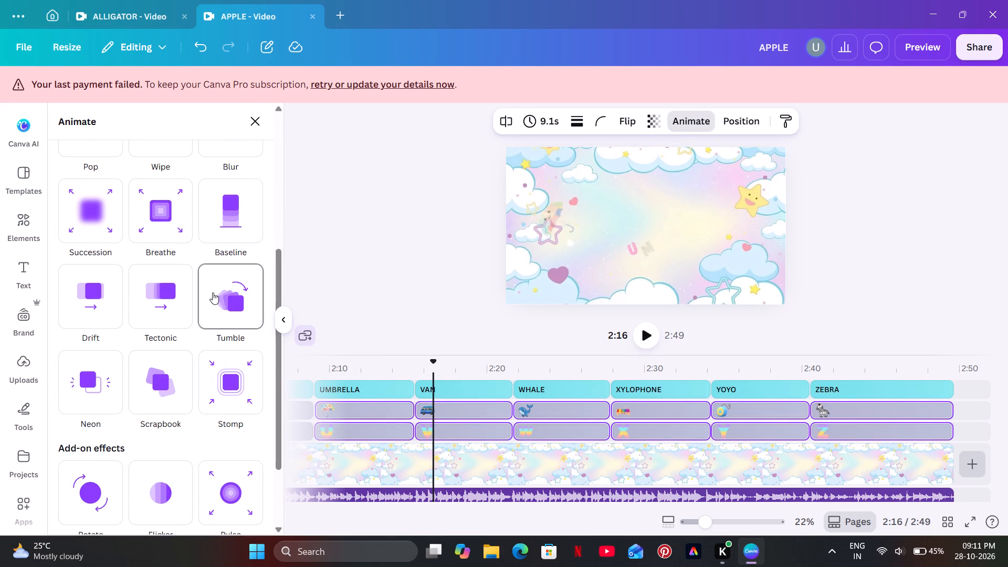
left_click(213, 292)
scroll(213, 292, "down", 3)
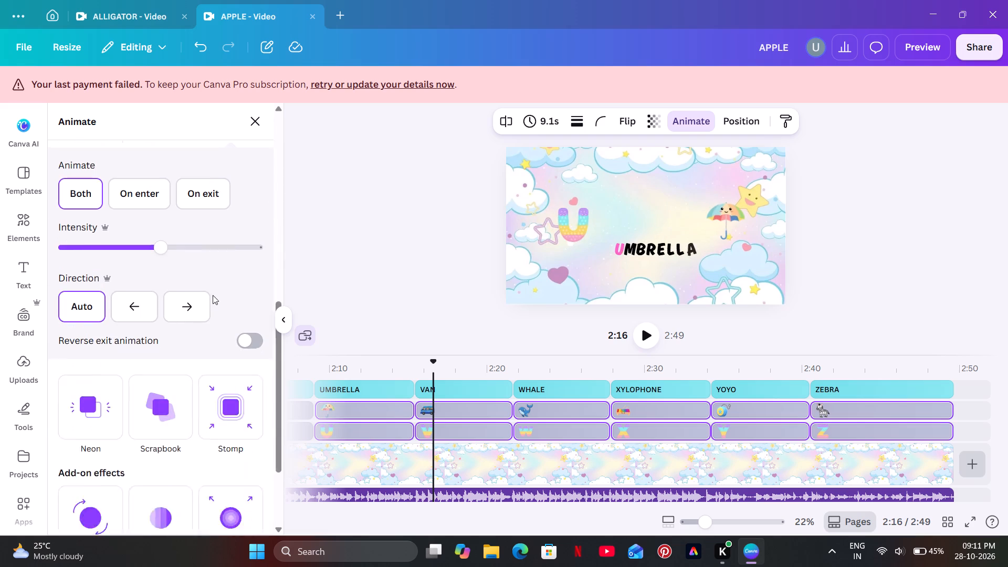
scroll(213, 295, "down", 2)
left_click(233, 384)
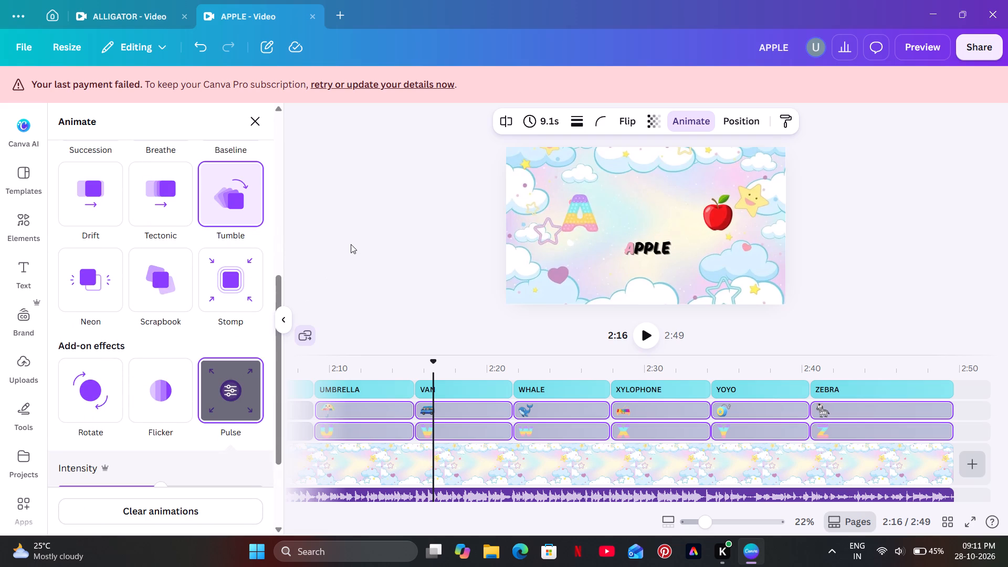
left_click(351, 241)
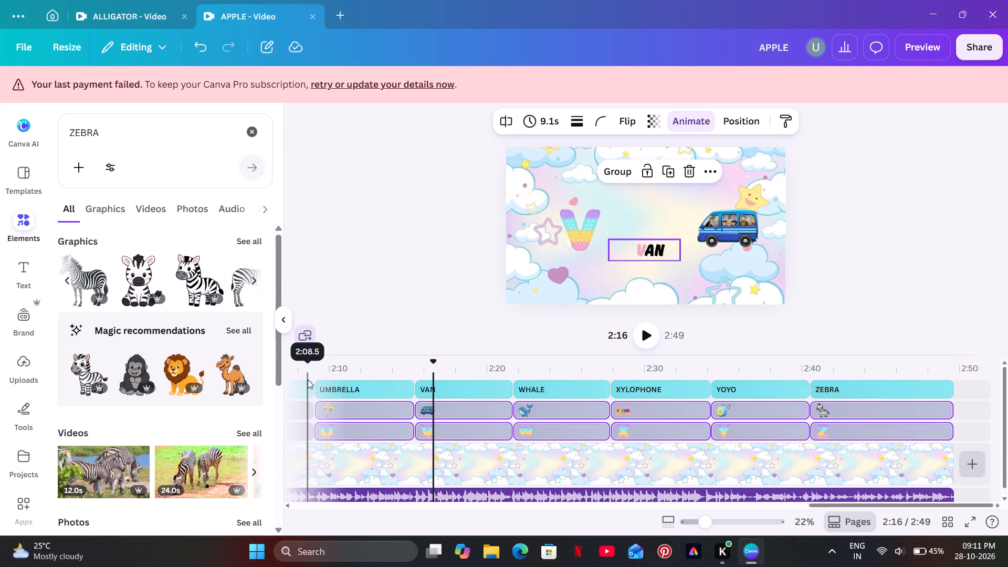
Play back the UMBRELLA and VAN scenes to check the letter and picture animations.
left_click(307, 380)
left_click(644, 338)
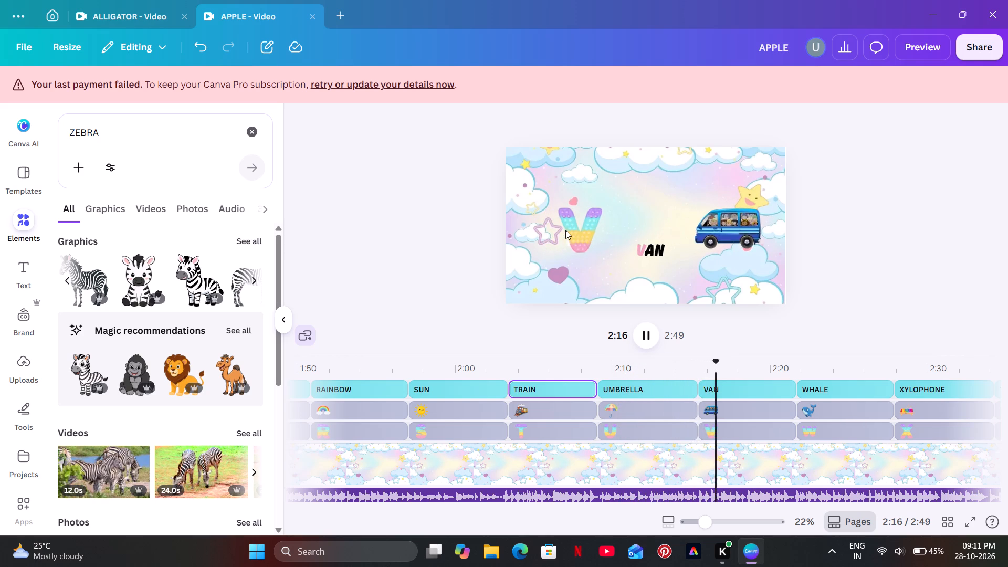
left_click(643, 374)
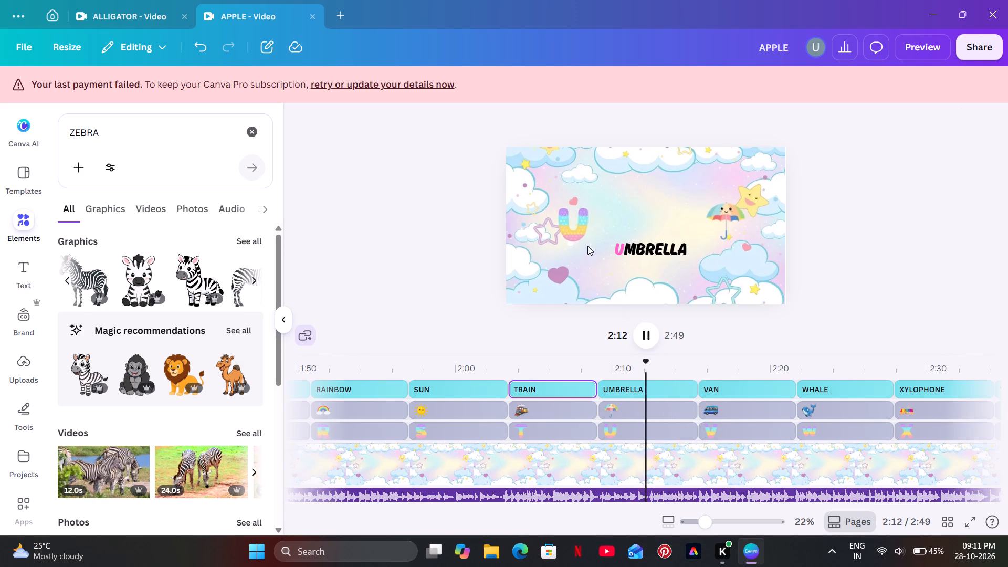
Enlarge the letter U graphic slightly in the UMBRELLA scene.
left_click(577, 230)
left_click(561, 211)
left_click(557, 205)
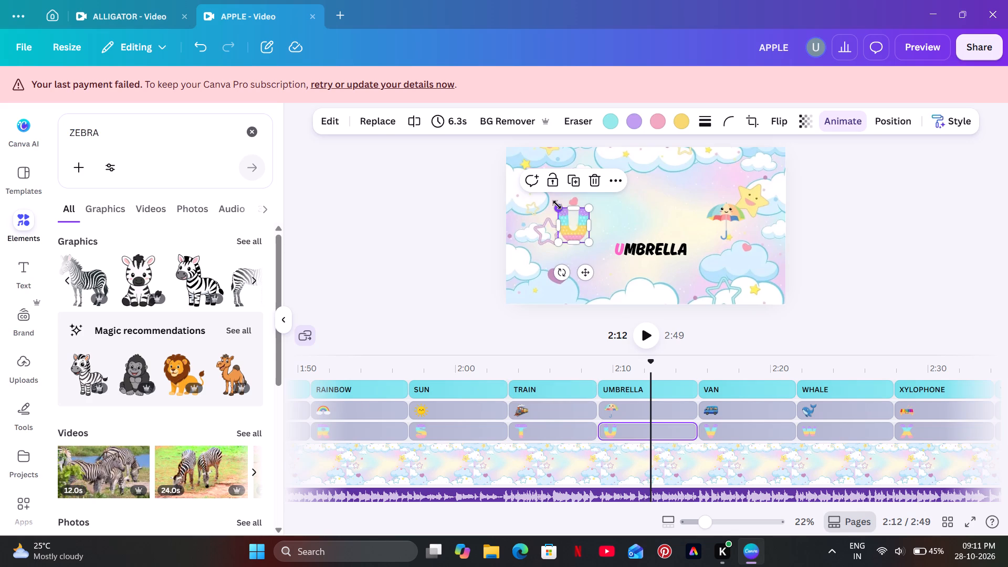
left_click(447, 196)
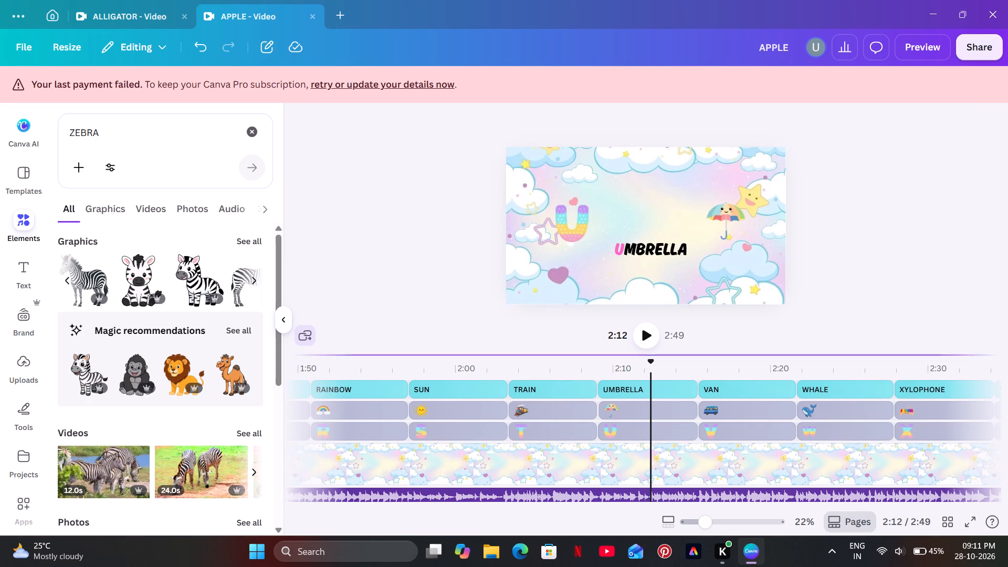
Play the video from the UMBRELLA scene into the WHALE scene to check the animations.
left_click(651, 332)
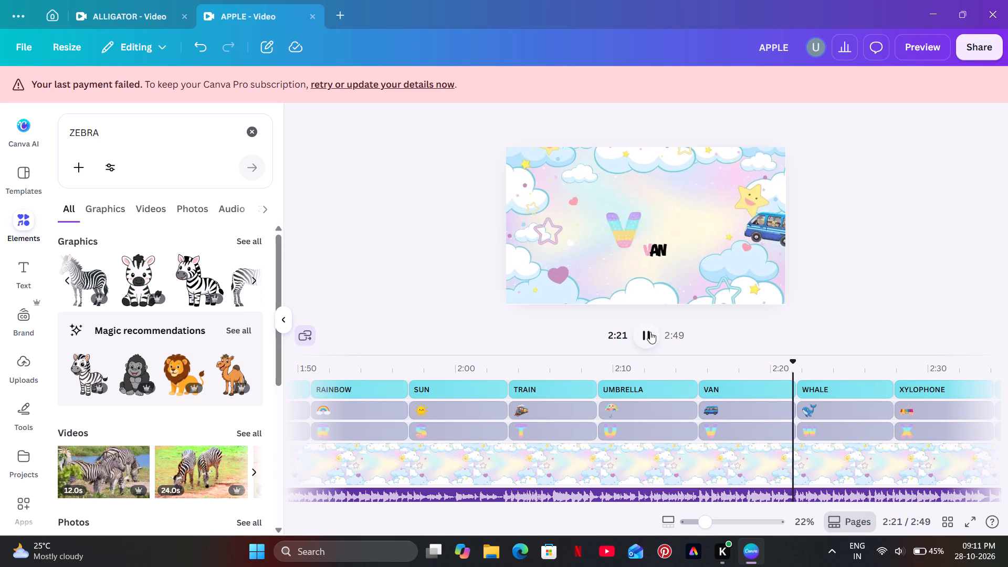
left_click(650, 332)
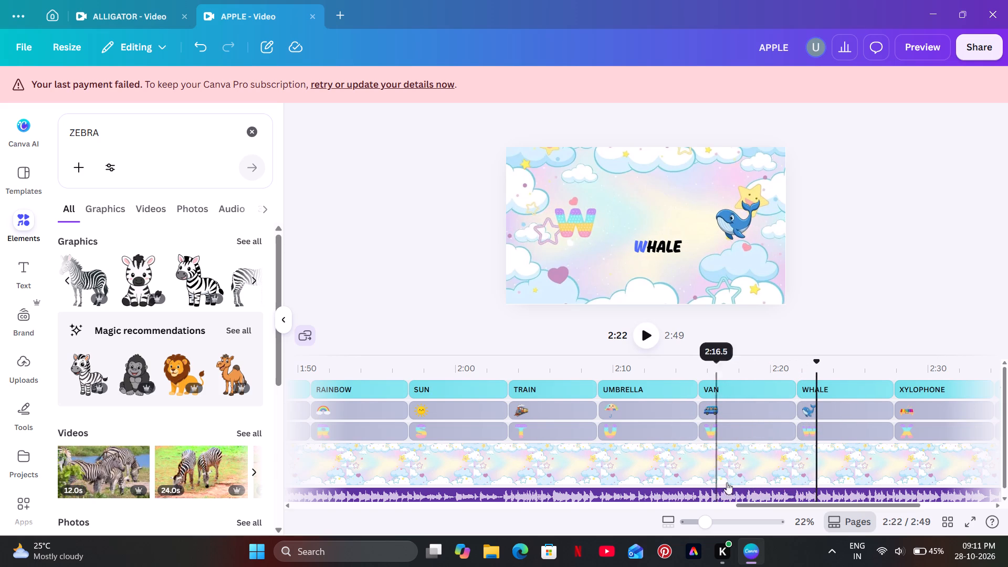
Add the uploaded Sparkle ABC Land title image with the pastel cloud sky to the video.
left_click_drag(754, 506, 710, 506)
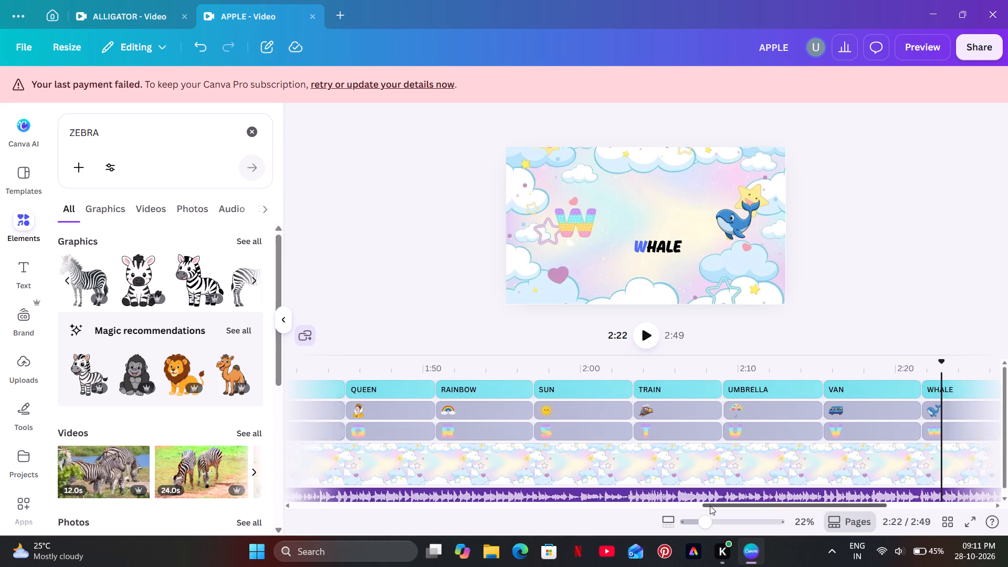
left_click_drag(710, 506, 275, 508)
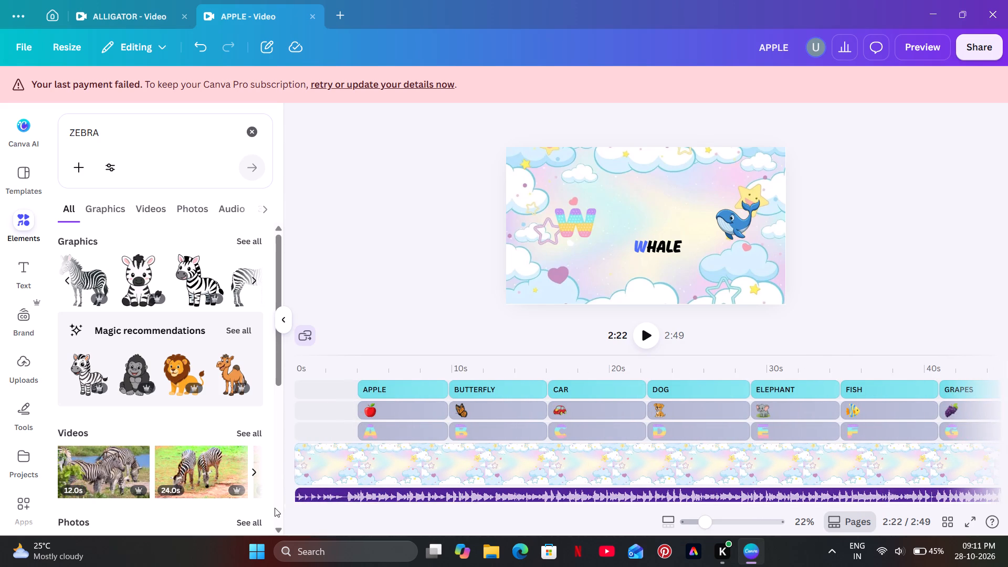
left_click(30, 355)
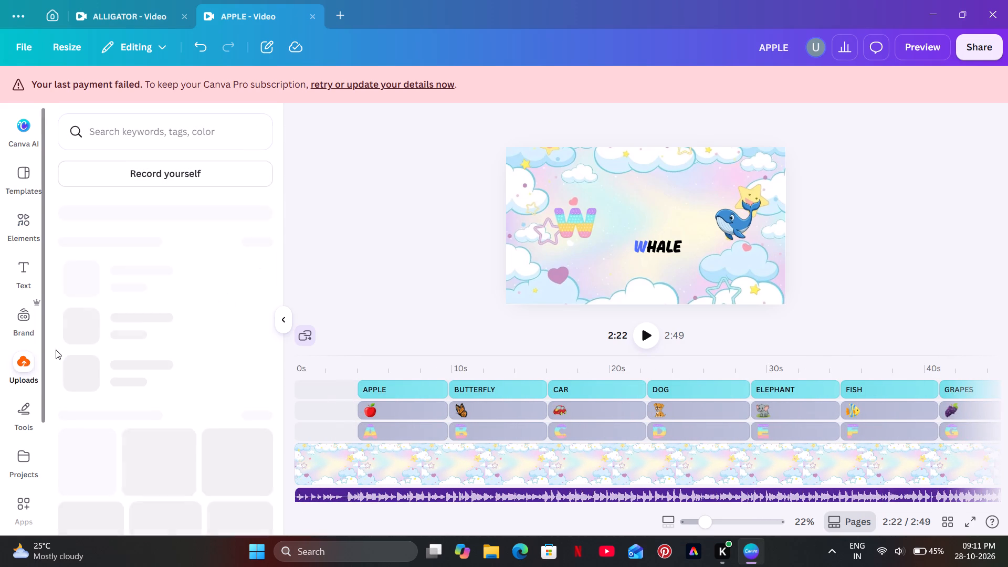
scroll(129, 322, "down", 2)
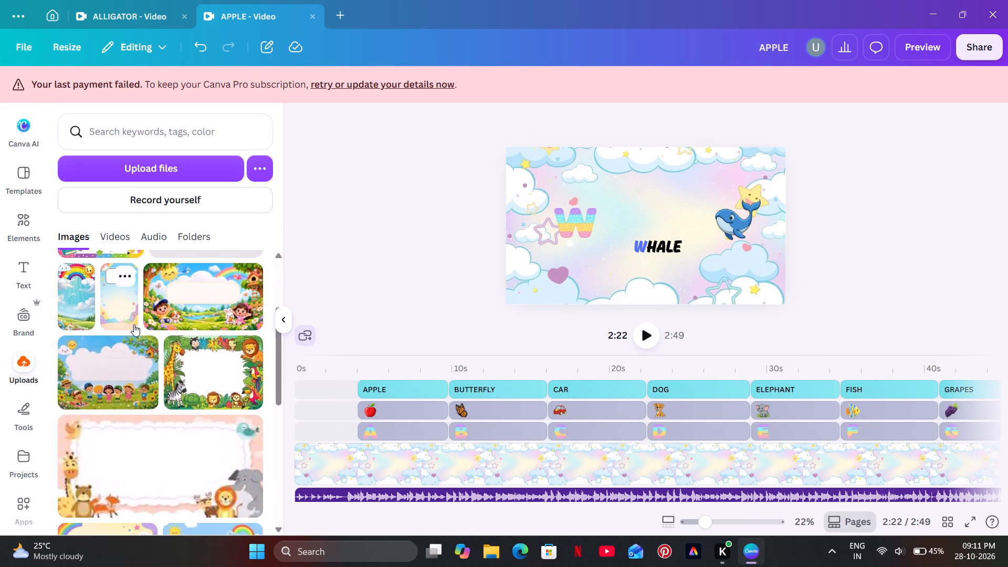
scroll(134, 324, "down", 7)
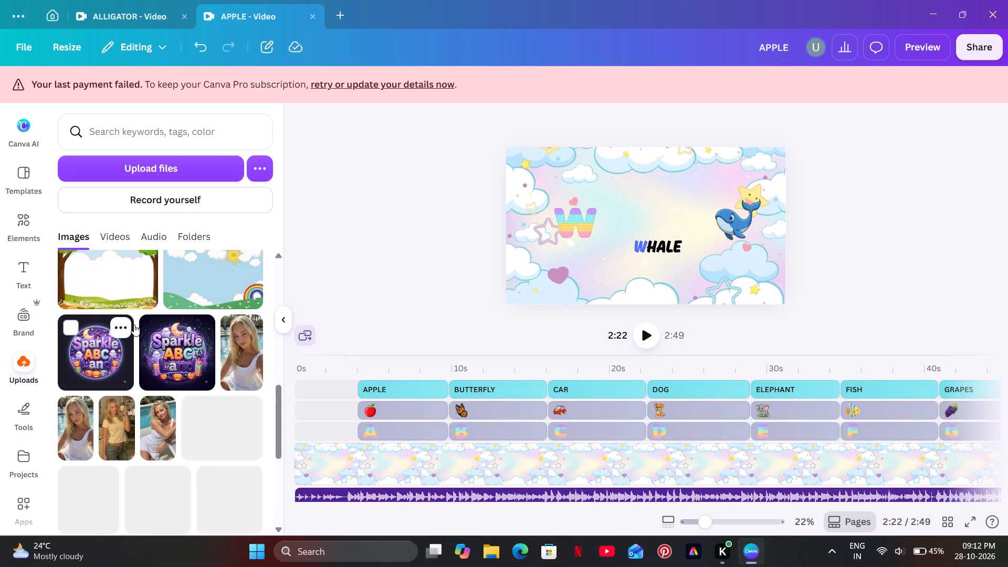
scroll(134, 324, "up", 4)
scroll(134, 325, "down", 10)
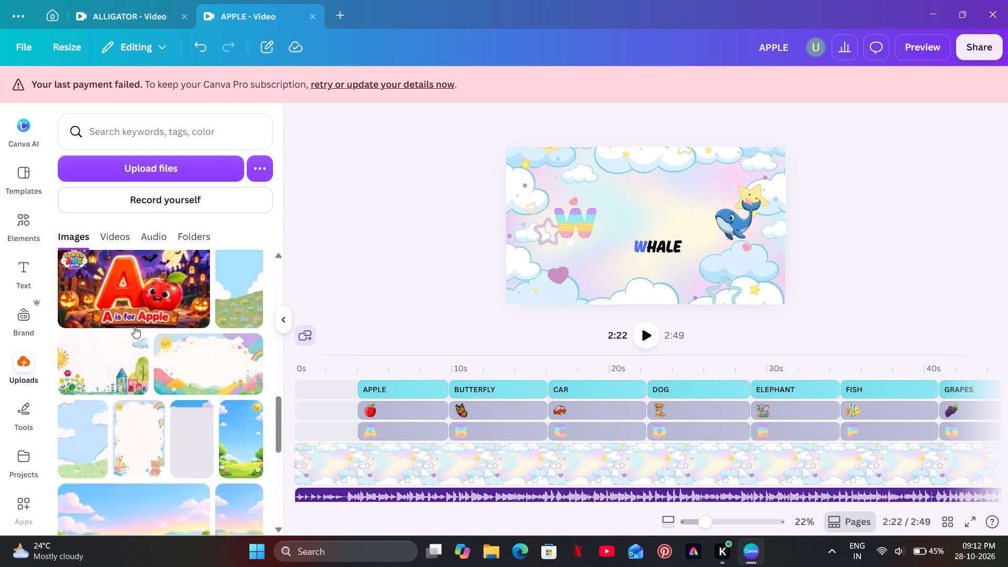
scroll(134, 327, "down", 2)
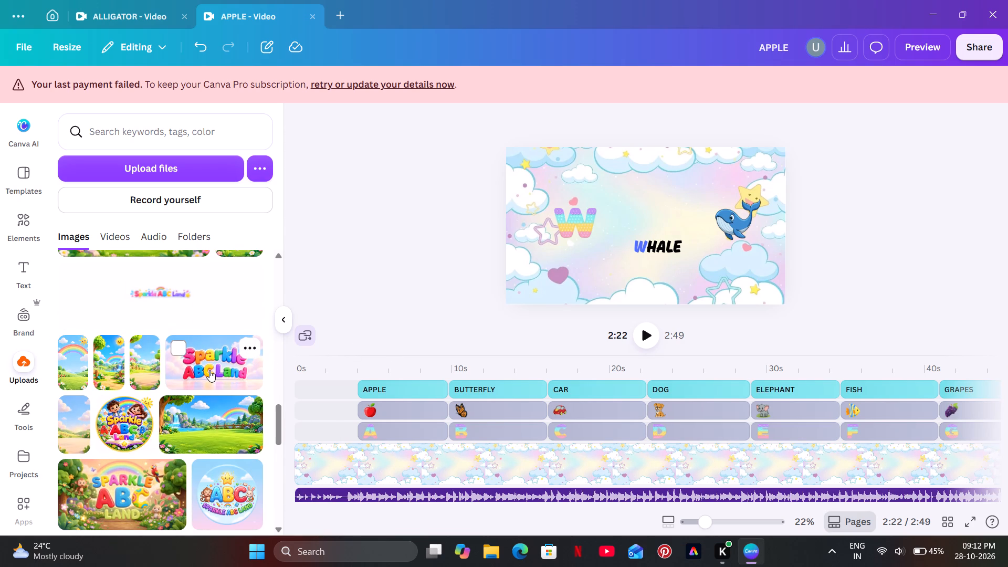
left_click(209, 370)
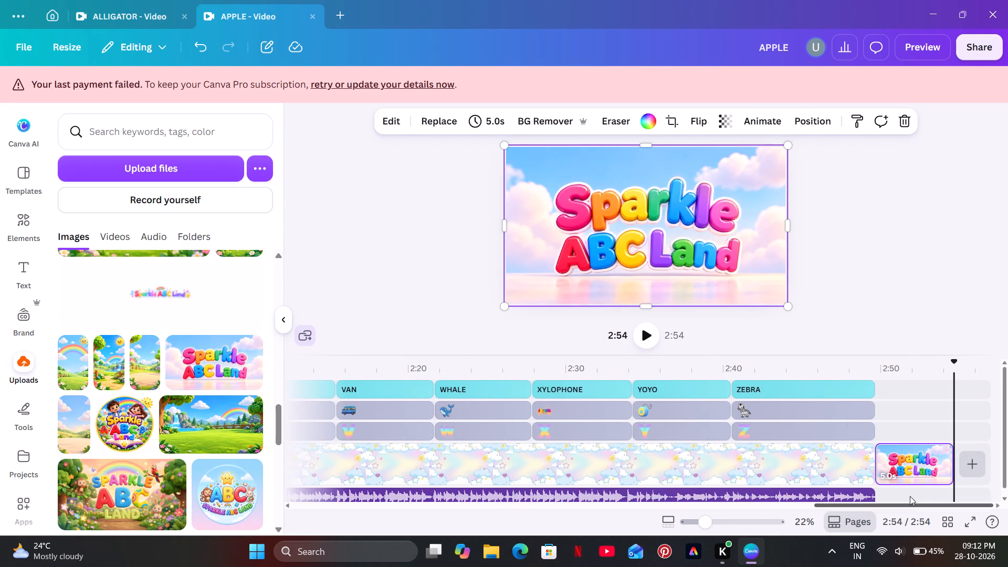
Move the Sparkle ABC Land image to the start of the timeline, on the letter track ahead of the A clip.
left_click_drag(910, 471, 512, 428)
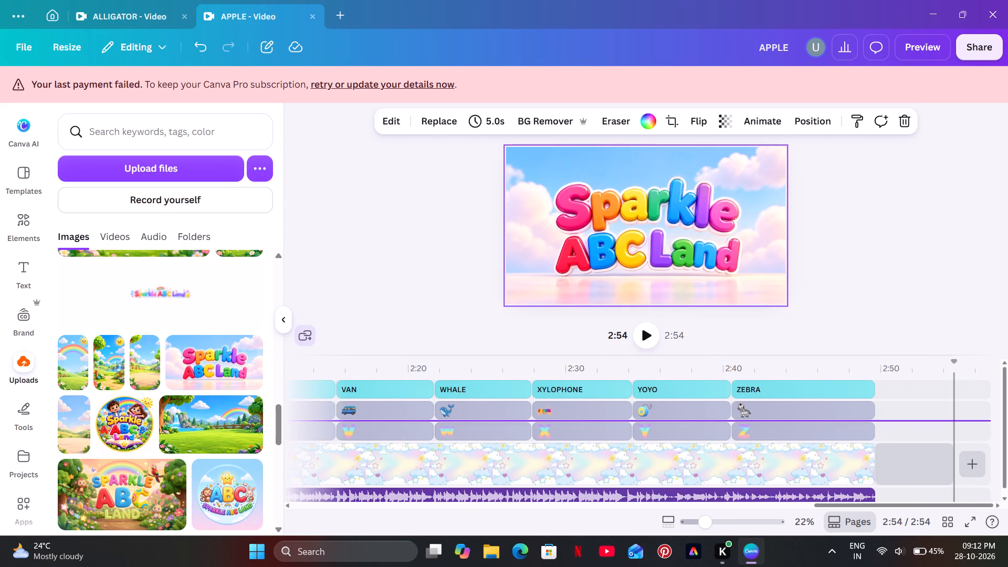
left_click_drag(512, 428, 282, 424)
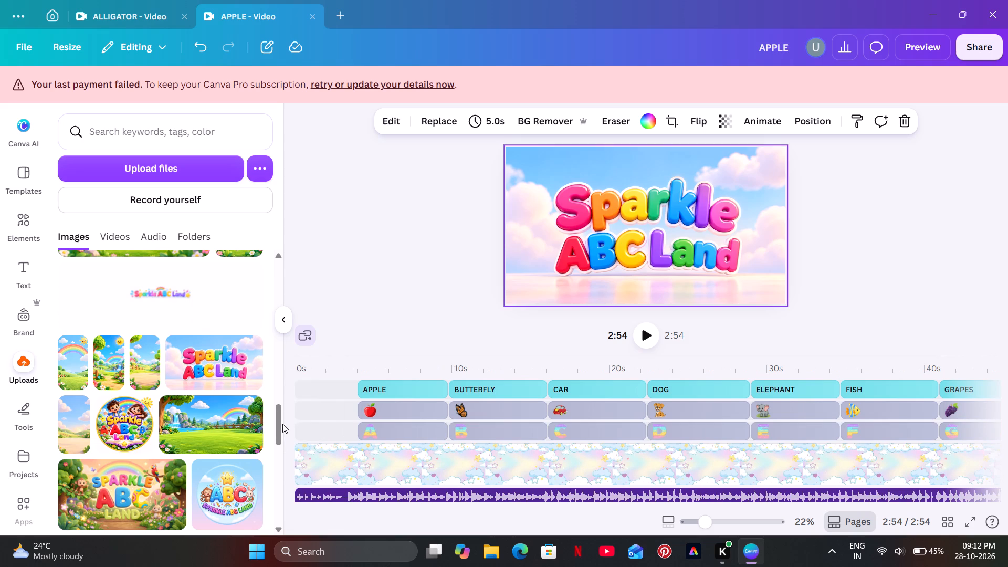
left_click_drag(282, 424, 317, 415)
left_click_drag(366, 428, 337, 432)
left_click(337, 432)
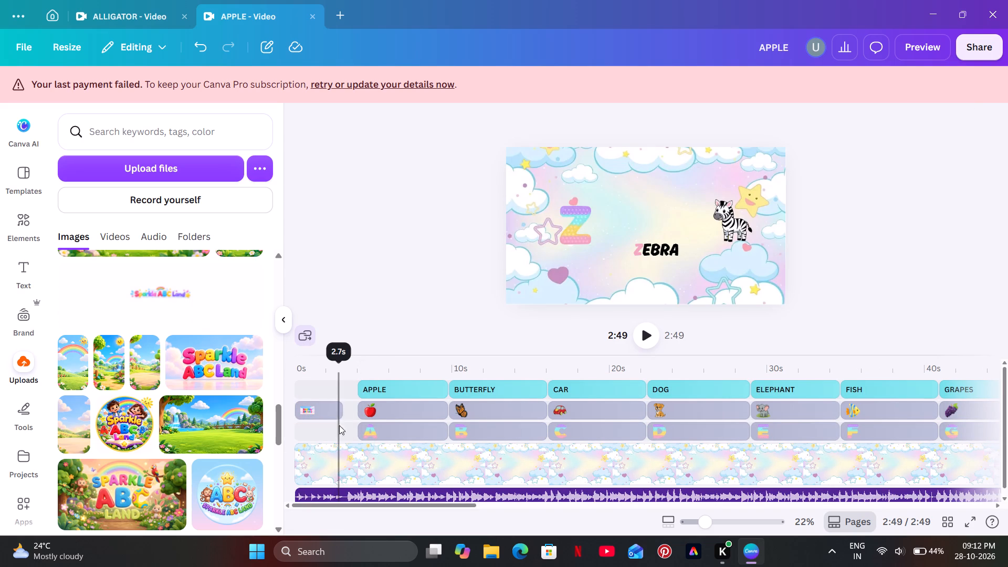
left_click_drag(325, 408, 330, 418)
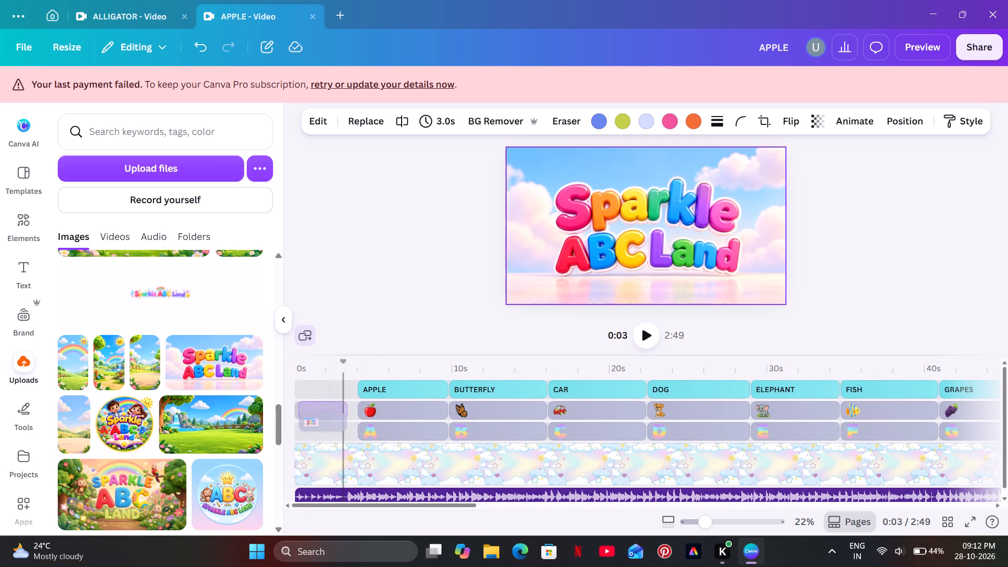
left_click_drag(330, 418, 328, 424)
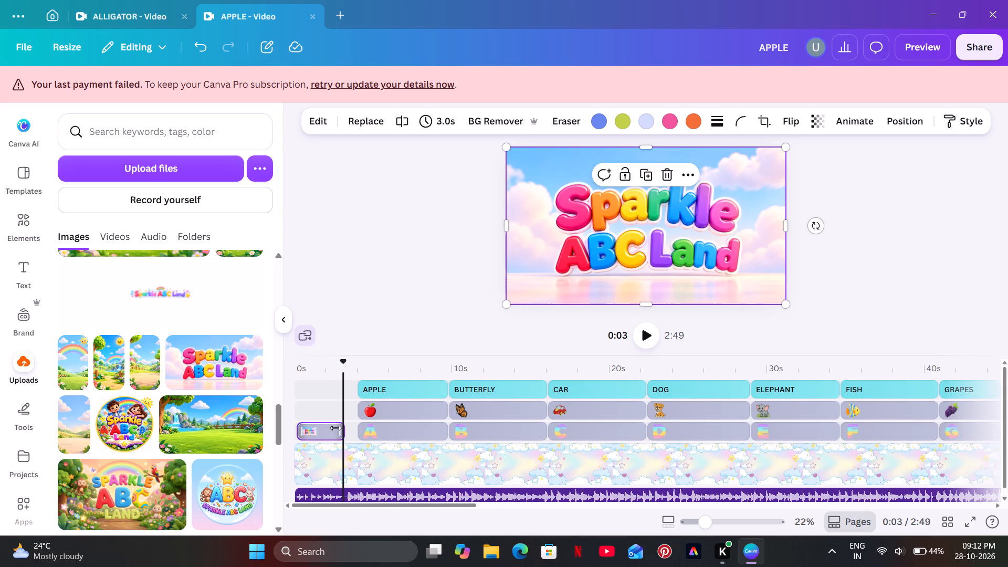
Extend the Sparkle ABC Land title clip to 3.8 s so it reaches the start of the A clip.
left_click_drag(336, 429, 348, 428)
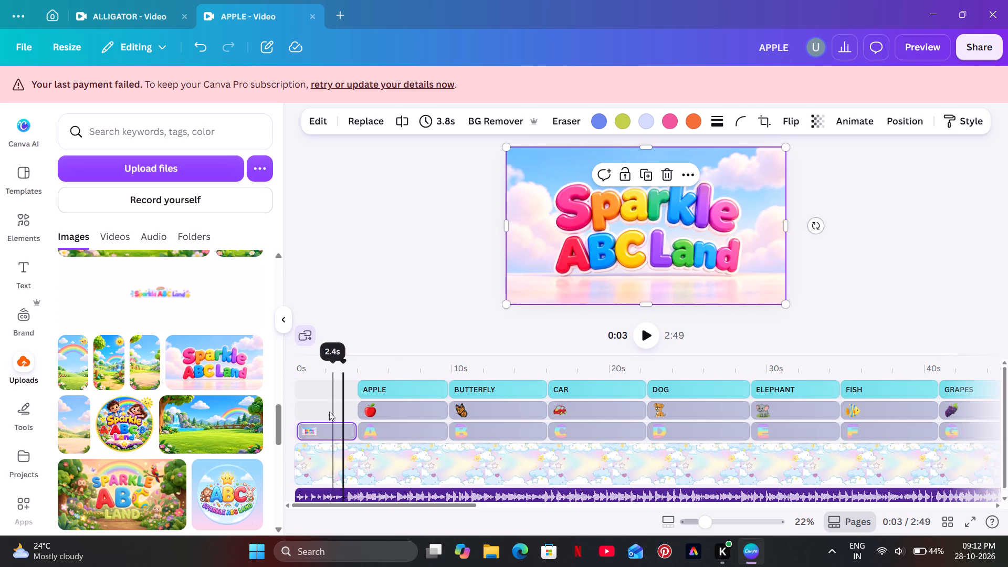
Remove the background of the Sparkle ABC Land title image and shrink it to sit centred on the cloud background.
left_click(511, 119)
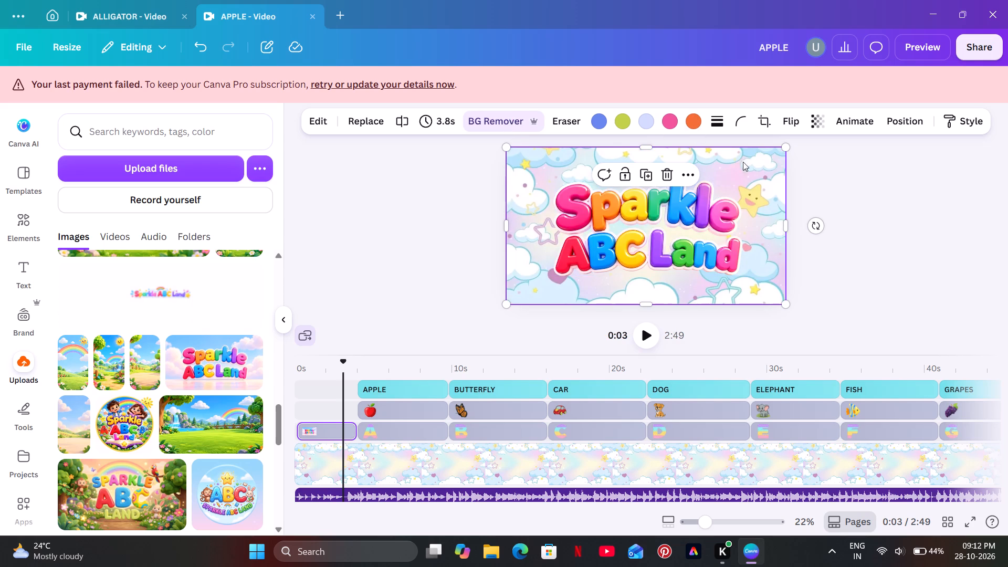
left_click_drag(786, 304, 680, 247)
left_click_drag(608, 185, 663, 206)
Apply the Old TV animation to the Sparkle ABC Land title image.
left_click(869, 120)
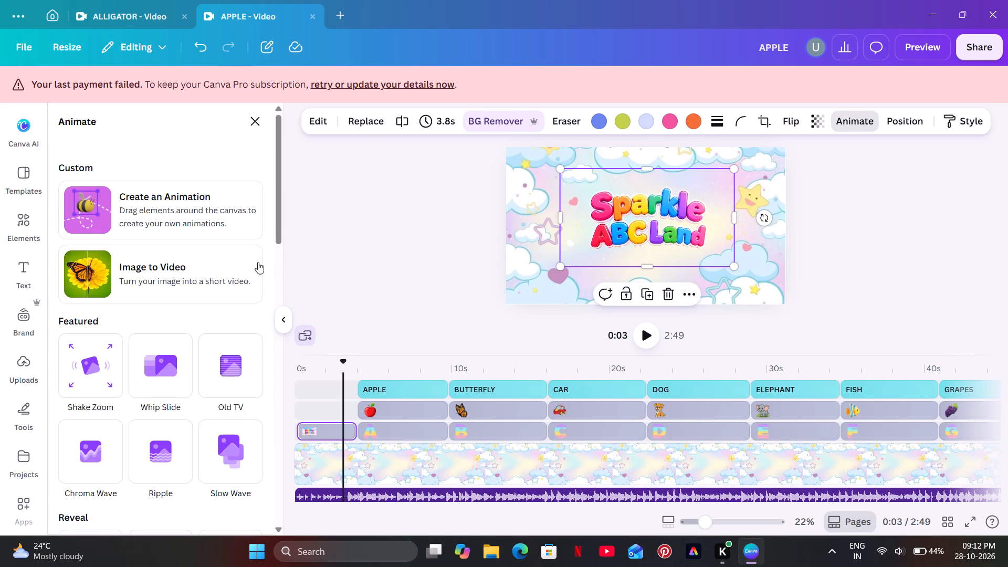
scroll(227, 291, "down", 3)
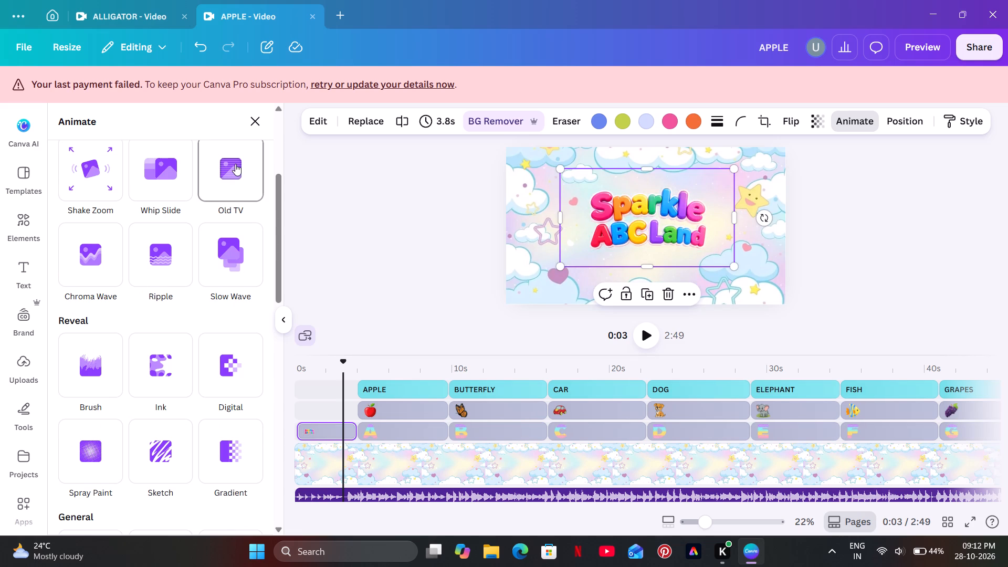
left_click(235, 164)
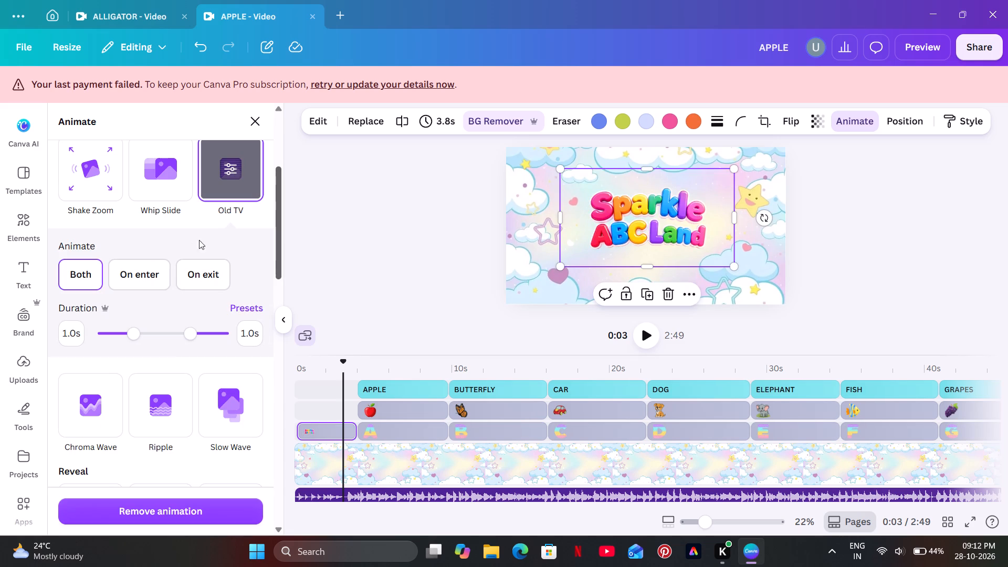
left_click(363, 211)
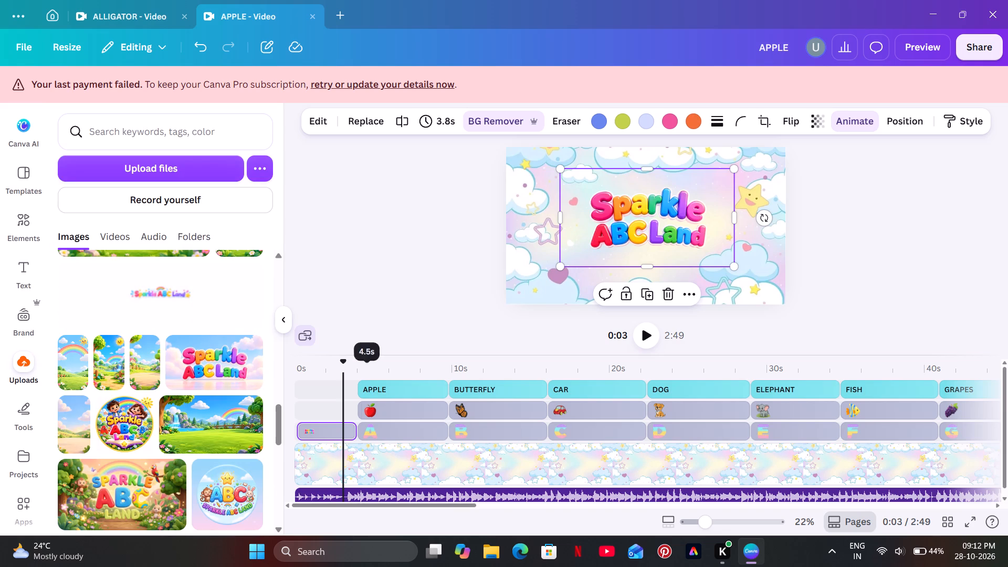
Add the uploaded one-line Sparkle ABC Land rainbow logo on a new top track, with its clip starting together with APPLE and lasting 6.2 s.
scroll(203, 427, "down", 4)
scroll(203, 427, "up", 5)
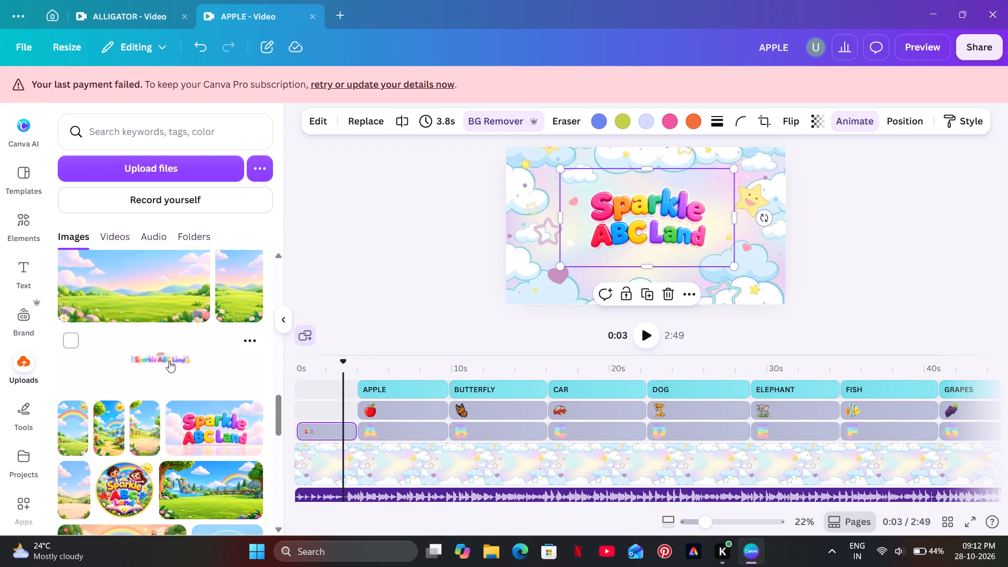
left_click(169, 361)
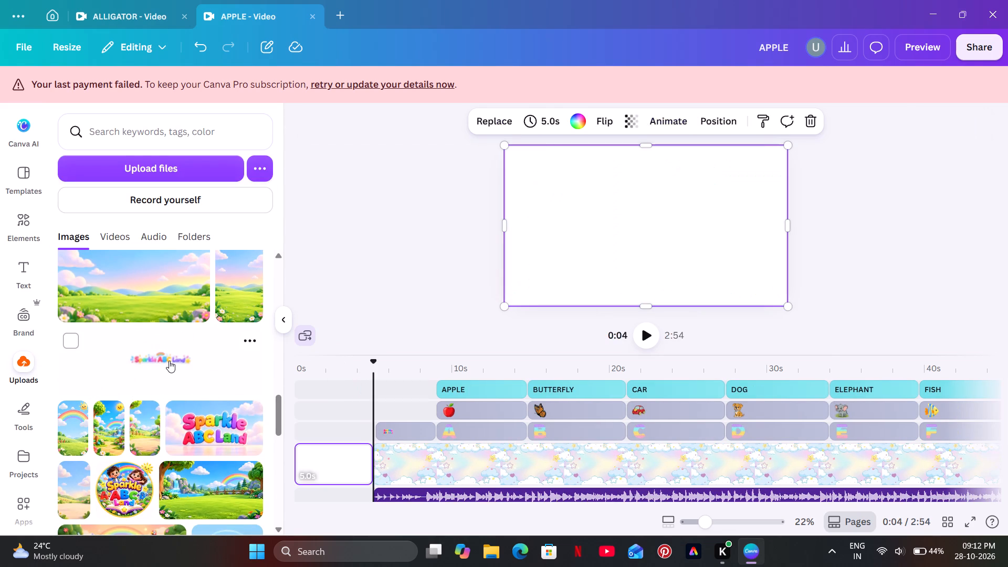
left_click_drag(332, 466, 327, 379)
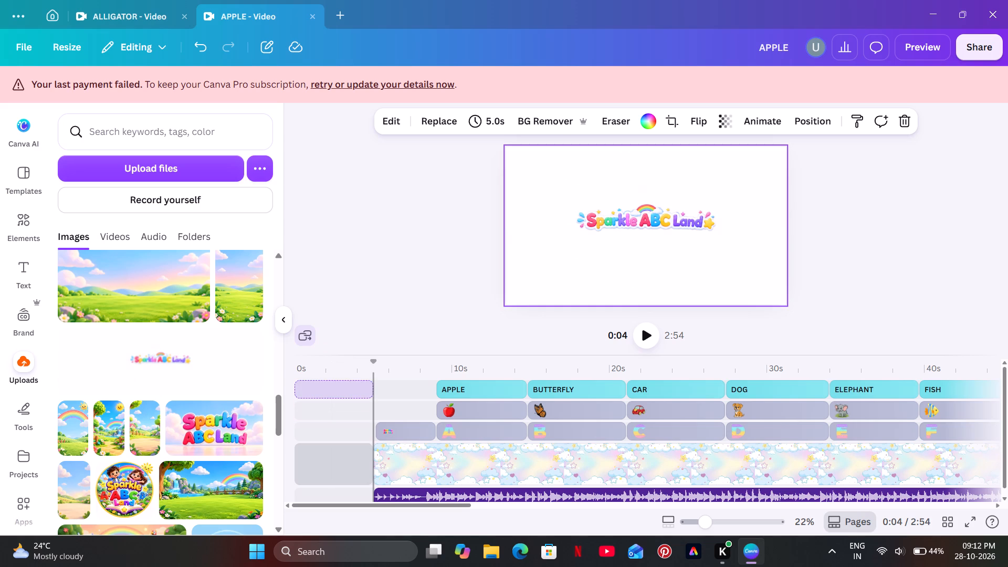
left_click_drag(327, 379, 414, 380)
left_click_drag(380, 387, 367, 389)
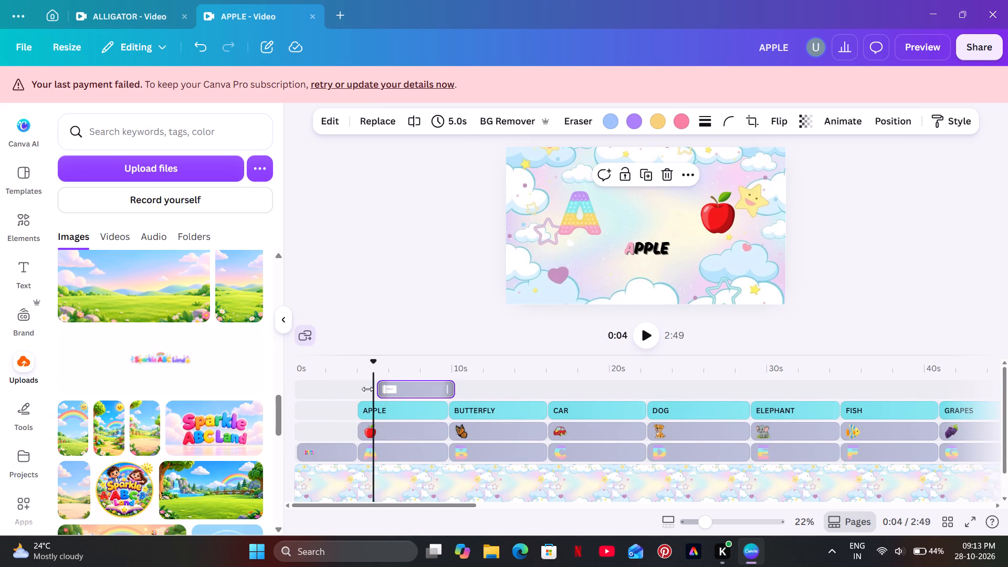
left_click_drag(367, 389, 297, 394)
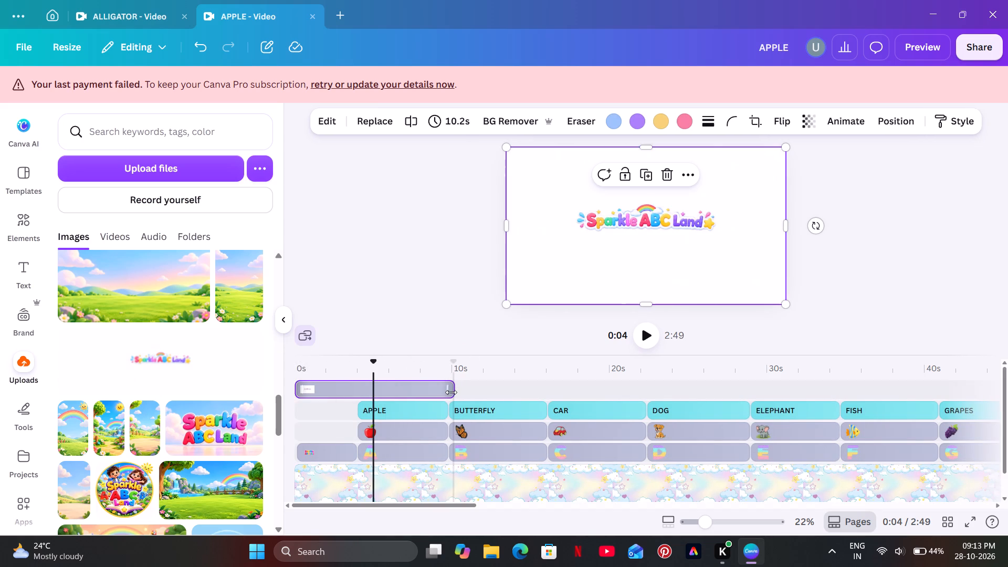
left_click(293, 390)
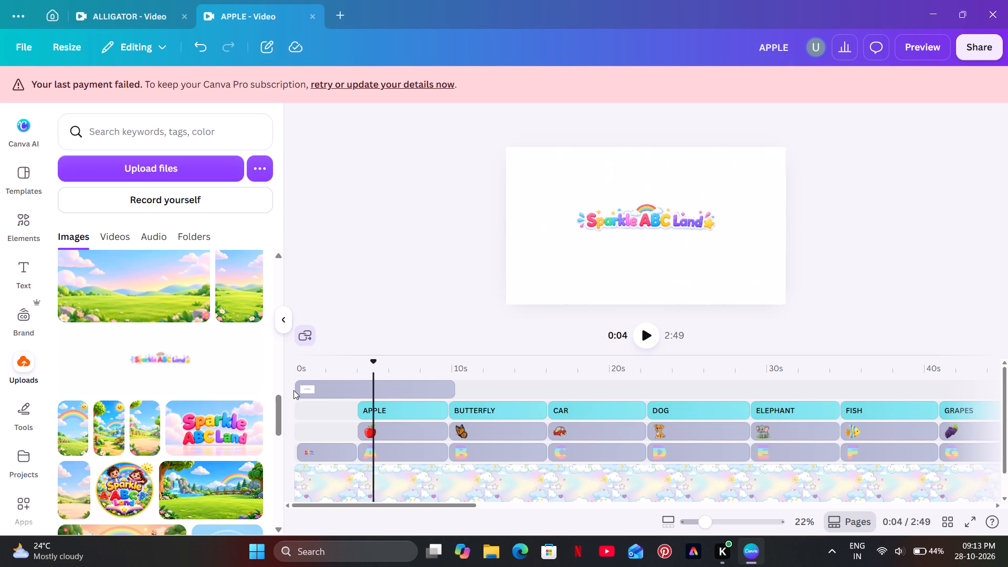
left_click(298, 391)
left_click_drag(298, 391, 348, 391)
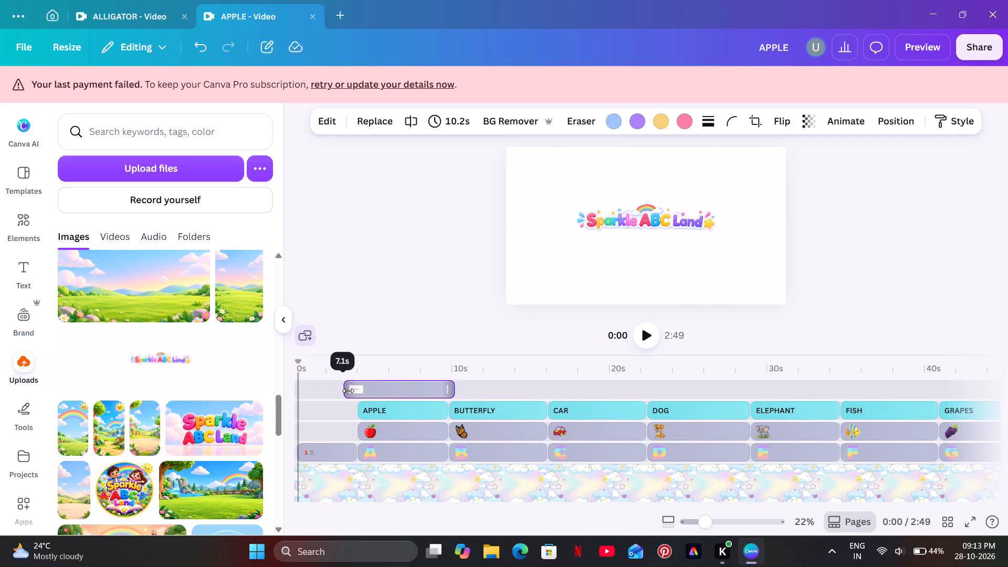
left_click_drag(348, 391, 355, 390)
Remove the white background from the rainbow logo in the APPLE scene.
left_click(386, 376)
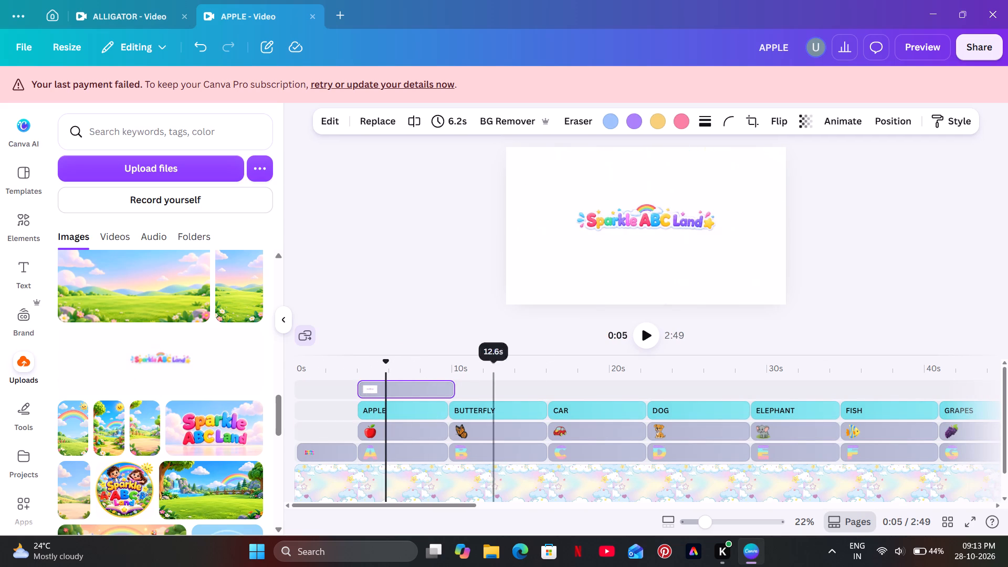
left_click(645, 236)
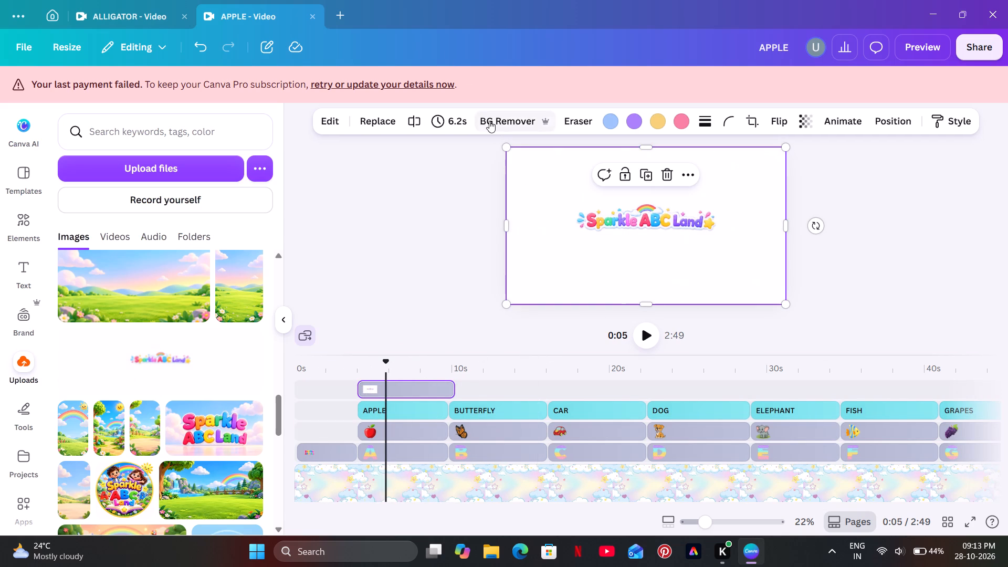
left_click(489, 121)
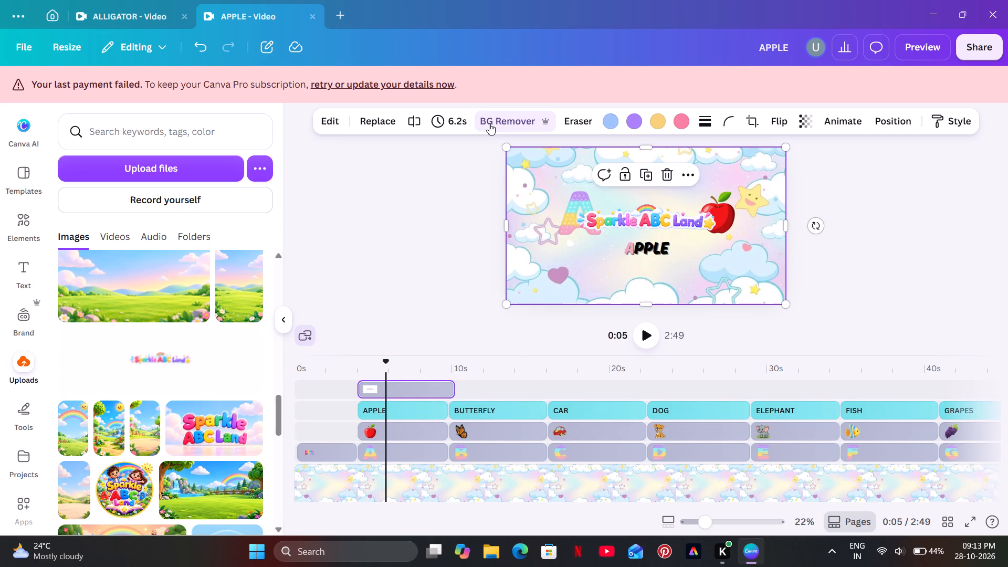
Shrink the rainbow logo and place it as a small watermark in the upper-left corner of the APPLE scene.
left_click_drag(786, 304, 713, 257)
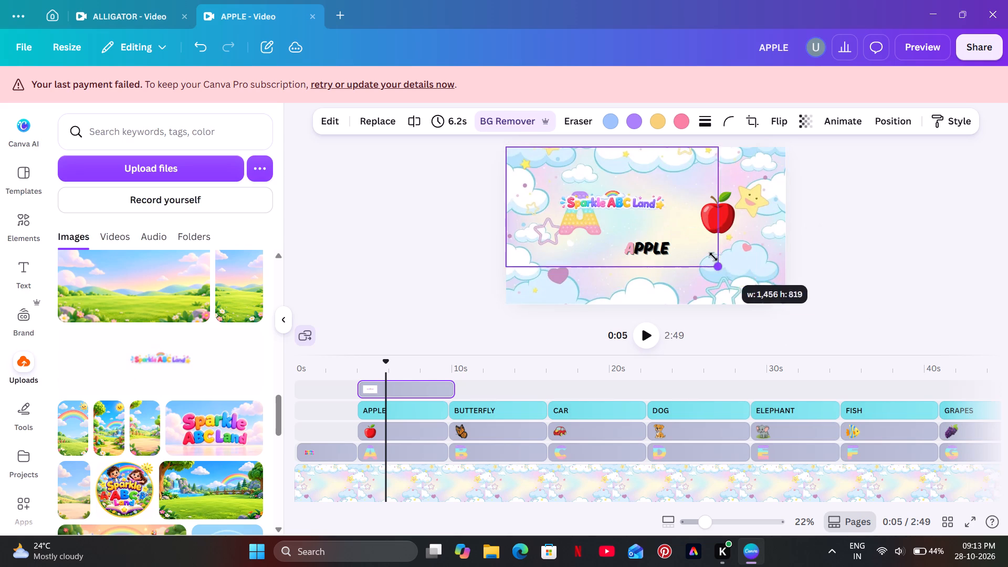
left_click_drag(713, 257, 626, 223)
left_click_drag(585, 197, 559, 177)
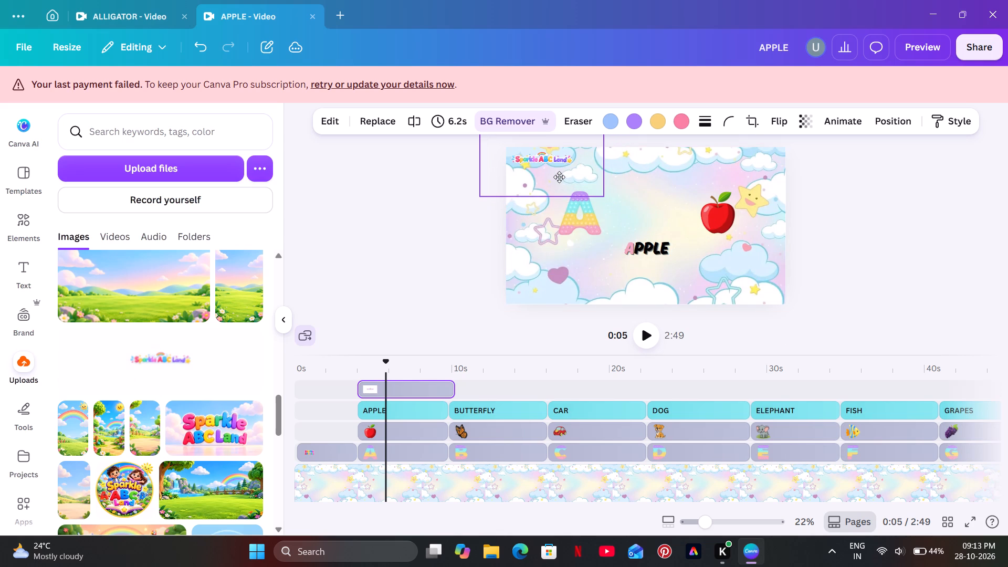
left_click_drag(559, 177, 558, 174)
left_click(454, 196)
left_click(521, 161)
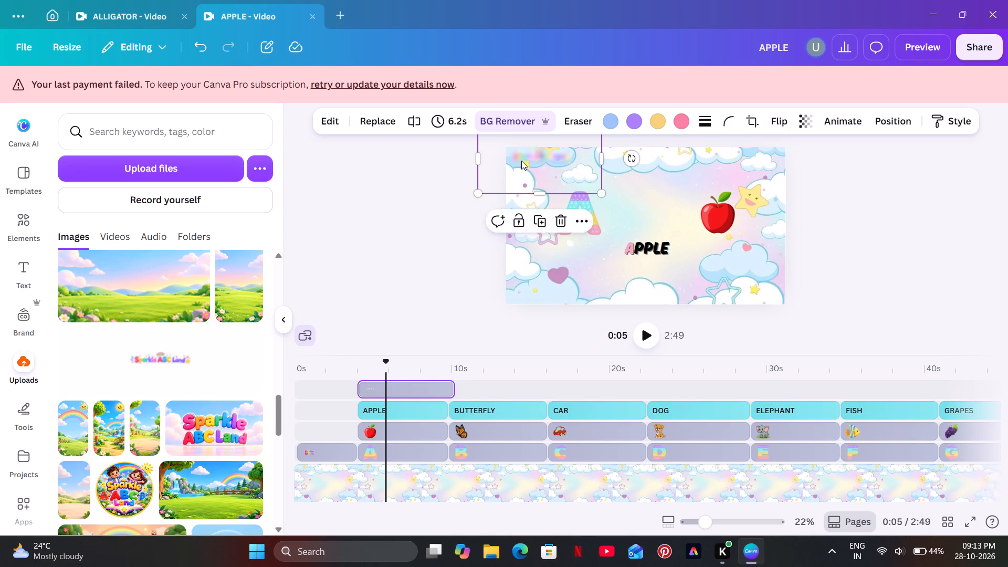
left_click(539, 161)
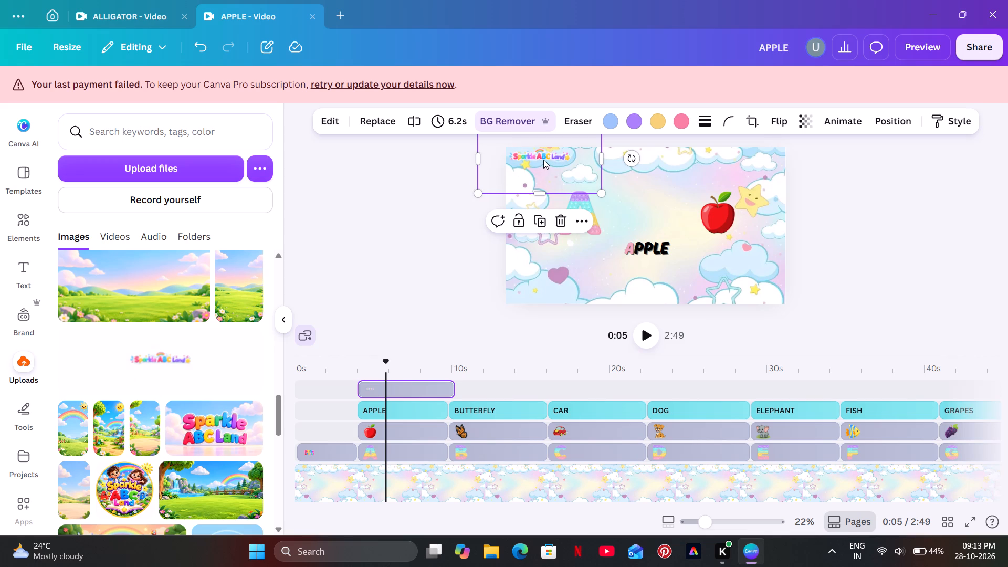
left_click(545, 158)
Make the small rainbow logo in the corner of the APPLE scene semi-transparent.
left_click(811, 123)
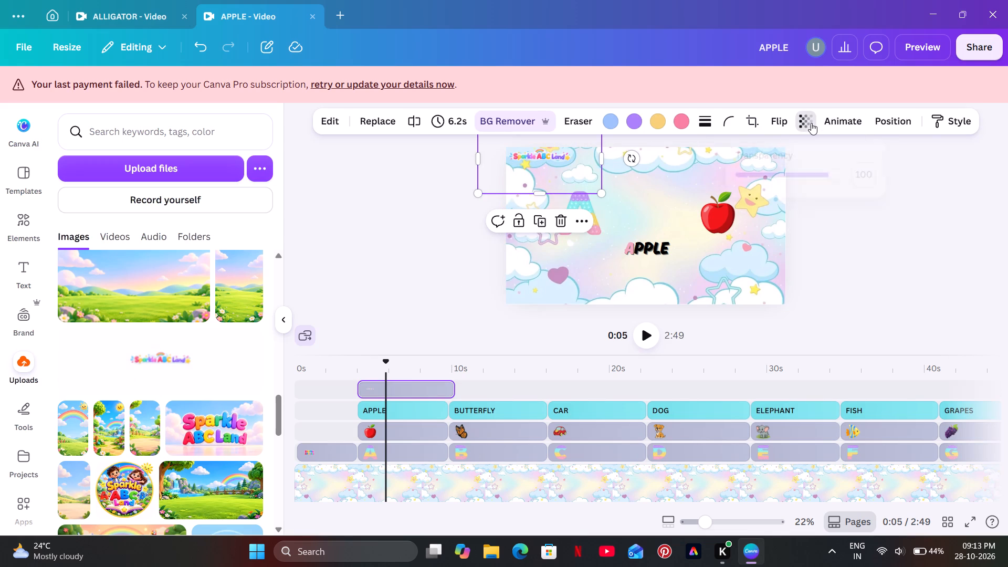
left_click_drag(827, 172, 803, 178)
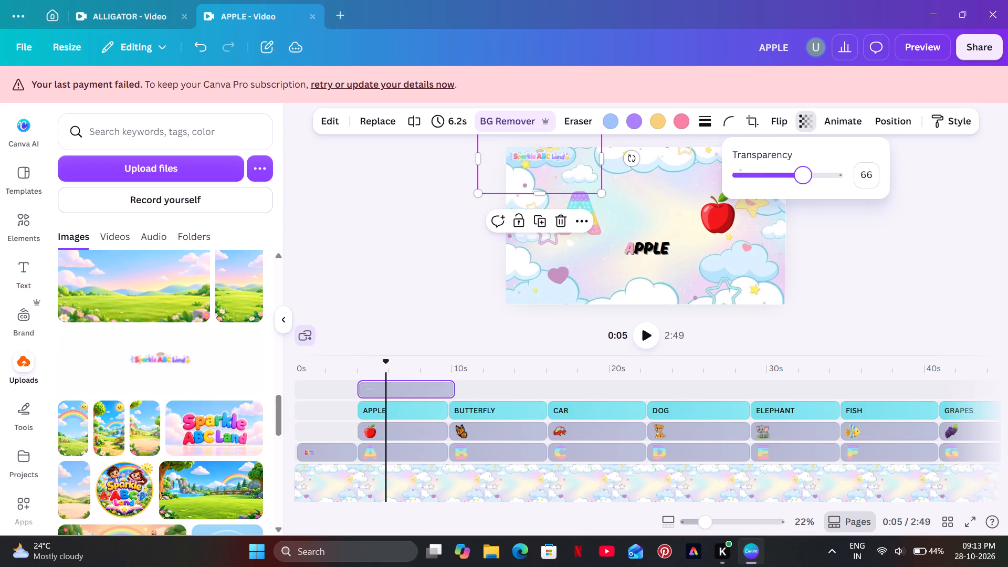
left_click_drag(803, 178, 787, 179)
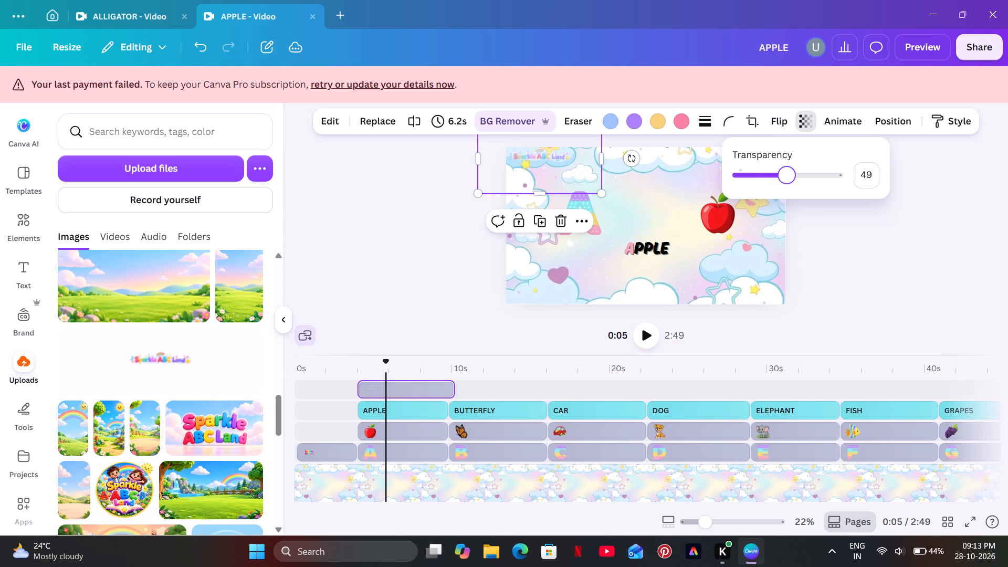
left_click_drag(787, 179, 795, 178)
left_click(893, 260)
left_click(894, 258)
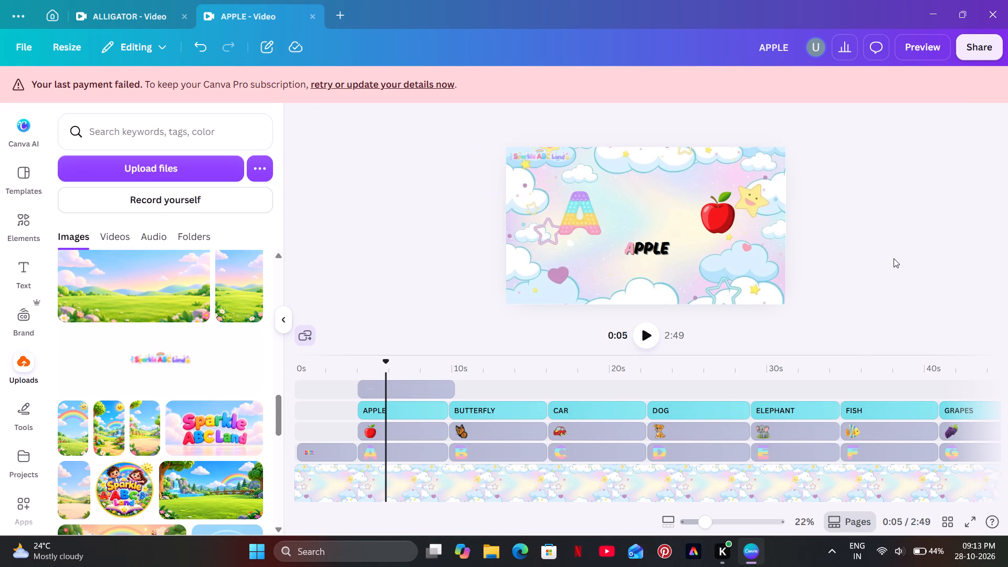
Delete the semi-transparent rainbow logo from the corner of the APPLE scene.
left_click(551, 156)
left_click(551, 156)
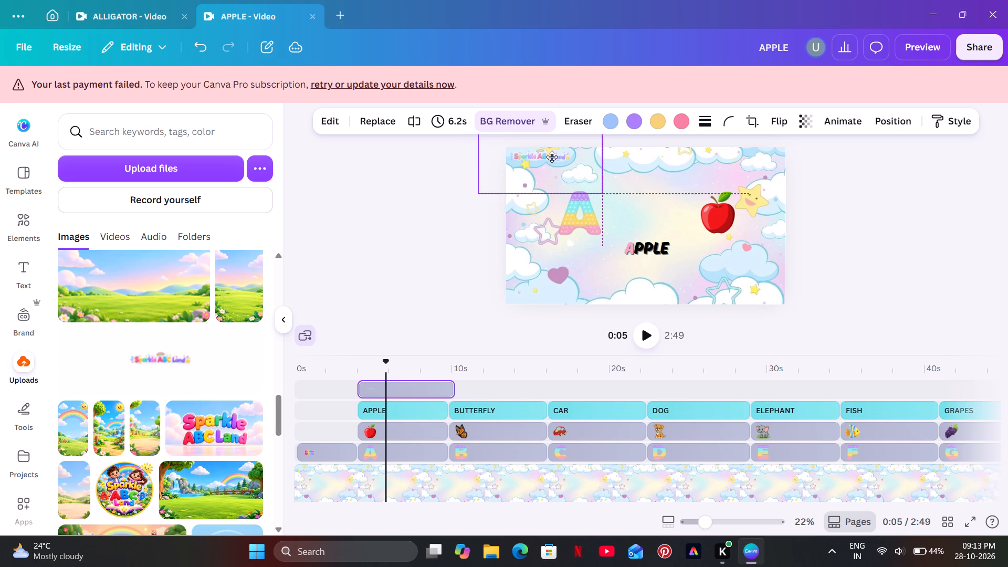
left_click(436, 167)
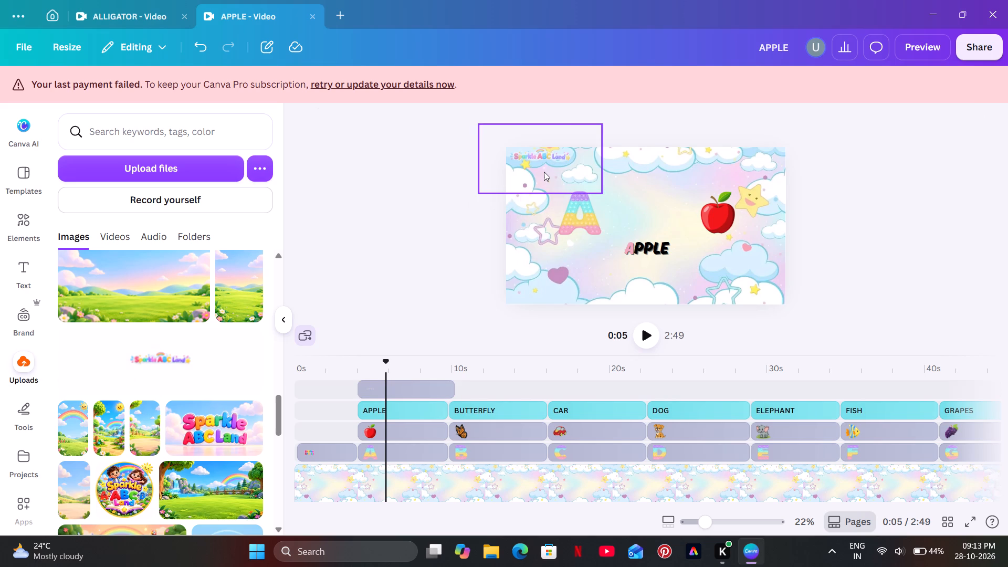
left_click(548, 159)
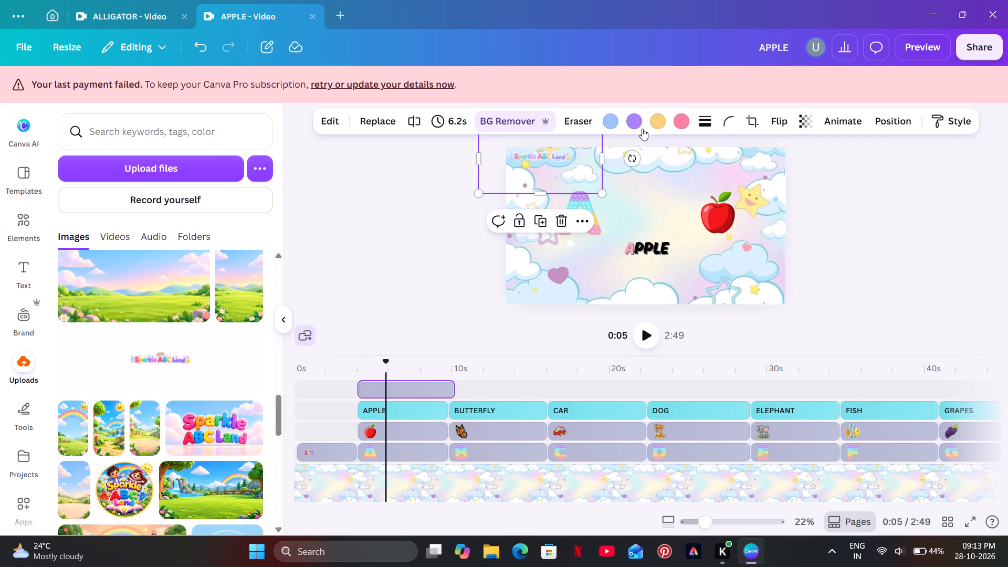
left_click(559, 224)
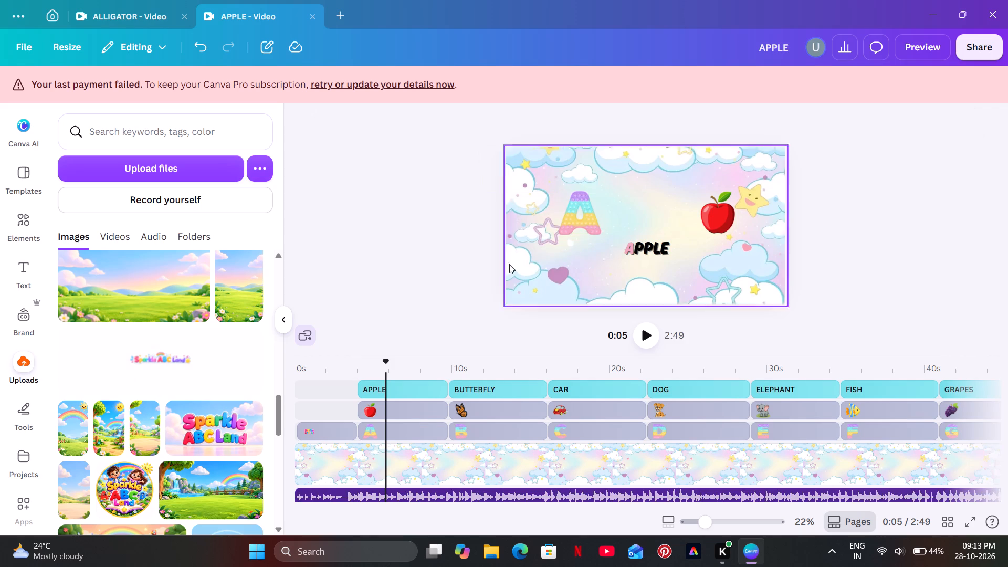
Duplicate the opening Sparkle ABC Land title and place the copy on a new top track, starting together with the APPLE clip.
left_click(330, 417)
left_click(329, 428)
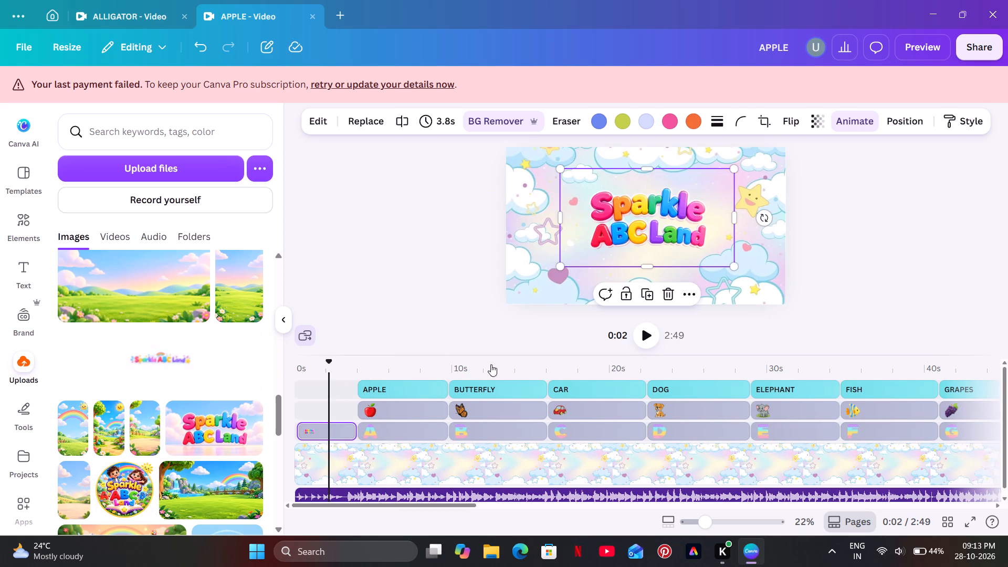
left_click(653, 293)
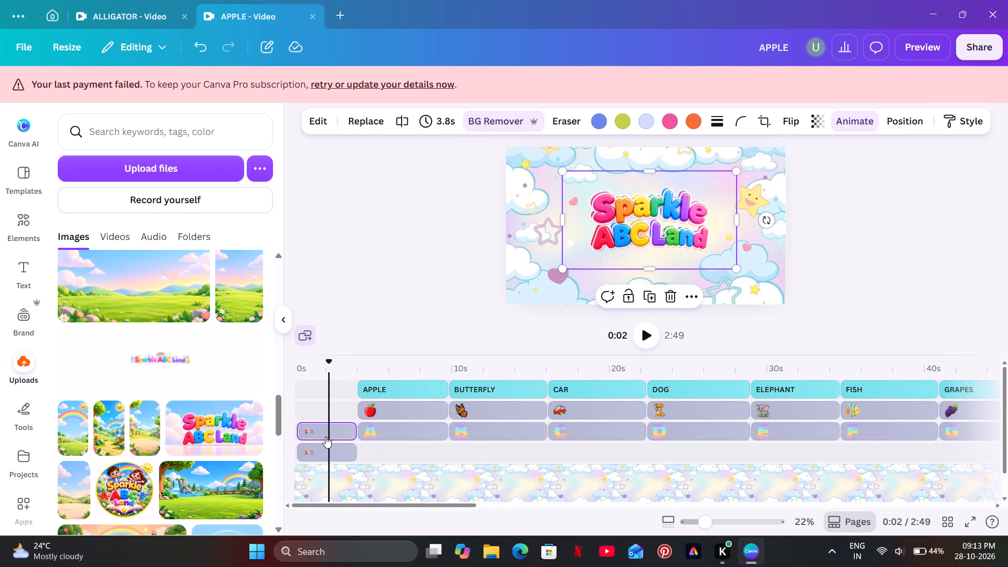
left_click_drag(330, 430, 376, 383)
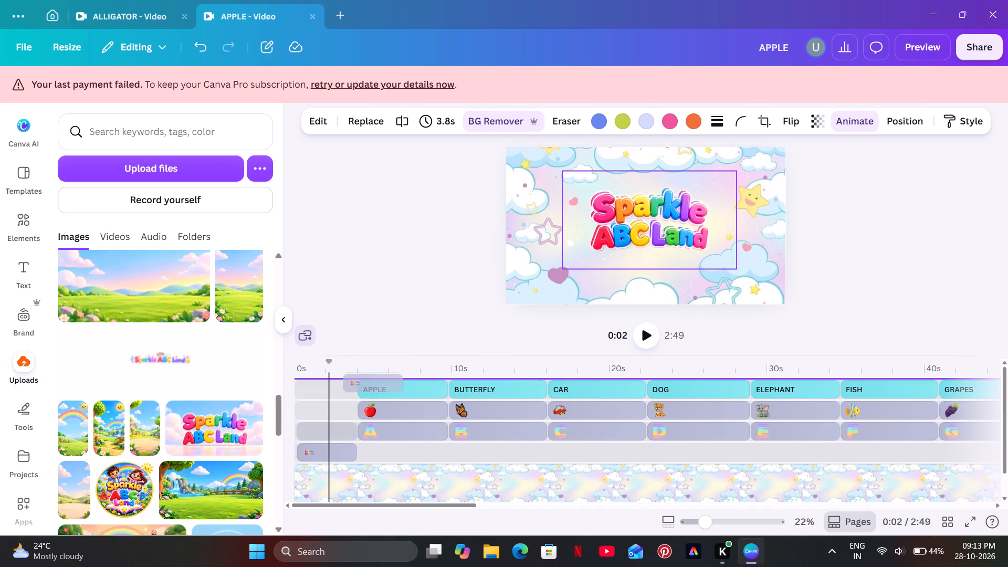
left_click_drag(376, 383, 376, 382)
left_click_drag(371, 384, 396, 384)
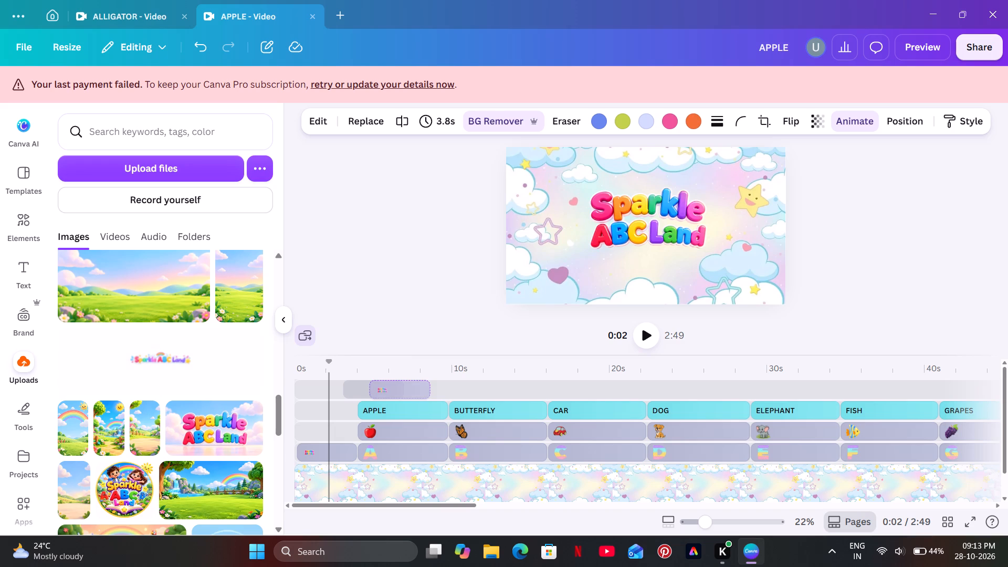
left_click_drag(396, 384, 388, 385)
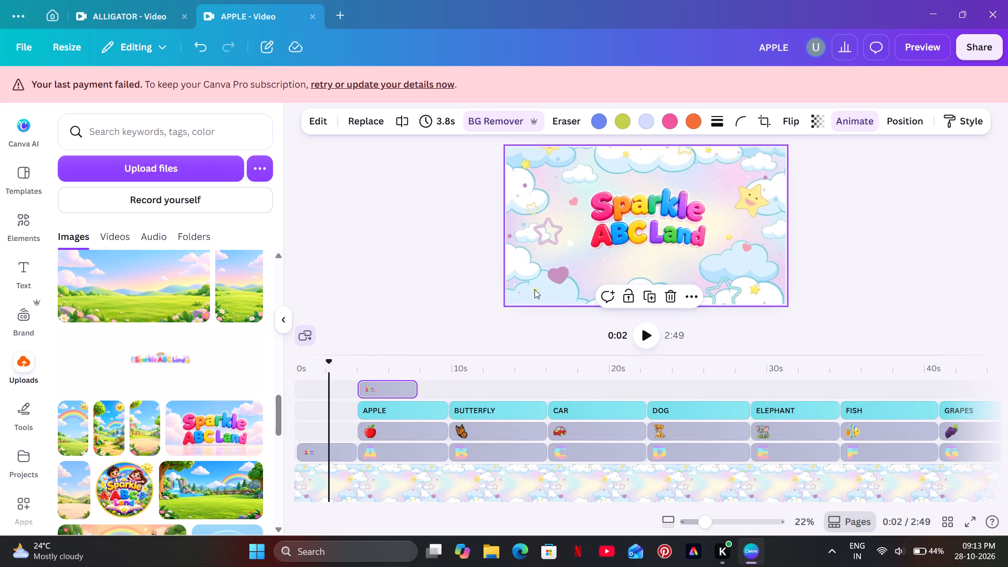
Shrink the Sparkle ABC Land title copy to about 411 by 231 and place it in the APPLE scene's upper-left corner.
left_click(395, 369)
left_click(614, 244)
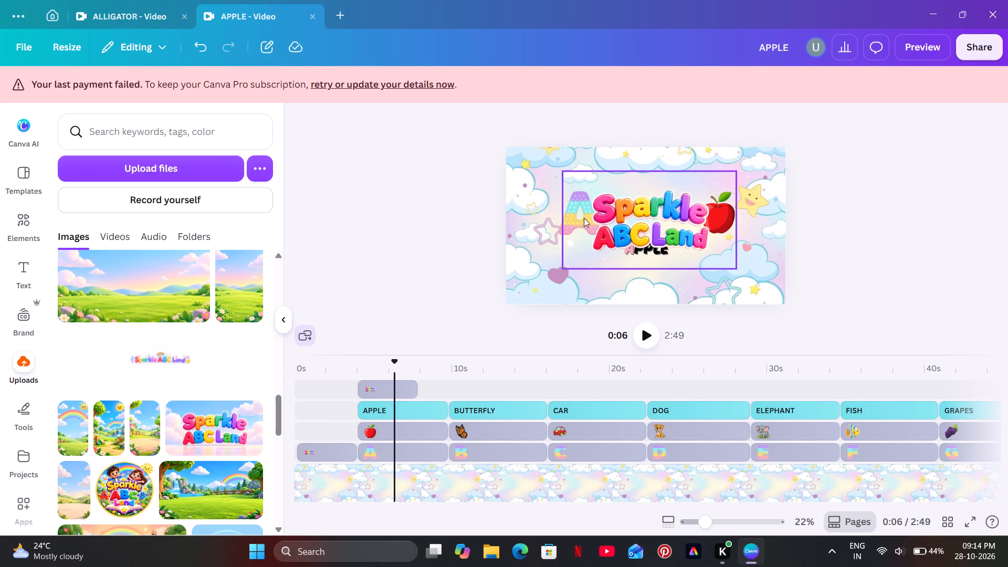
left_click(566, 172)
left_click_drag(560, 173, 625, 235)
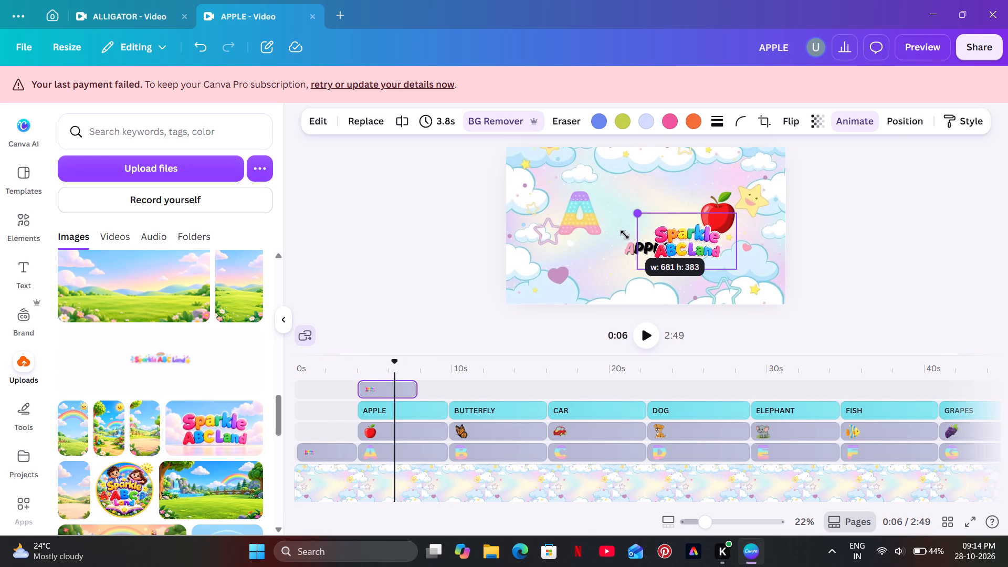
left_click_drag(625, 235, 659, 265)
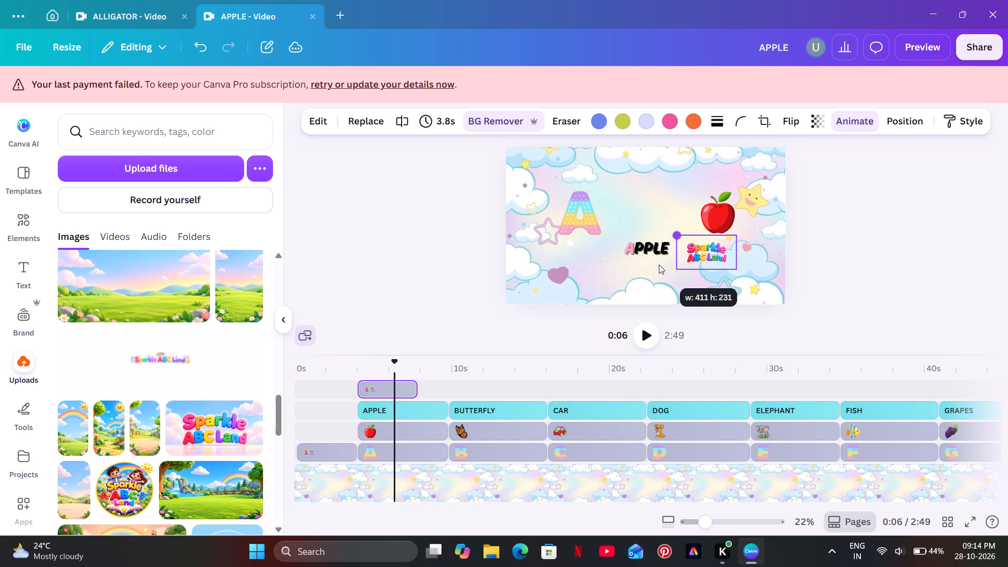
left_click_drag(713, 253, 538, 165)
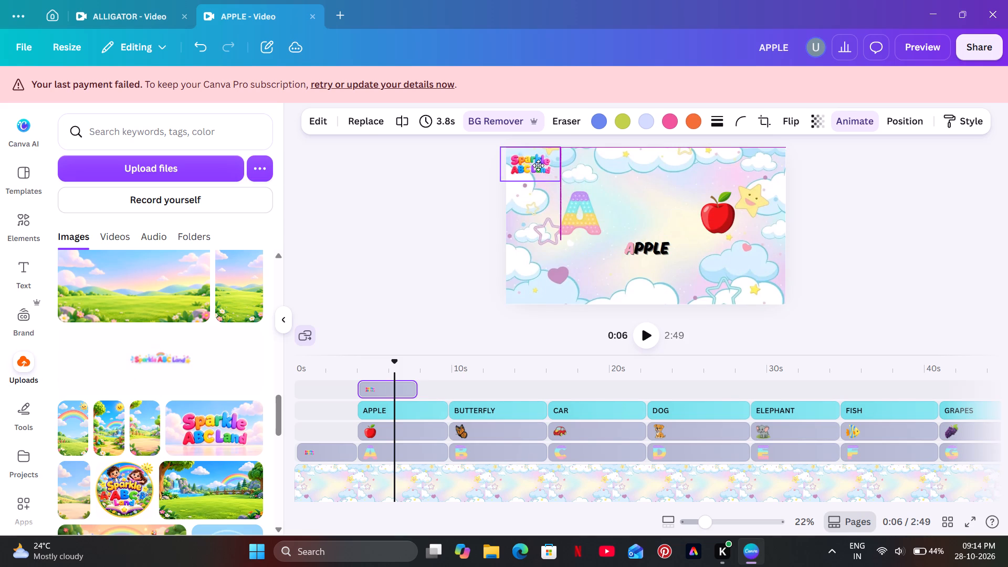
left_click_drag(538, 165, 538, 160)
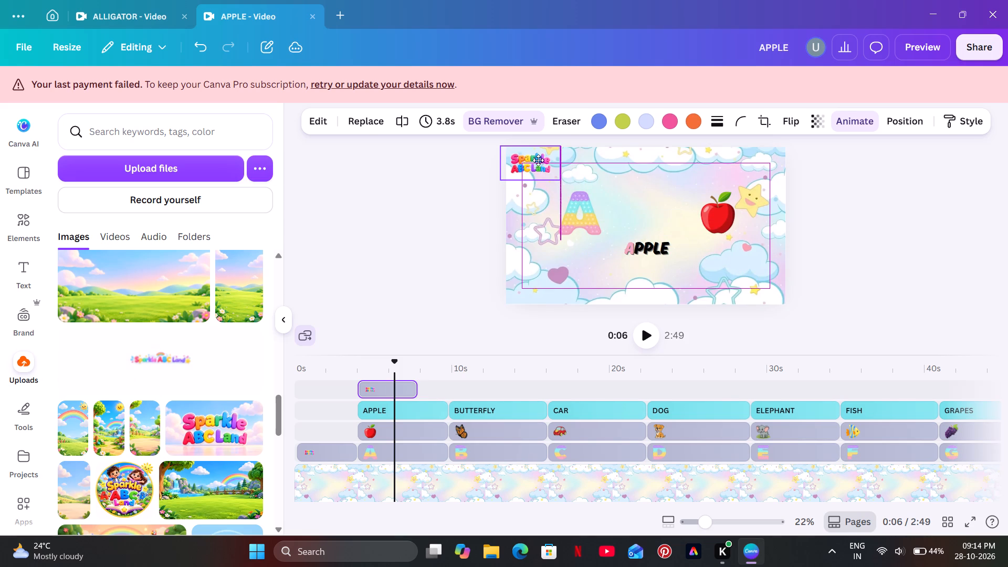
left_click_drag(538, 160, 538, 161)
left_click(445, 166)
Make the small Sparkle ABC Land logo in the corner of the APPLE scene semi-transparent.
left_click(521, 155)
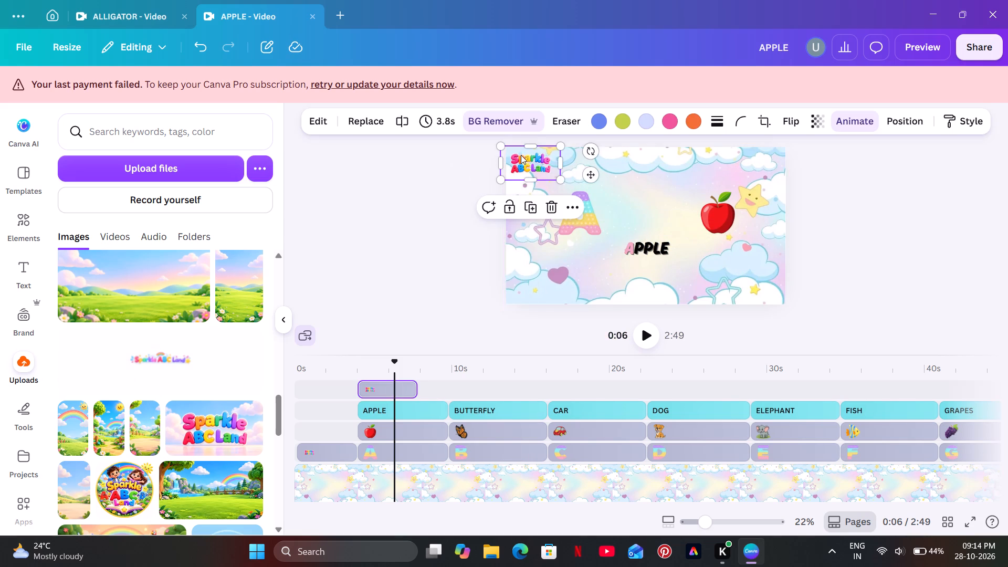
left_click(808, 114)
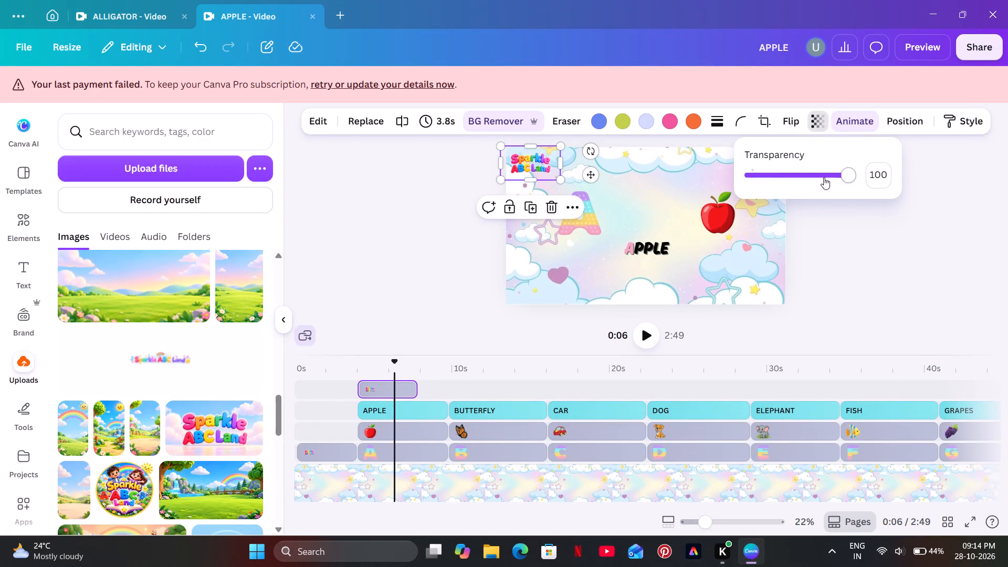
left_click_drag(843, 177, 787, 176)
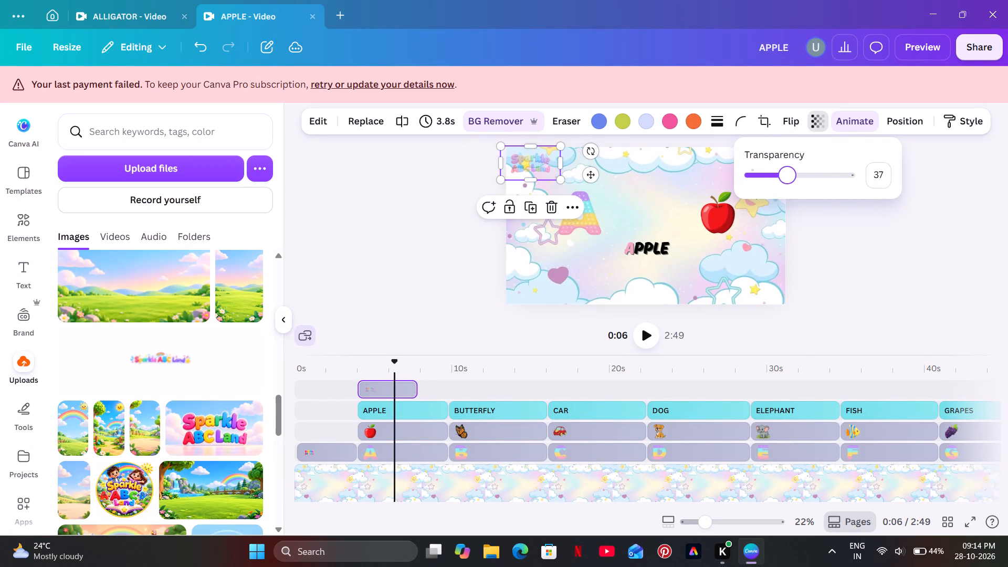
left_click_drag(787, 176, 802, 175)
double_click(820, 245)
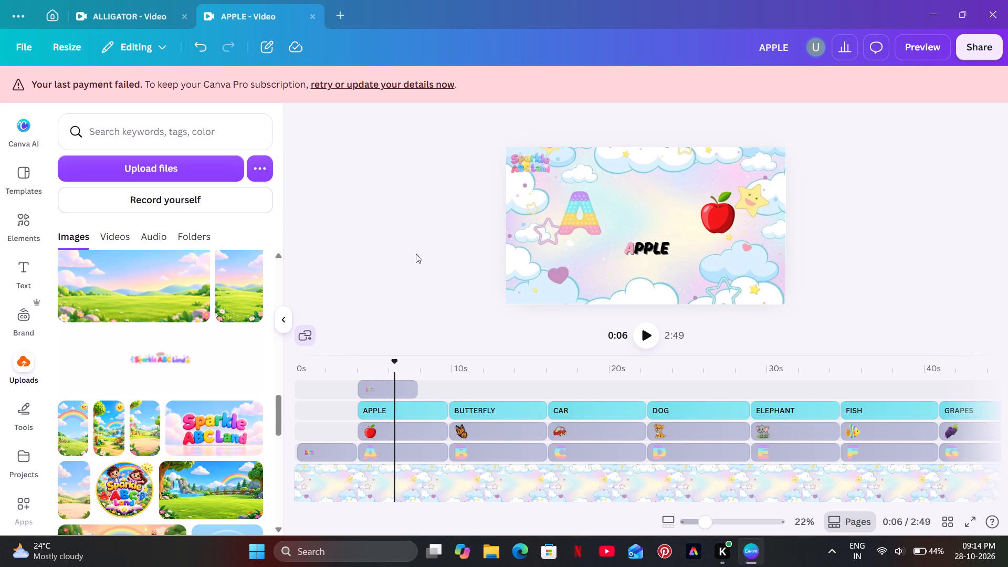
Extend the logo watermark's clip to the end of the ZEBRA clip and spot-check it over the YOYO and XYLOPHONE scenes.
left_click(411, 387)
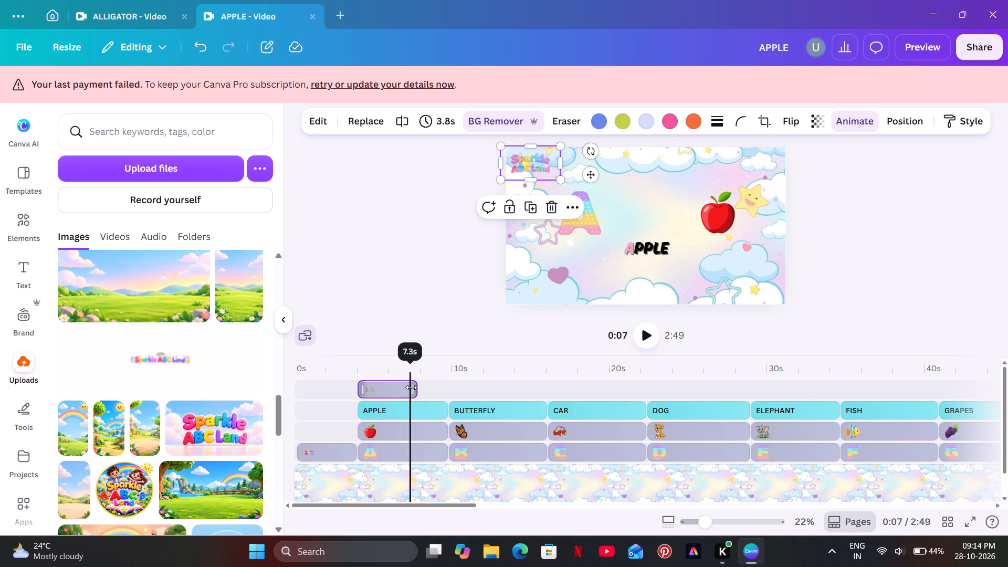
left_click_drag(411, 387, 970, 392)
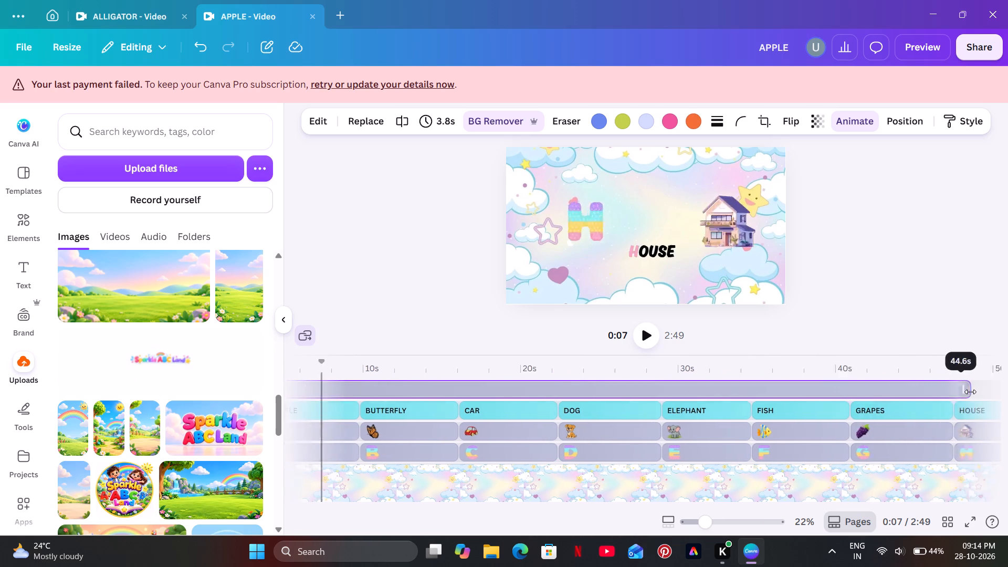
left_click_drag(970, 392, 992, 394)
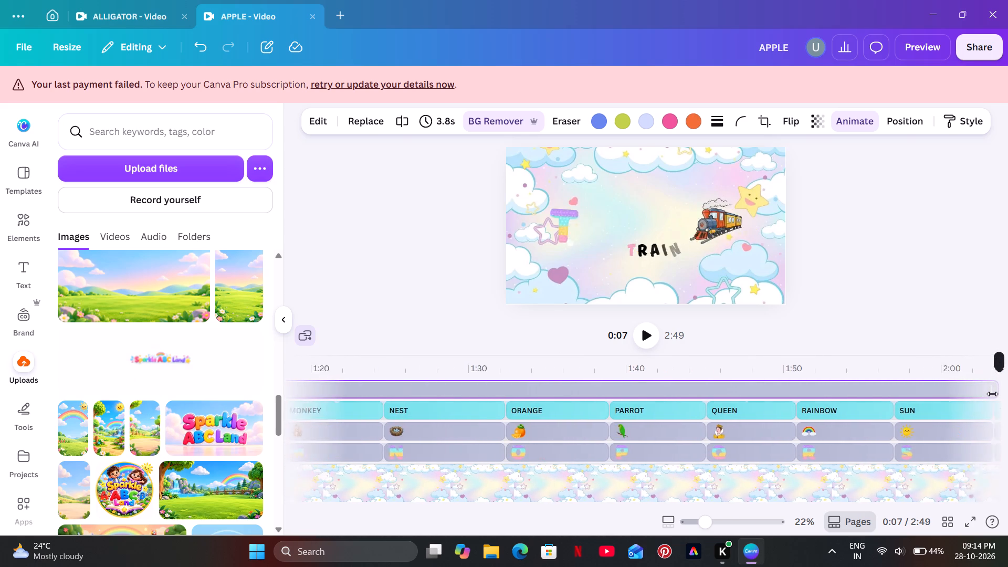
left_click_drag(992, 394, 968, 397)
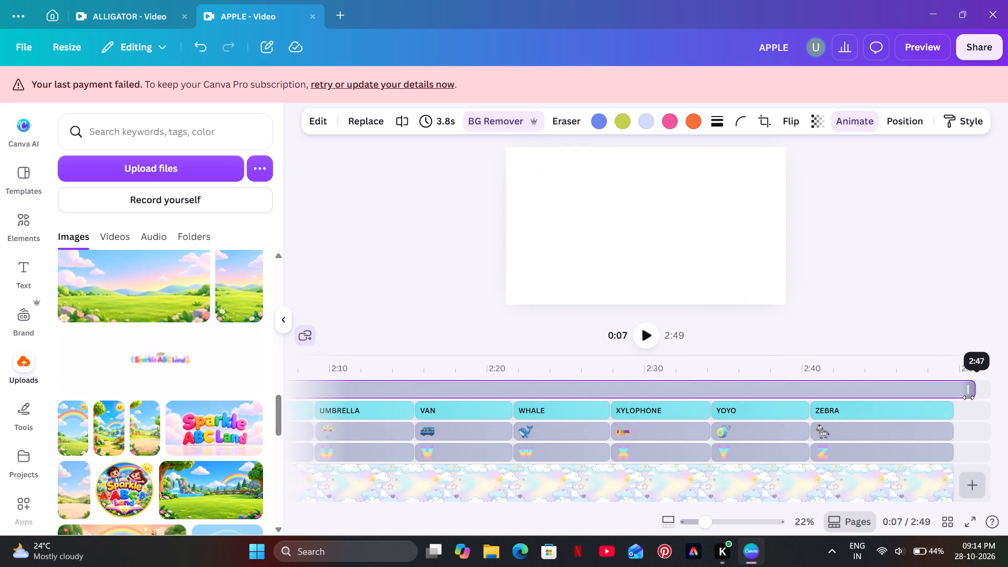
left_click_drag(968, 397, 953, 404)
left_click(809, 365)
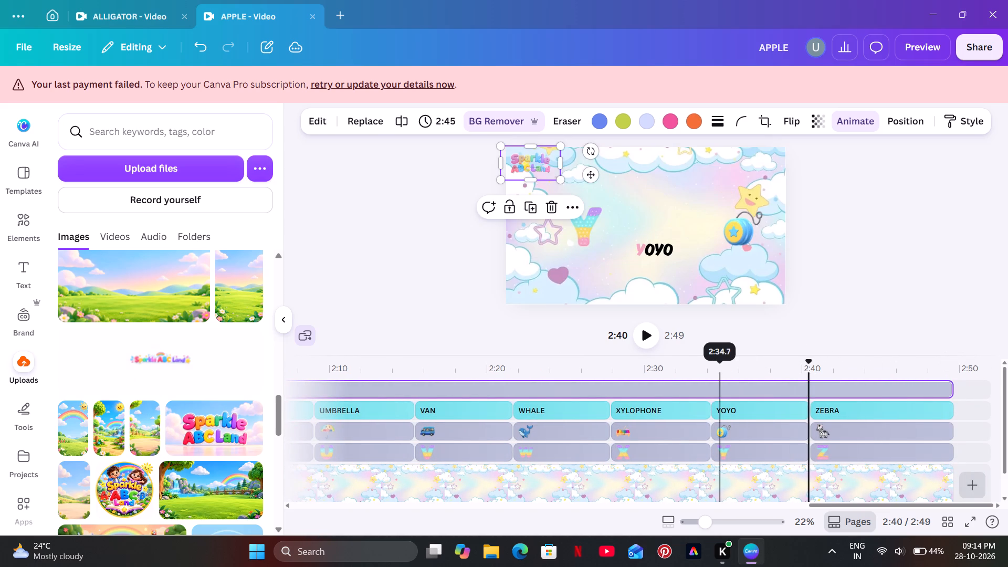
left_click(720, 369)
left_click(670, 373)
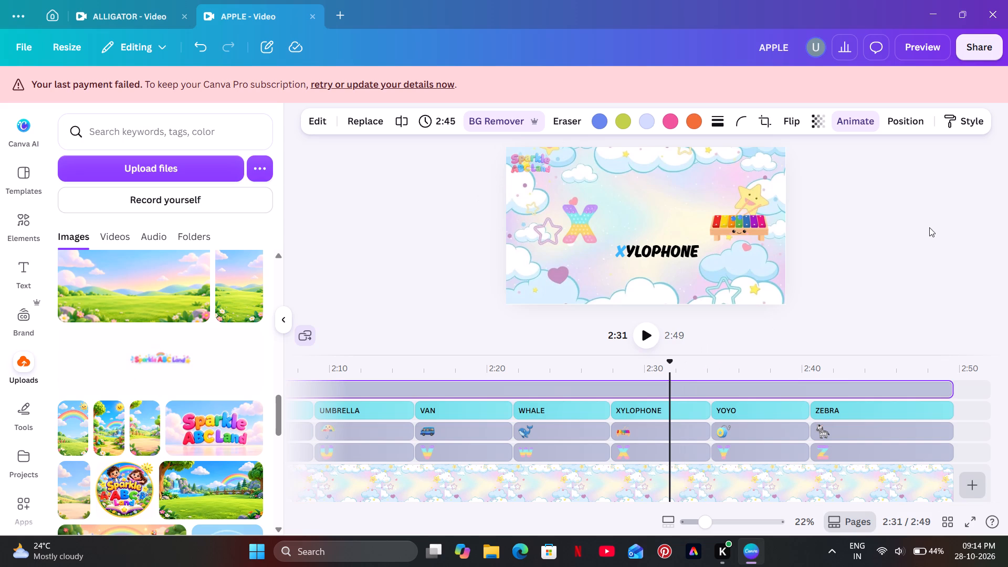
left_click(929, 227)
Download the finished APPLE video as an MP4 at 1080p quality.
left_click(988, 54)
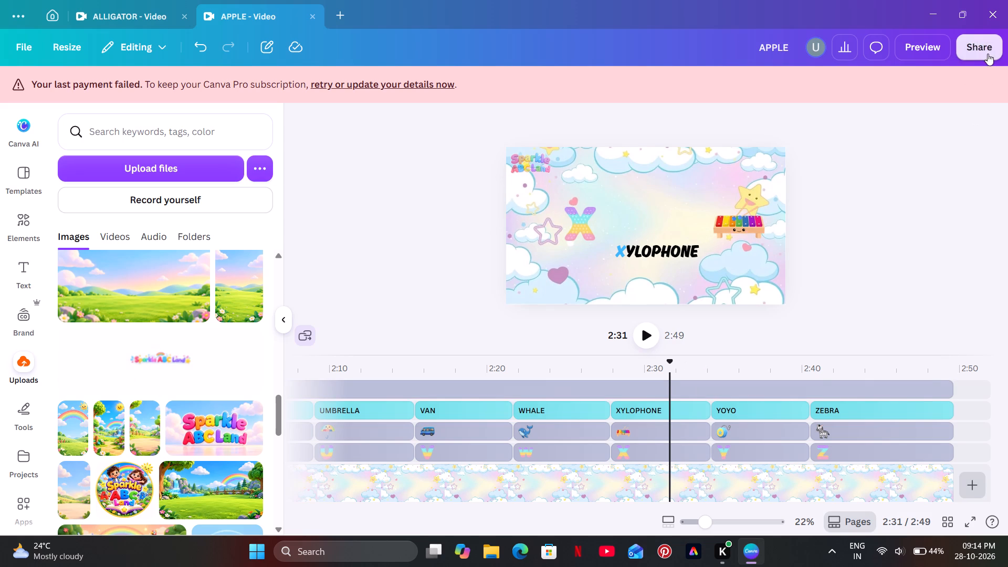
left_click(775, 318)
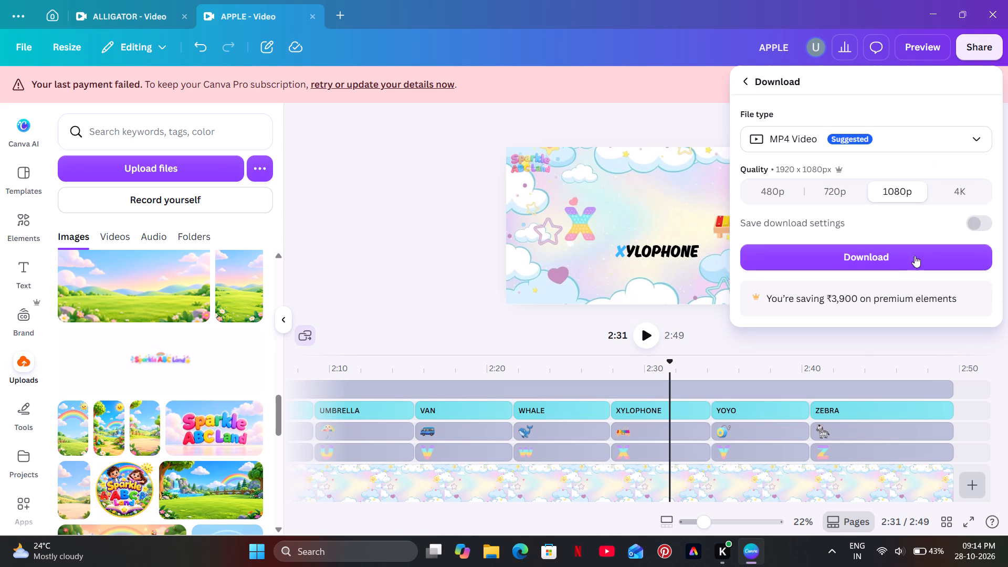
left_click(908, 259)
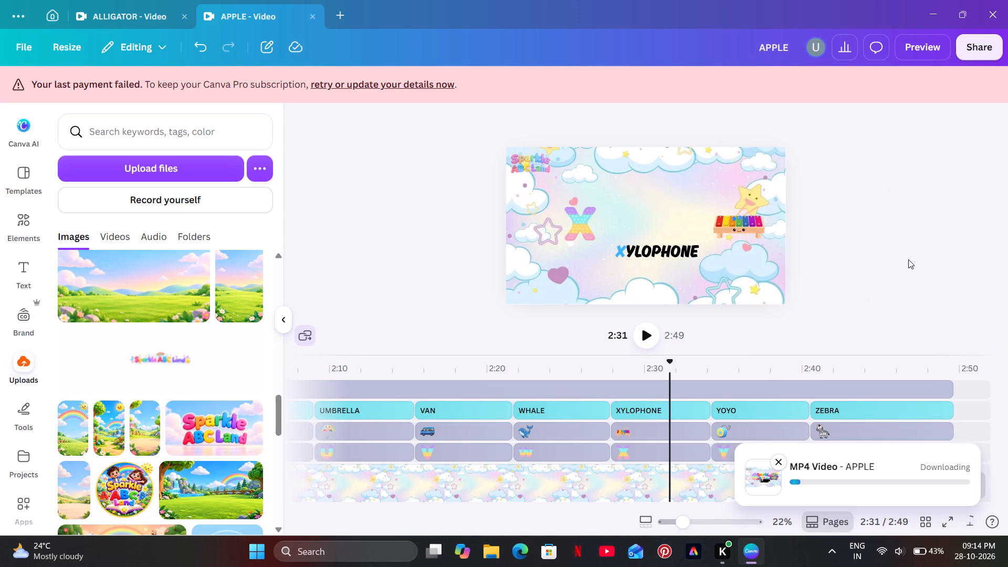
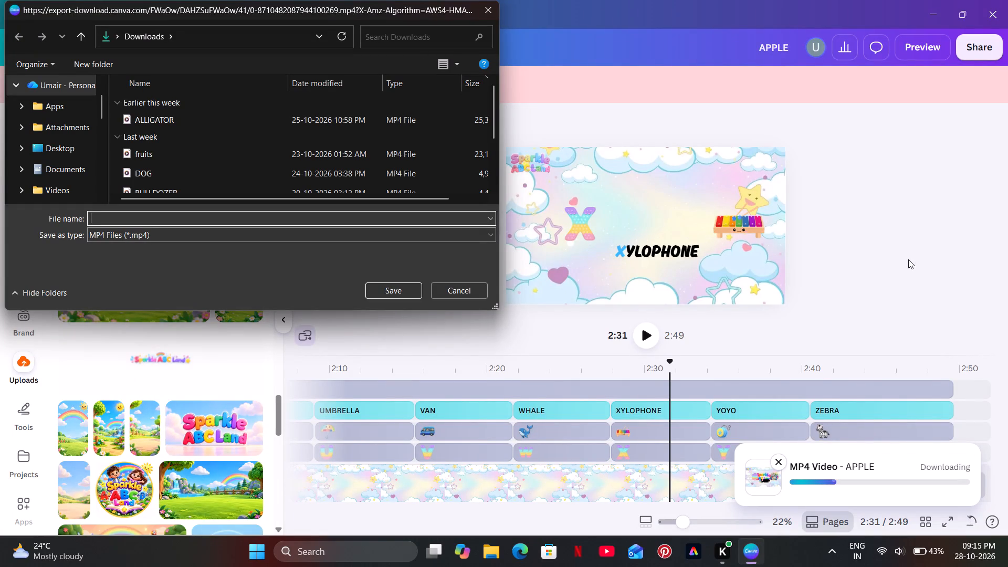
Save the exported MP4 video in the Downloads folder under the file name SSSSSRFRF.
type("SSSSSRFRF")
key("Return")
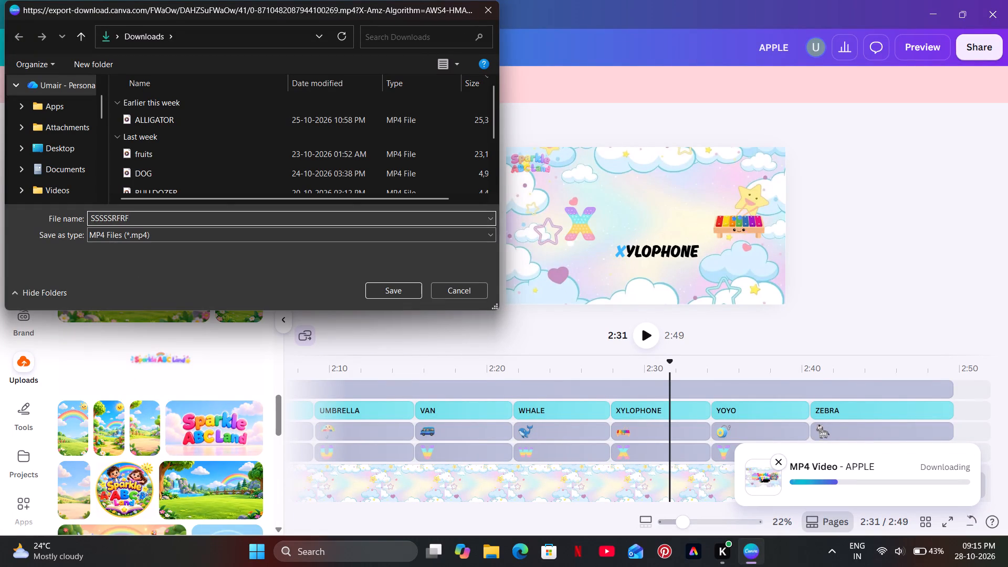